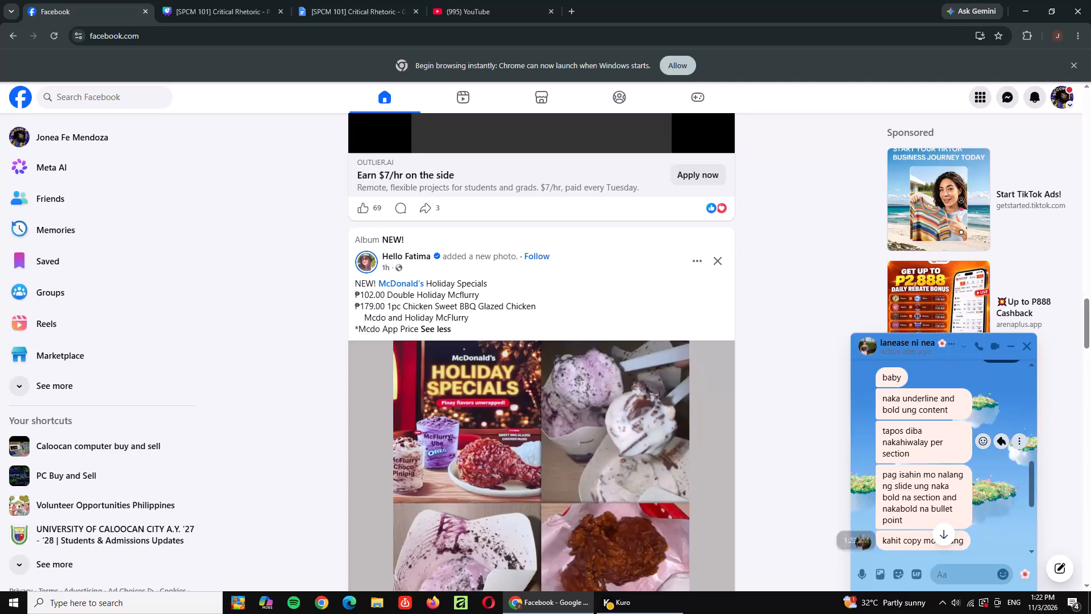
Review the chat's formatting requests, switch to the [SPCM 101] Critical Rhetoric presentation in Canva and dismiss the translation popup.
scroll(925, 422, "up", 3)
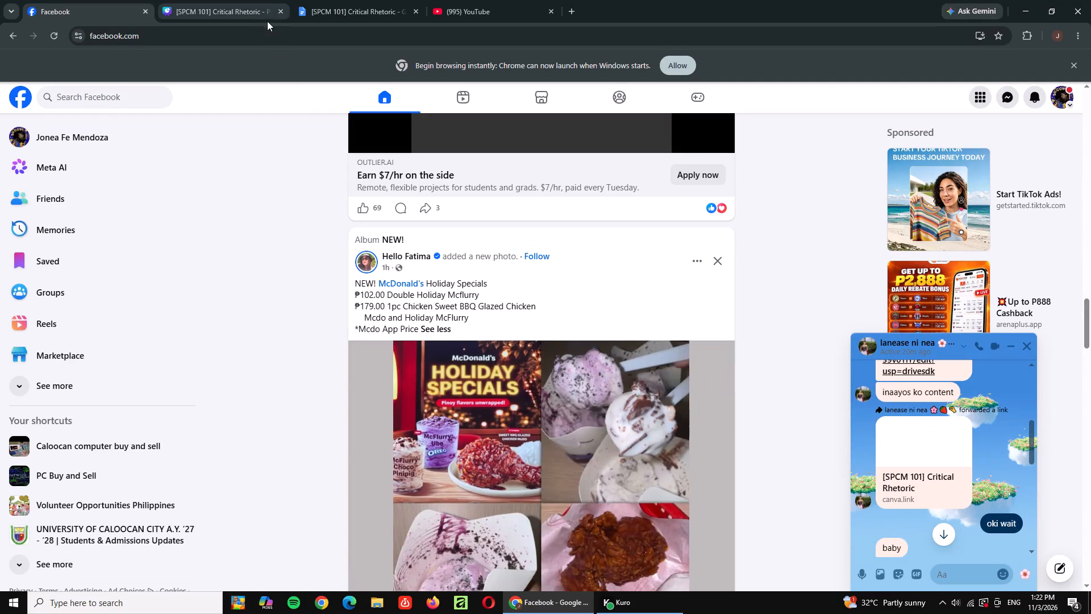
left_click(238, 8)
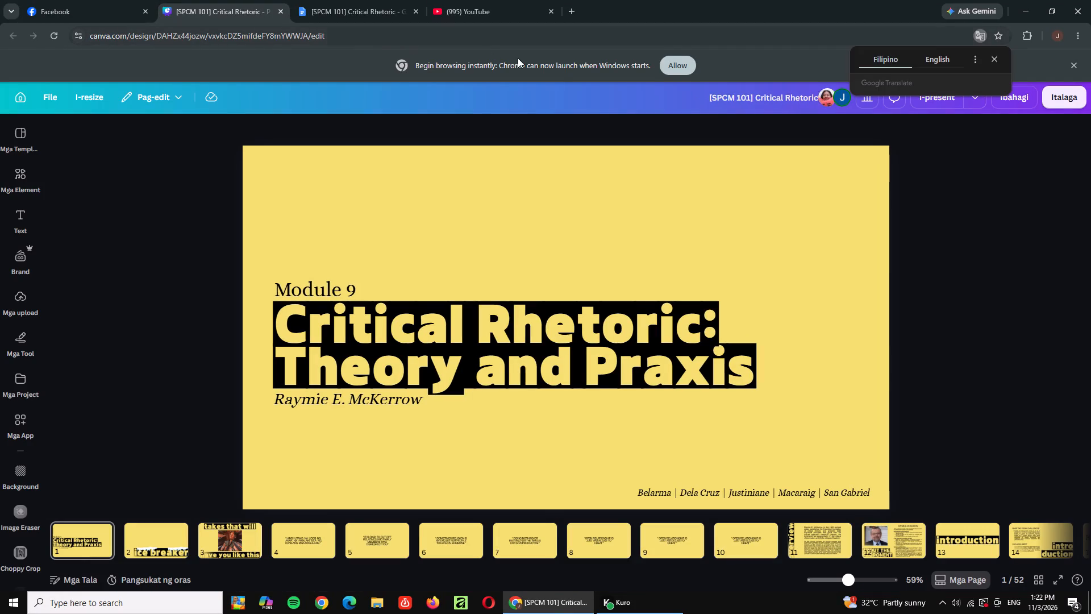
left_click(981, 263)
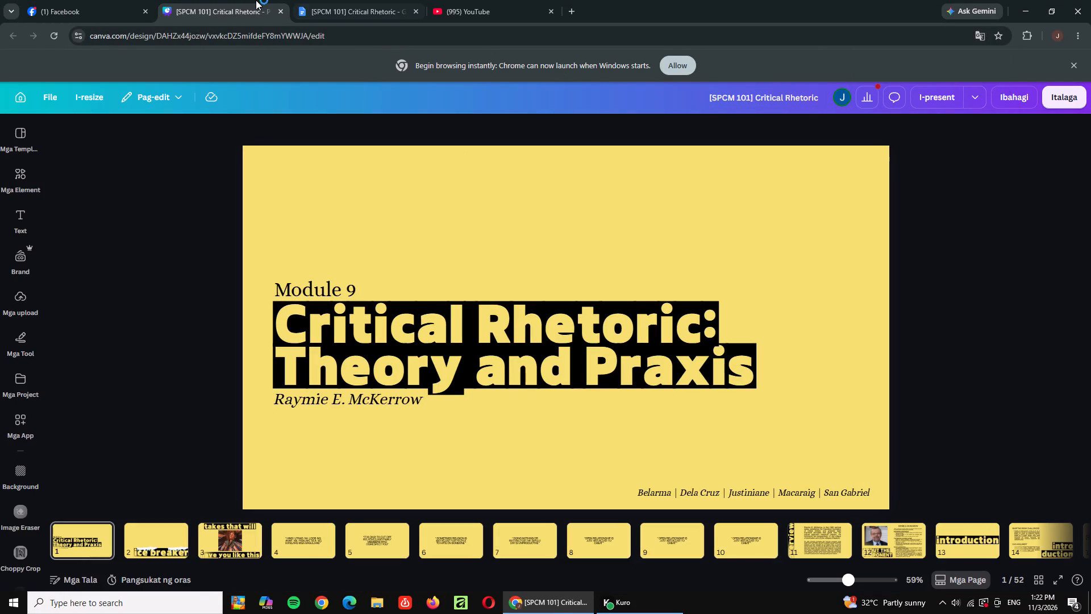
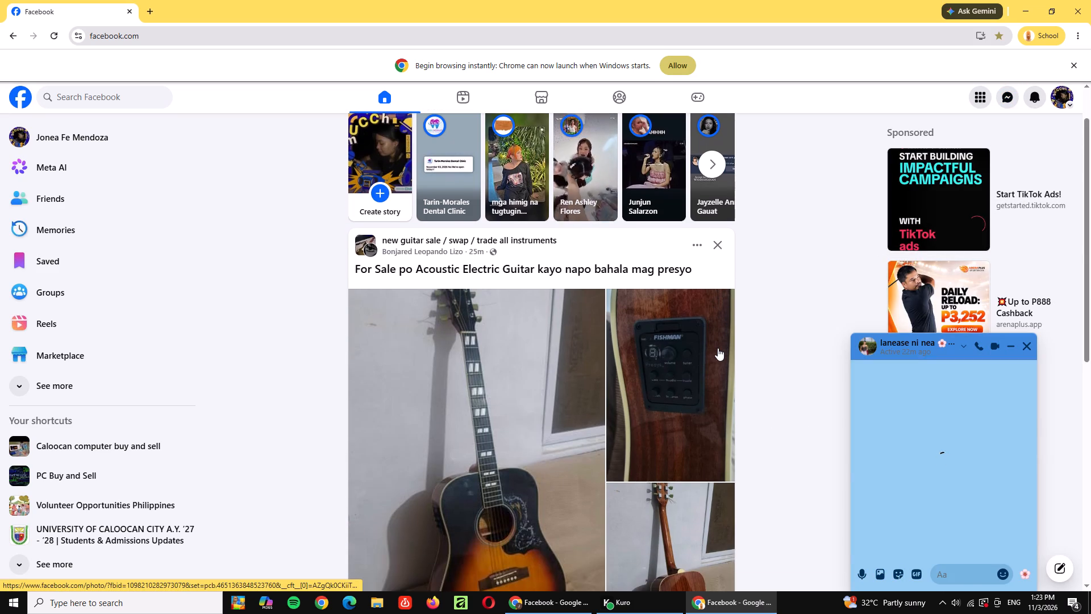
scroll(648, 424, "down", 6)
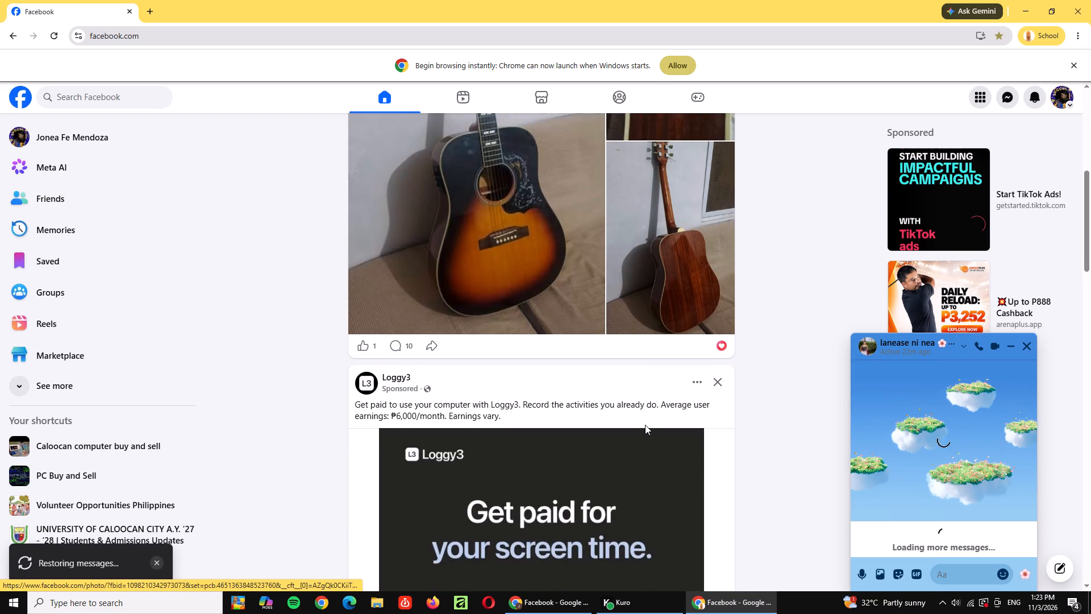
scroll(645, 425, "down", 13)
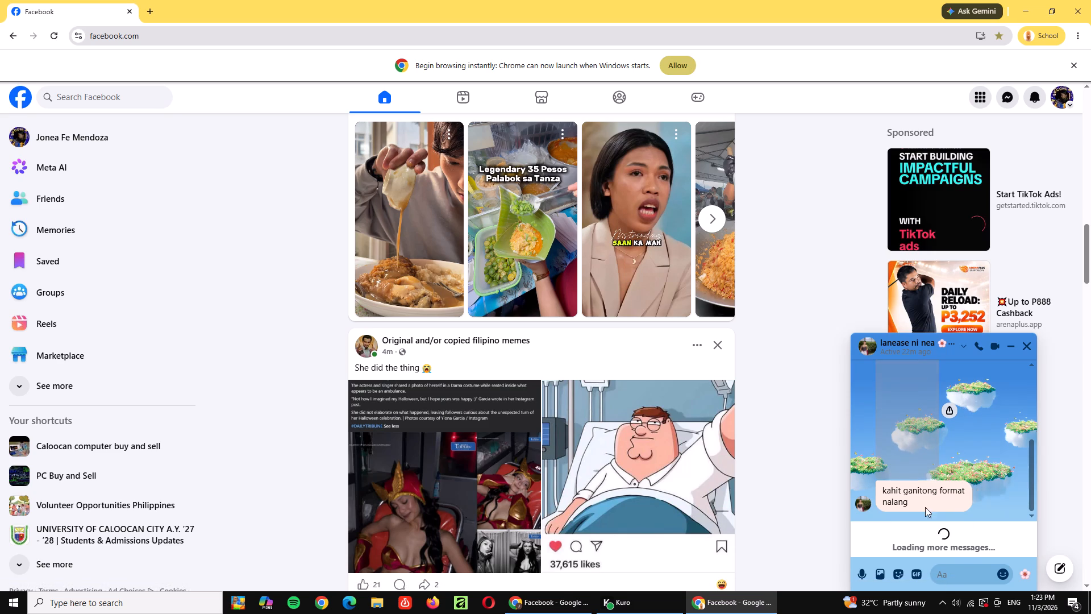
Find the forwarded [SPCM 101] Critical Rhetoric Canva link in the chat history and open it.
left_click(948, 576)
scroll(945, 480, "up", 5)
scroll(945, 480, "down", 1)
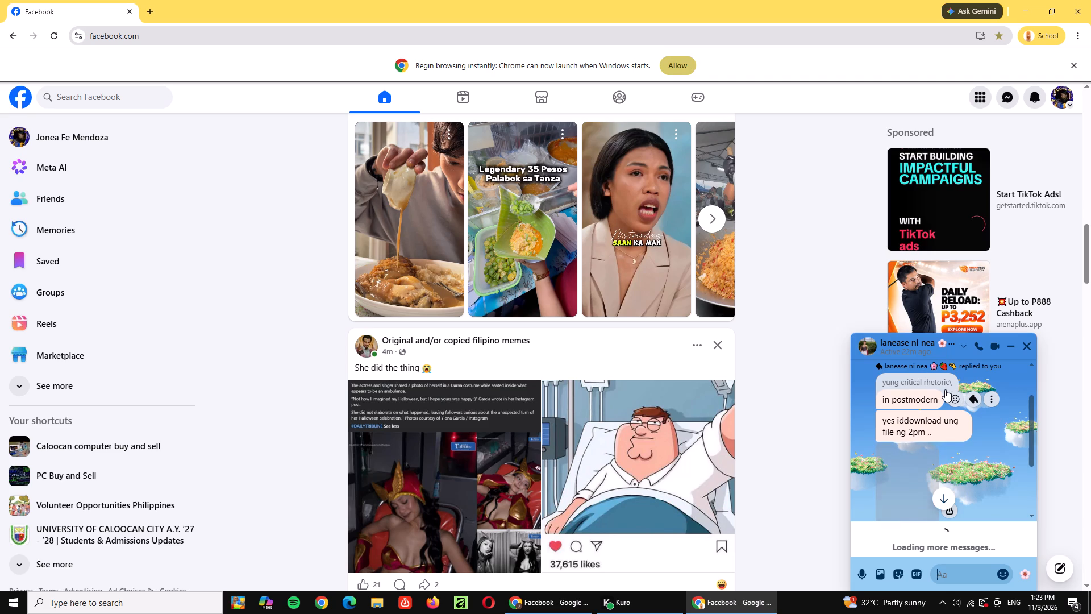
scroll(945, 389, "up", 2)
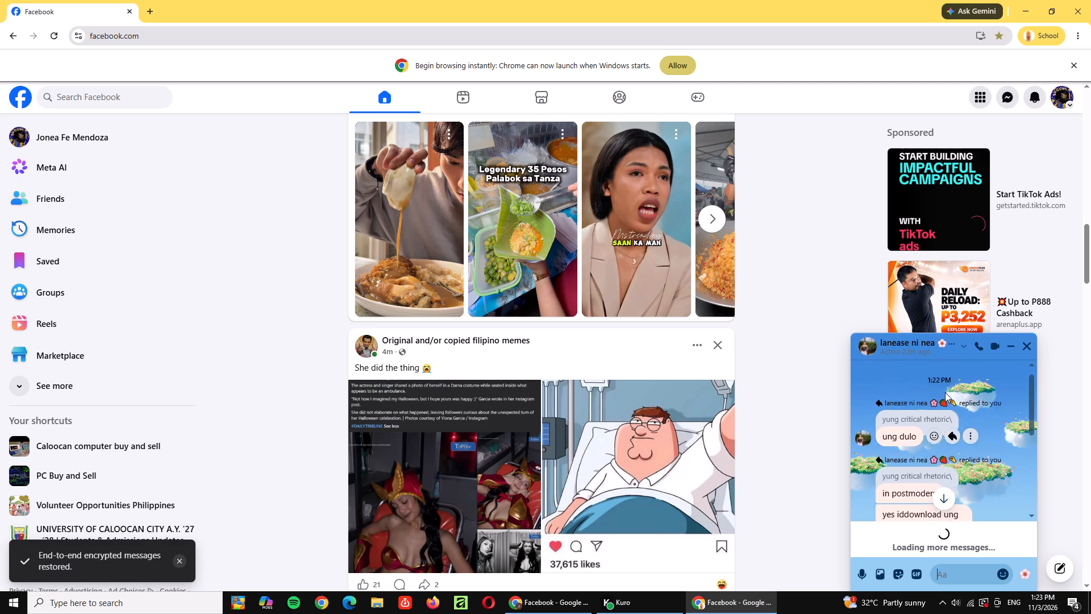
scroll(942, 430, "up", 5)
scroll(942, 430, "down", 1)
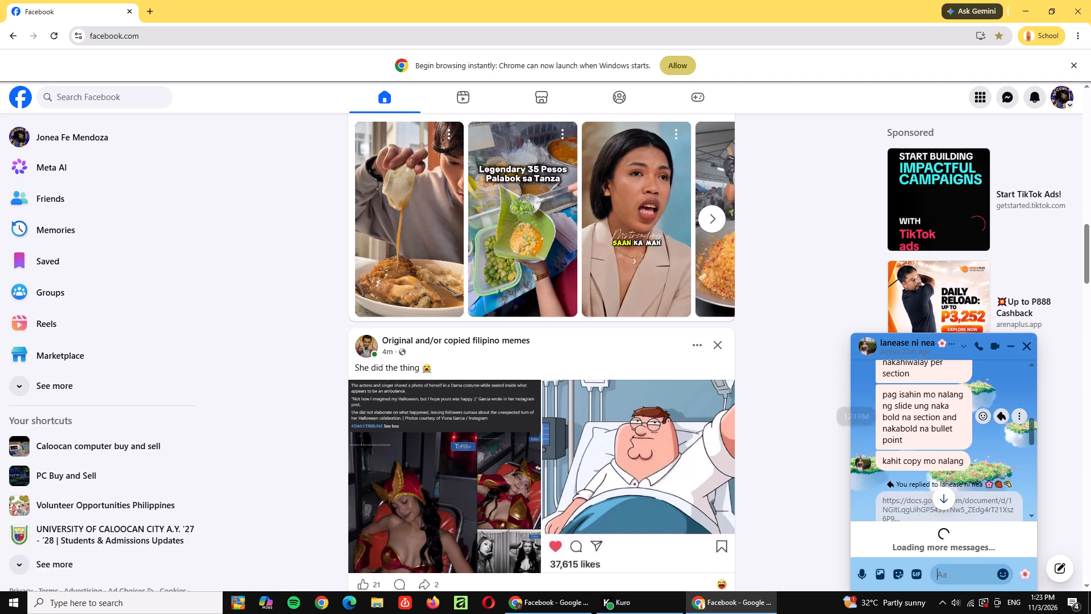
scroll(942, 431, "up", 2)
scroll(996, 424, "up", 3)
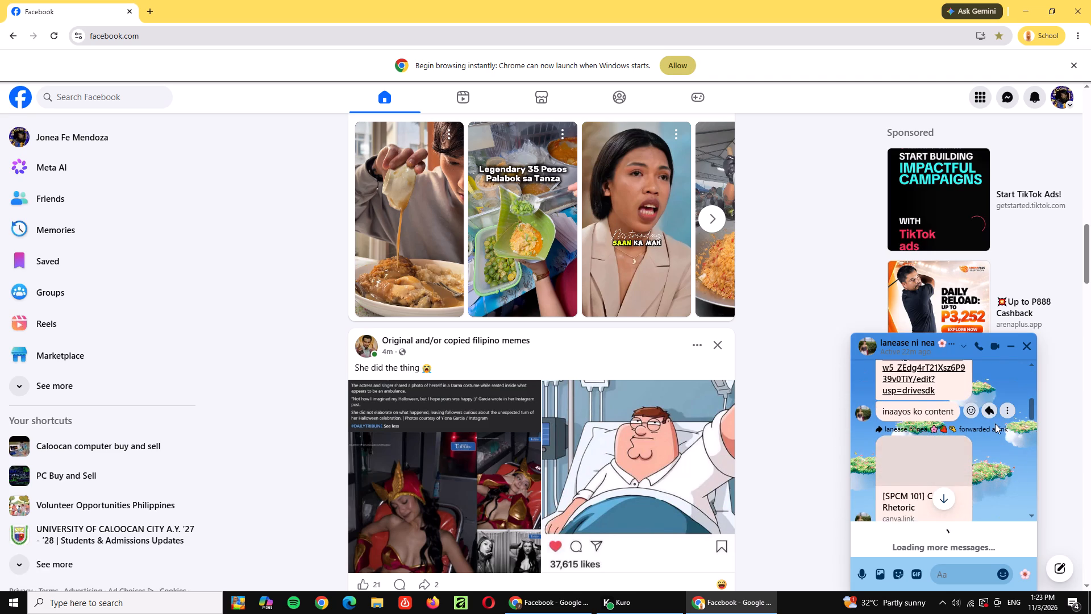
scroll(995, 424, "up", 1)
scroll(958, 429, "down", 4)
scroll(952, 441, "up", 2)
left_click(935, 445)
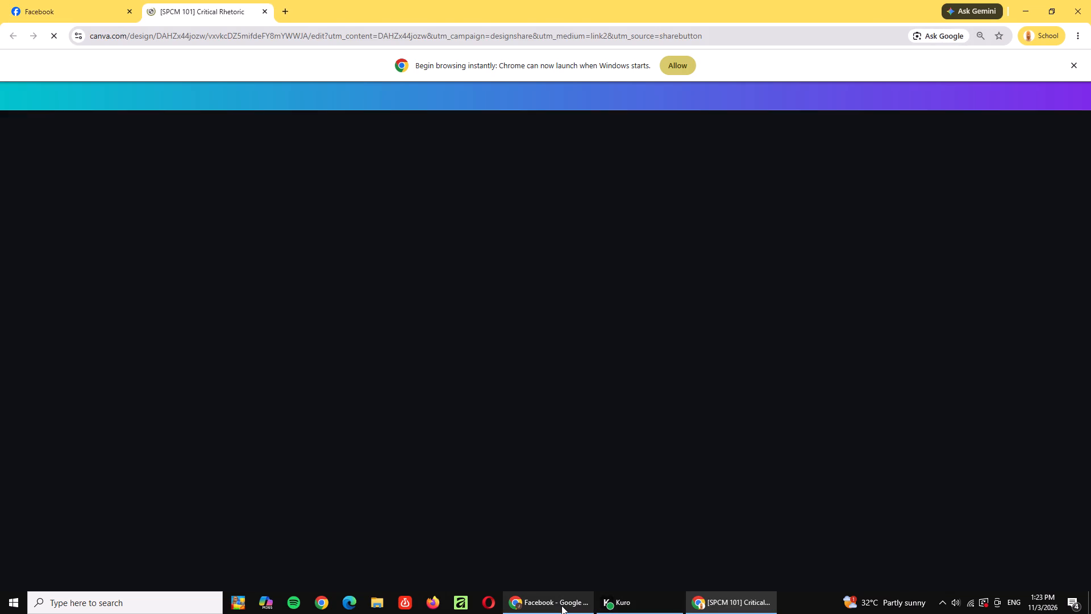
In the other browser window's chat, reply "okeeej" to the message about combining bold sections and bold bullet points on one slide.
left_click(526, 613)
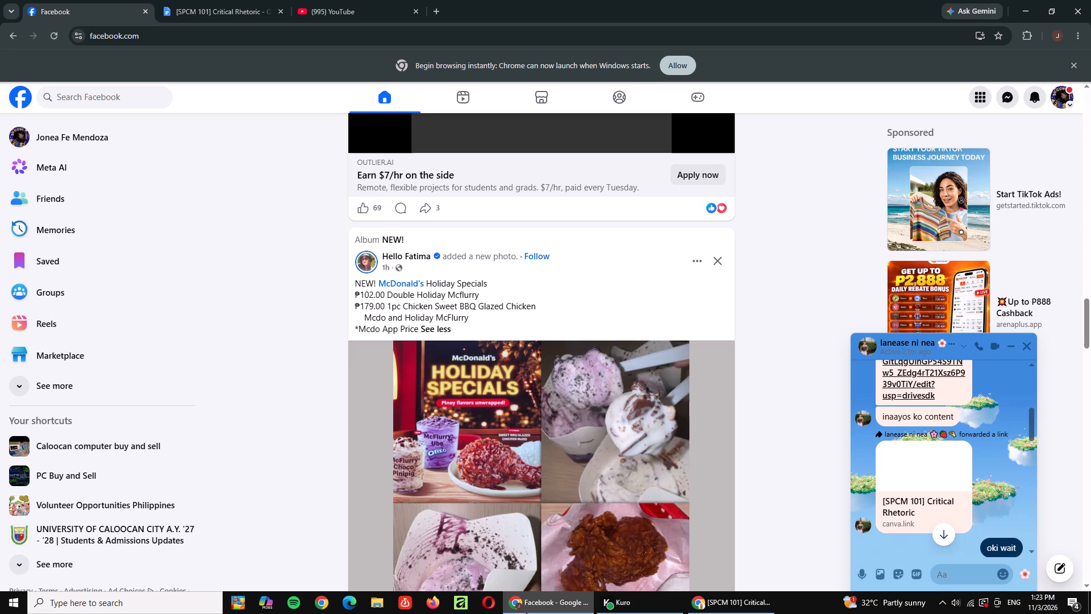
scroll(930, 432, "down", 4)
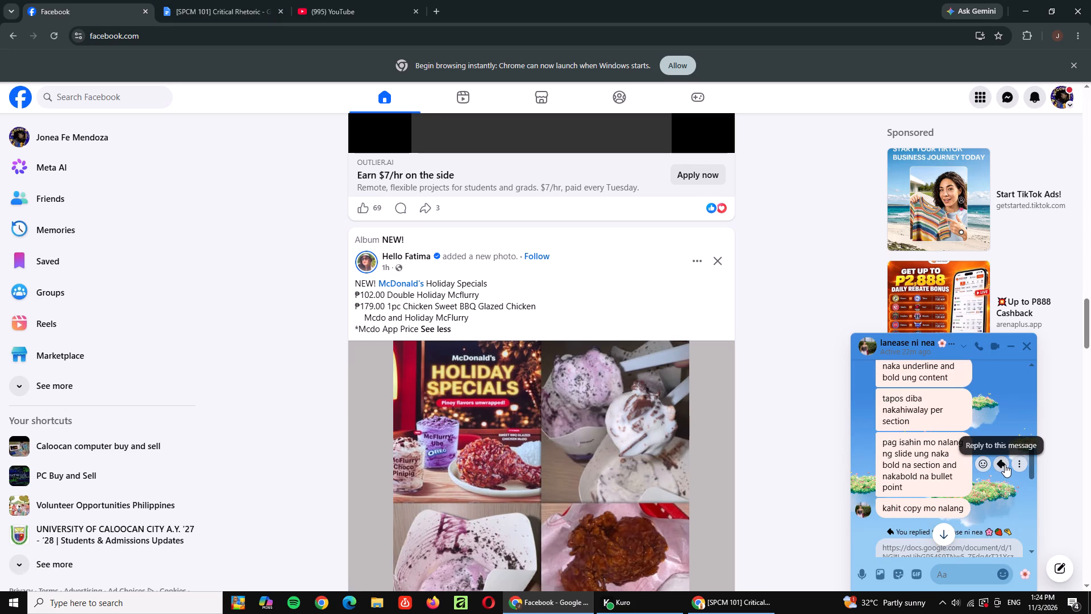
left_click(1005, 464)
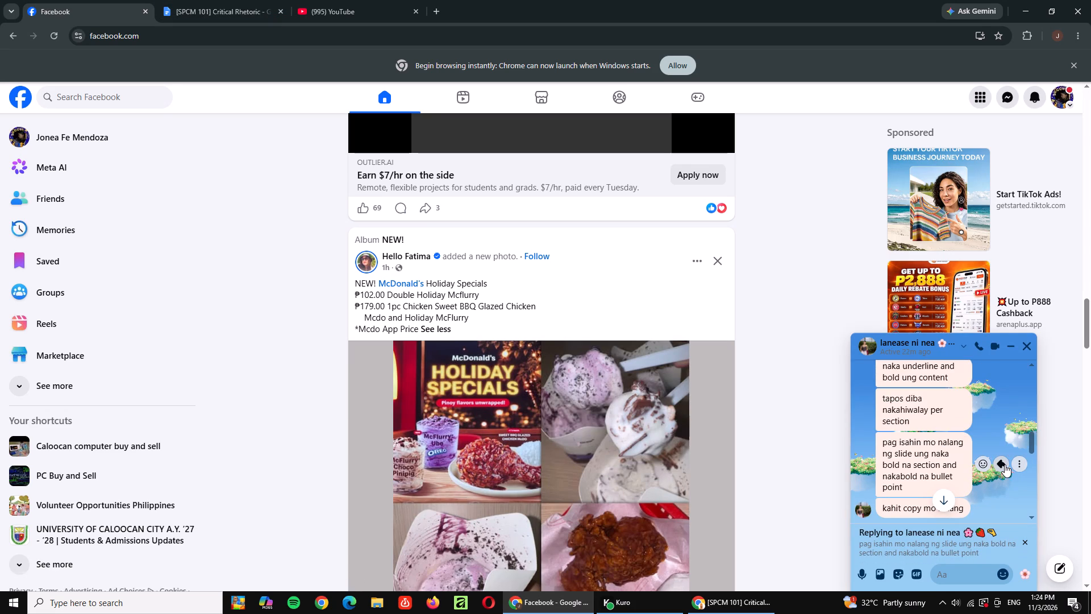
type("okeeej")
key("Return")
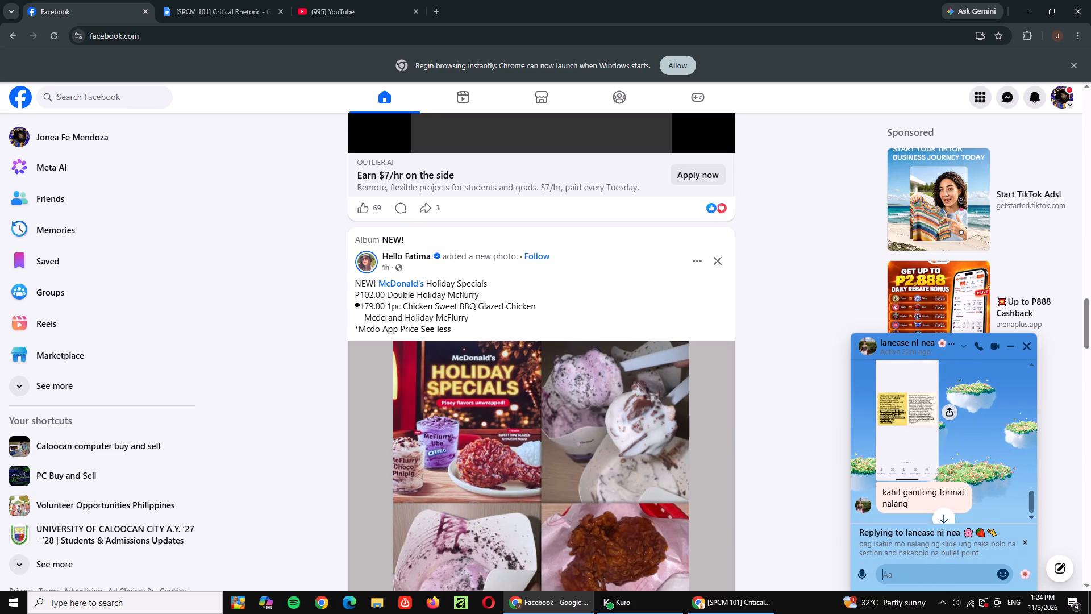
View the sample slide format screenshot sent in the chat at full size and close it.
left_click(904, 381)
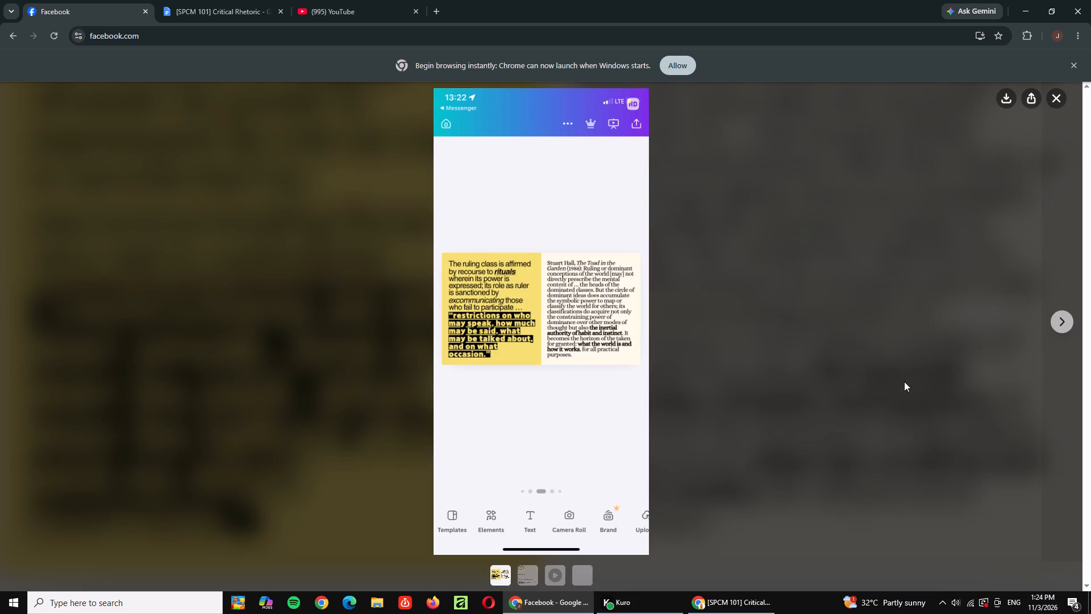
left_click(1059, 99)
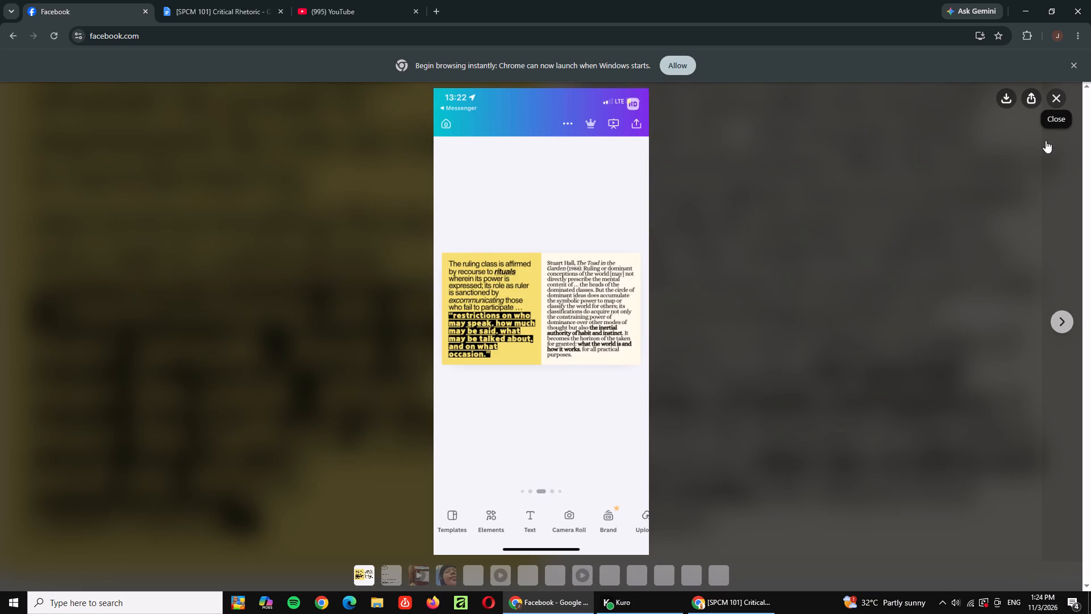
scroll(976, 491, "up", 4)
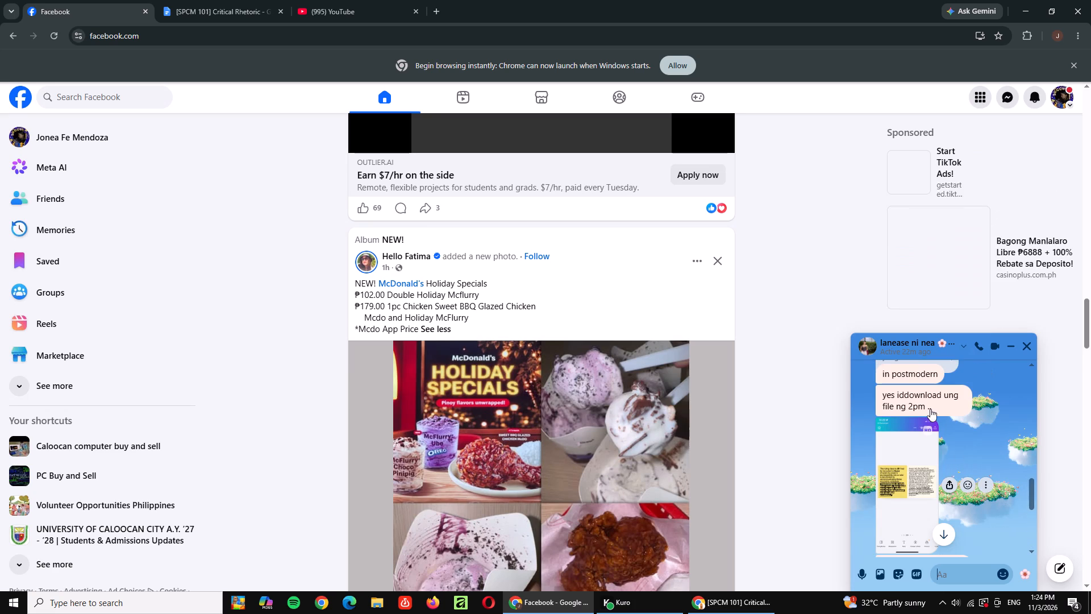
scroll(930, 409, "down", 2)
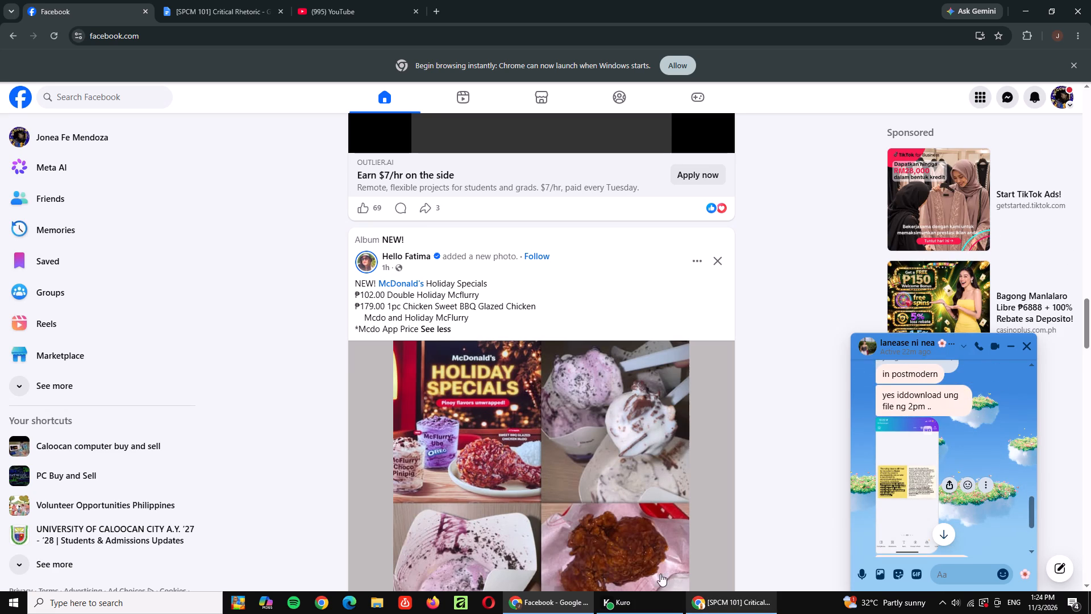
Switch to the [SPCM 101] Critical Rhetoric Google Doc and read through the Critical Rhetoric in a Postmodern World notes.
left_click(211, 5)
scroll(743, 339, "down", 4)
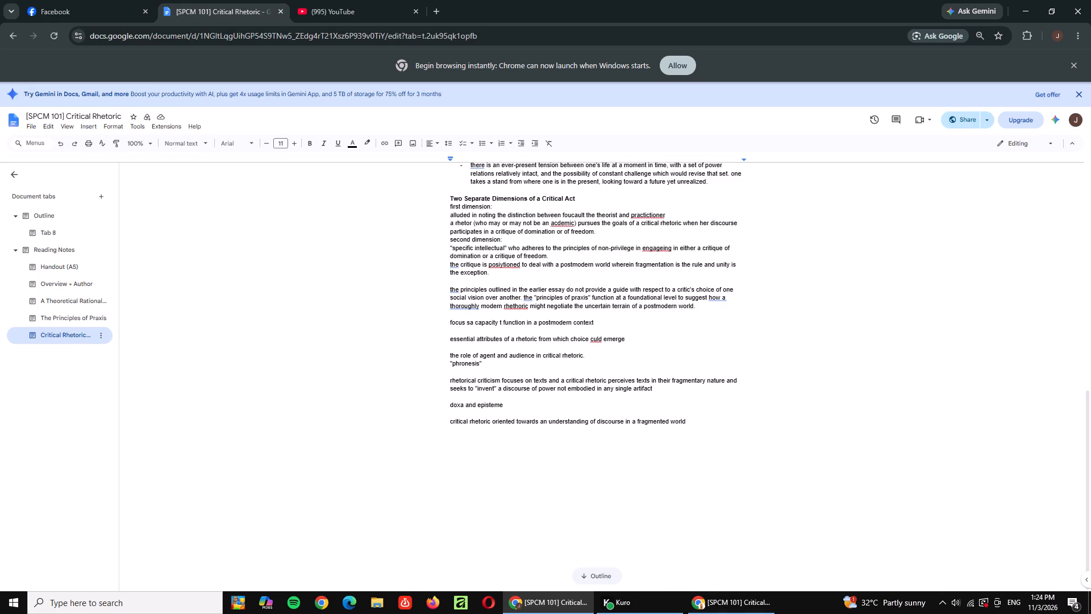
scroll(646, 333, "up", 5)
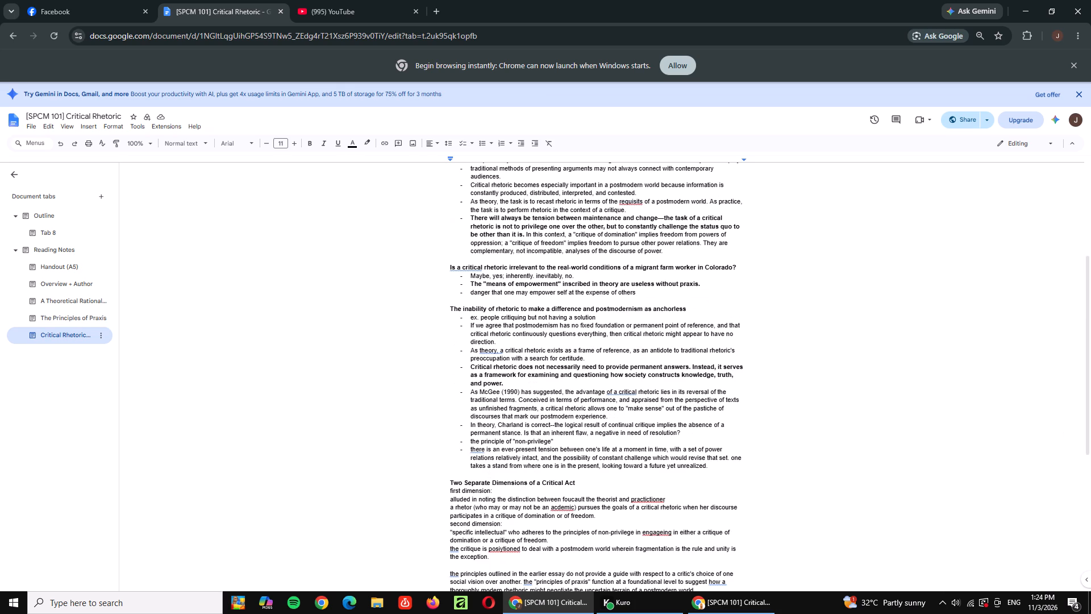
scroll(646, 333, "up", 7)
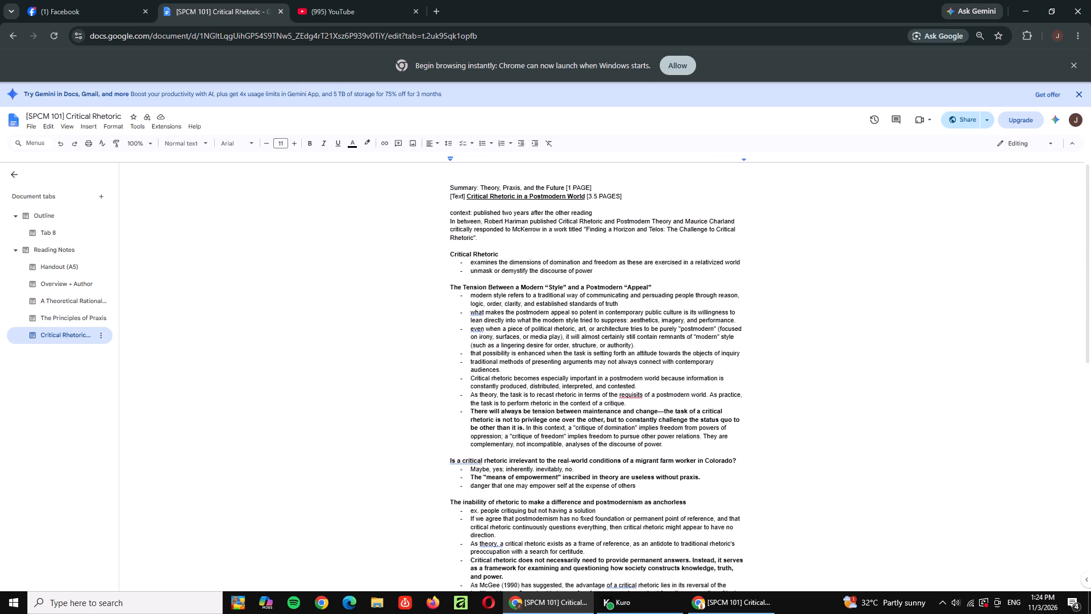
scroll(483, 220, "down", 3)
scroll(531, 437, "down", 1)
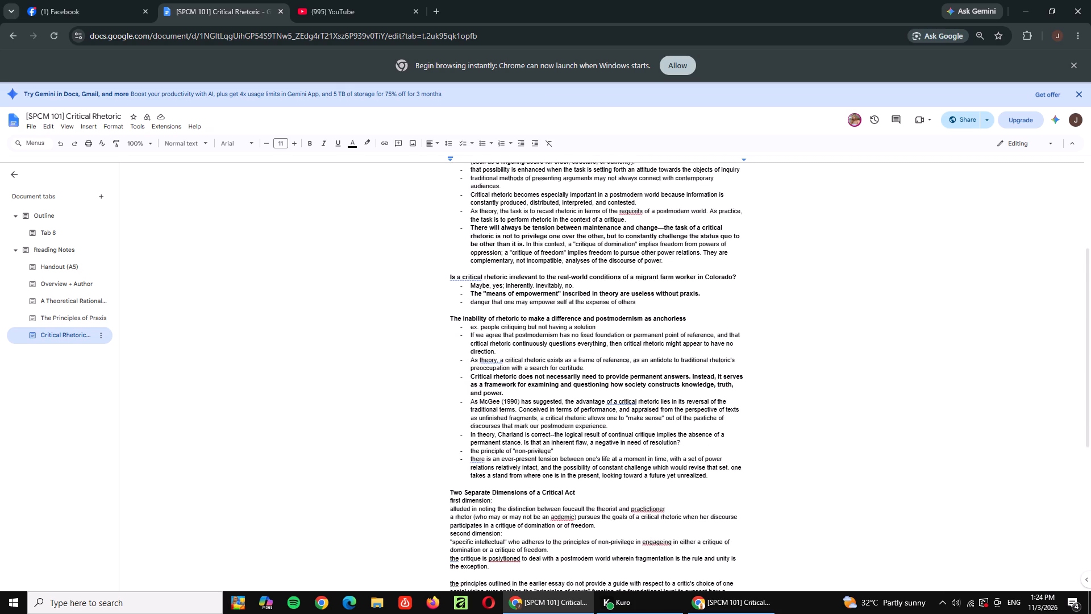
scroll(531, 437, "down", 3)
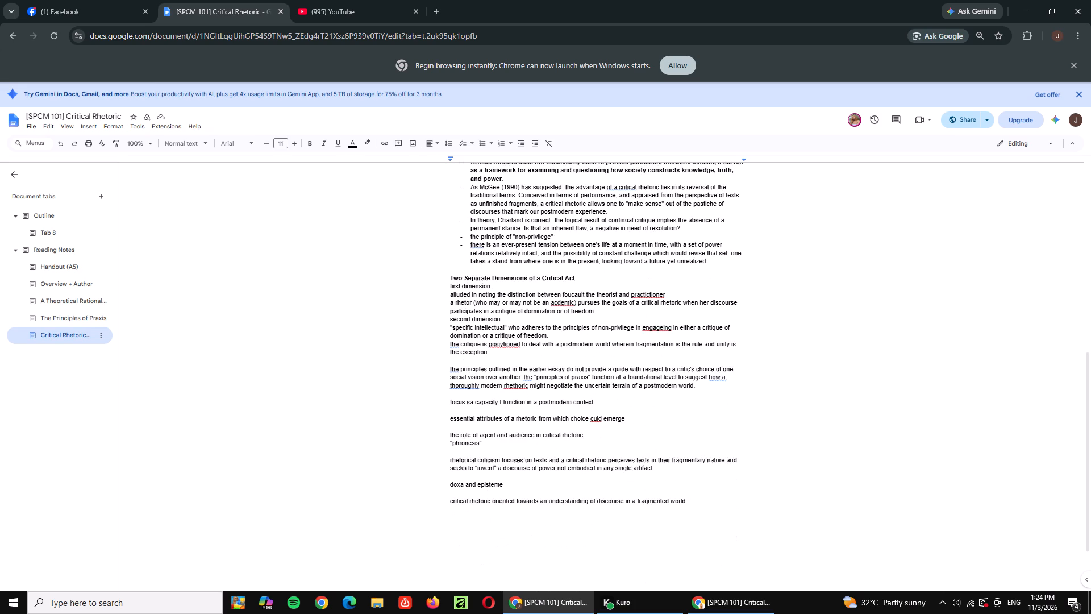
scroll(531, 437, "up", 8)
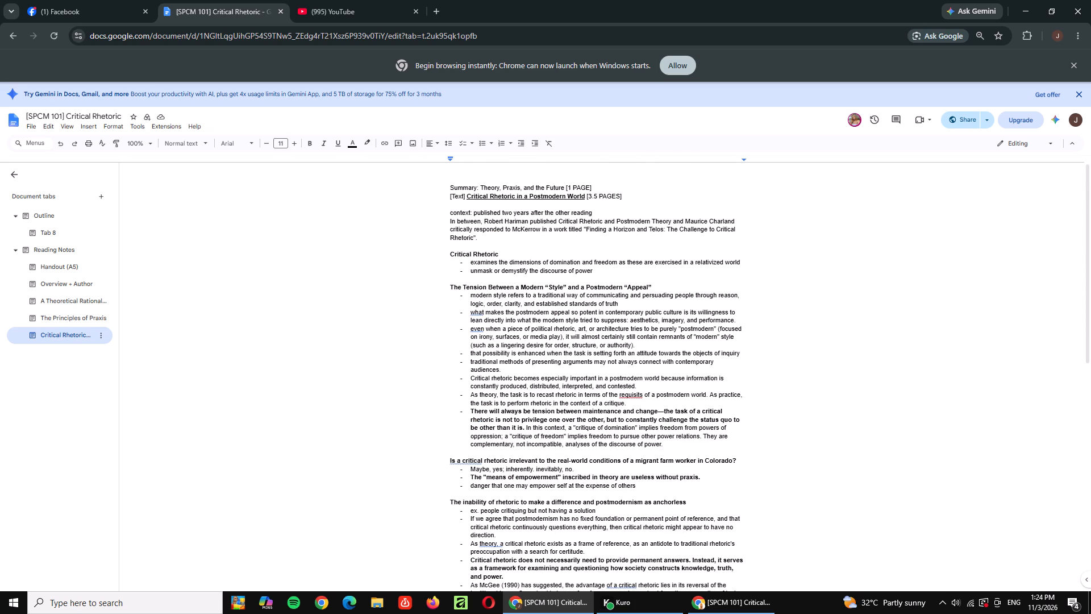
Check the chat's messages on slide placement and sample format against the Critical Rhetoric in a Postmodern World notes in Google Docs.
left_click(713, 605)
left_click(77, 9)
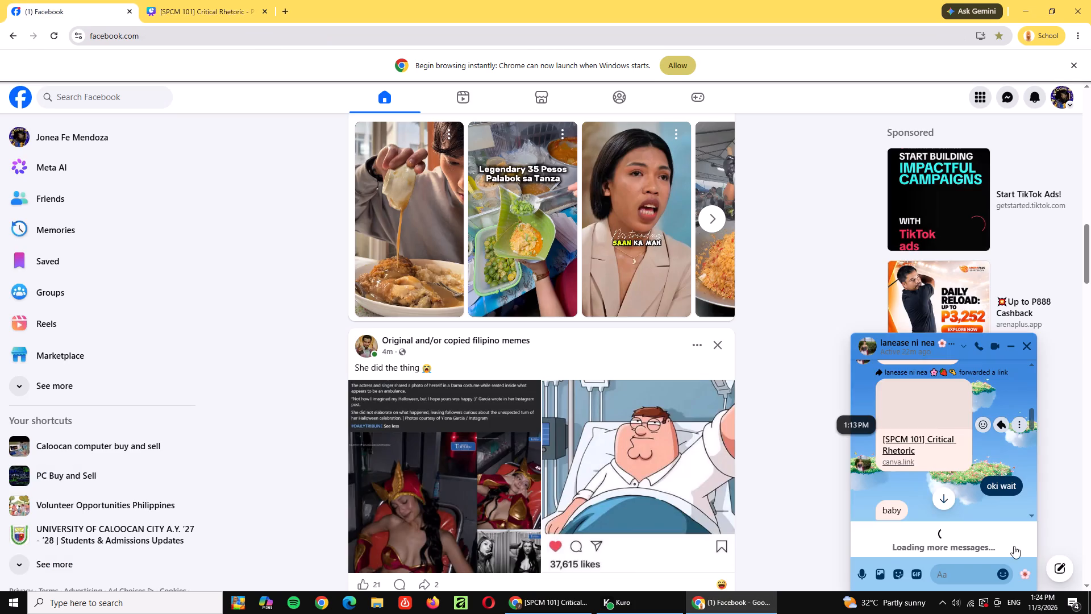
scroll(948, 480, "up", 2)
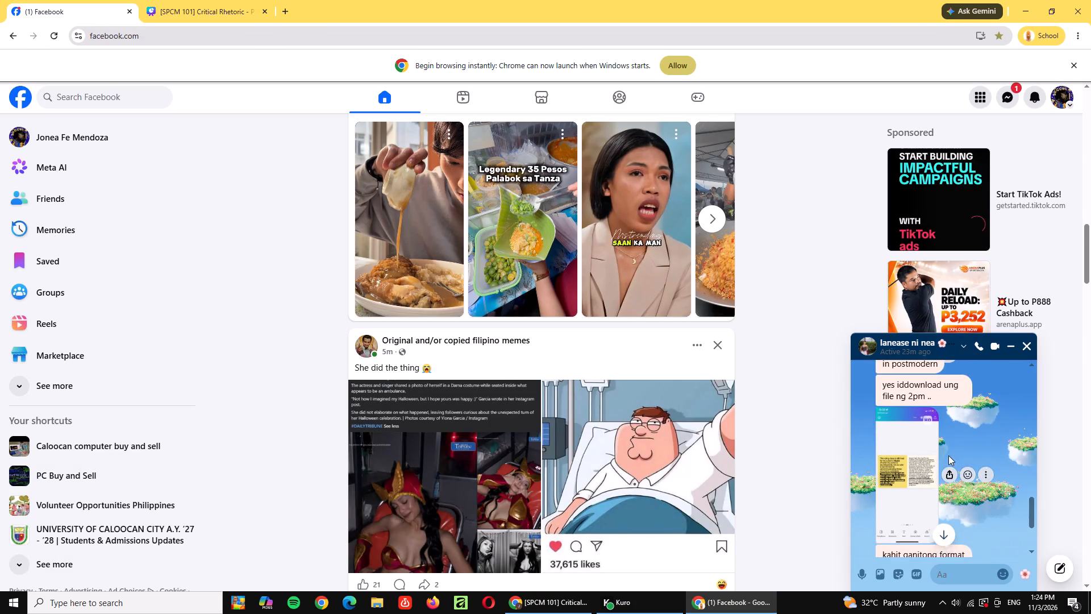
scroll(948, 455, "up", 3)
left_click(724, 605)
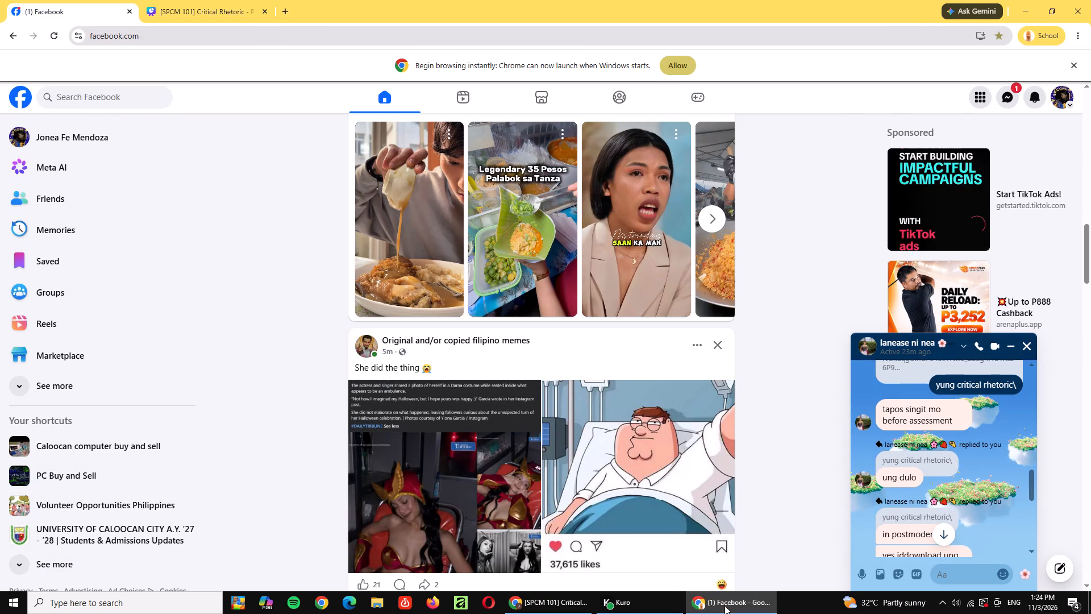
scroll(592, 301, "up", 2)
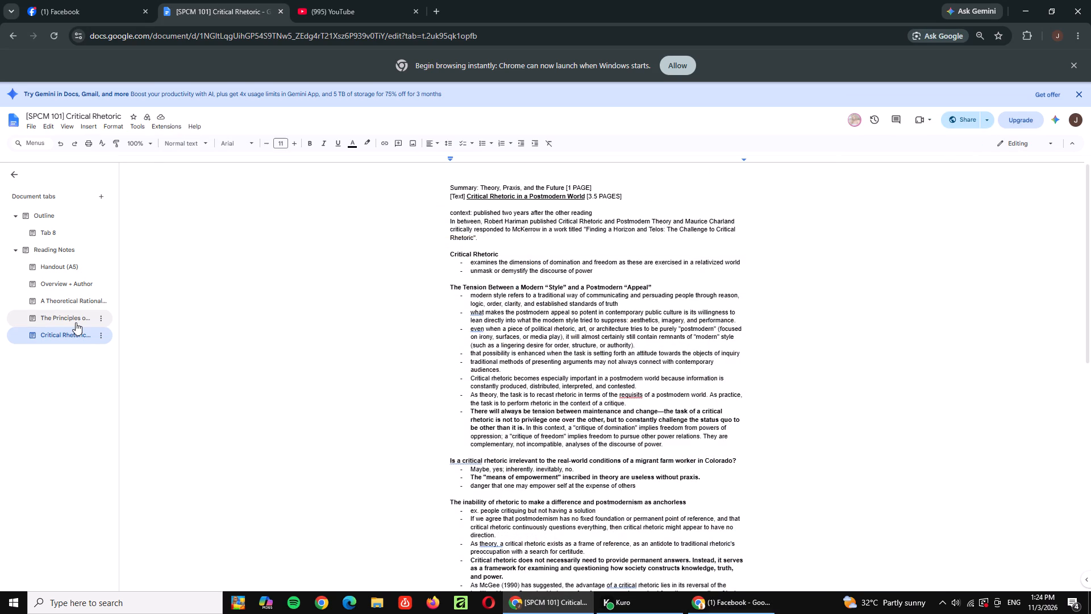
scroll(590, 305, "down", 6)
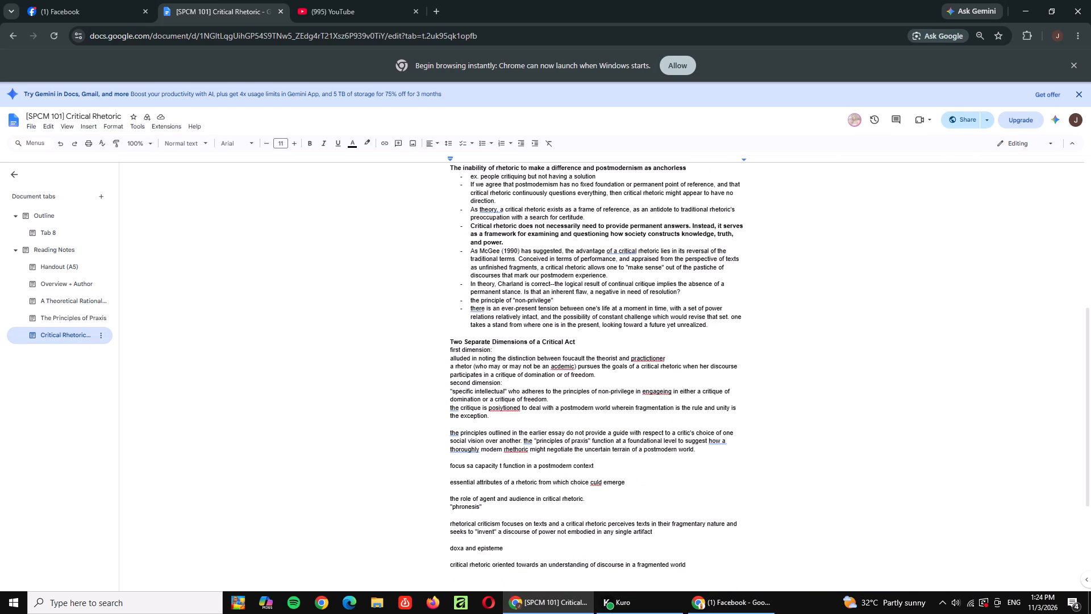
scroll(592, 308, "up", 2)
Return to the Facebook chat and reread the requests about underlined and bold content, separate sections and bullet points.
left_click(737, 609)
scroll(951, 481, "down", 13)
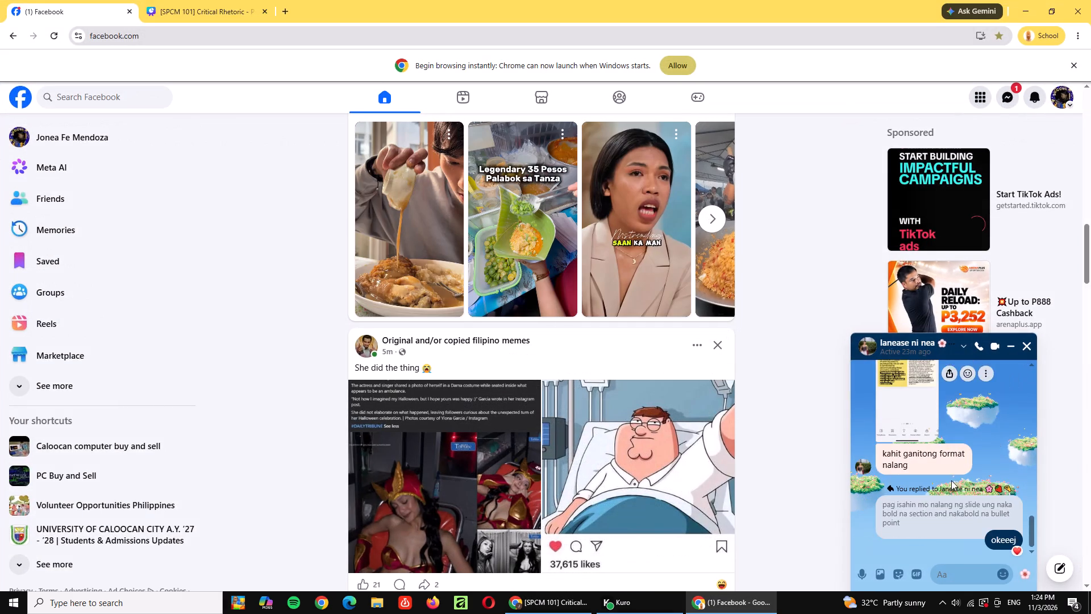
scroll(951, 480, "down", 6)
left_click(970, 570)
scroll(961, 462, "up", 4)
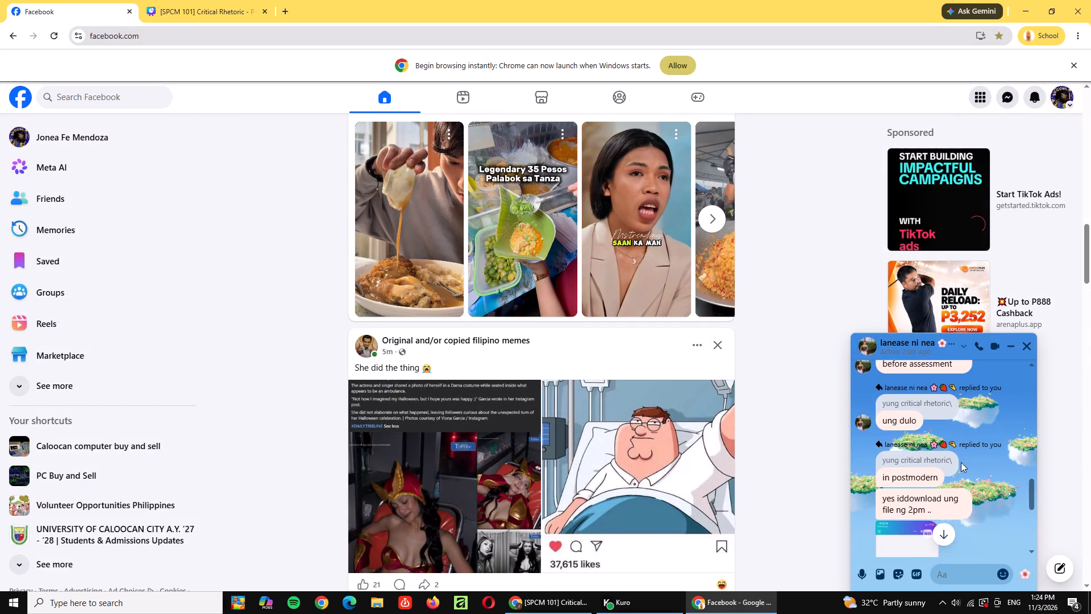
scroll(961, 462, "up", 4)
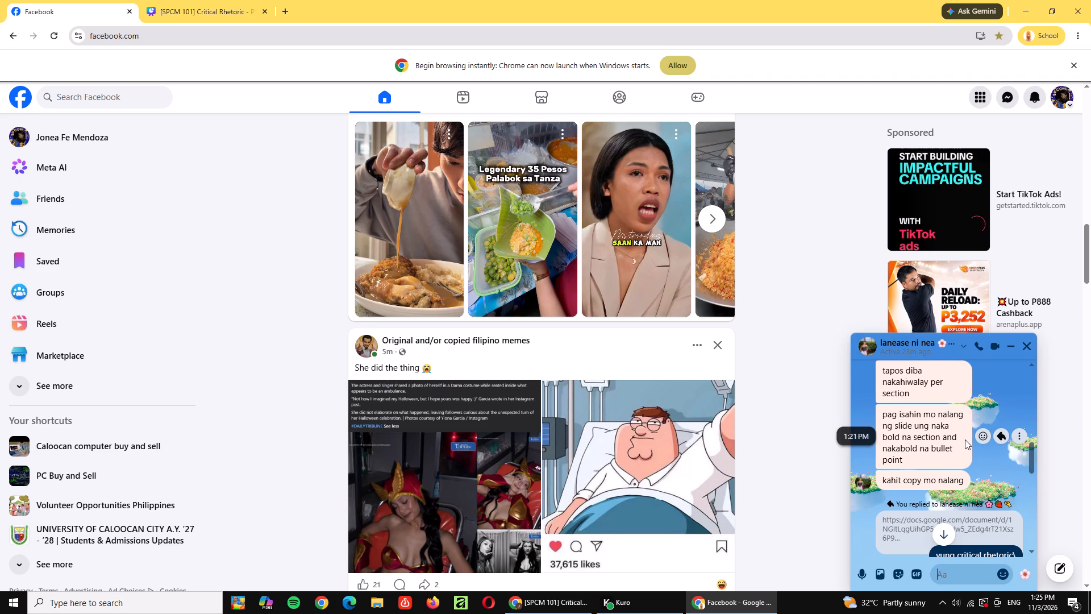
scroll(965, 439, "up", 1)
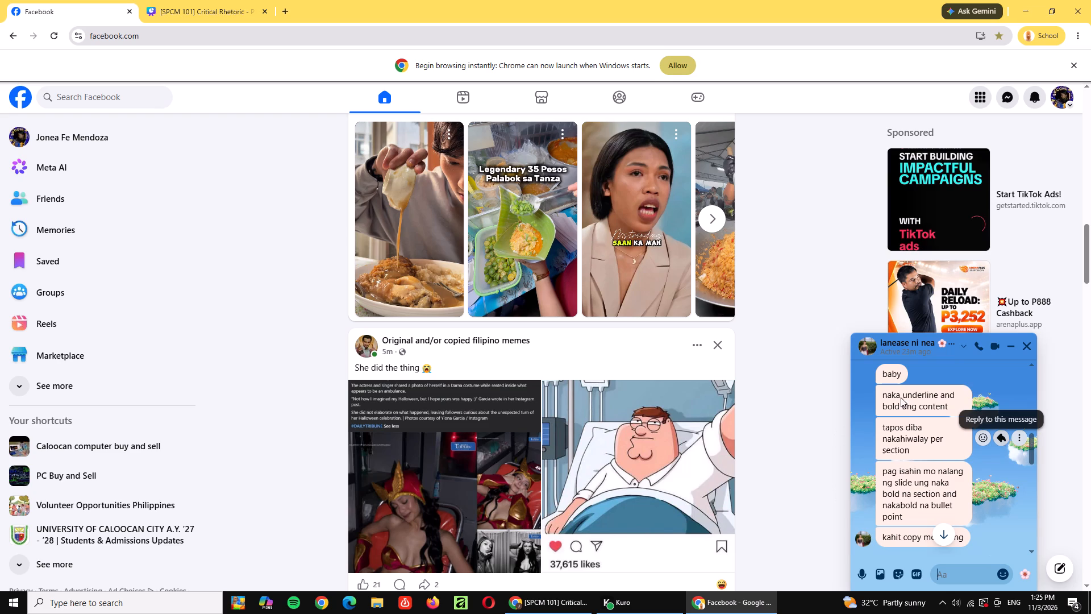
Switch to the [SPCM 101] Critical Rhetoric Canva presentation and look through its slides for the principles and assessment sections.
left_click(178, 13)
scroll(593, 383, "down", 11)
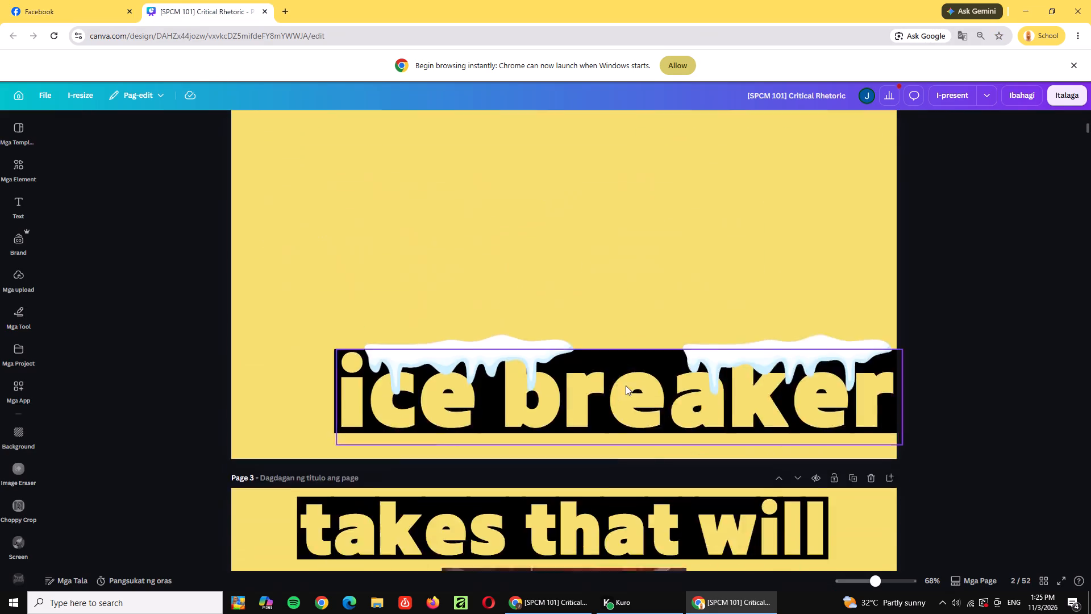
scroll(626, 385, "down", 20)
scroll(626, 385, "down", 20)
scroll(626, 385, "down", 6)
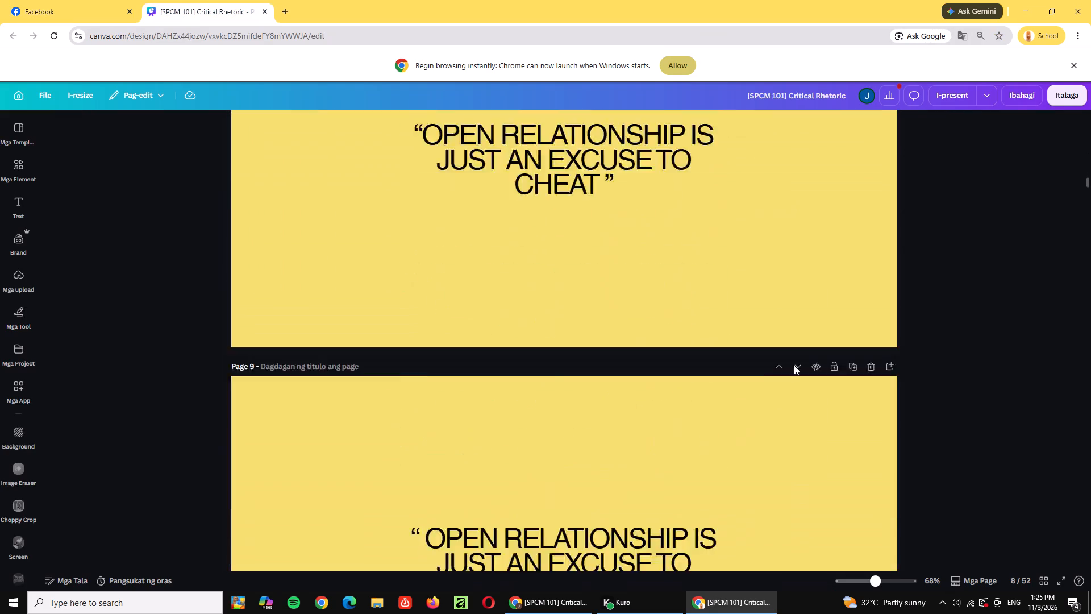
scroll(794, 365, "down", 3)
left_click_drag(1087, 198, 1087, 330)
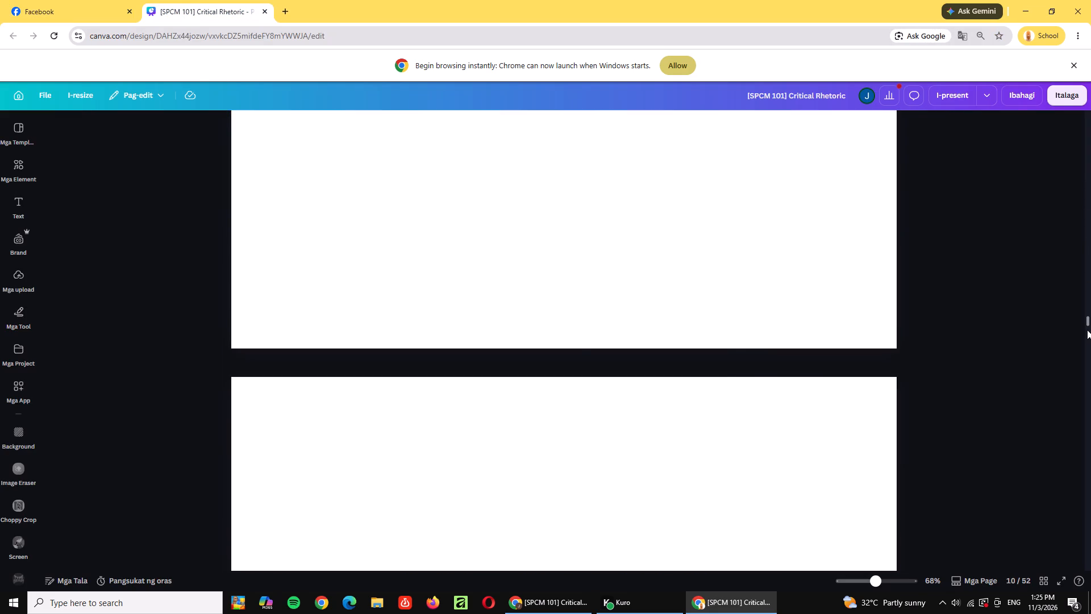
left_click_drag(1087, 330, 1085, 388)
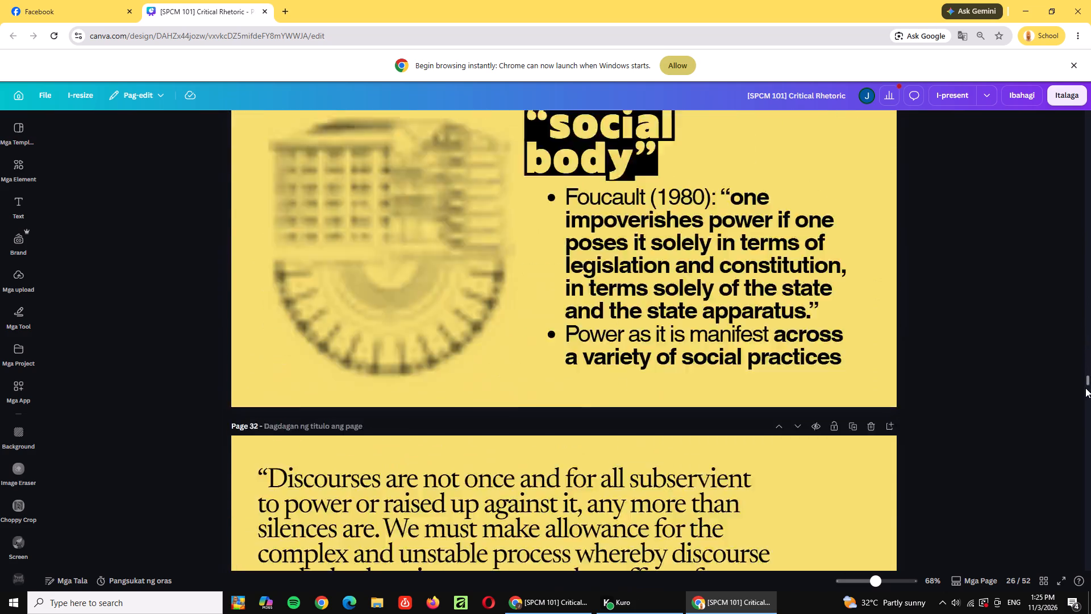
left_click_drag(1085, 388, 1090, 557)
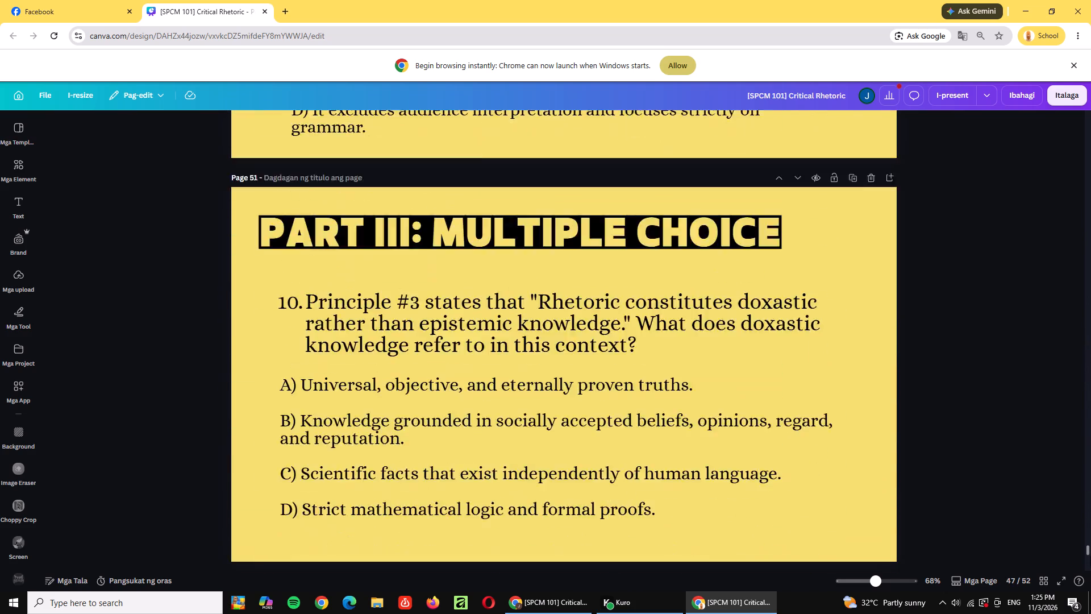
left_click_drag(1090, 557, 1090, 569)
scroll(981, 370, "up", 9)
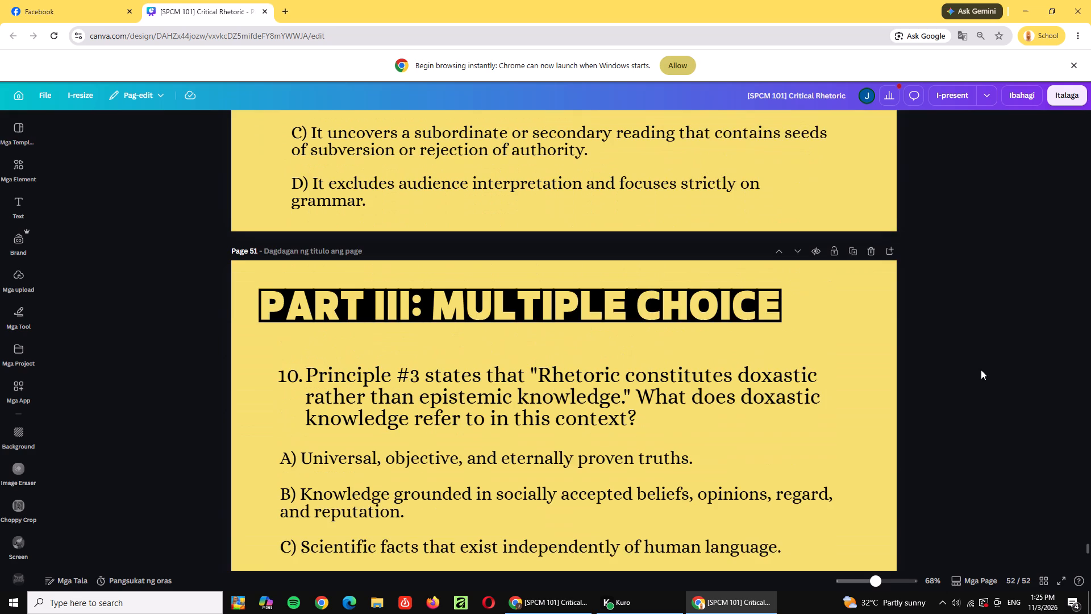
scroll(981, 370, "up", 1)
scroll(981, 370, "down", 6)
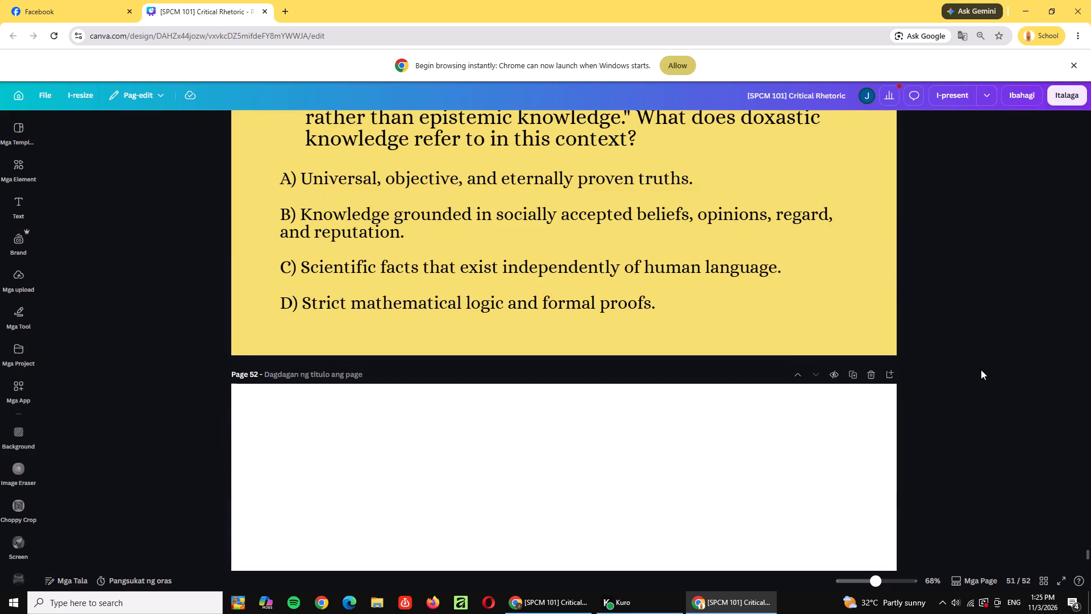
scroll(981, 370, "up", 20)
scroll(981, 370, "up", 18)
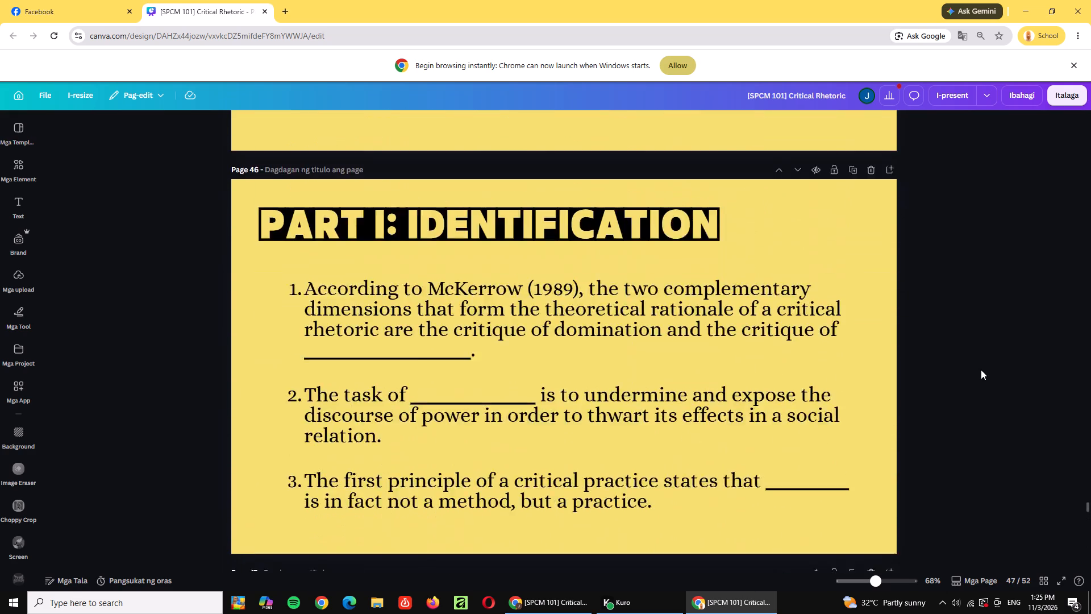
scroll(981, 370, "up", 20)
scroll(981, 370, "up", 2)
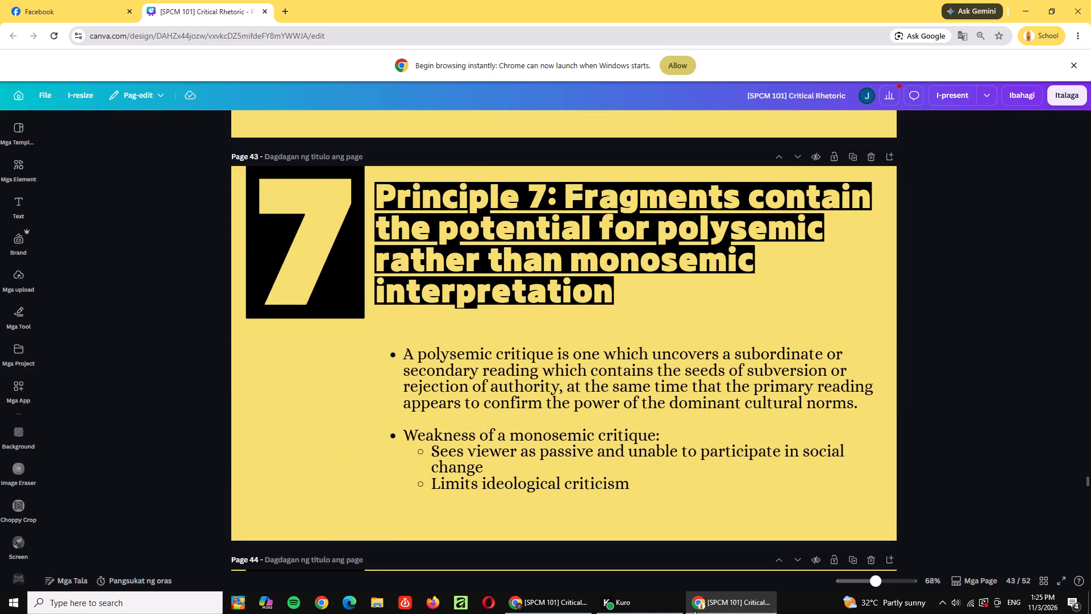
Return to the Facebook chat and reread the messages on slide placement before the assessment and on underlined and bold content.
left_click(578, 612)
left_click(93, 0)
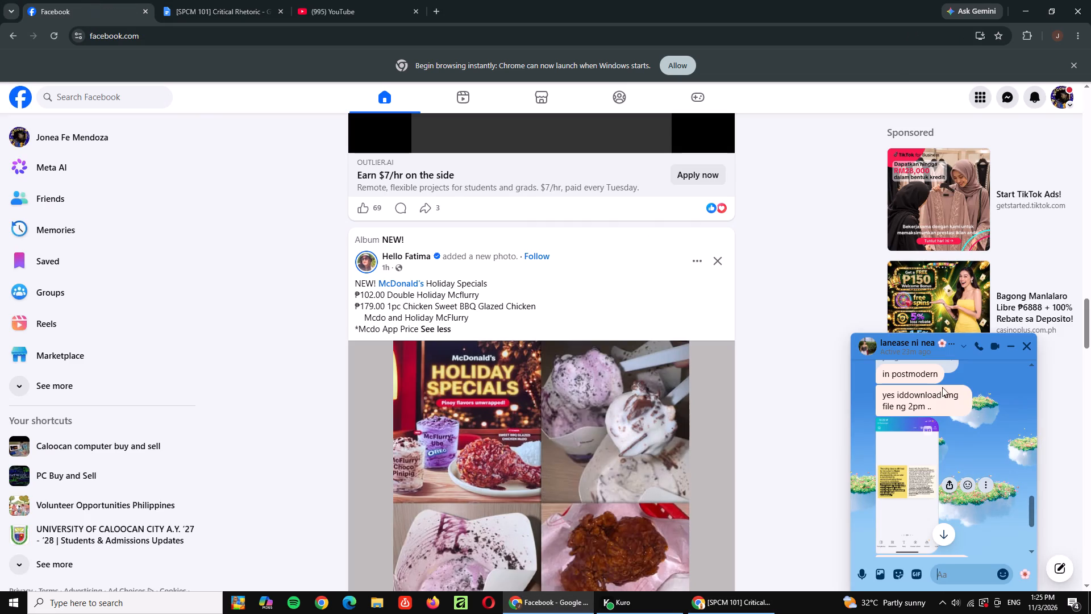
scroll(985, 449, "down", 3)
scroll(985, 449, "up", 5)
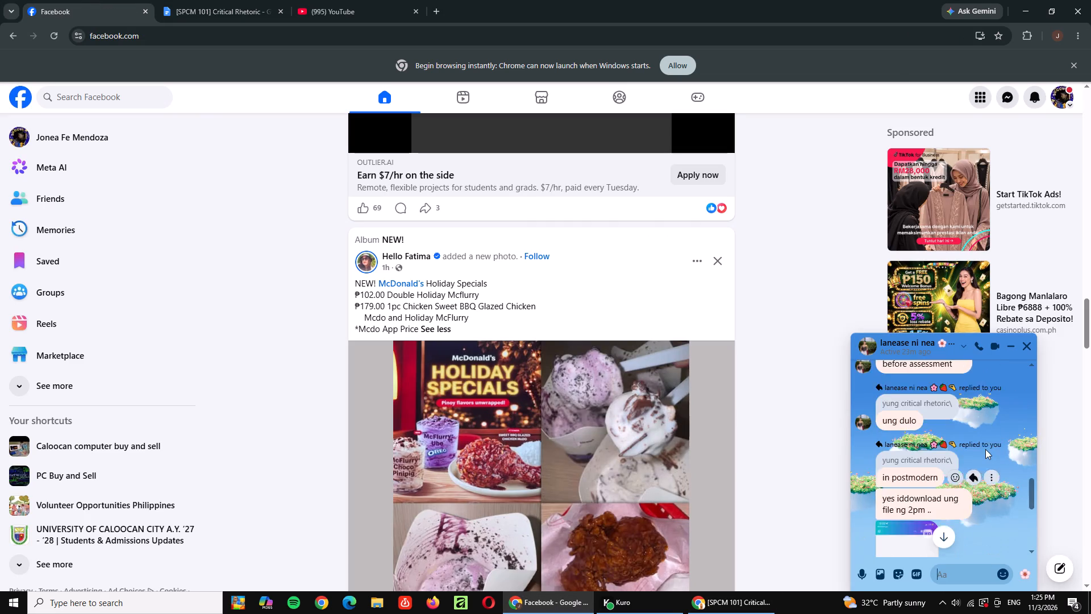
scroll(985, 449, "up", 1)
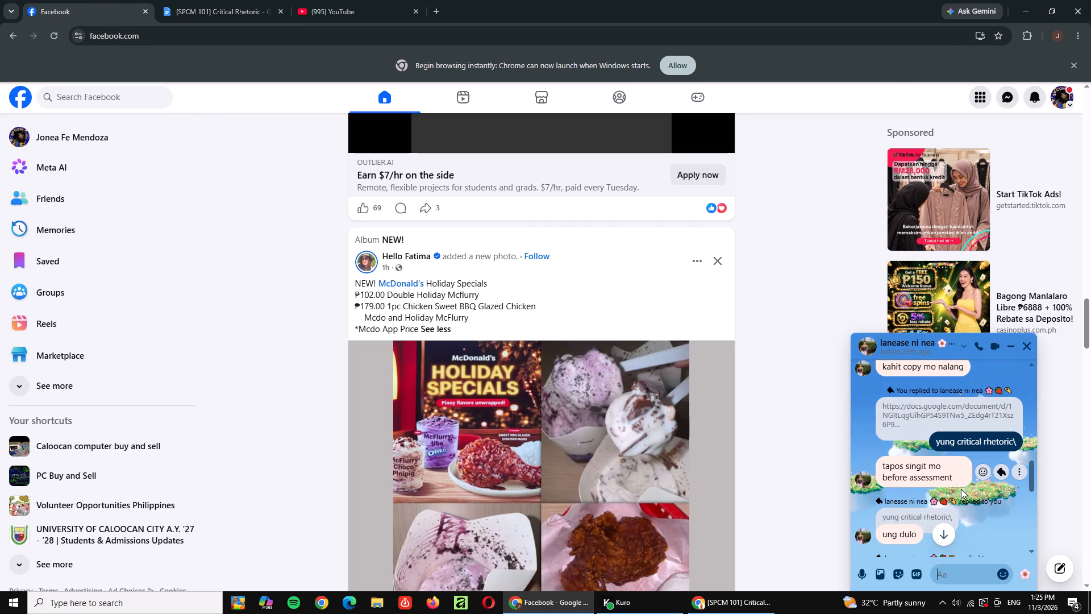
scroll(961, 489, "up", 3)
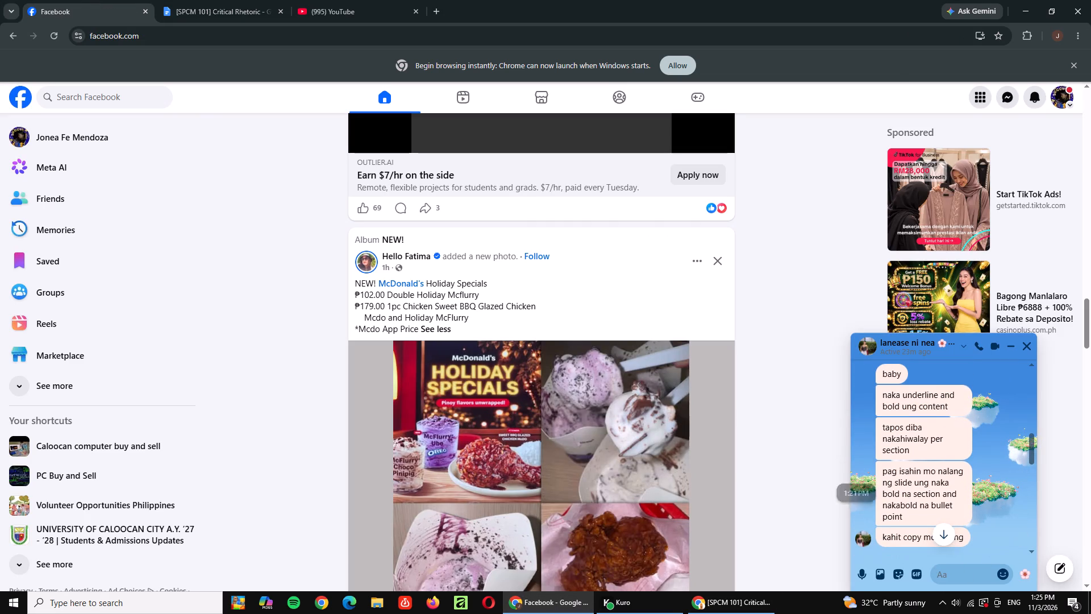
left_click(966, 570)
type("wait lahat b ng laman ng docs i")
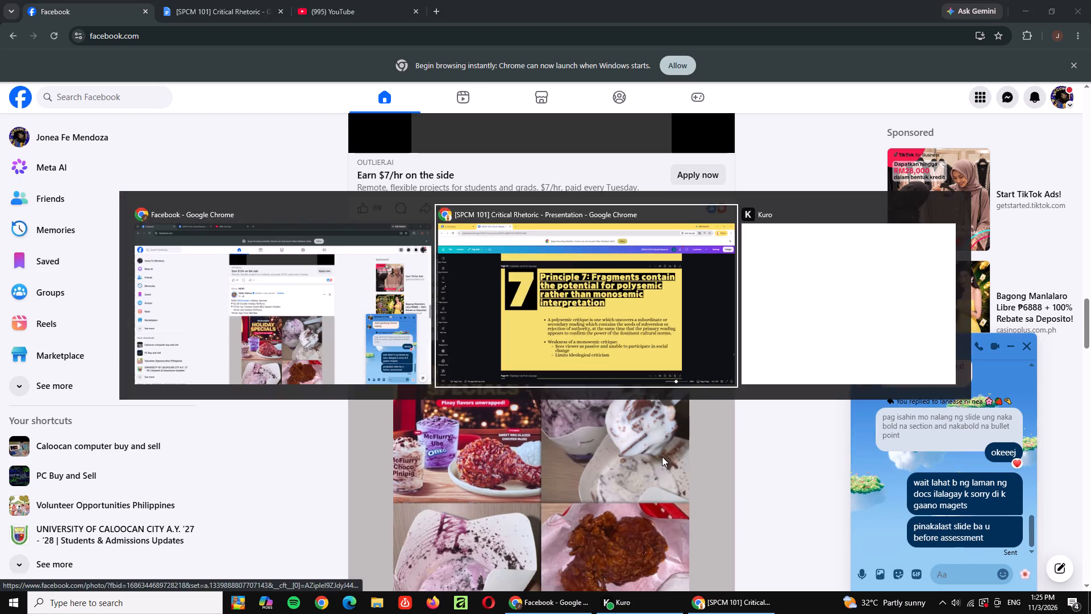
scroll(761, 385, "up", 3)
scroll(761, 385, "down", 11)
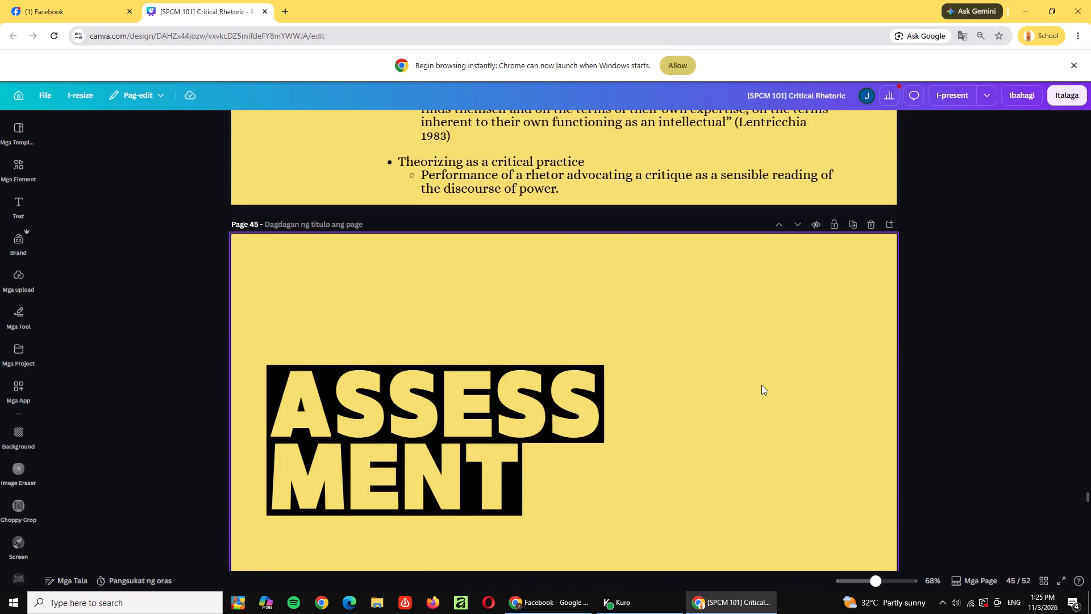
scroll(761, 385, "up", 20)
scroll(761, 385, "up", 6)
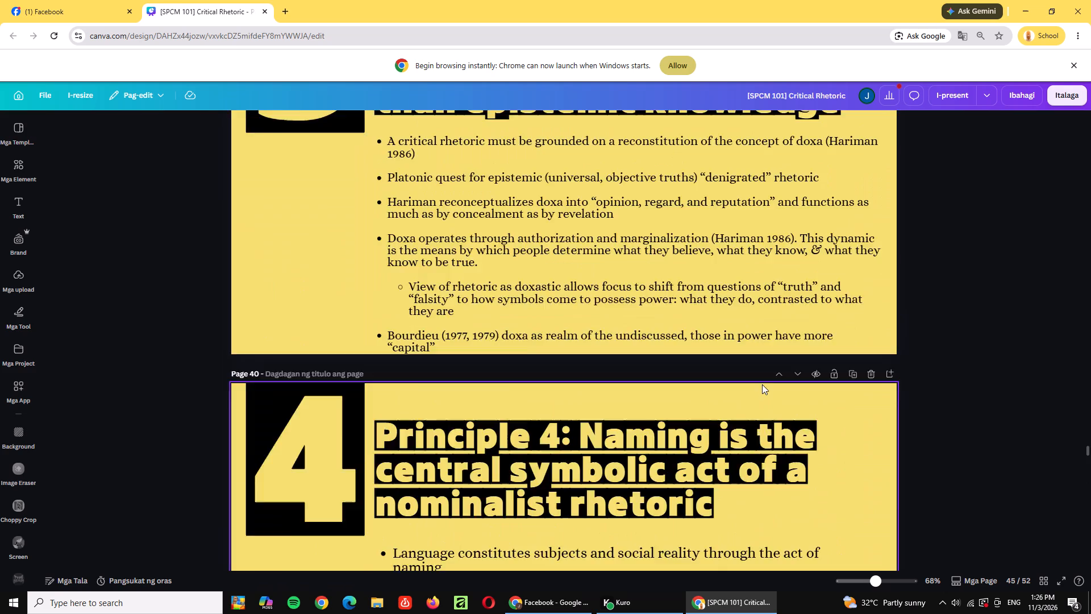
scroll(762, 384, "up", 14)
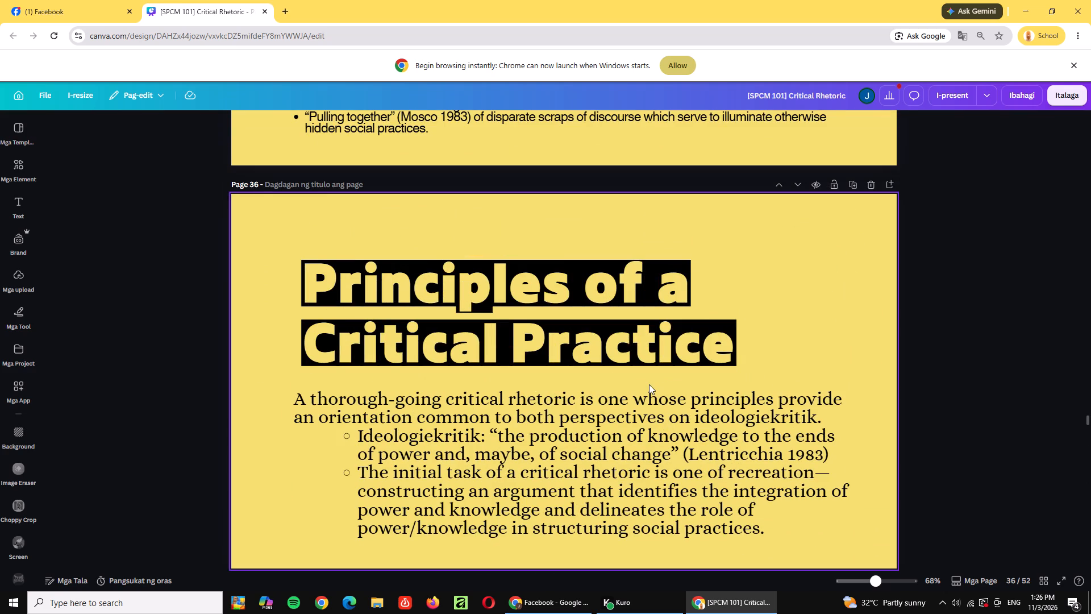
scroll(649, 384, "up", 4)
scroll(649, 384, "down", 6)
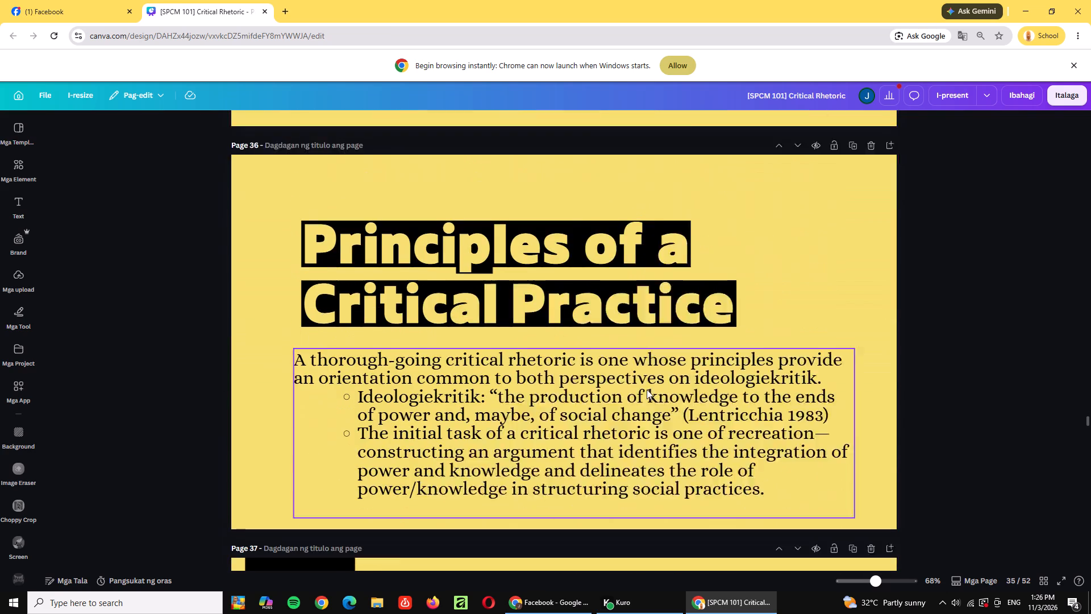
scroll(740, 346, "down", 20)
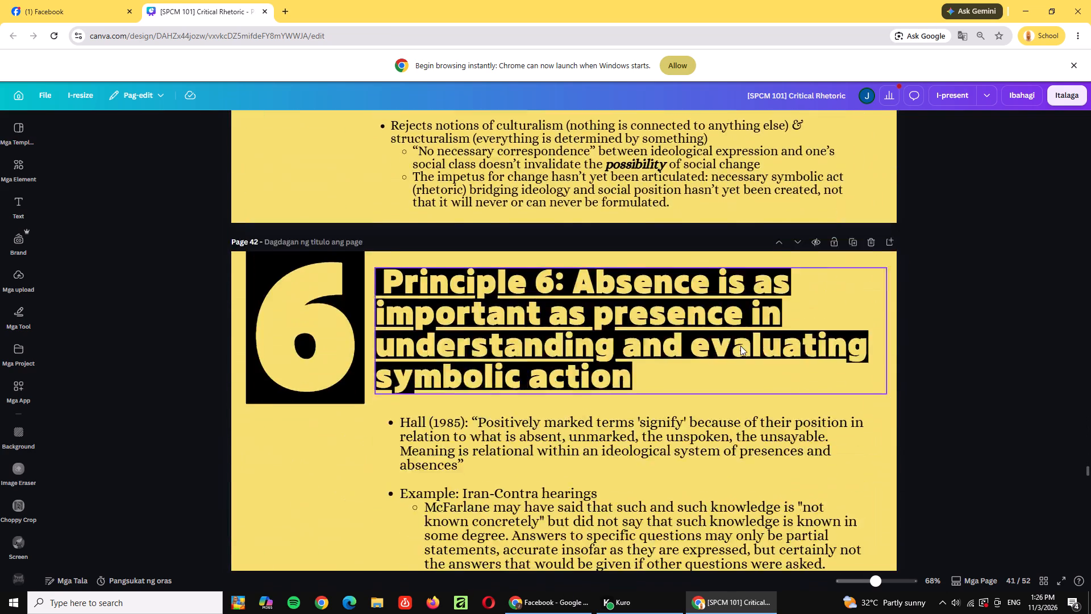
scroll(740, 346, "down", 17)
scroll(740, 346, "up", 3)
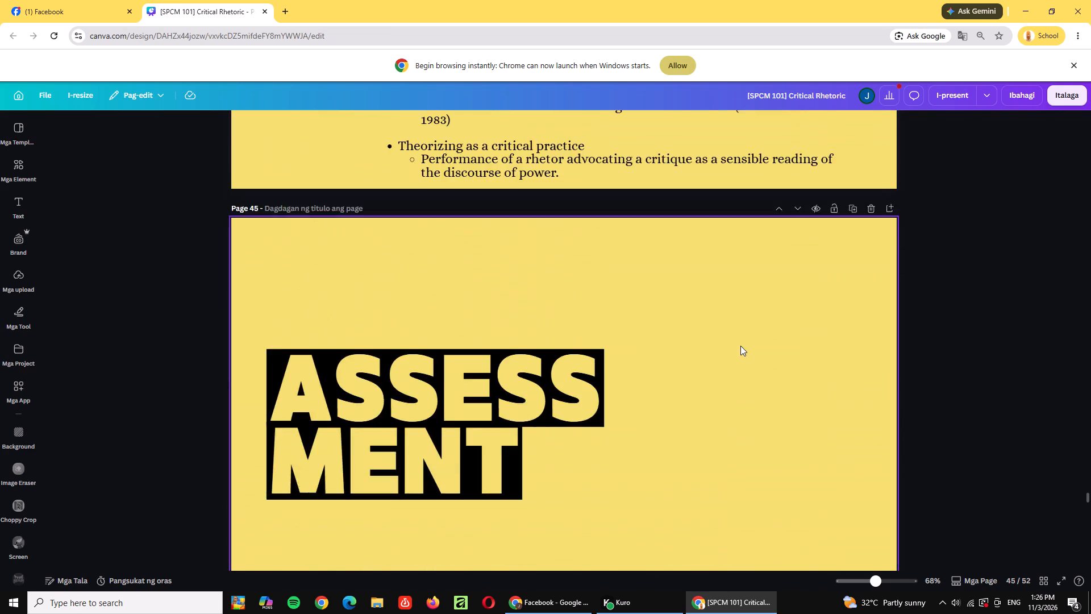
scroll(740, 346, "up", 8)
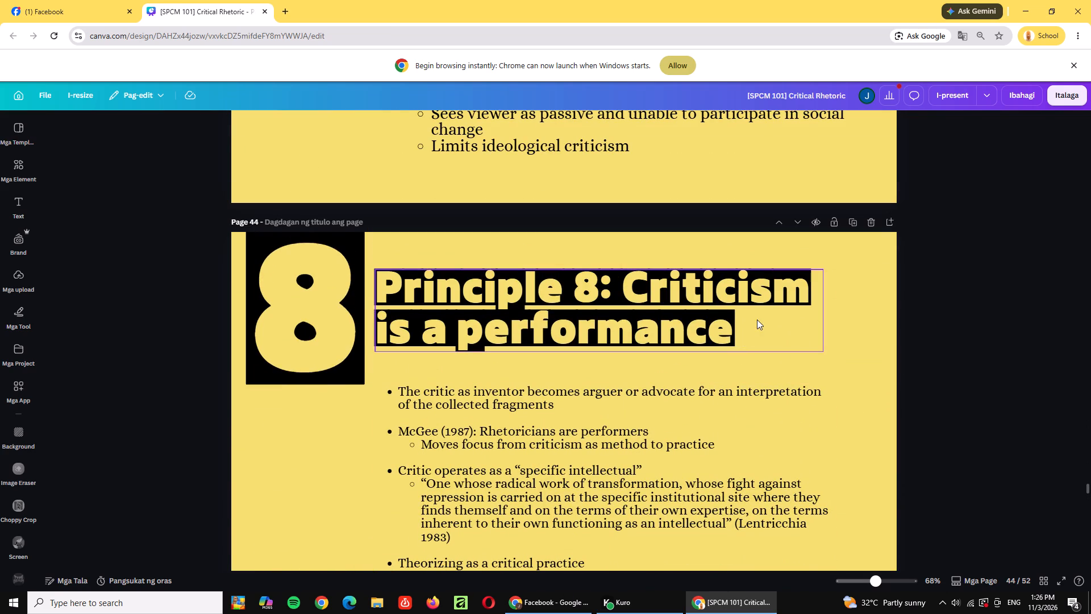
Return to the Facebook chat and send the message "after ng principles of a critical practice".
left_click(548, 611)
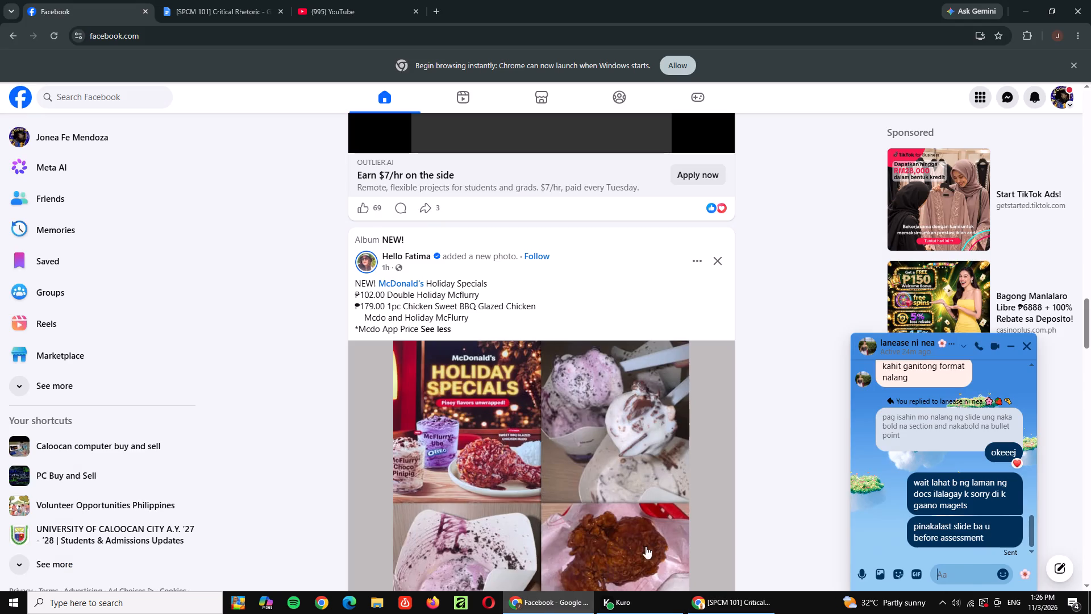
left_click(967, 580)
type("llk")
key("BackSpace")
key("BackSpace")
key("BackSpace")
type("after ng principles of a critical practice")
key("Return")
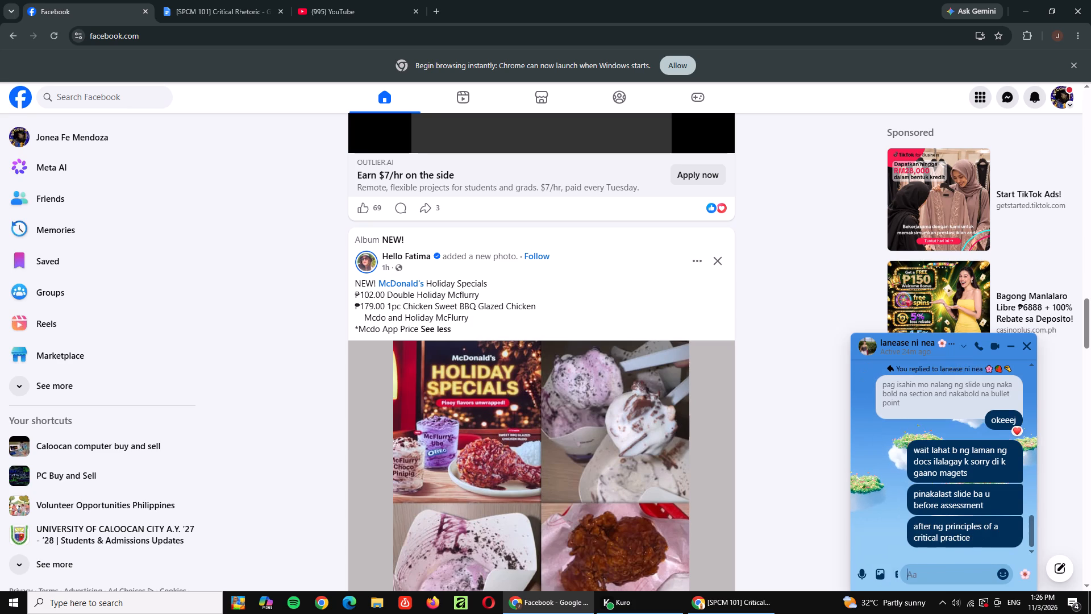
Find the sample slide format screenshot in the chat, view it at full size and close it.
scroll(981, 412, "up", 7)
scroll(979, 417, "down", 3)
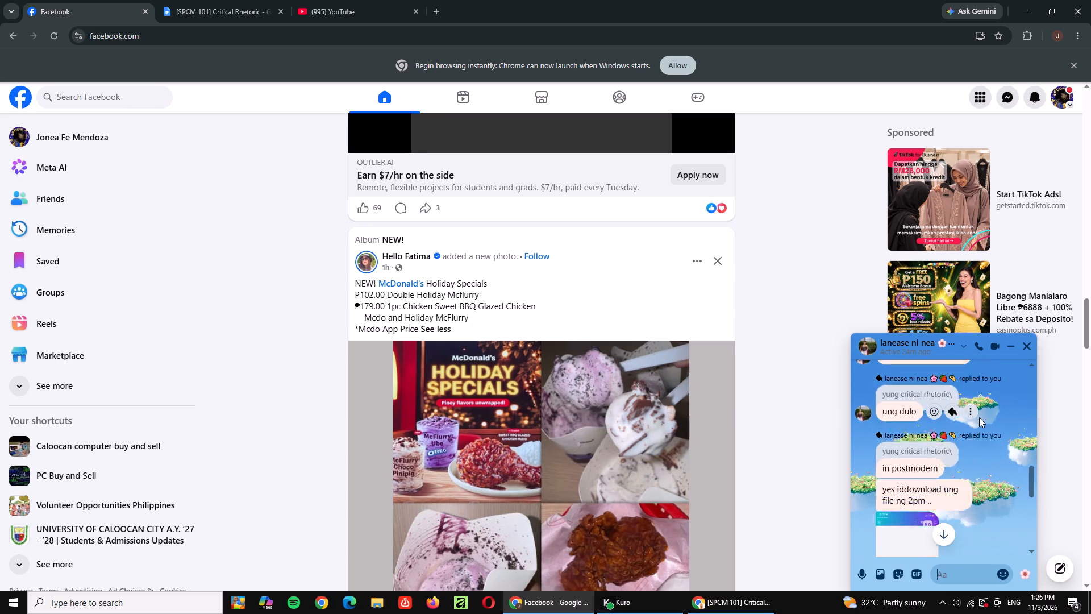
scroll(943, 434, "up", 2)
left_click(897, 551)
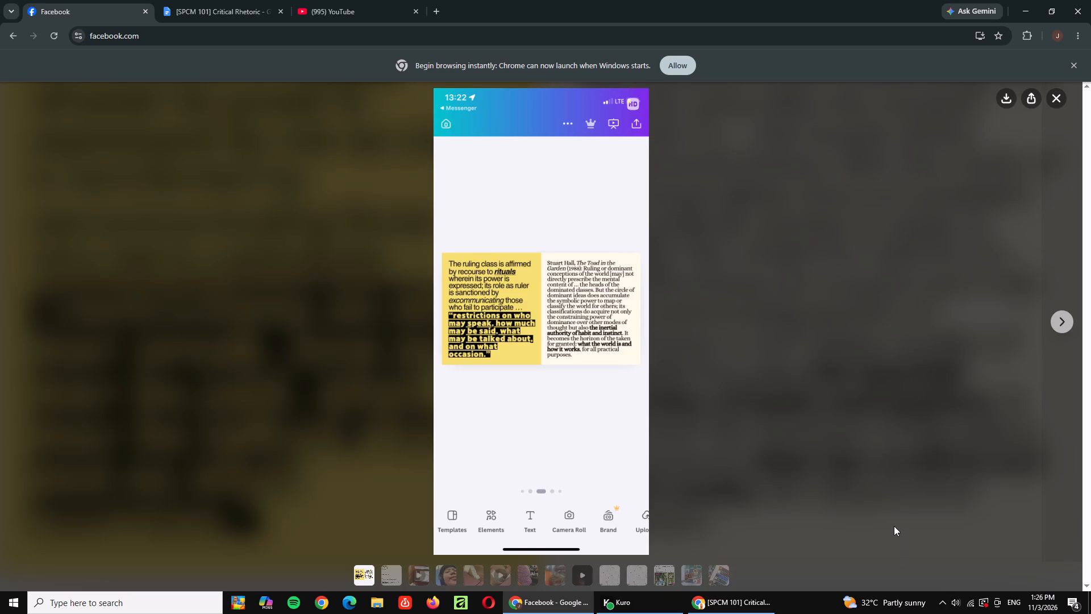
key("Escape")
Reread the chat from the Google Docs and Canva links through the requests about underlined, bold and separately sectioned content.
scroll(935, 464, "up", 12)
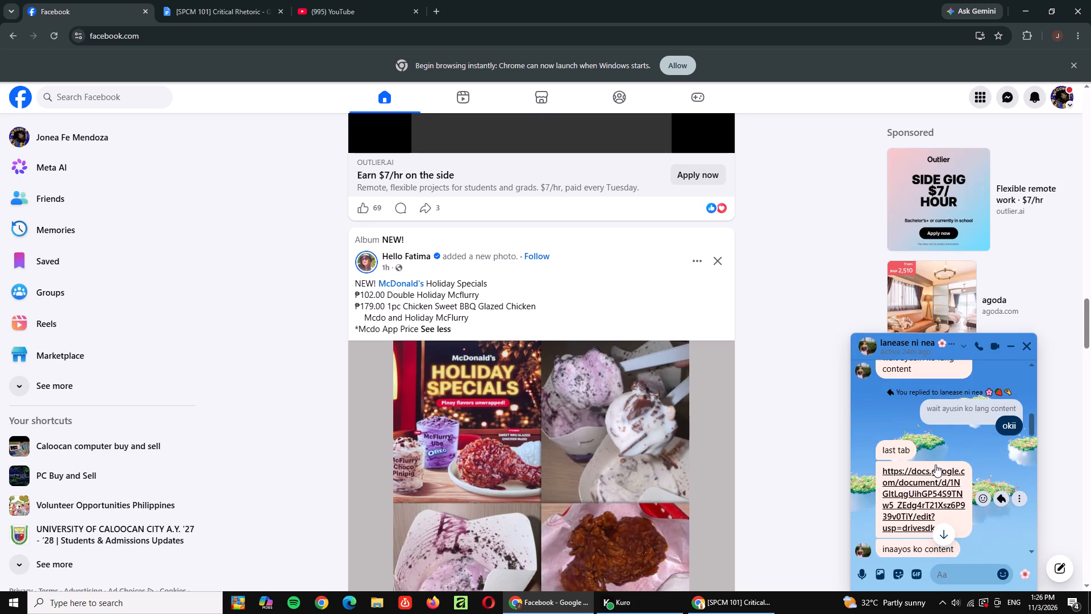
scroll(935, 464, "up", 3)
scroll(935, 464, "down", 5)
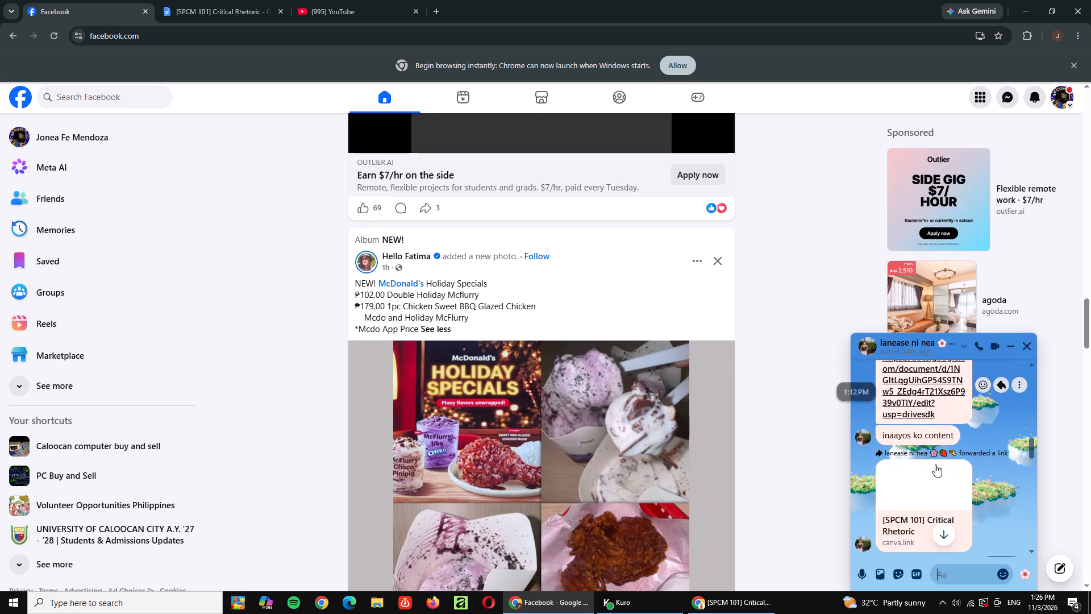
scroll(935, 464, "down", 3)
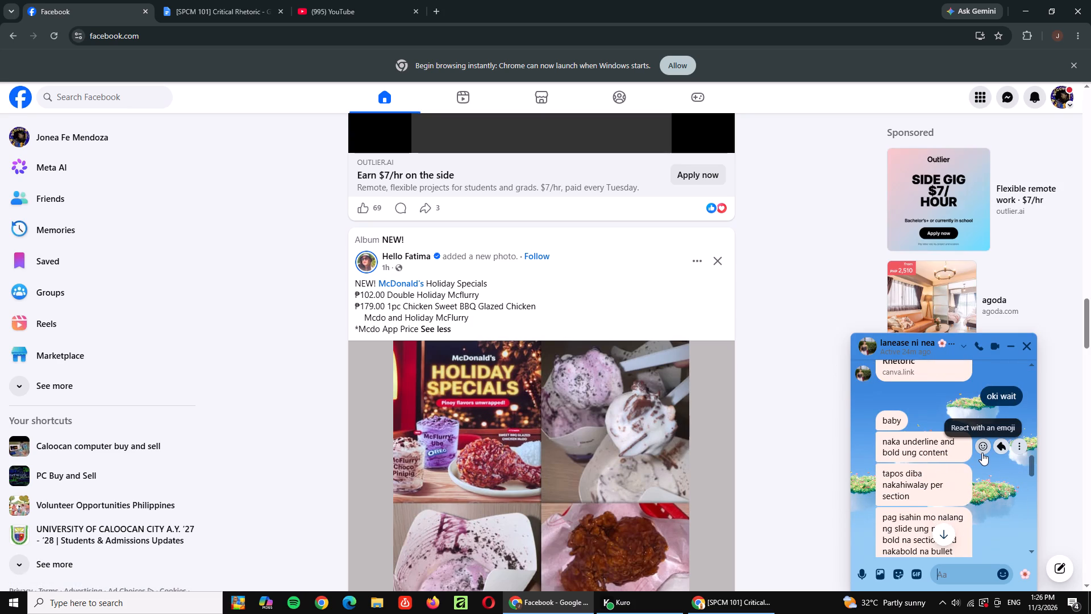
scroll(982, 453, "down", 1)
Open the [SPCM 101] Critical Rhetoric Google Doc and review the Critical Rhetoric in a Postmodern World notes from end to start.
left_click(231, 10)
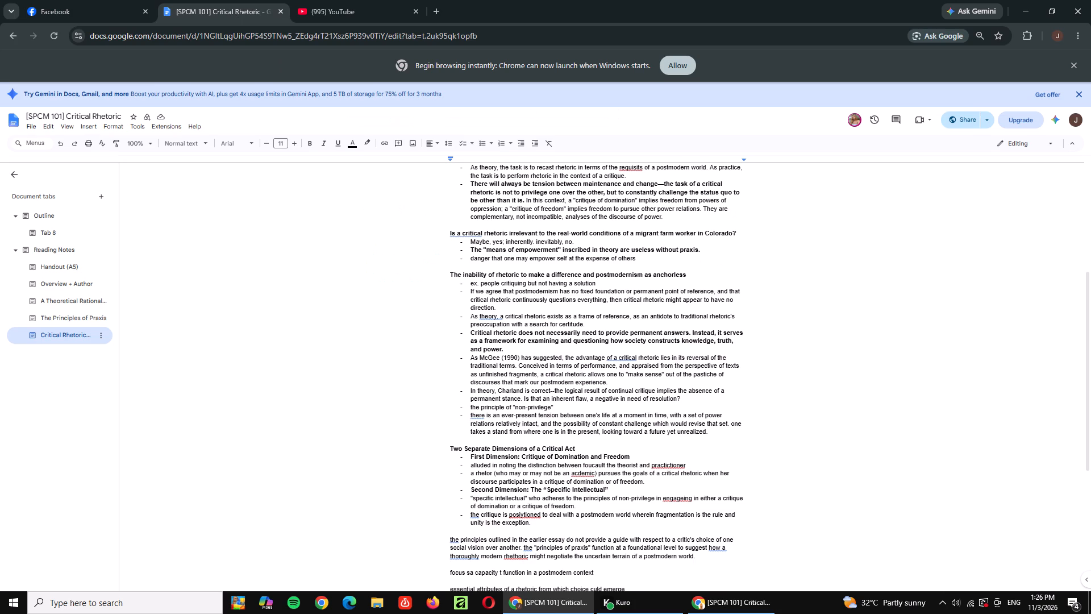
scroll(634, 345, "down", 4)
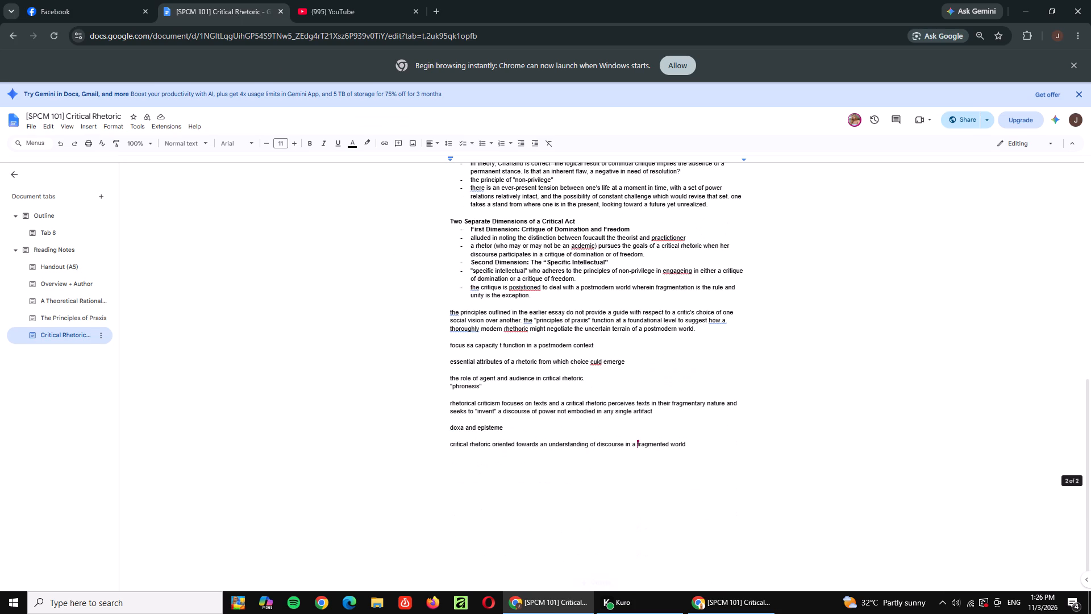
scroll(685, 441, "up", 13)
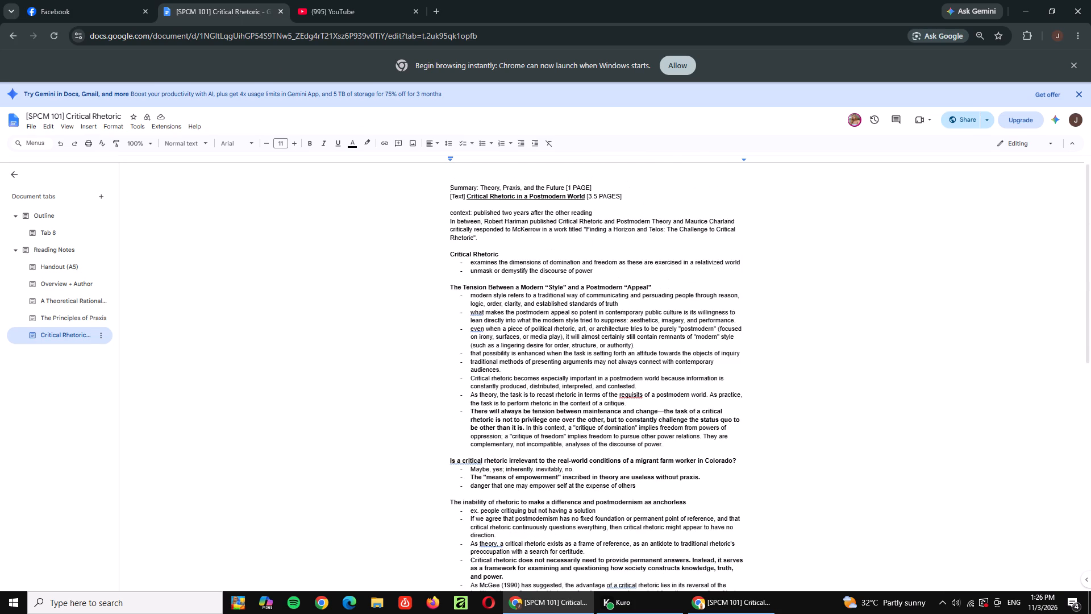
scroll(685, 441, "up", 3)
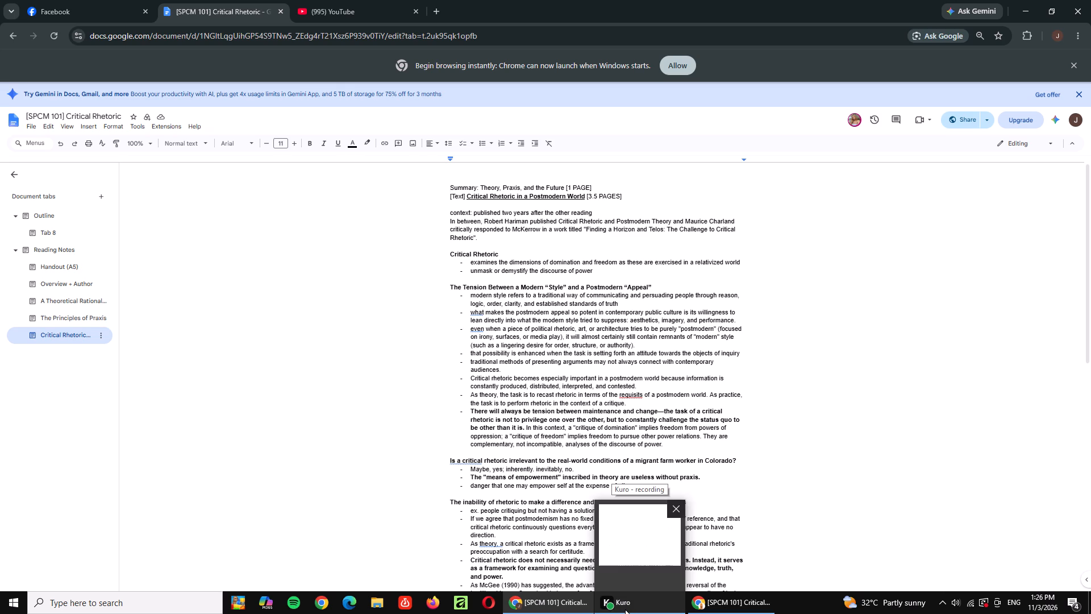
Switch back to the Canva presentation and go to the end of the Principle 8 slide, just before the Assessment slide.
left_click(717, 607)
scroll(703, 359, "down", 5)
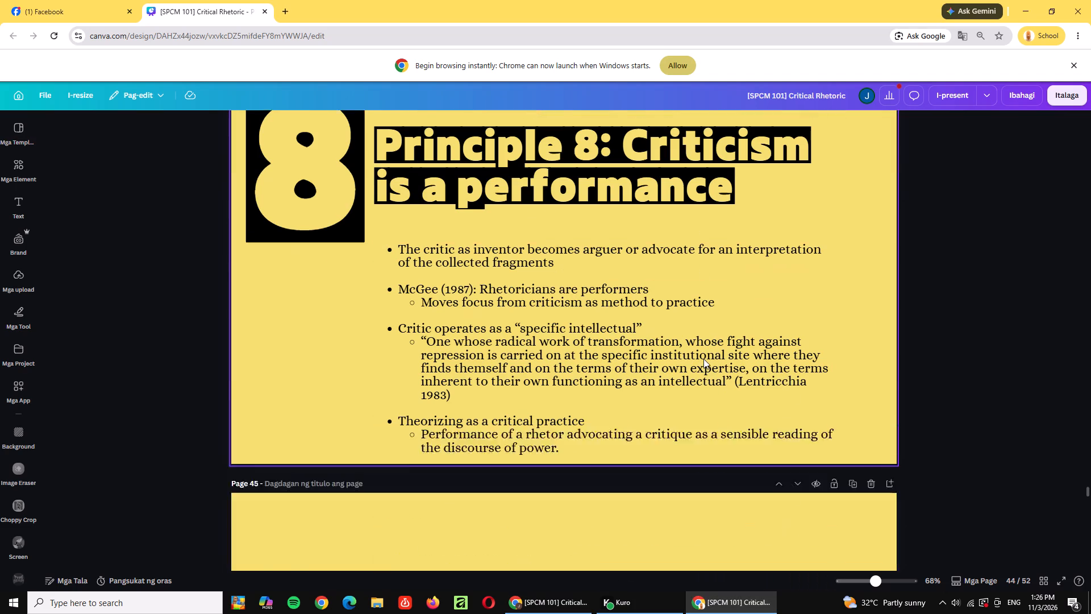
Duplicate the "Principle 8: Criticism is a performance" slide on page 44.
scroll(703, 359, "down", 5)
scroll(703, 359, "up", 12)
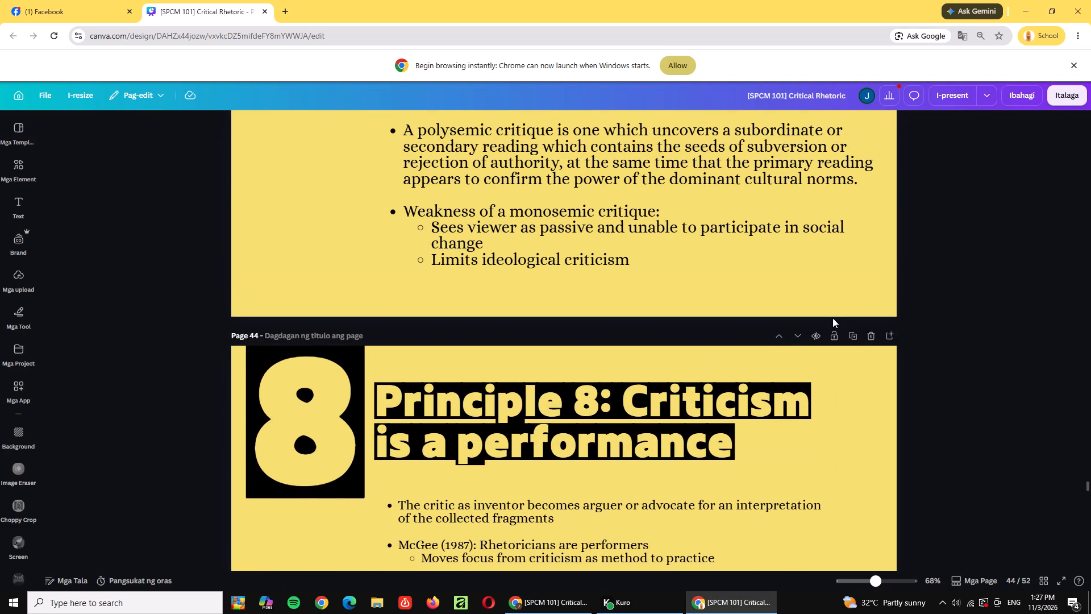
left_click(855, 337)
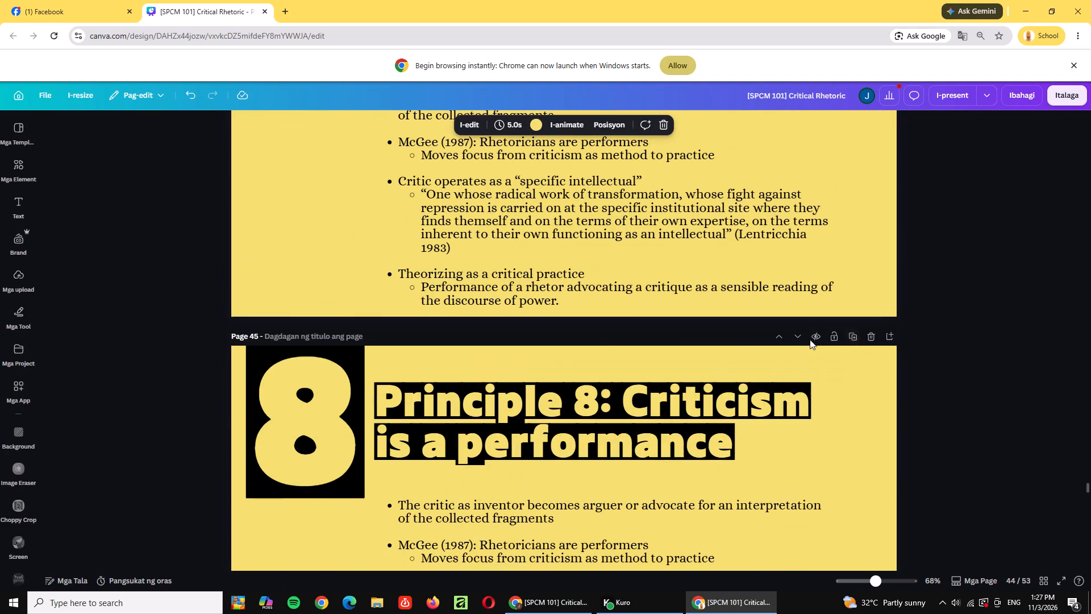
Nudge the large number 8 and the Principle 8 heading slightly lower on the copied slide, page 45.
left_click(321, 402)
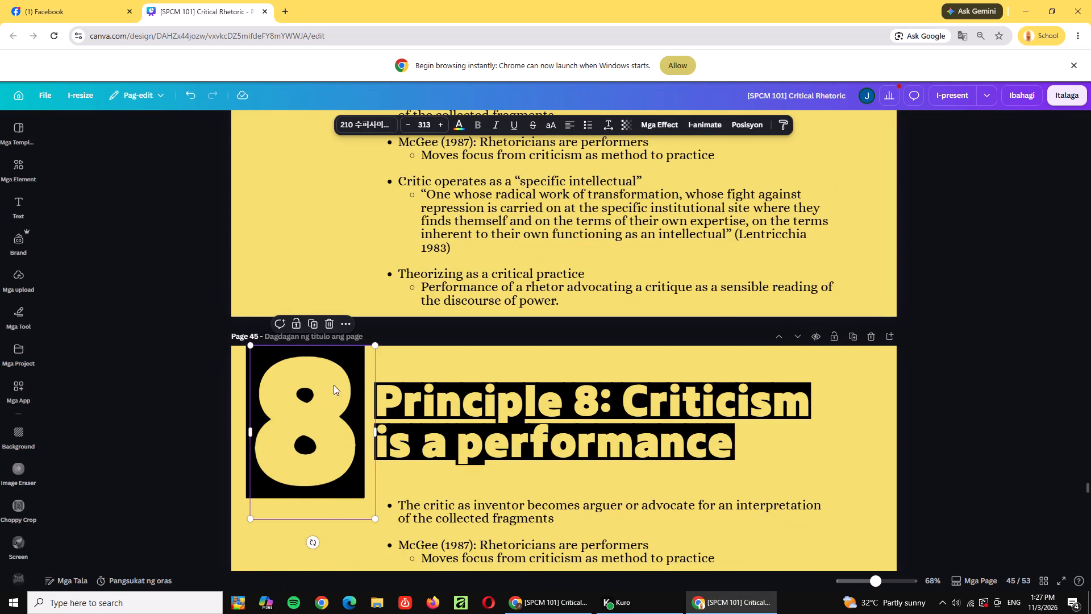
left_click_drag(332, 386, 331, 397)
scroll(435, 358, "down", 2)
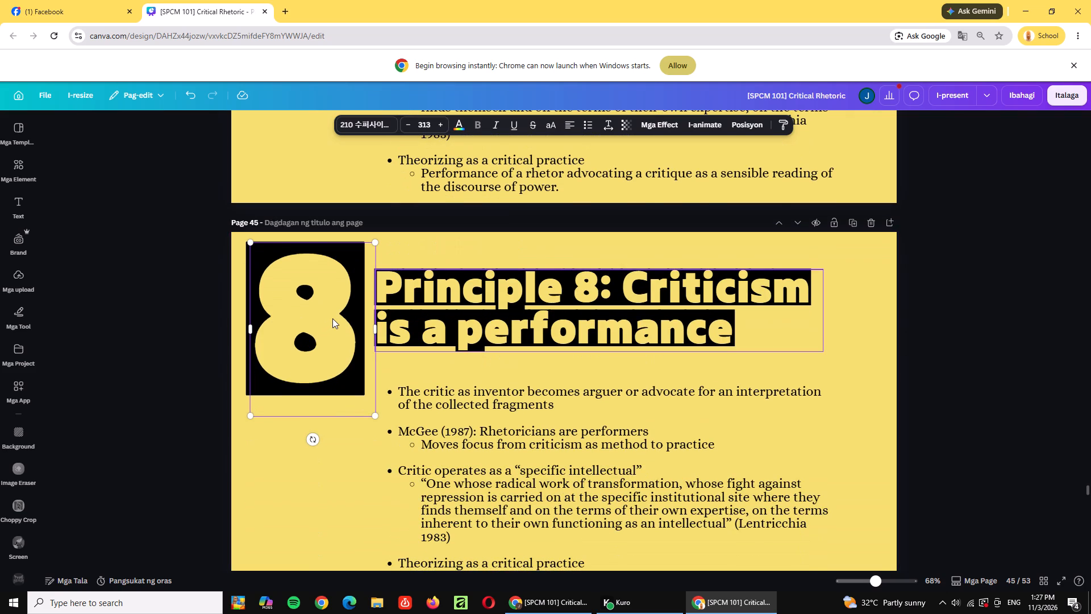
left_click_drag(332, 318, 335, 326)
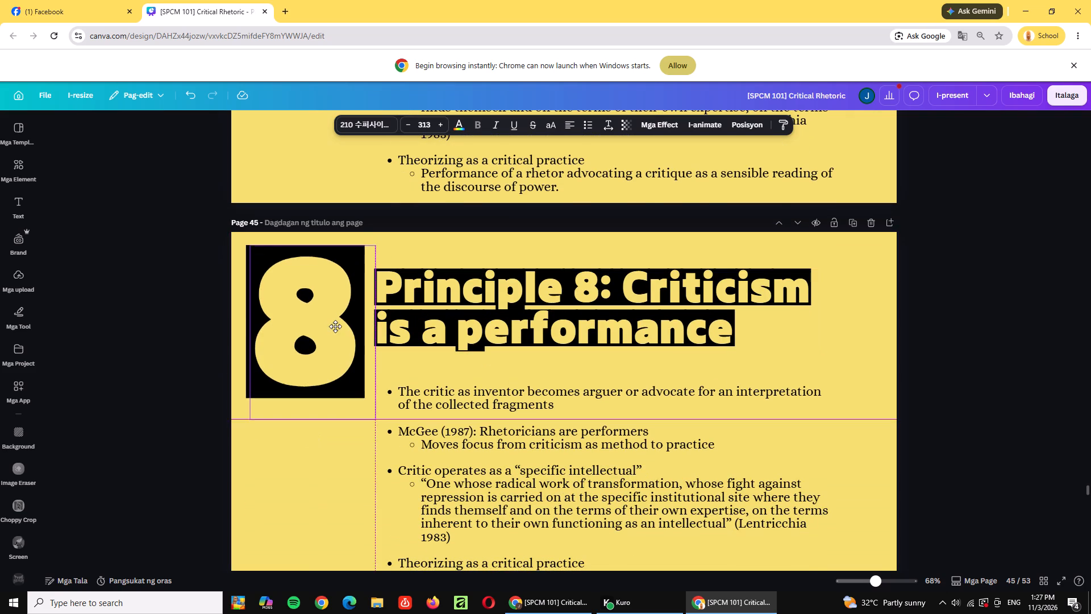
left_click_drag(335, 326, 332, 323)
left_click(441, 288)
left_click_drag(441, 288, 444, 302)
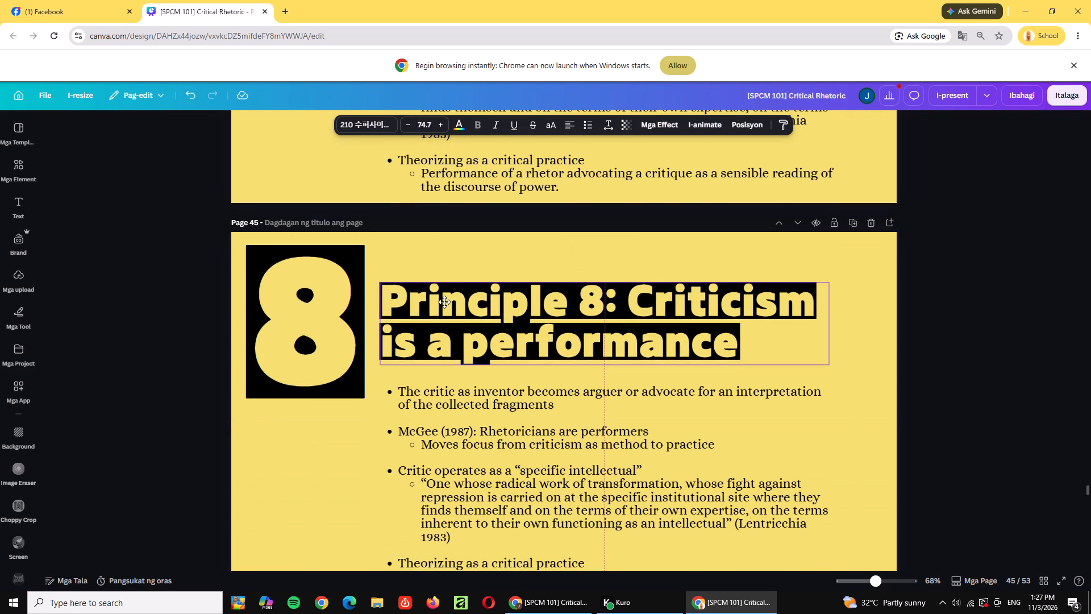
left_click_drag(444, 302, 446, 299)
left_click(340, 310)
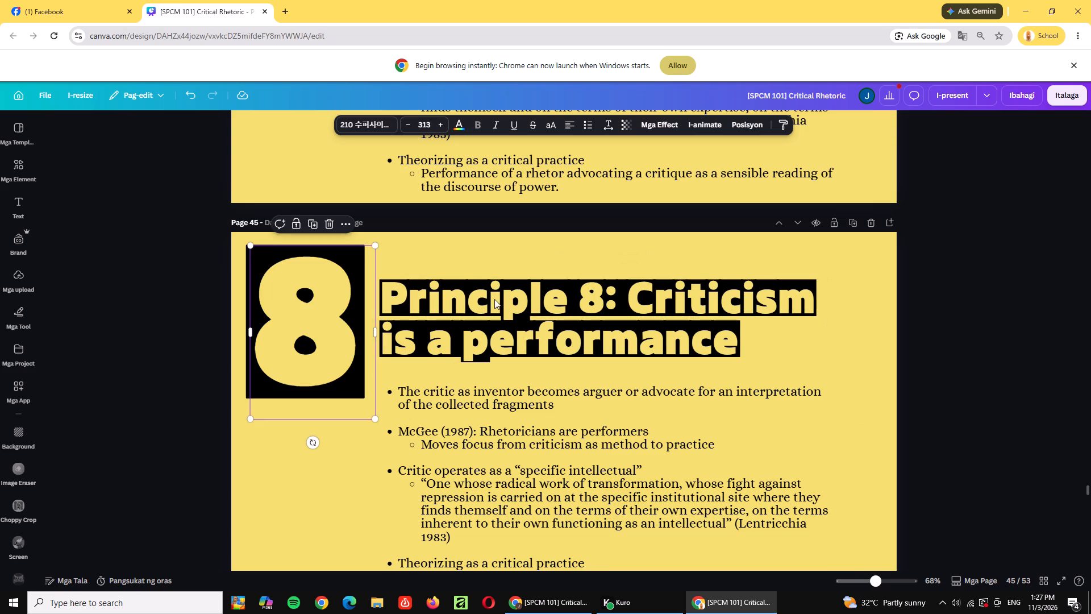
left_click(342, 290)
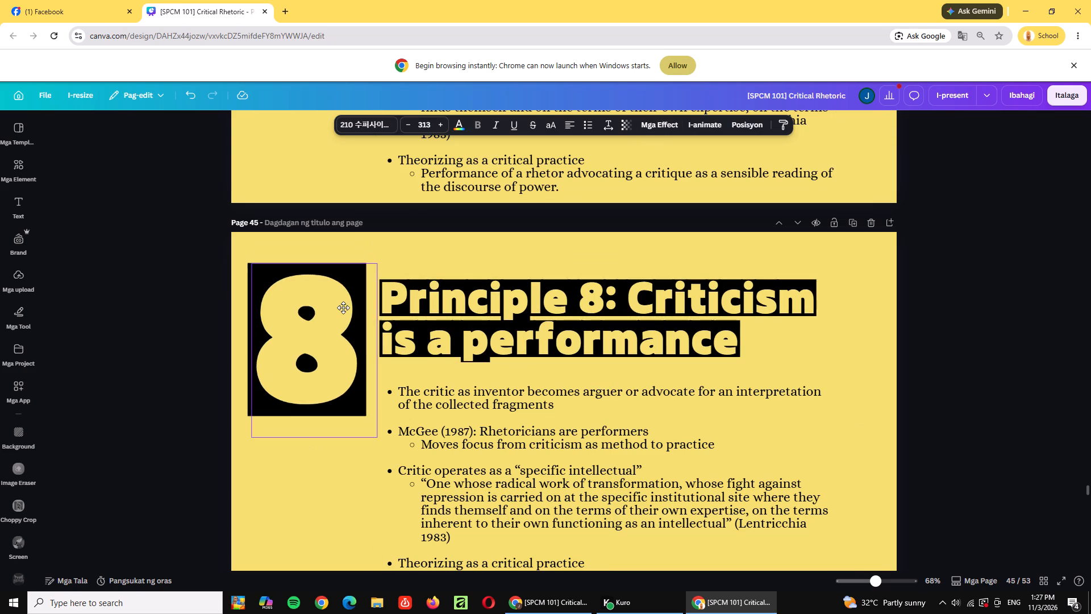
Delete the large number 8 from page 45.
left_click(342, 292)
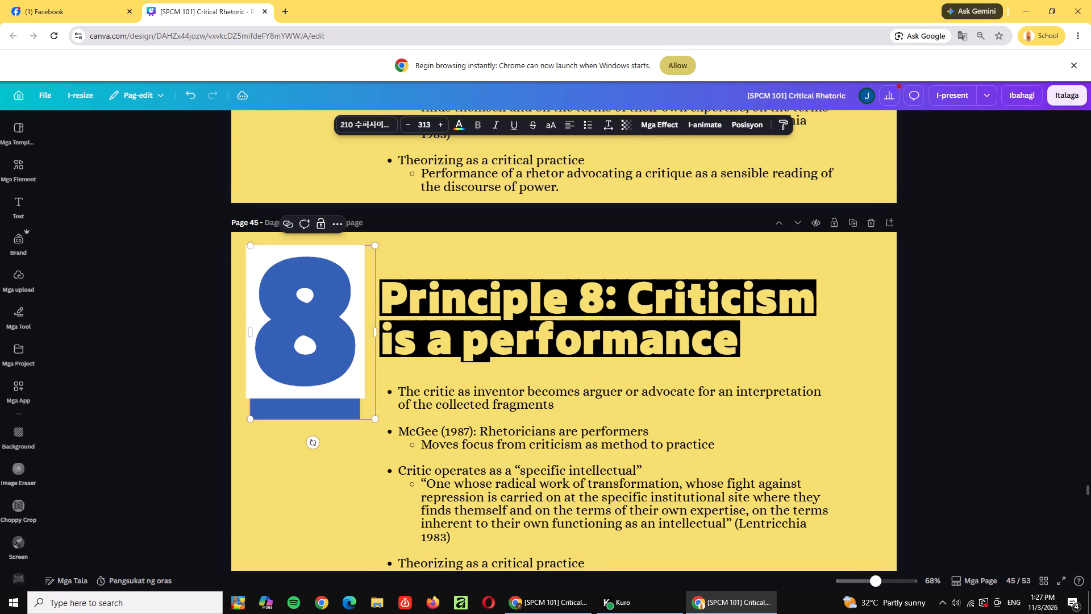
left_click(856, 342)
left_click(316, 327)
key("BackSpace")
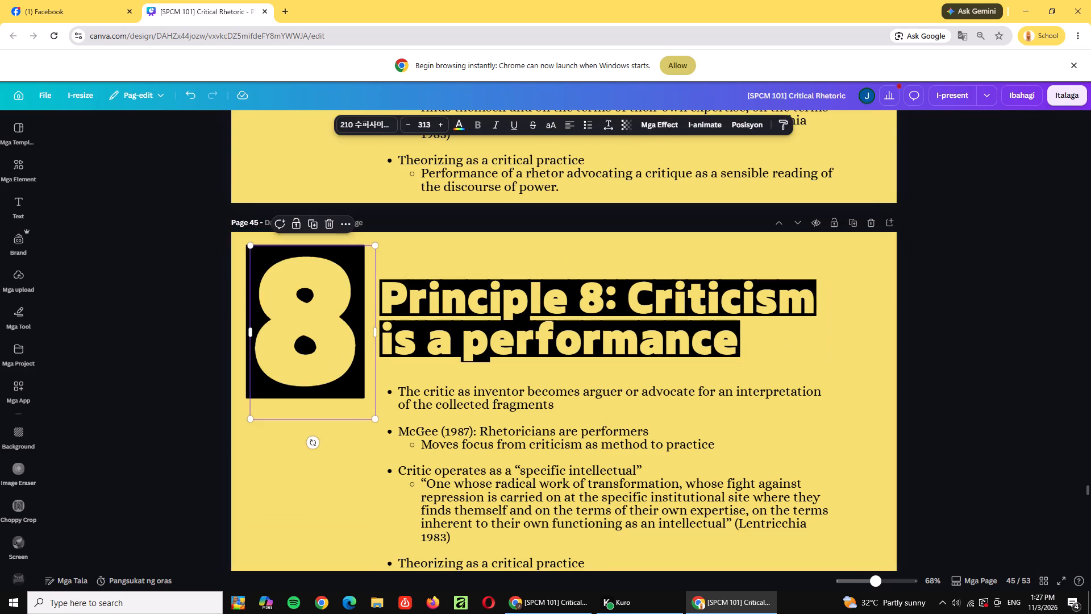
Move the heading on page 45 to the slide's left side, where the number 8 was.
left_click(612, 328)
left_click_drag(621, 325, 492, 312)
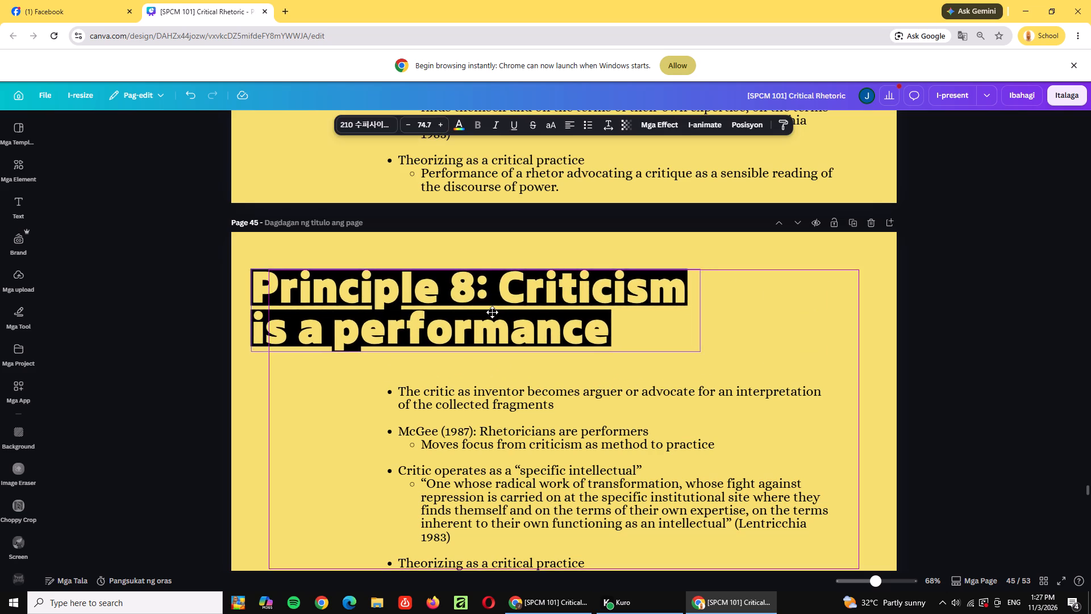
left_click_drag(492, 312, 492, 312)
Clear all the text from the heading box on page 45.
double_click(485, 296)
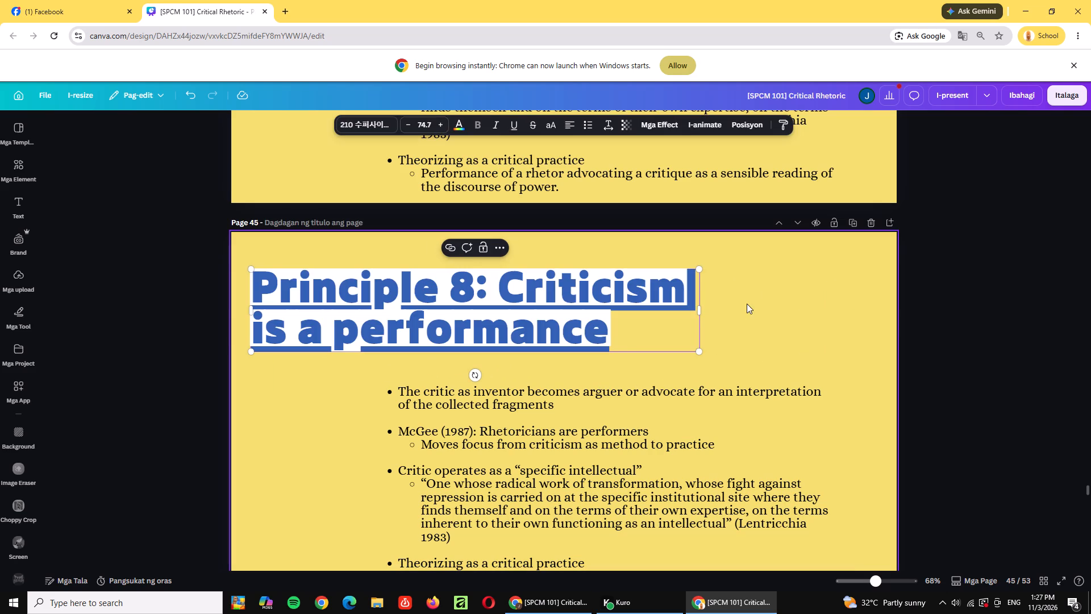
key("BackSpace")
type("hg")
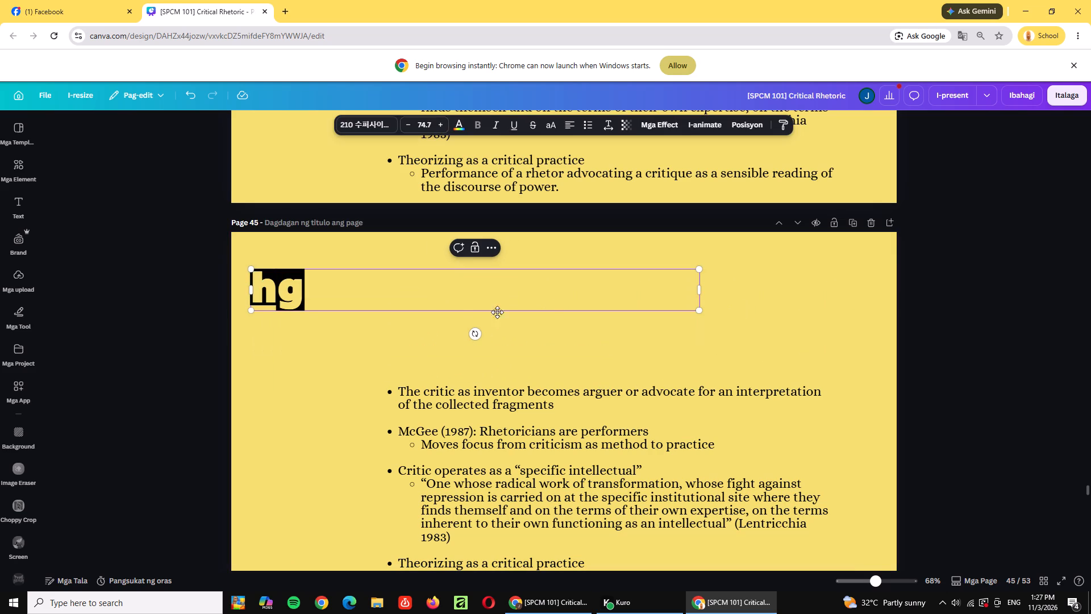
key("BackSpace")
key("BackSpace")
key("BackSpace")
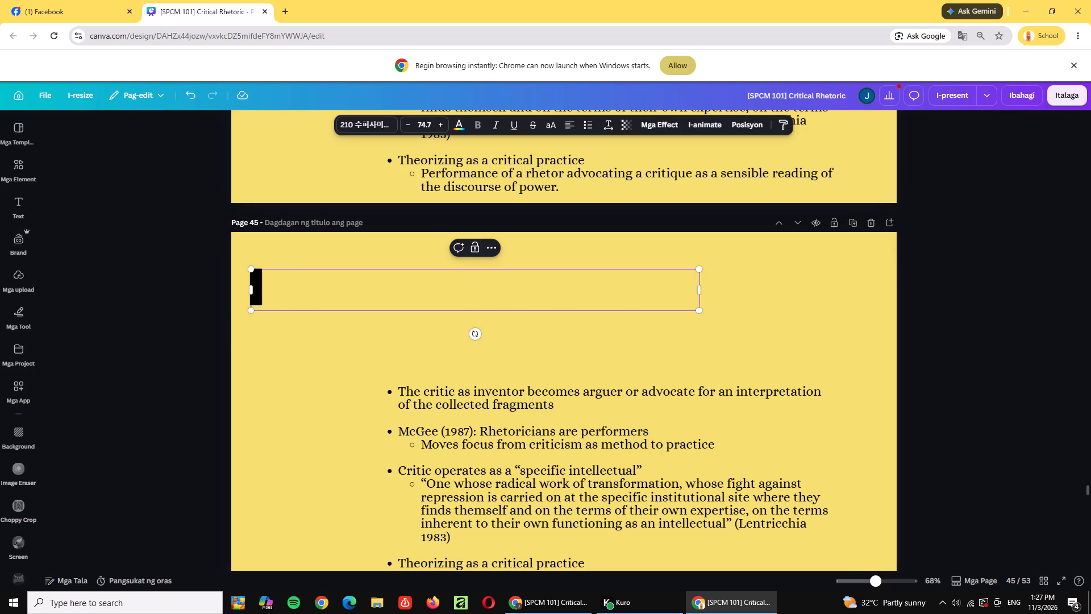
left_click_drag(483, 284, 497, 232)
Look through the earlier slides, from page 33 to page 45, for their headings and layouts.
scroll(497, 211, "up", 20)
scroll(497, 211, "up", 1)
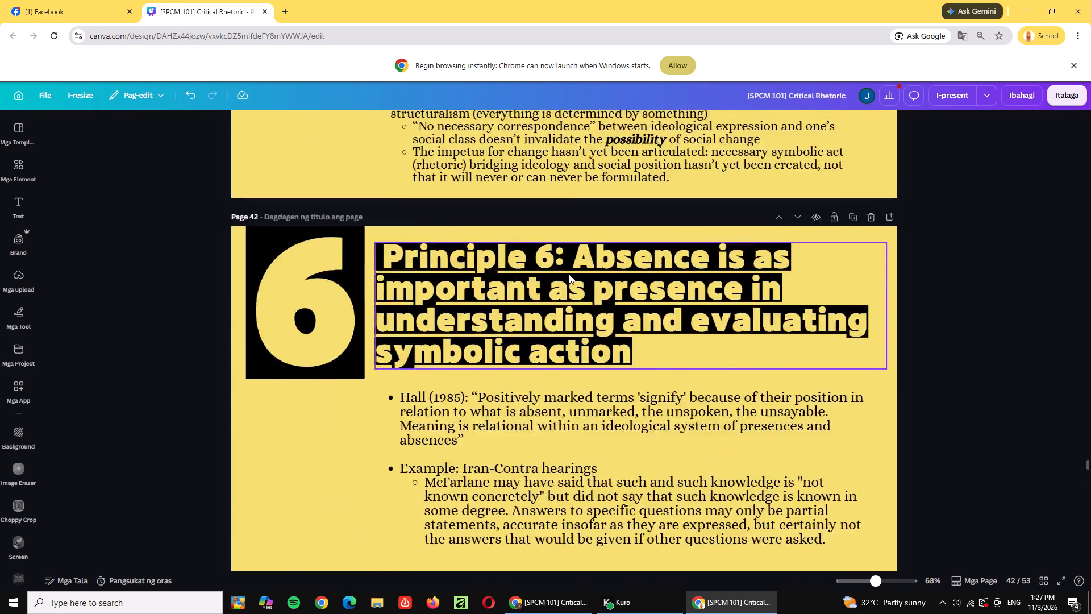
scroll(569, 274, "up", 20)
scroll(569, 274, "up", 20)
scroll(569, 274, "up", 4)
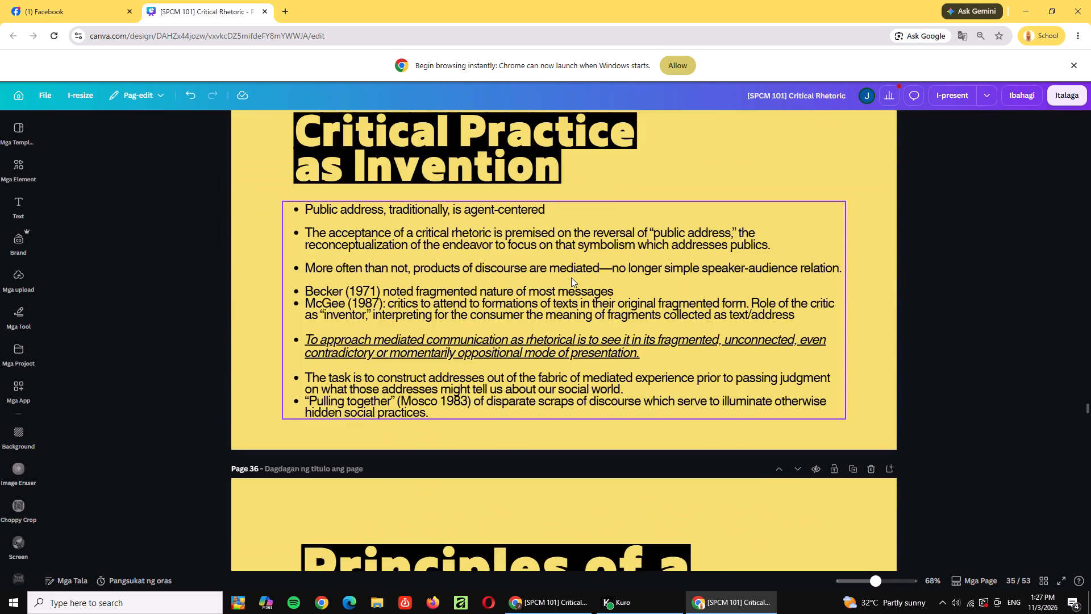
scroll(571, 277, "up", 4)
scroll(571, 277, "down", 8)
scroll(571, 277, "up", 10)
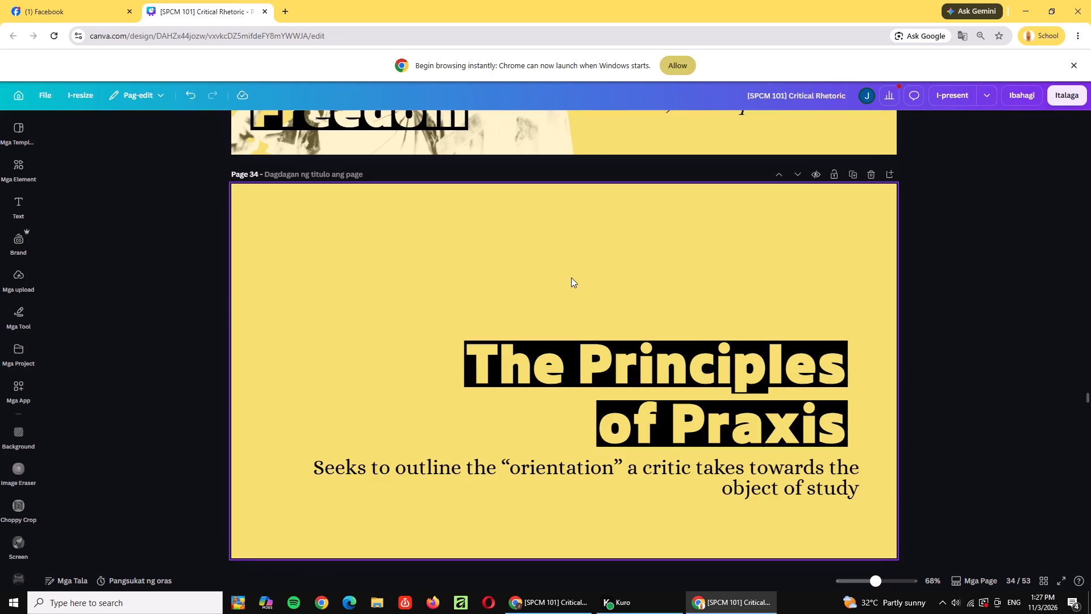
scroll(571, 277, "up", 6)
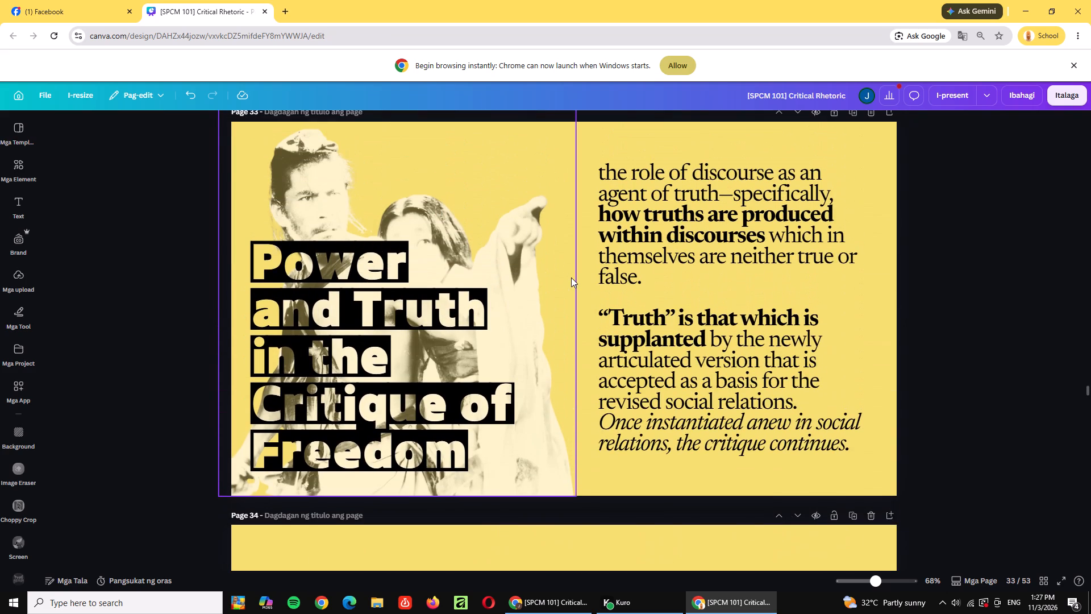
scroll(571, 277, "down", 19)
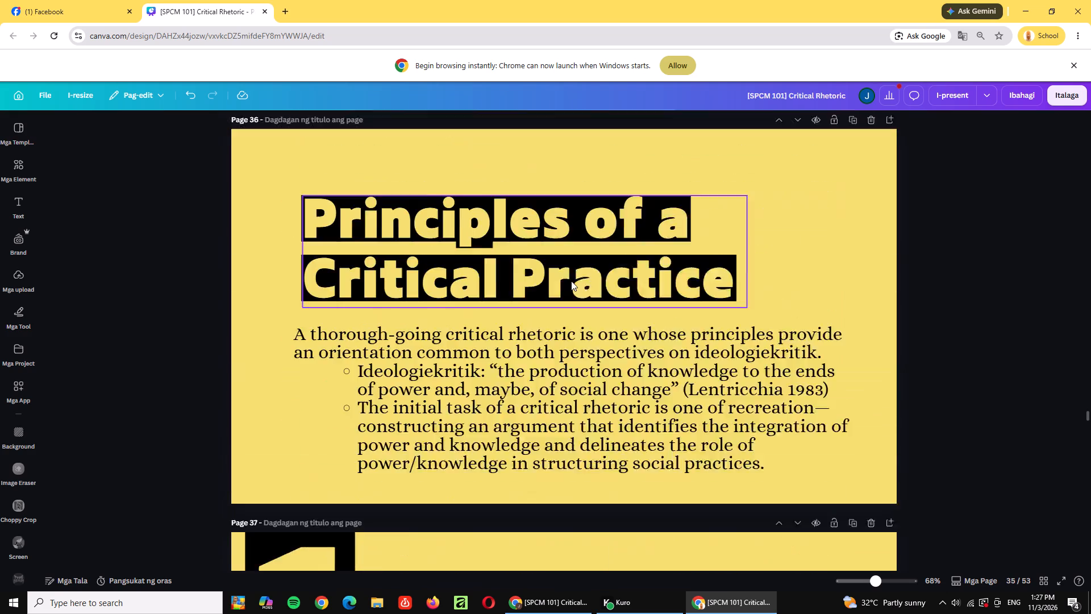
scroll(571, 281, "down", 20)
scroll(571, 281, "down", 11)
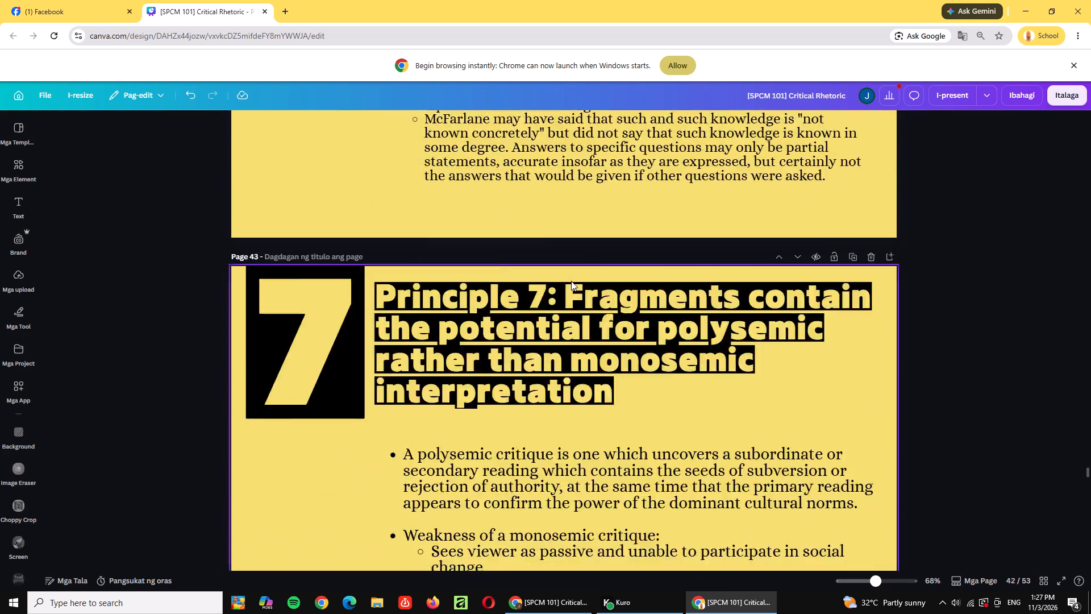
scroll(571, 281, "down", 10)
scroll(459, 288, "up", 3)
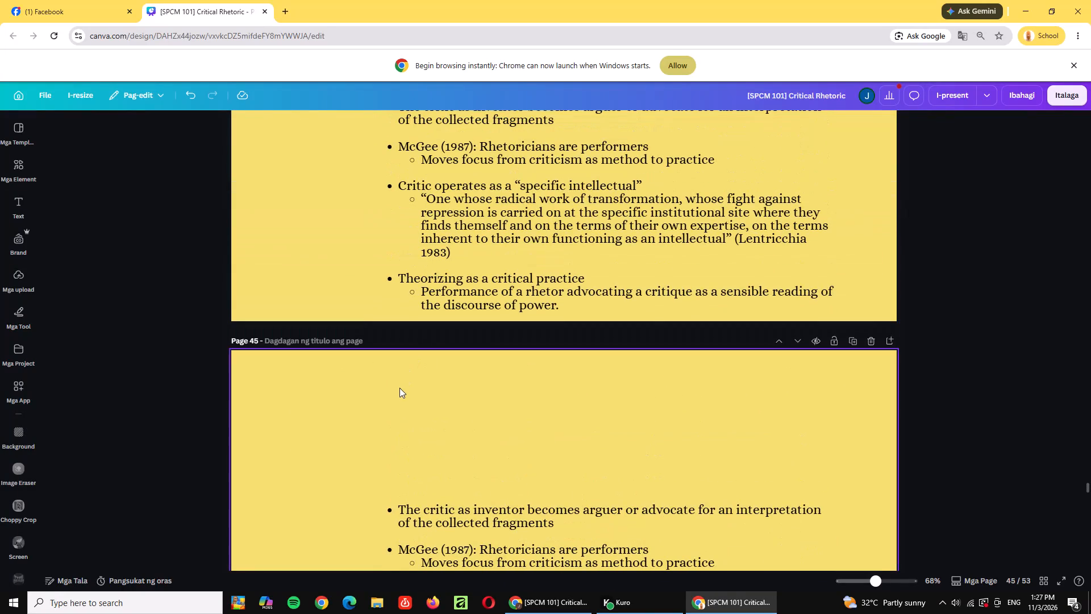
Bring back the empty heading box on page 45 and enter "Critical Rhetoric", checking the title in the reading notes document.
left_click(399, 388)
key("ctrl+z")
left_click(401, 410)
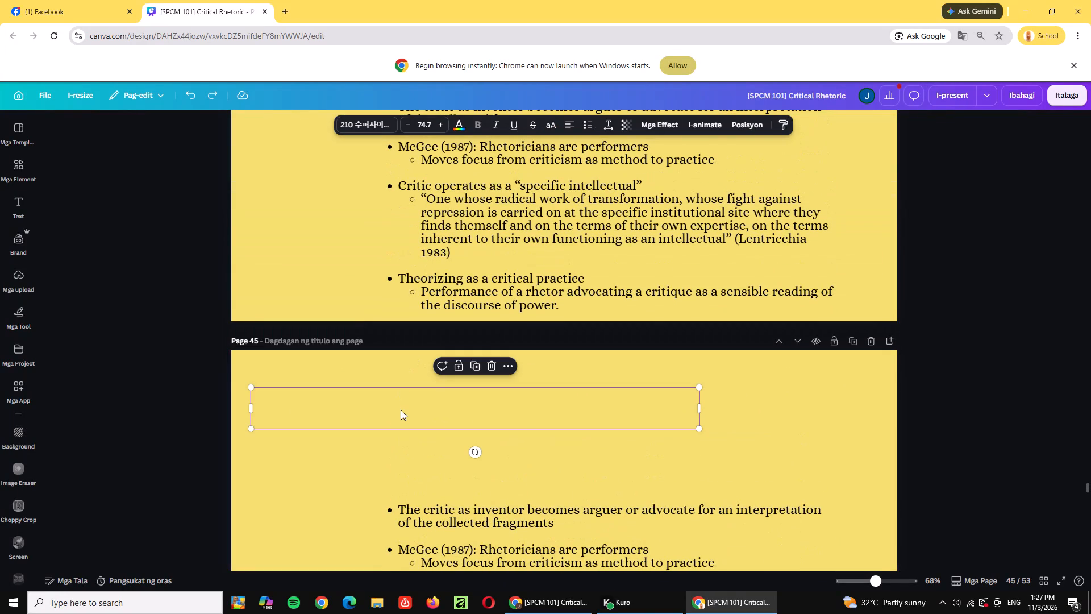
key("d")
double_click(392, 410)
type("Cr")
type("itical")
key("alt+Tab")
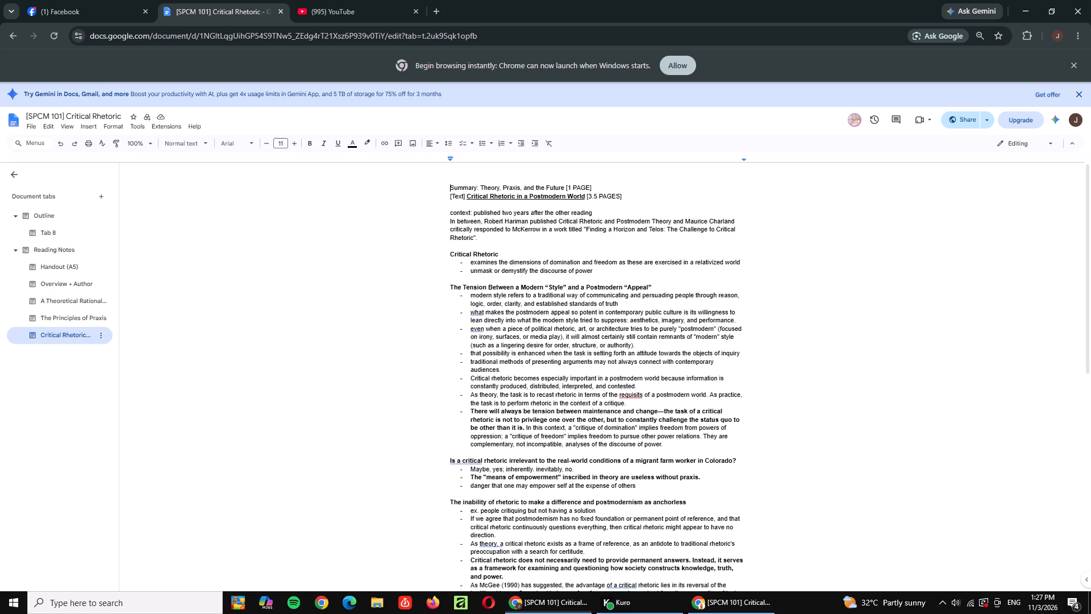
key("alt+Tab")
key("space")
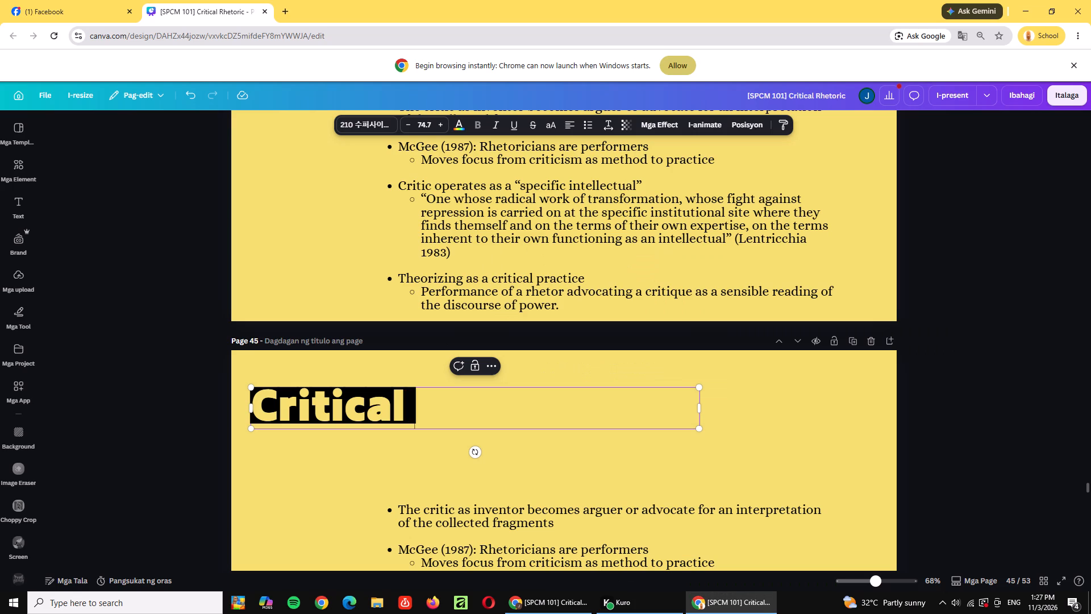
type("Rhetoric")
key("space")
key("alt+Tab")
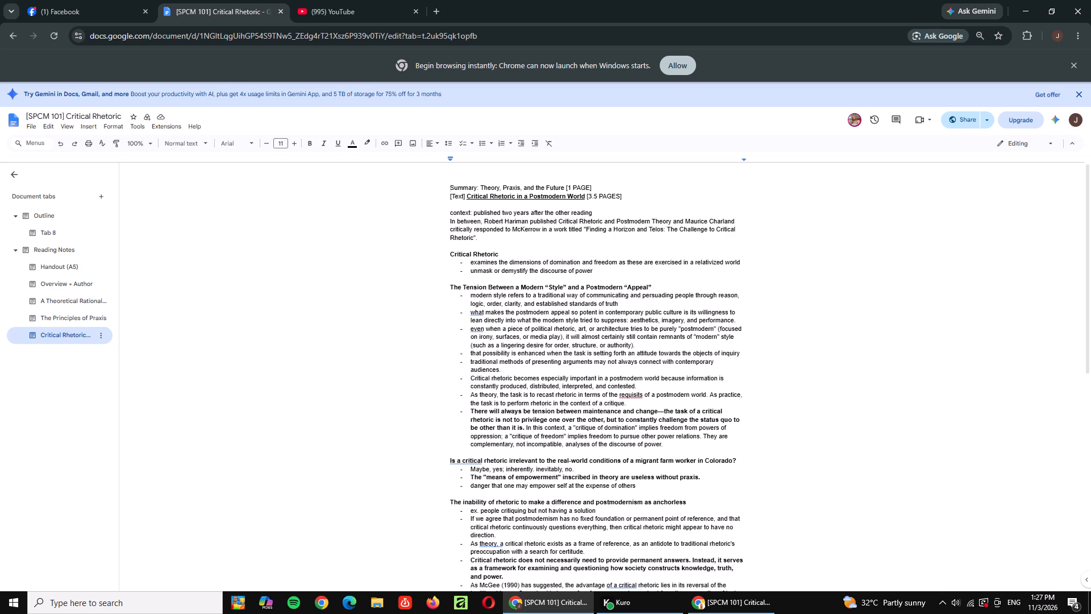
Complete the page 45 heading so it reads "Critical Rhetoric in a Postmodern World", checking the title in the reading notes document.
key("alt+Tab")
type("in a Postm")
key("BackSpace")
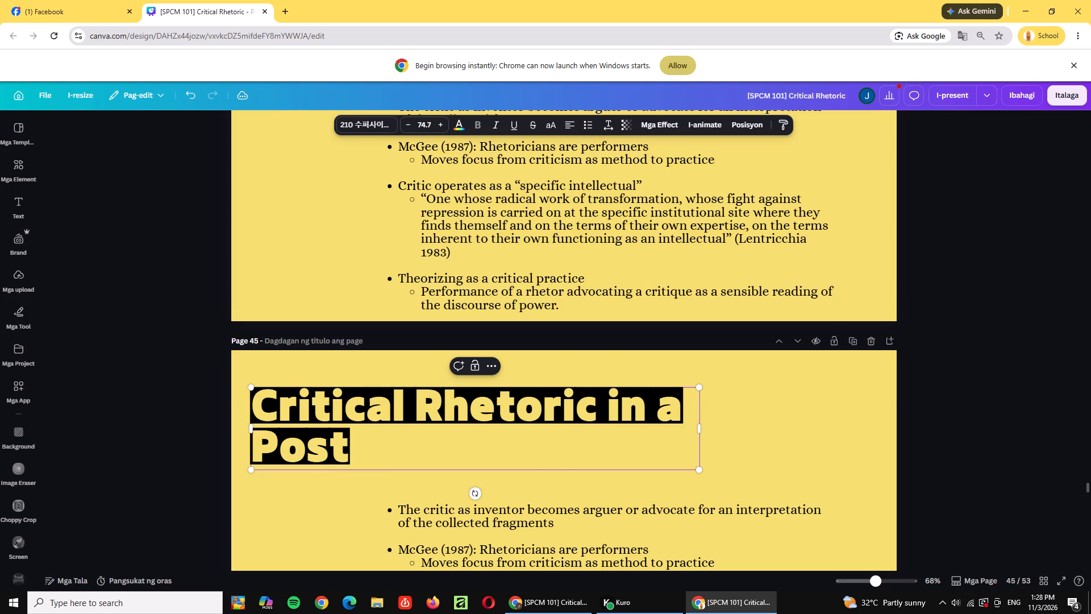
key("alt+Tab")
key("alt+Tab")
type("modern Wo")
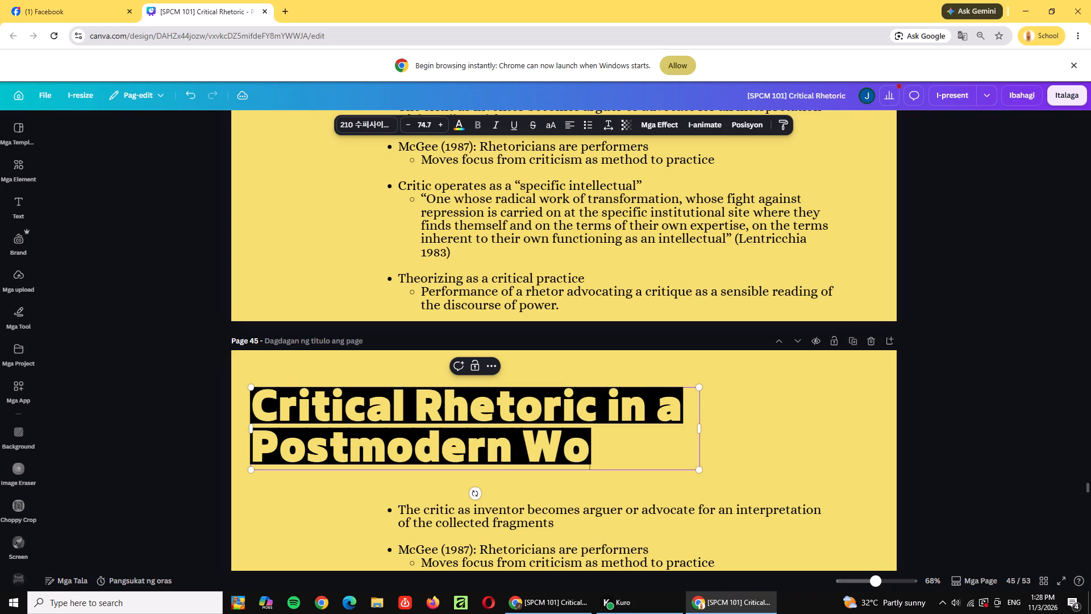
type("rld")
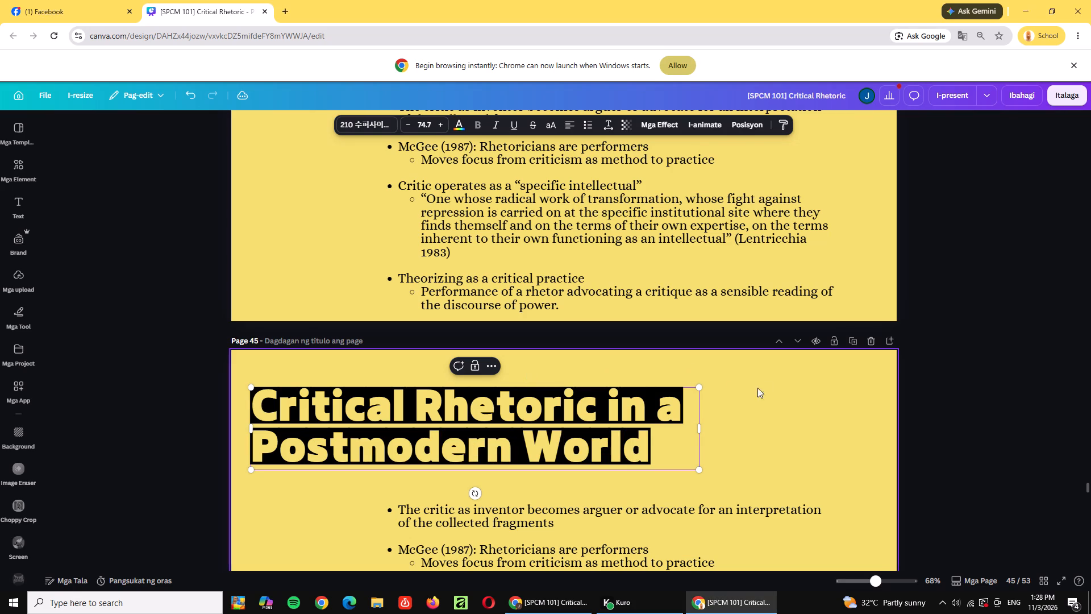
left_click(749, 409)
Switch to the Facebook chat, read the latest formatting instructions and reply "AY ORKI".
left_click(73, 15)
scroll(930, 490, "down", 1)
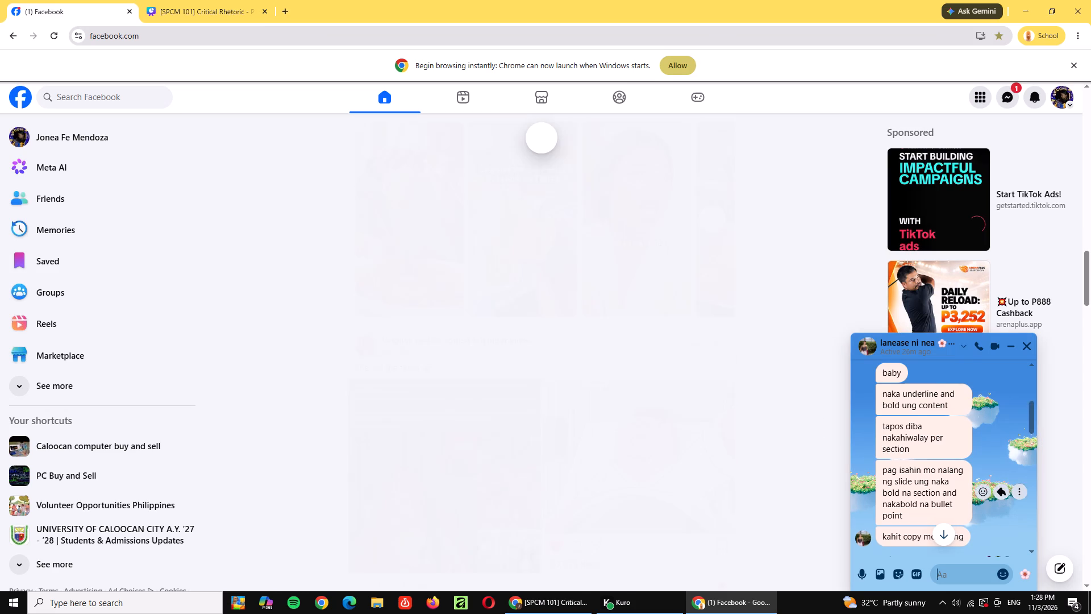
scroll(935, 483, "down", 17)
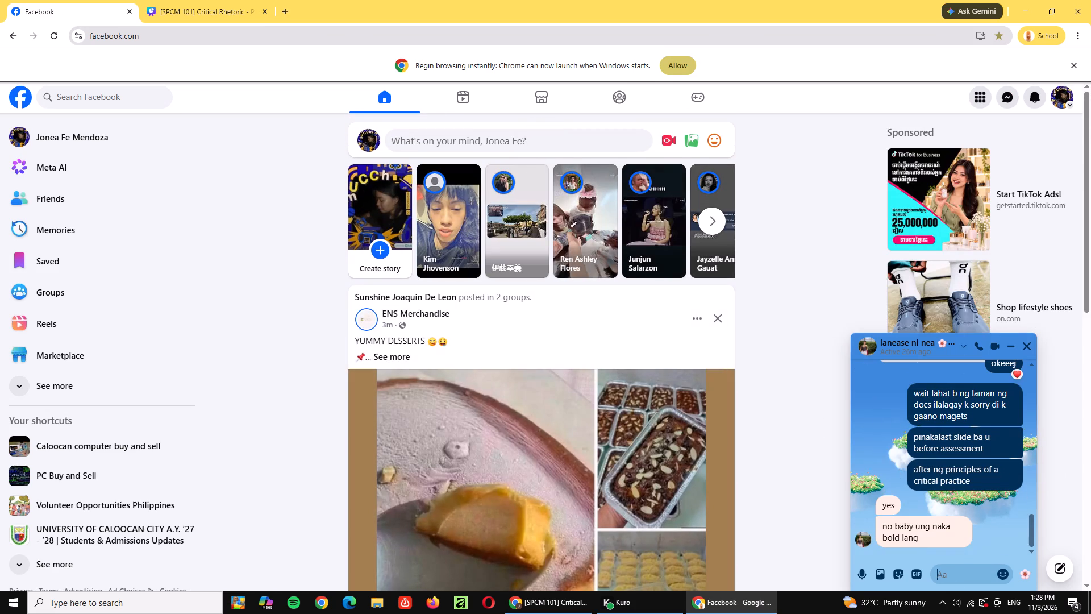
left_click(954, 574)
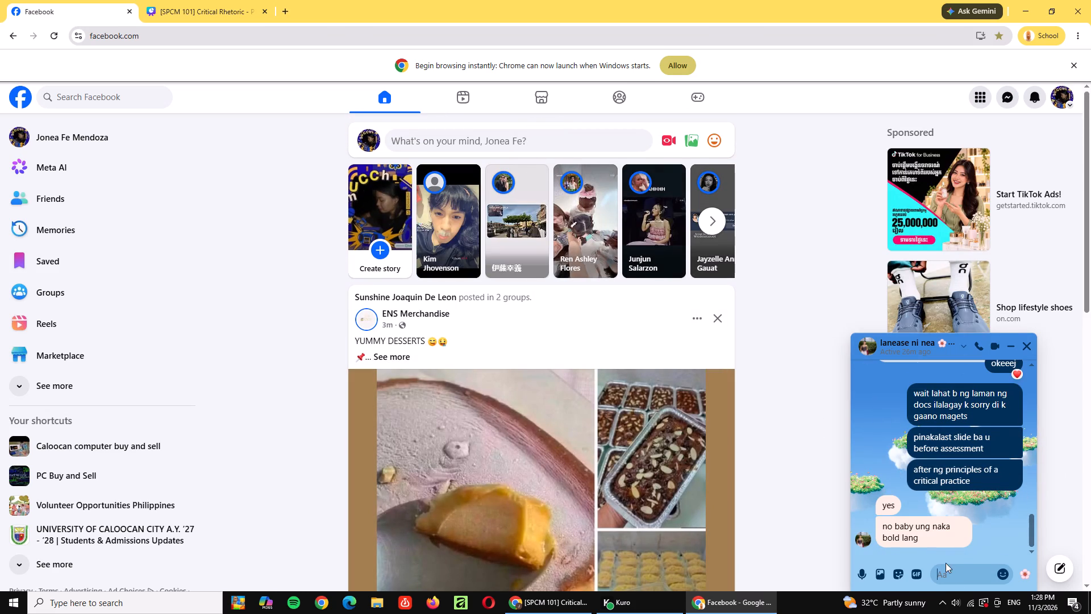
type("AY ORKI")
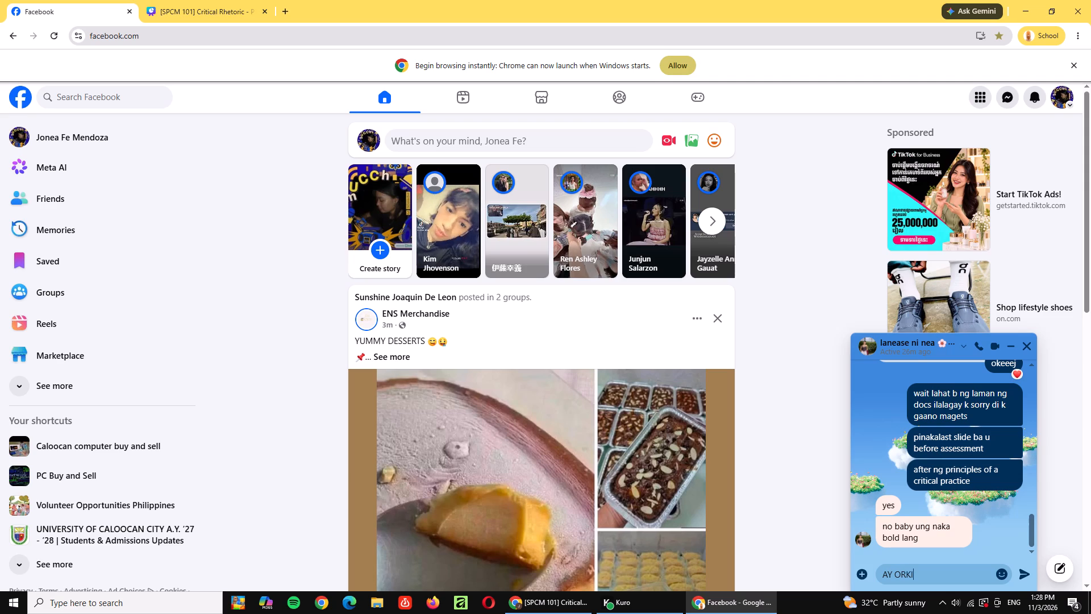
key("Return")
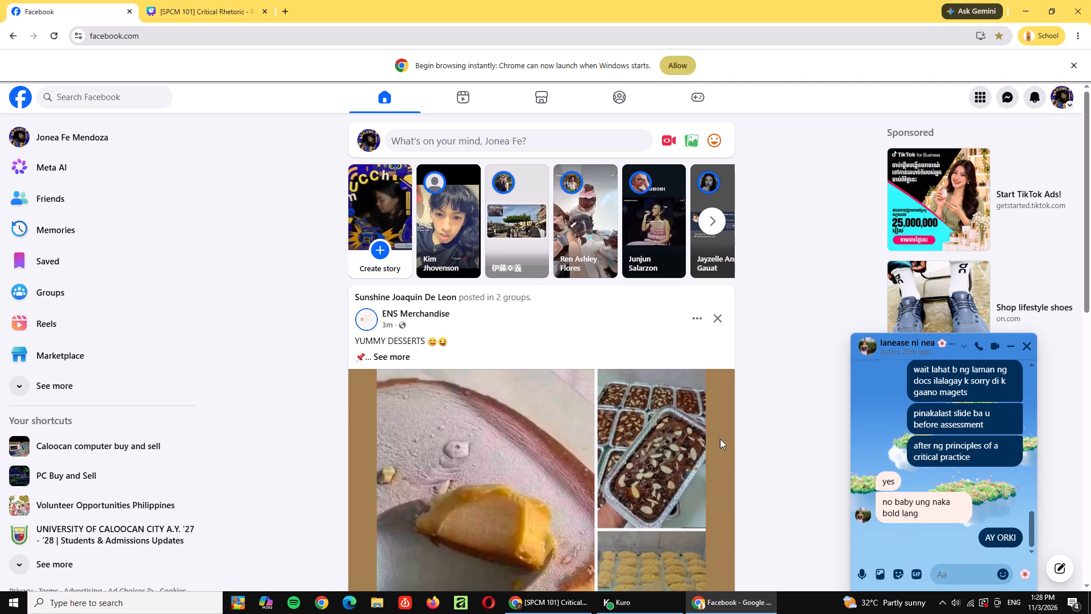
Examine the Critical Rhetoric reading notes for their bold sections and bullets, checking them against the chat's instructions.
left_click(199, 19)
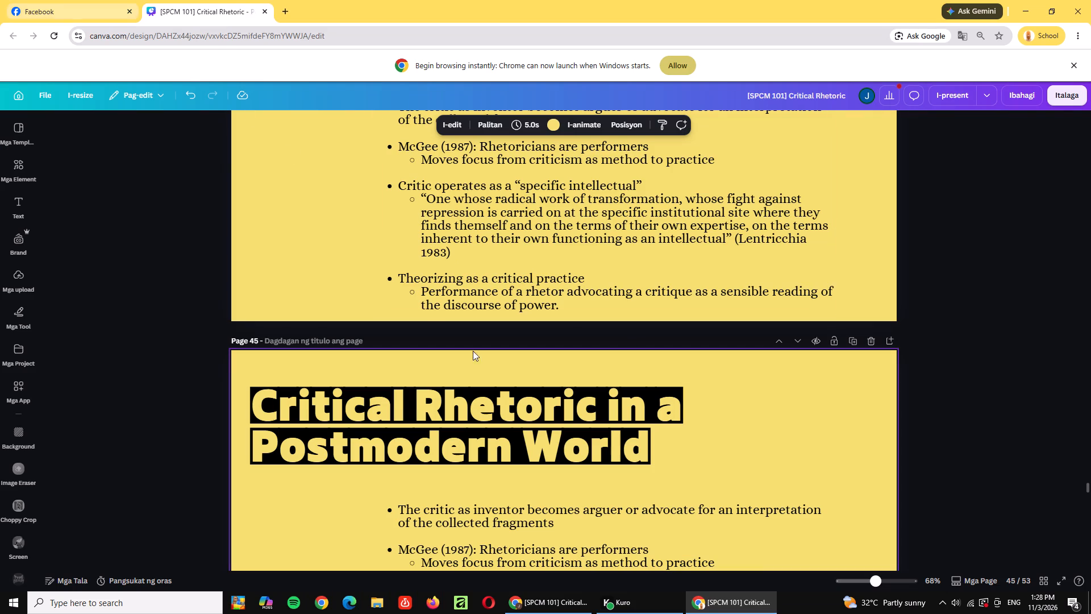
key("alt+Tab")
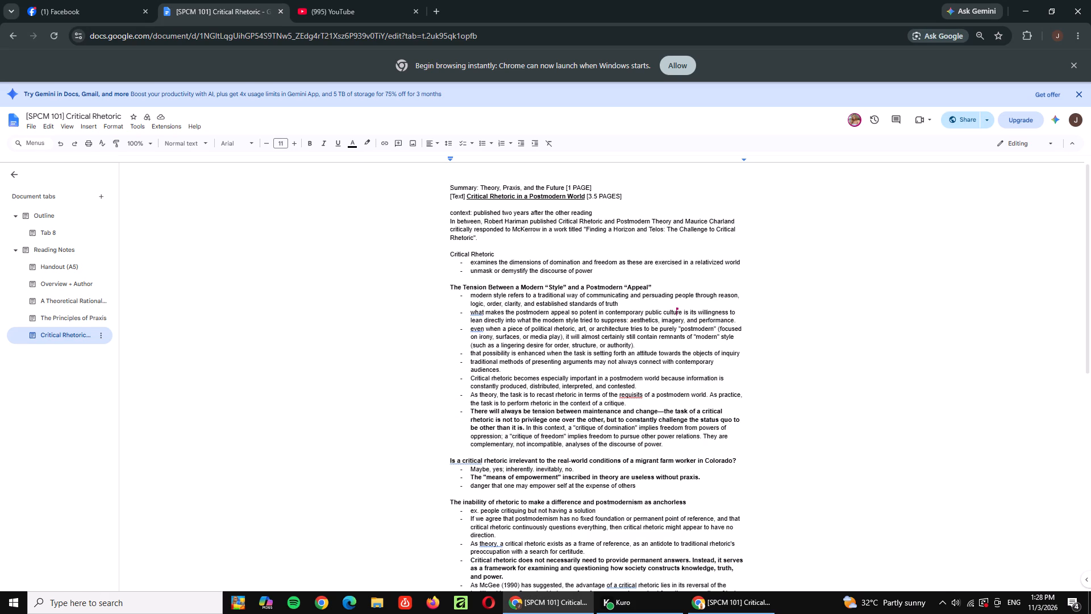
scroll(586, 352, "up", 4)
scroll(568, 364, "down", 2)
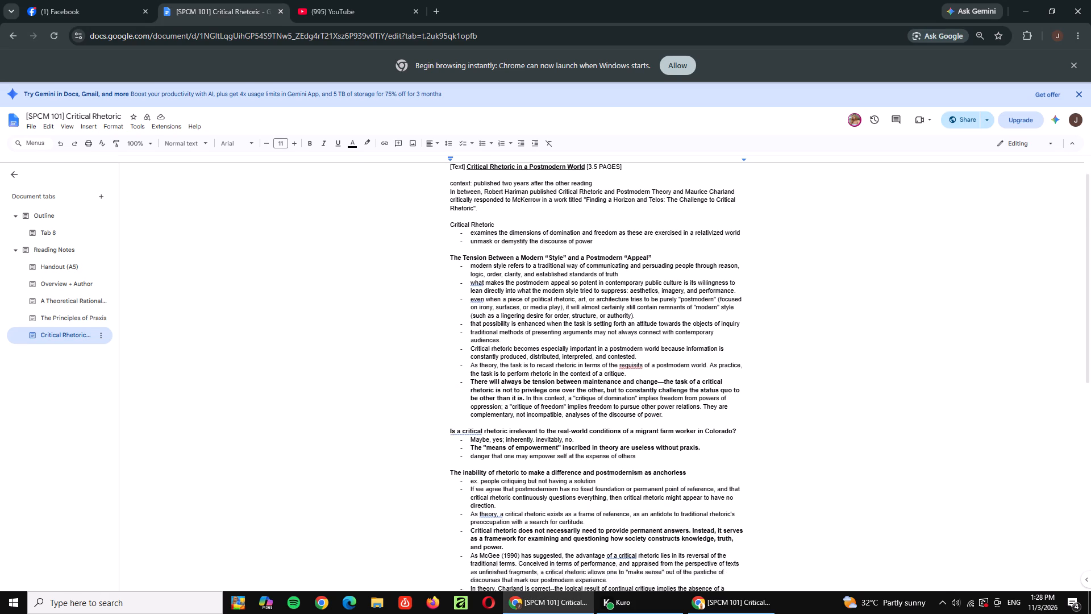
scroll(568, 368, "down", 4)
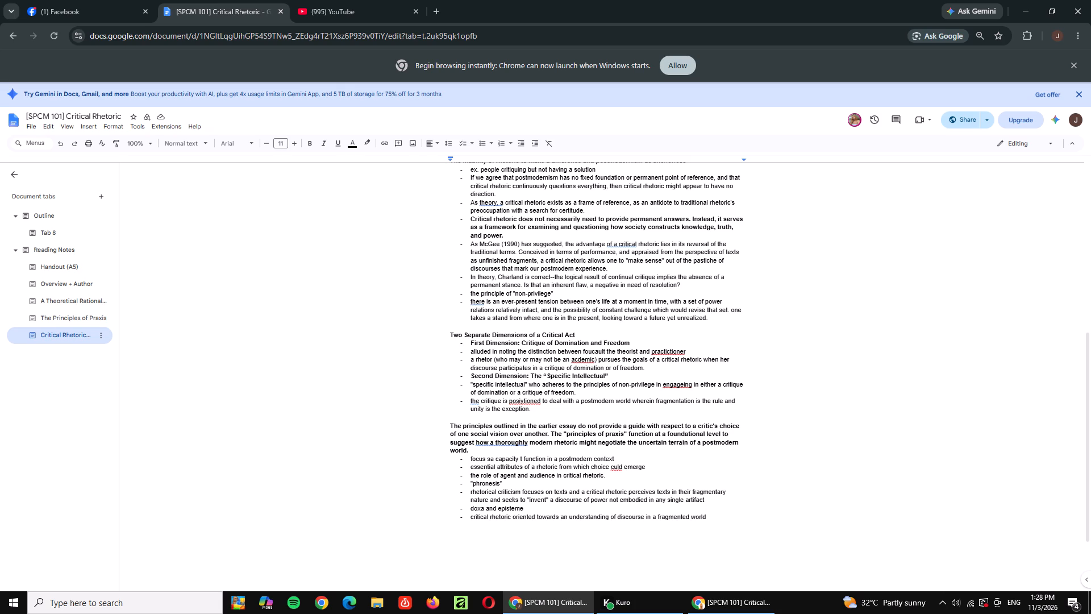
left_click(78, 24)
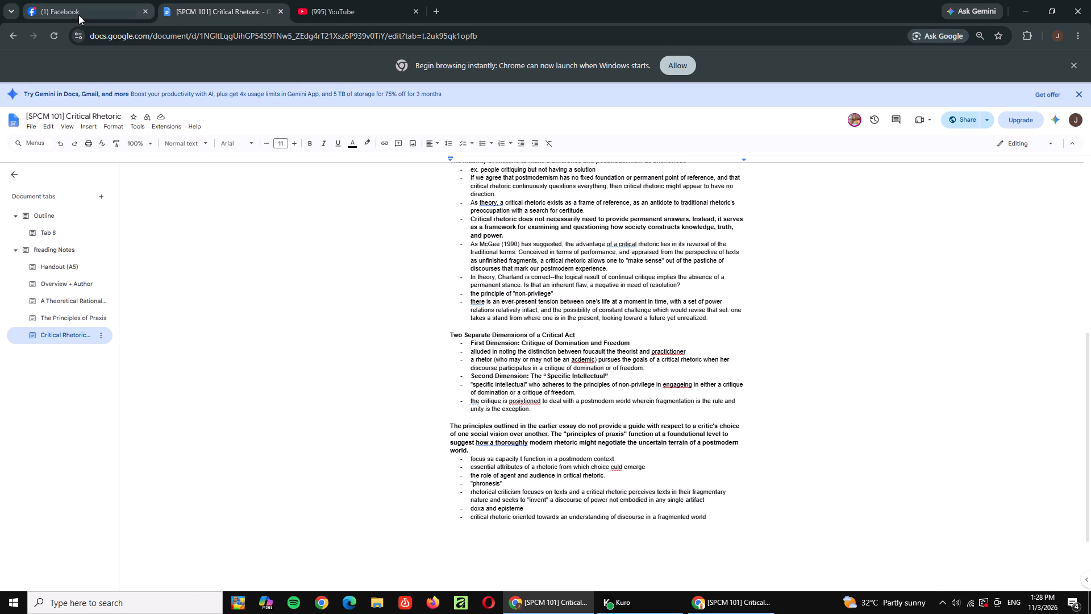
left_click(78, 14)
scroll(948, 513, "down", 18)
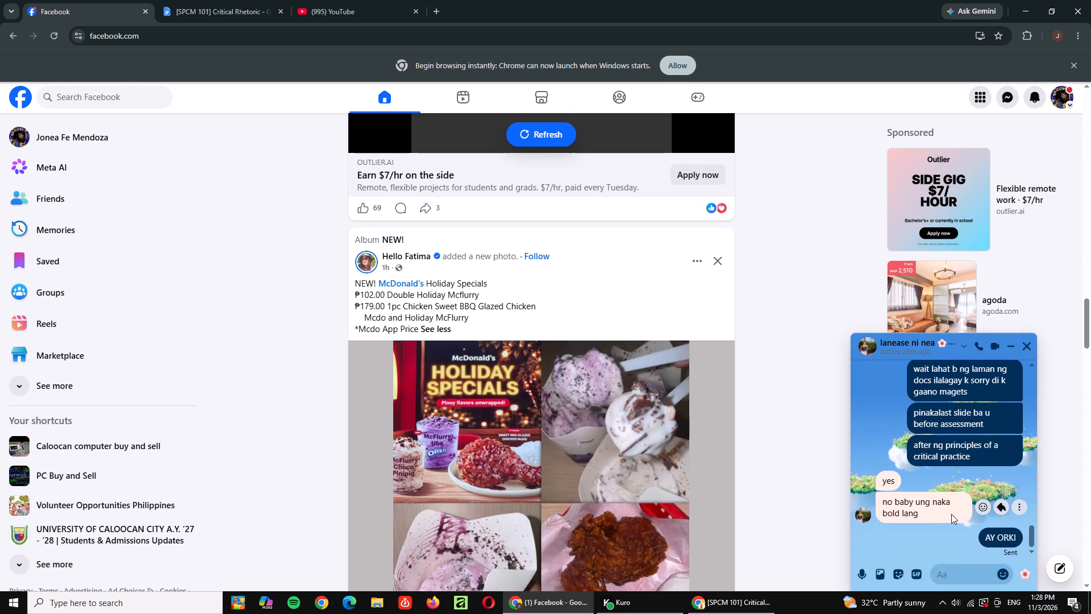
scroll(951, 514, "down", 6)
left_click(231, 20)
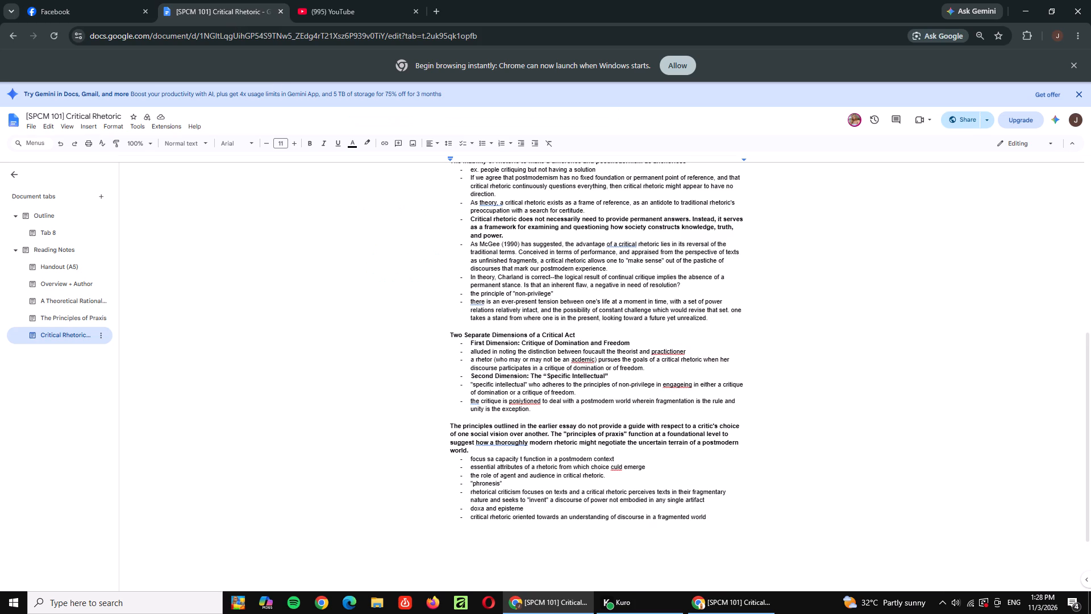
Delete the copied bulleted body text box from page 45 of the Canva presentation.
left_click(719, 613)
scroll(670, 485, "down", 3)
left_click(523, 441)
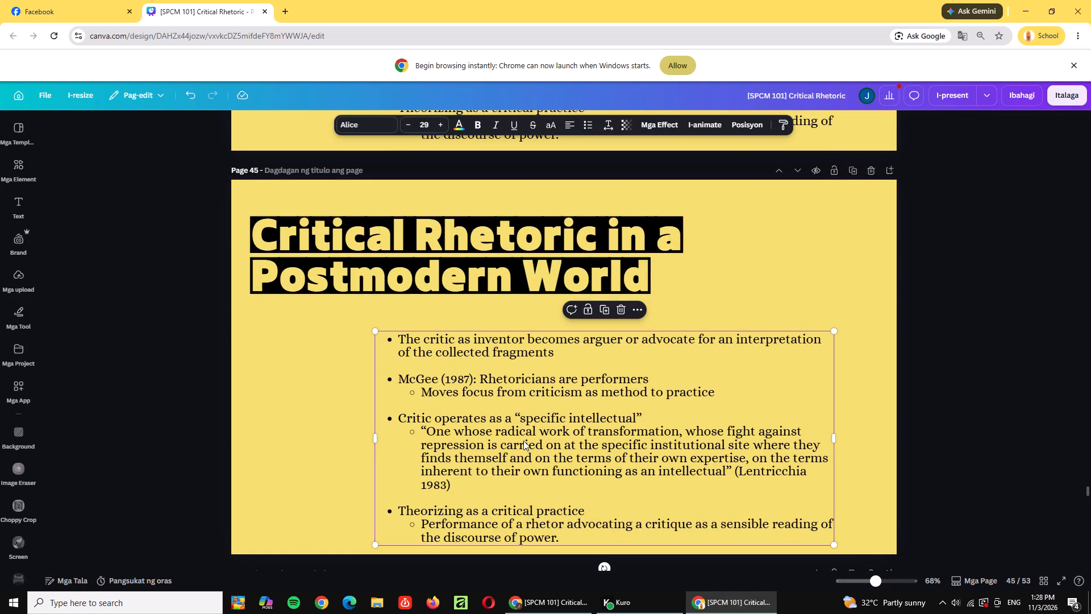
key("BackSpace")
Enlarge the "Critical Rhetoric in a Postmodern World" heading to a font size of about 94 and shift it slightly upward.
left_click(506, 278)
left_click_drag(702, 302, 730, 346)
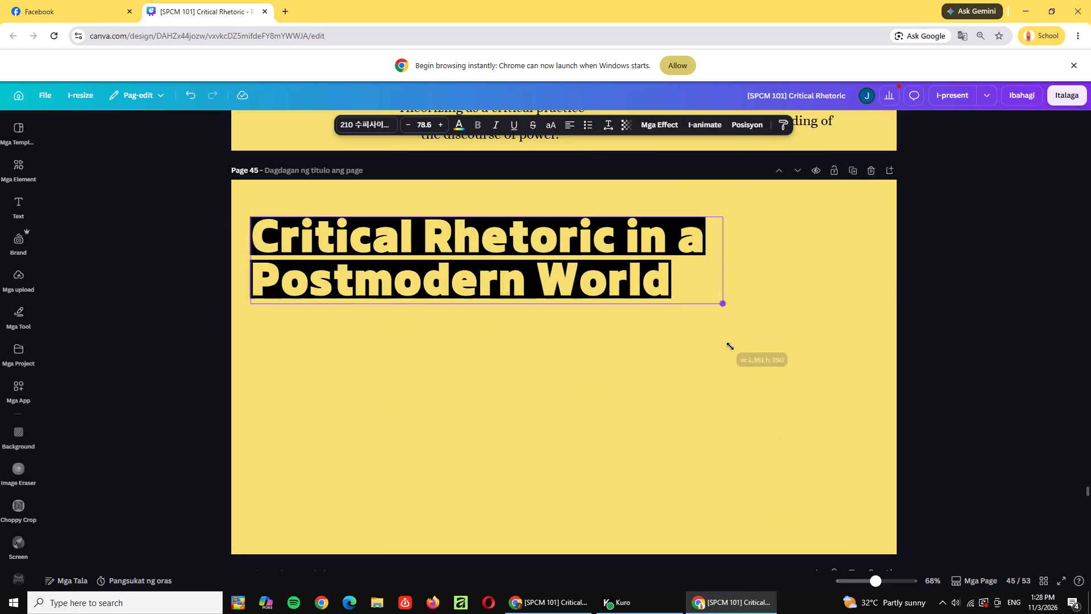
left_click_drag(730, 346, 803, 408)
left_click_drag(691, 292, 690, 284)
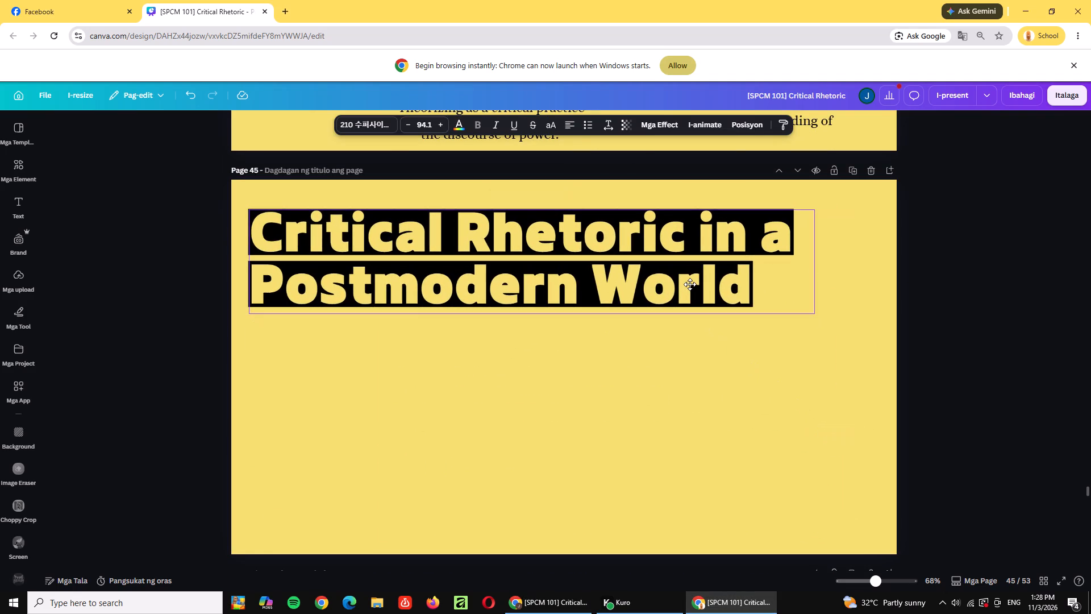
left_click_drag(690, 284, 690, 285)
left_click(1065, 259)
Capture a screenshot of the whole page 45 slide and save it as an image in Pictures.
scroll(991, 292, "down", 2)
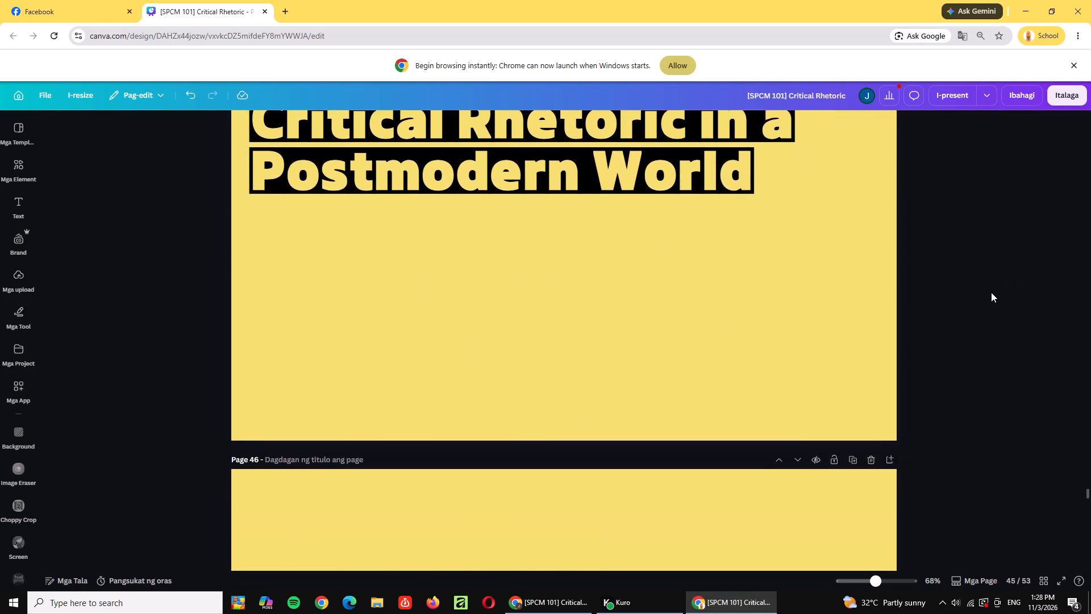
scroll(991, 292, "down", 3, "ctrl")
scroll(985, 293, "up", 2)
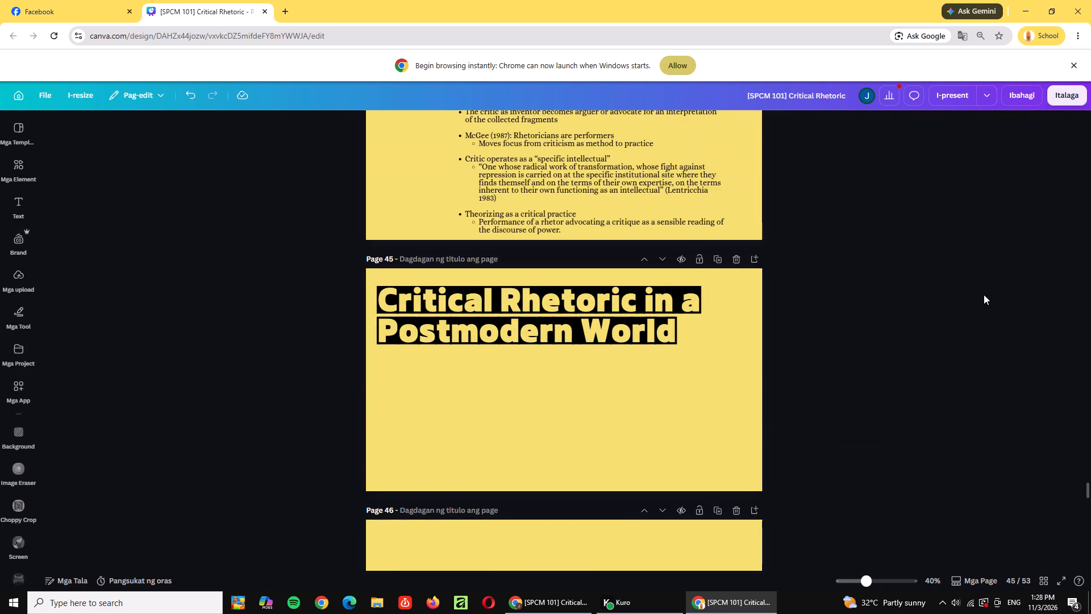
key("ctrl+shift+super+s")
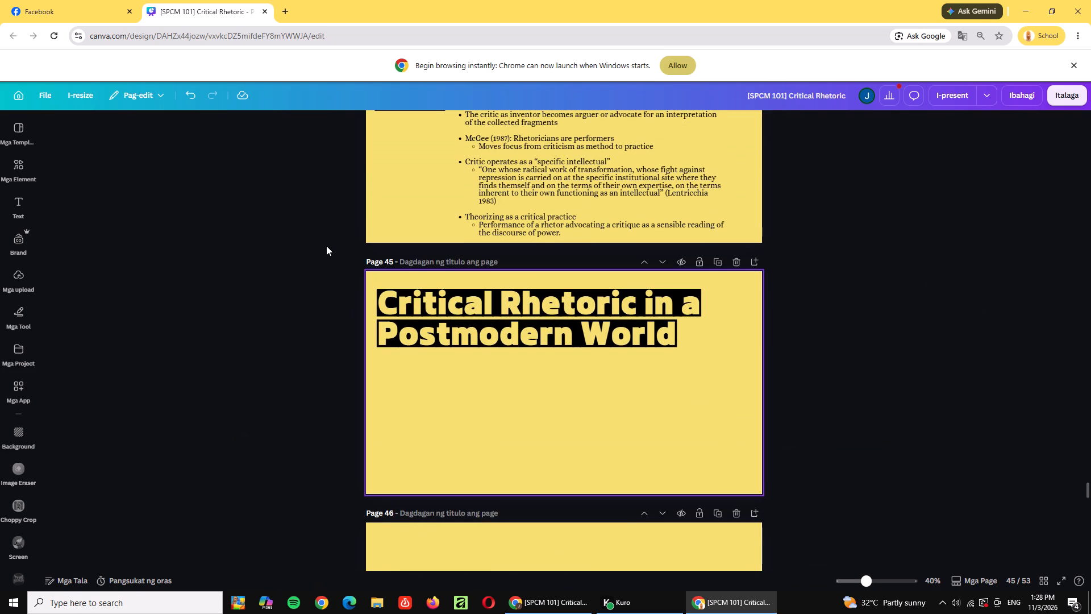
key("shift+super+s")
left_click_drag(343, 251, 836, 492)
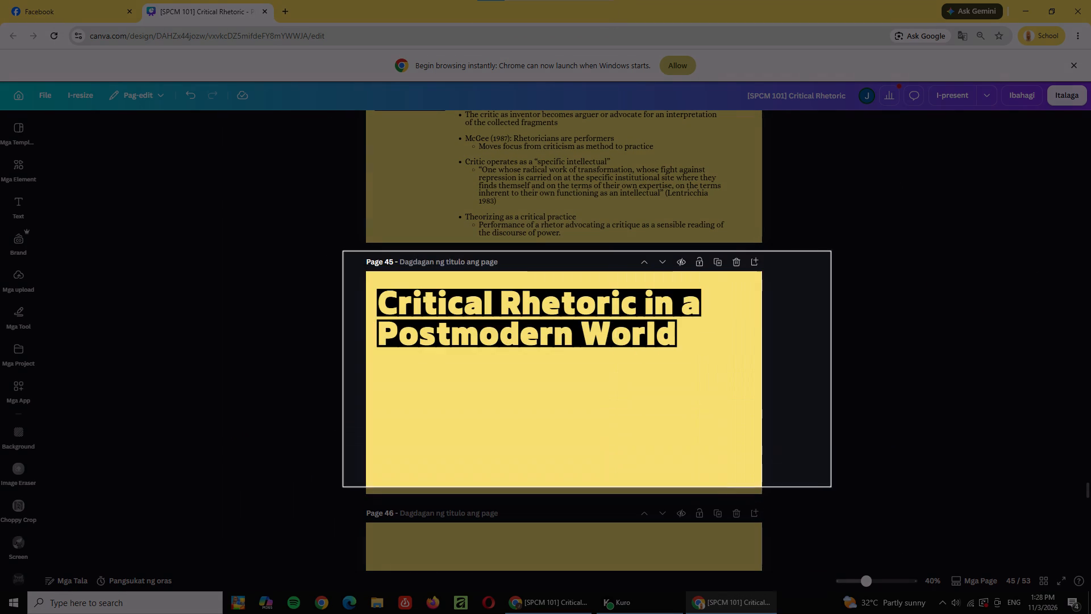
left_click_drag(836, 492, 848, 514)
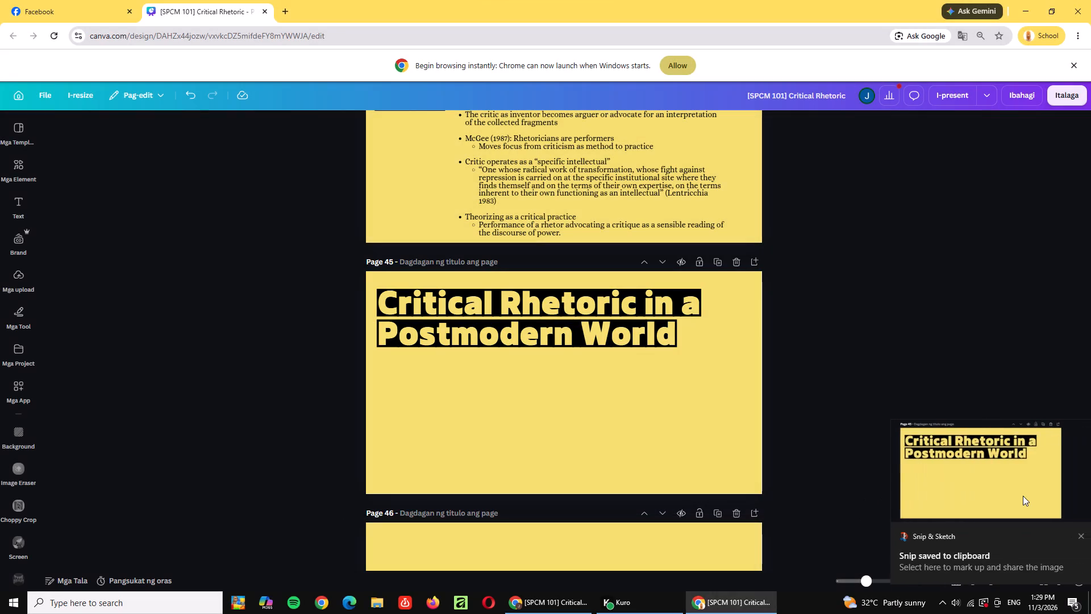
left_click(1023, 496)
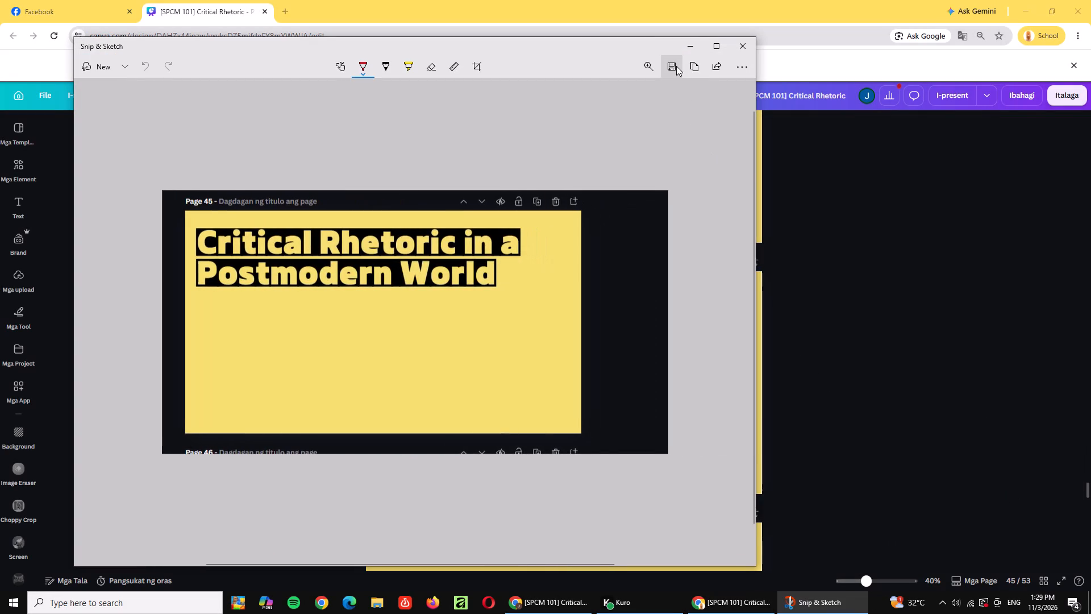
left_click(676, 66)
left_click(512, 330)
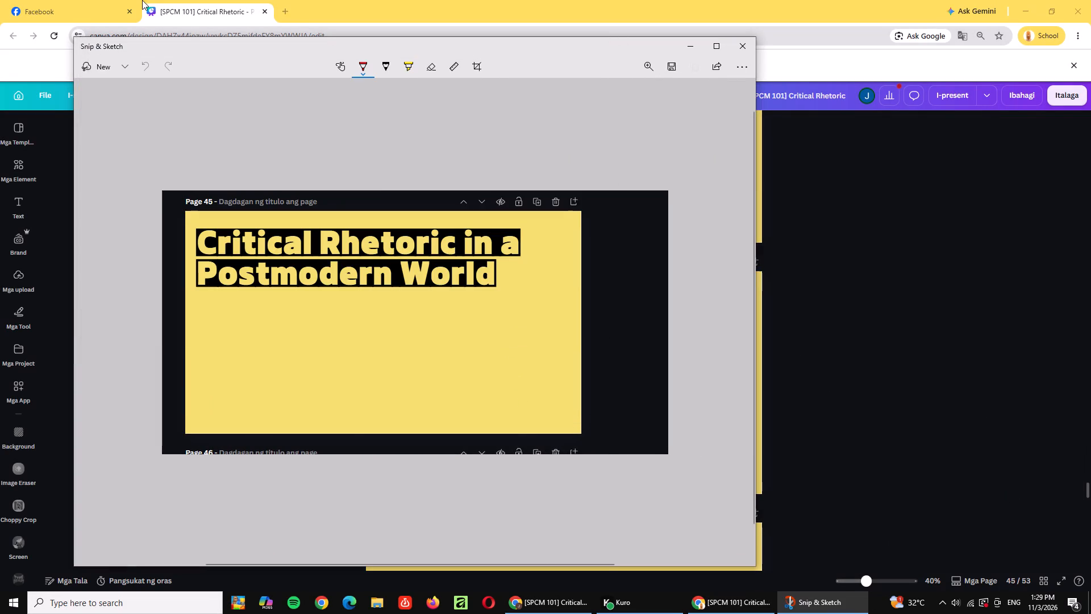
Send the saved page 45 screenshot in the Facebook chat with the message "lyk diz or nah".
left_click(99, 11)
left_click(876, 572)
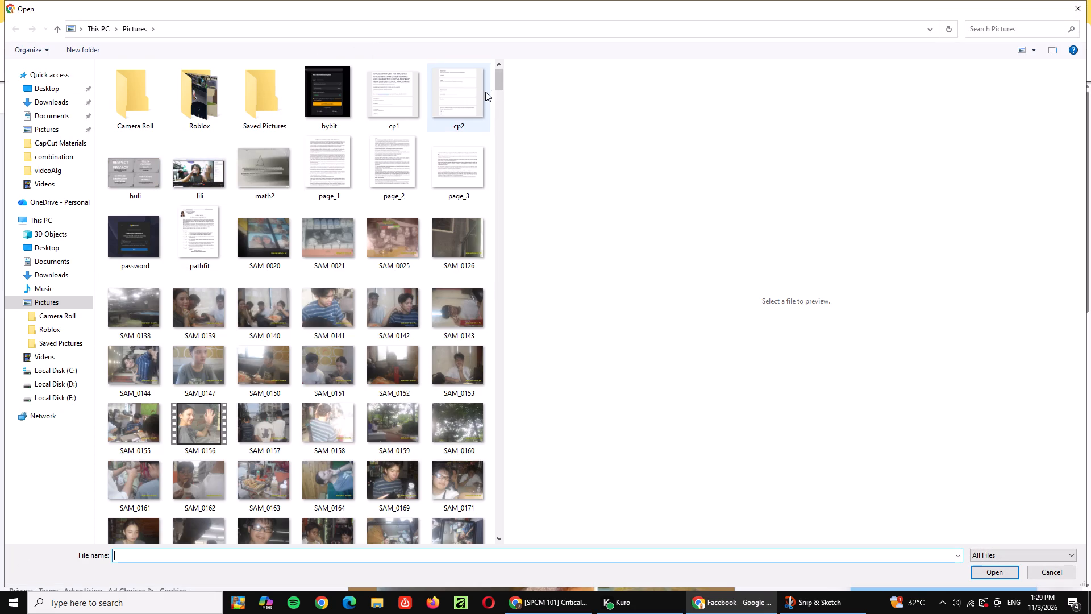
left_click_drag(497, 85, 506, 534)
left_click(506, 534)
left_click(191, 431)
left_click(996, 575)
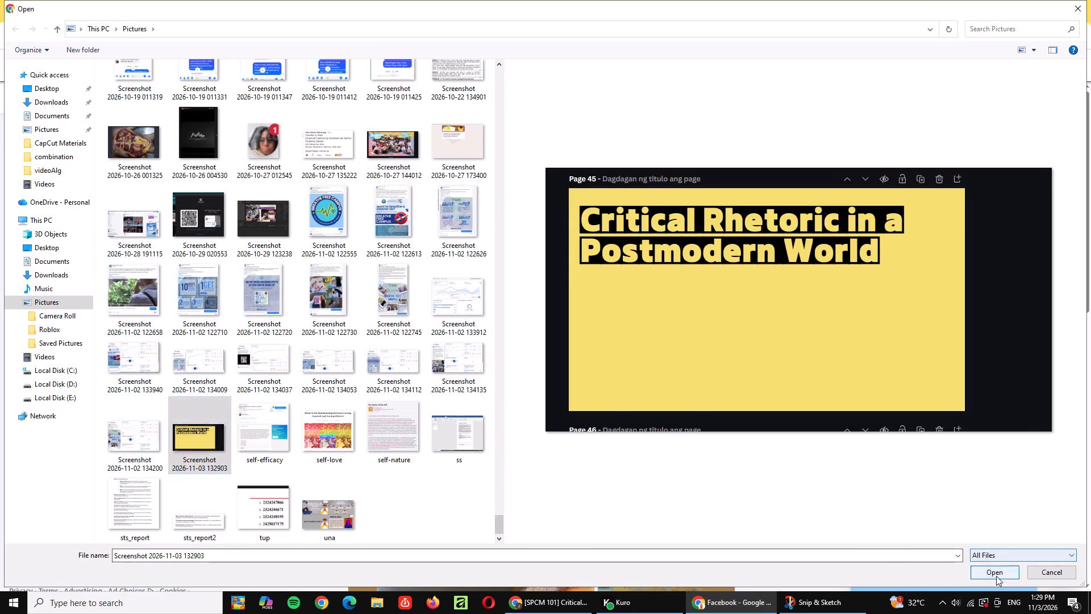
left_click(971, 574)
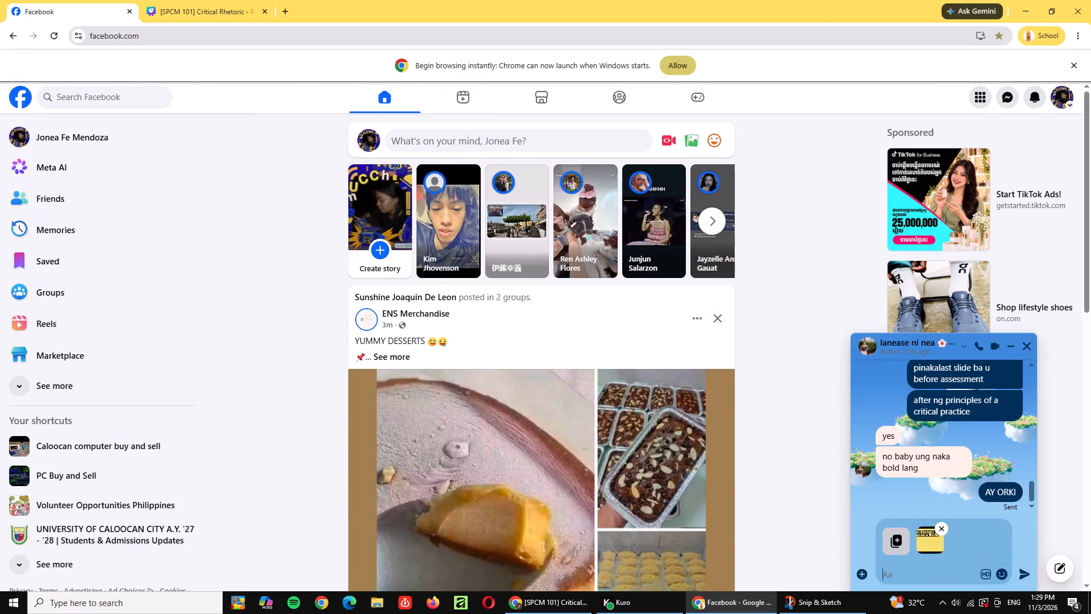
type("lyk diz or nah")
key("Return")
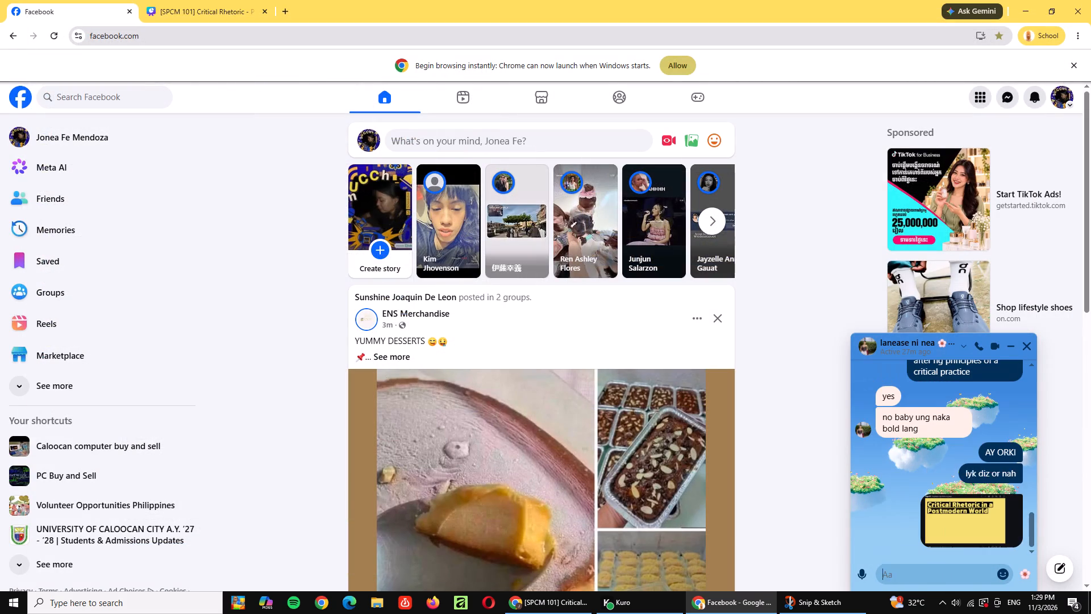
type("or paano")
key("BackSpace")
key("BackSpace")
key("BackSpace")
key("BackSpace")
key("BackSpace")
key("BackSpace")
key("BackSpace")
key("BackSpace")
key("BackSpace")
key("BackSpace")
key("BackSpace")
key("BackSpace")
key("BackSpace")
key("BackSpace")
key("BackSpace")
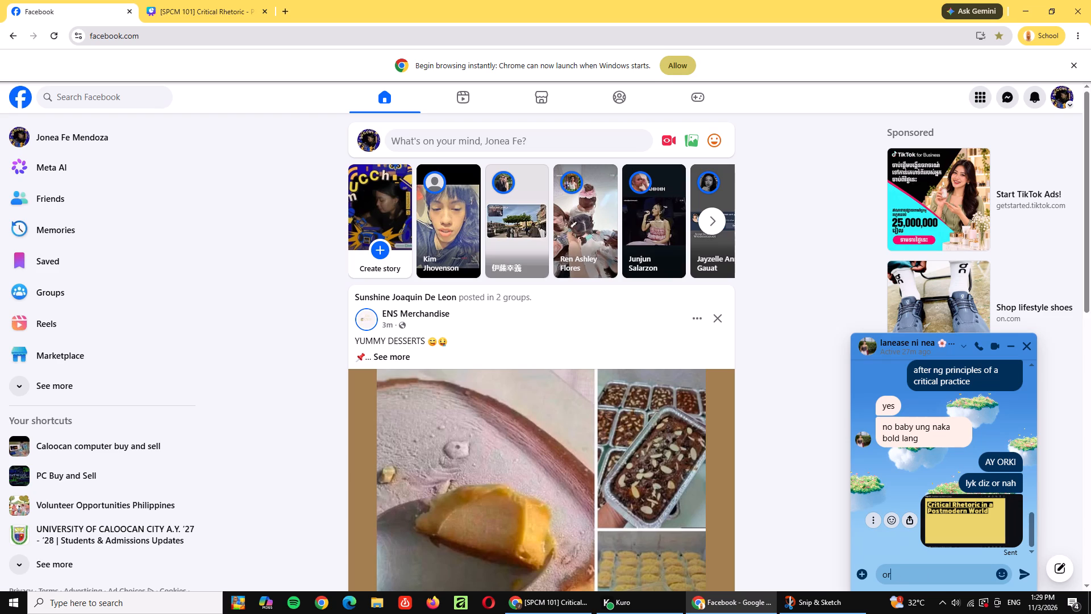
Review the Critical Rhetoric reading notes from the top again and check the Facebook chat for a reply.
left_click(202, 0)
key("alt+Tab")
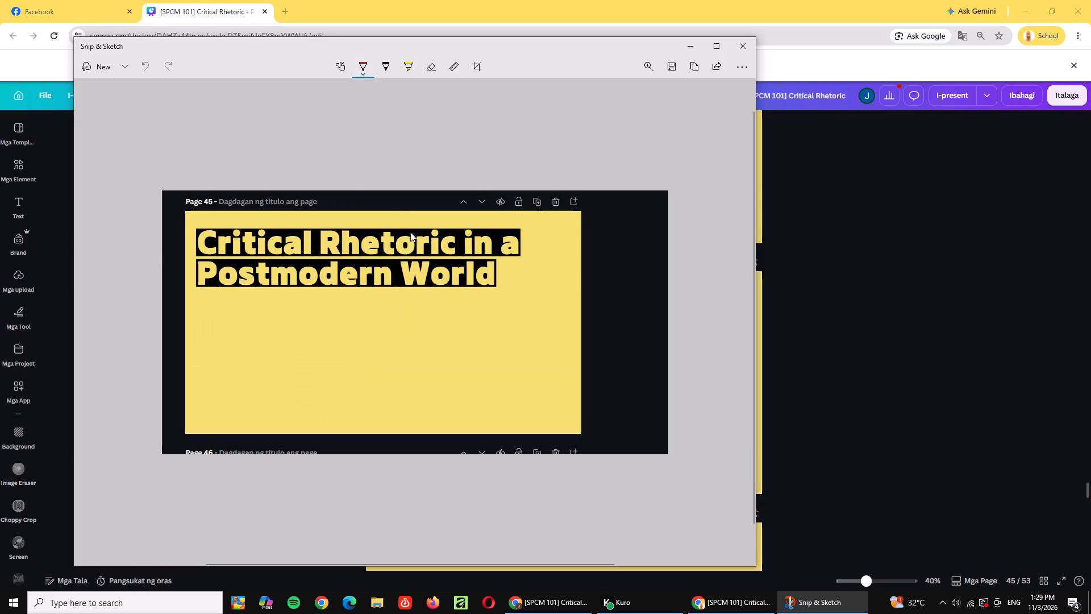
key("alt+Tab")
key("alt+Tab")
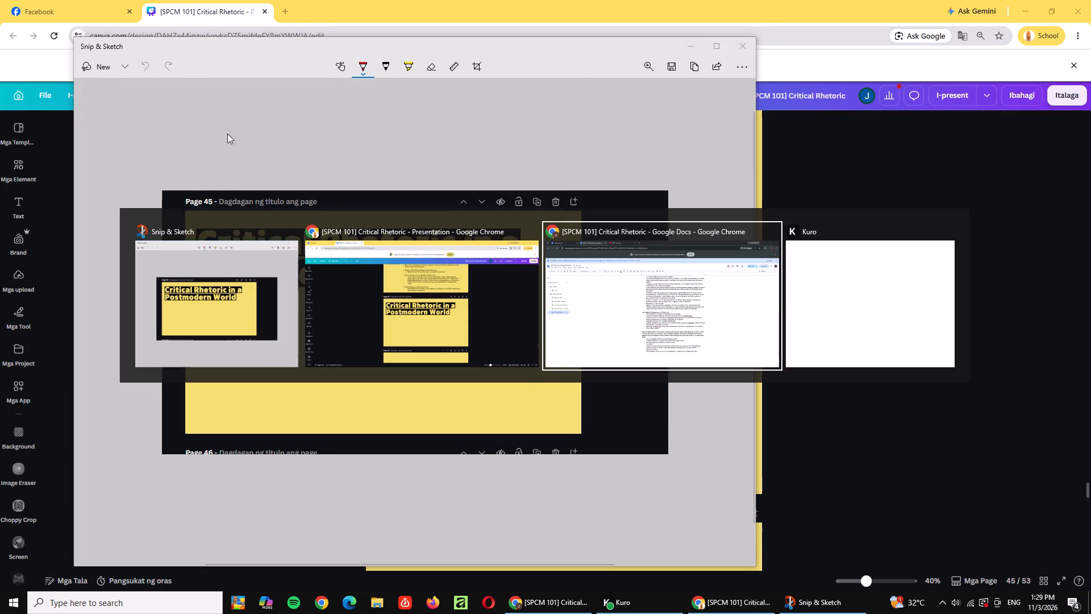
scroll(579, 339, "up", 5)
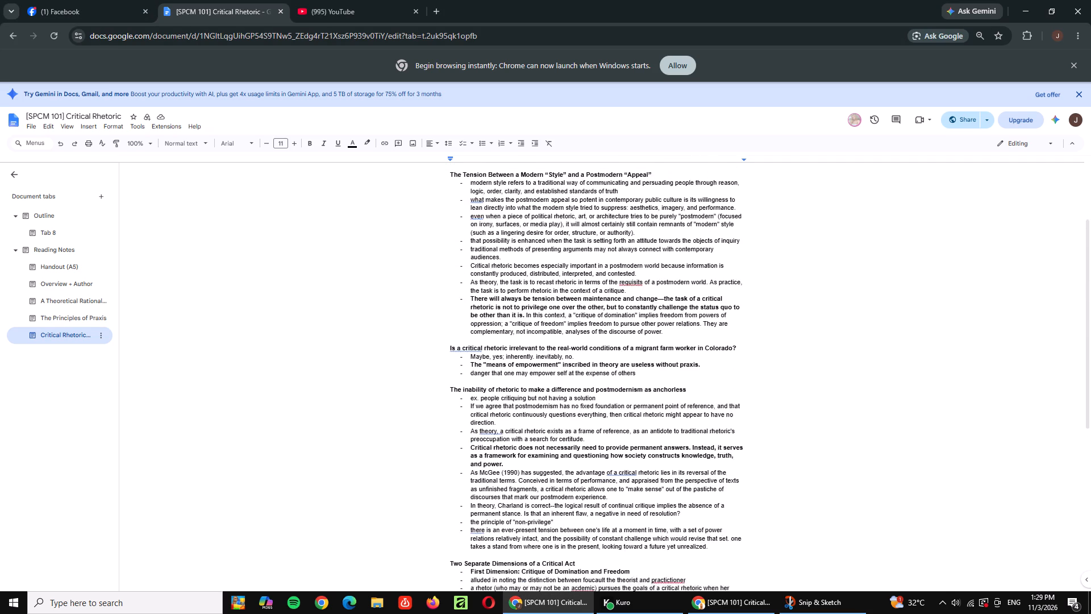
scroll(579, 339, "up", 2)
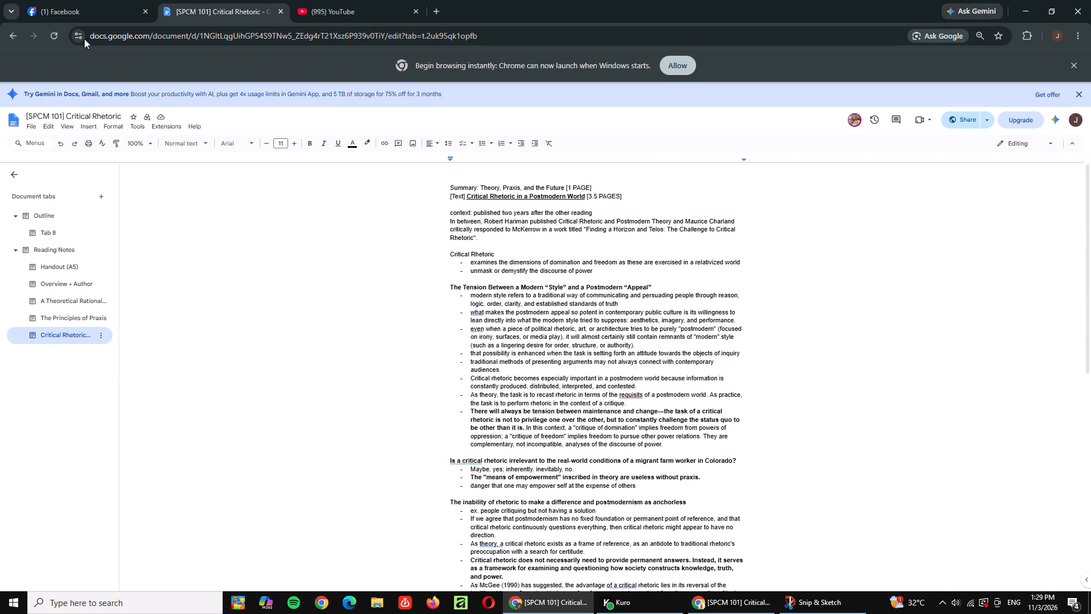
left_click(81, 9)
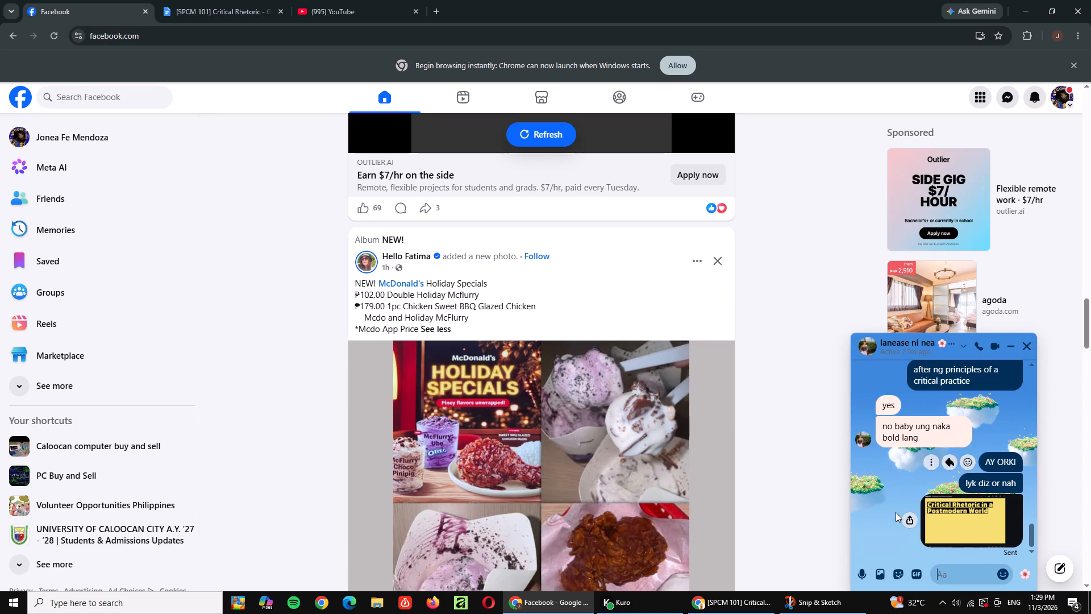
Send the messages "and then ibang slide ung iba" and "ako lam ba lutang" in the Facebook chat.
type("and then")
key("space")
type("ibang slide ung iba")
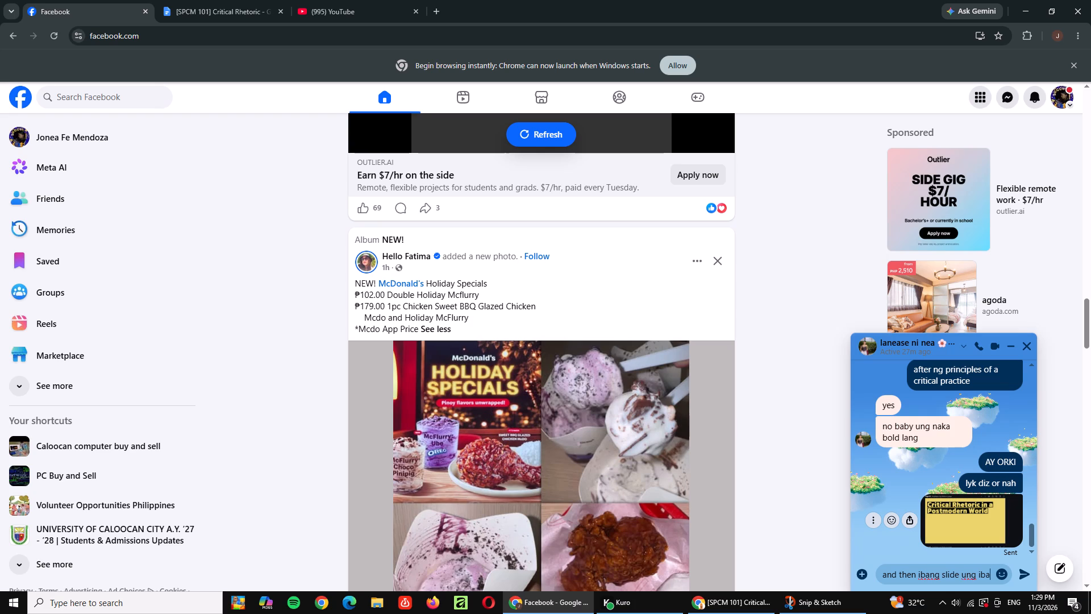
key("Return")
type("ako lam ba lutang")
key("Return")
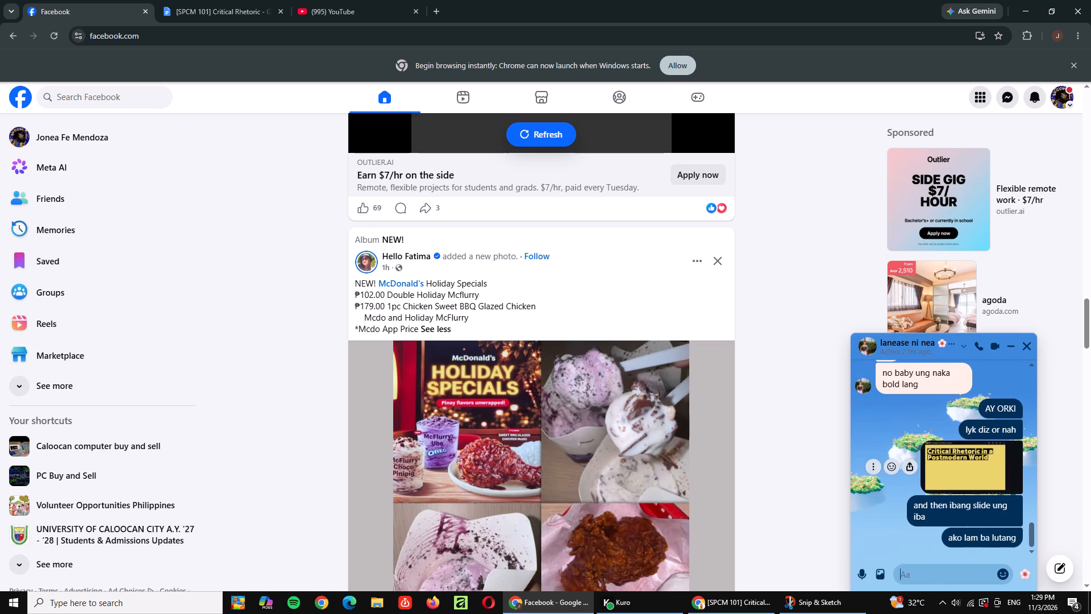
Check the Facebook messages for a reply and reopen the Critical Rhetoric reading notes.
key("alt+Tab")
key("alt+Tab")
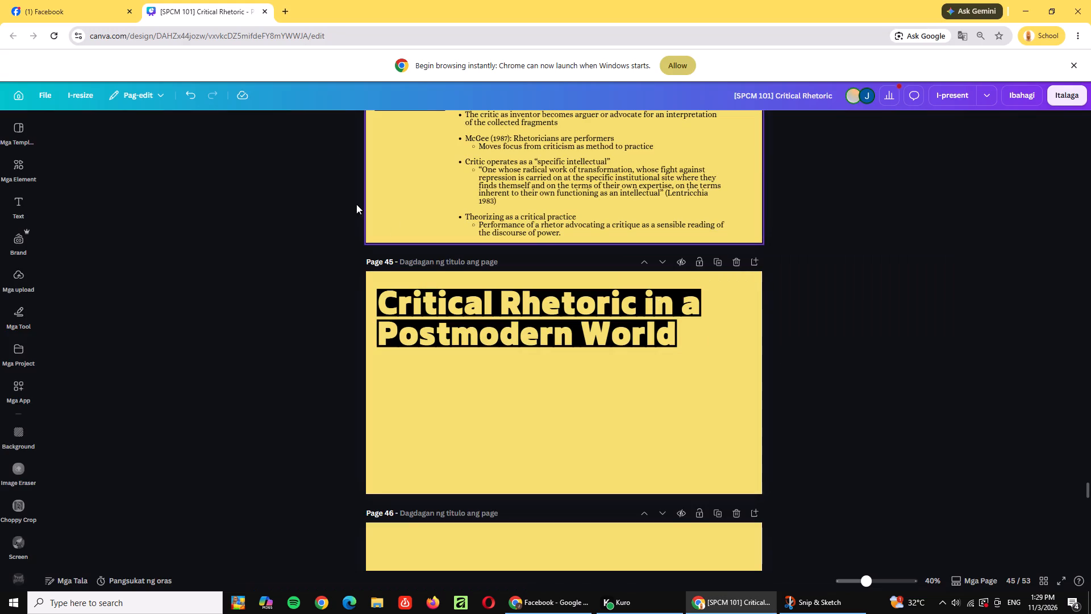
left_click(108, 5)
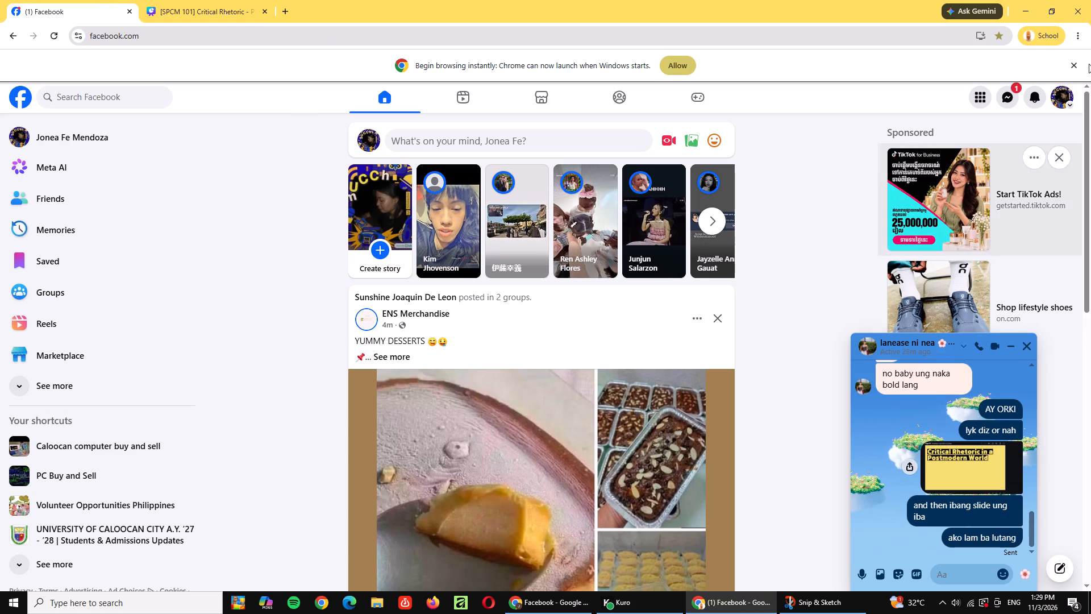
left_click(1001, 98)
left_click(1001, 98)
key("alt+Tab")
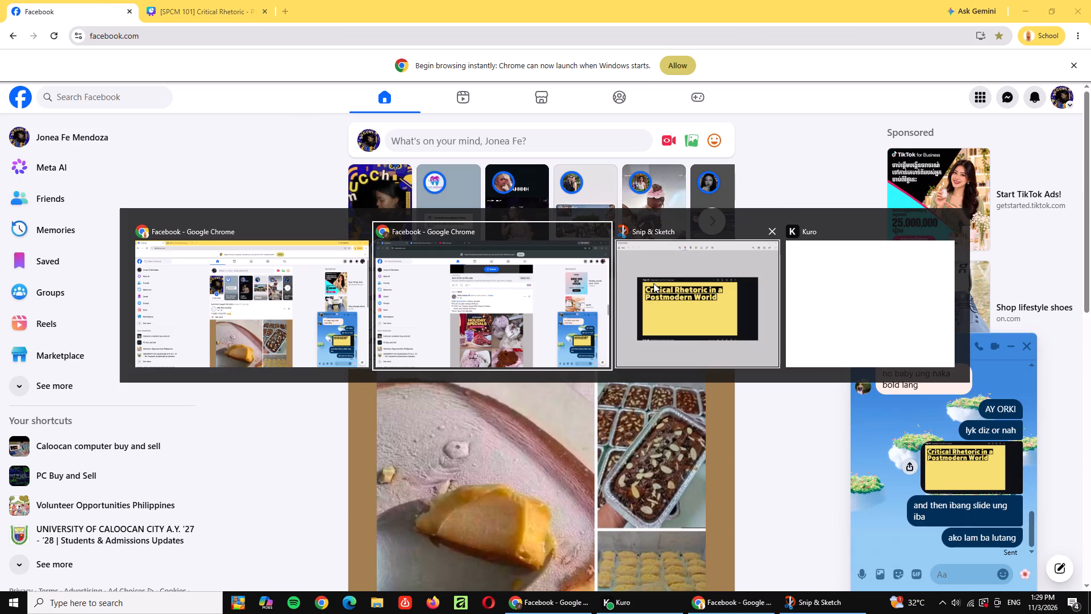
key("alt+Tab")
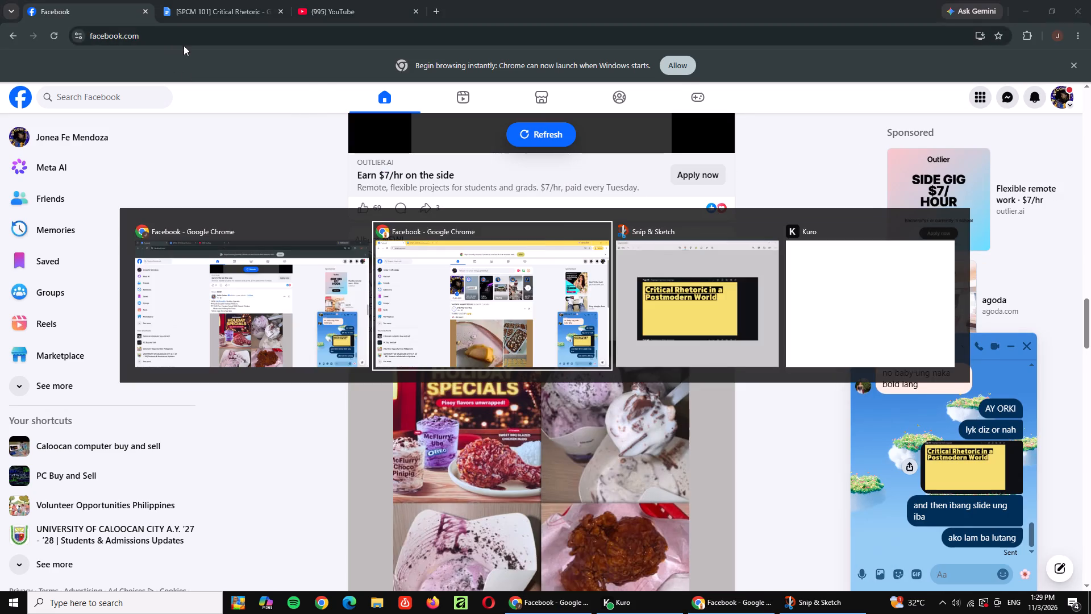
key("alt+Tab")
left_click(177, 14)
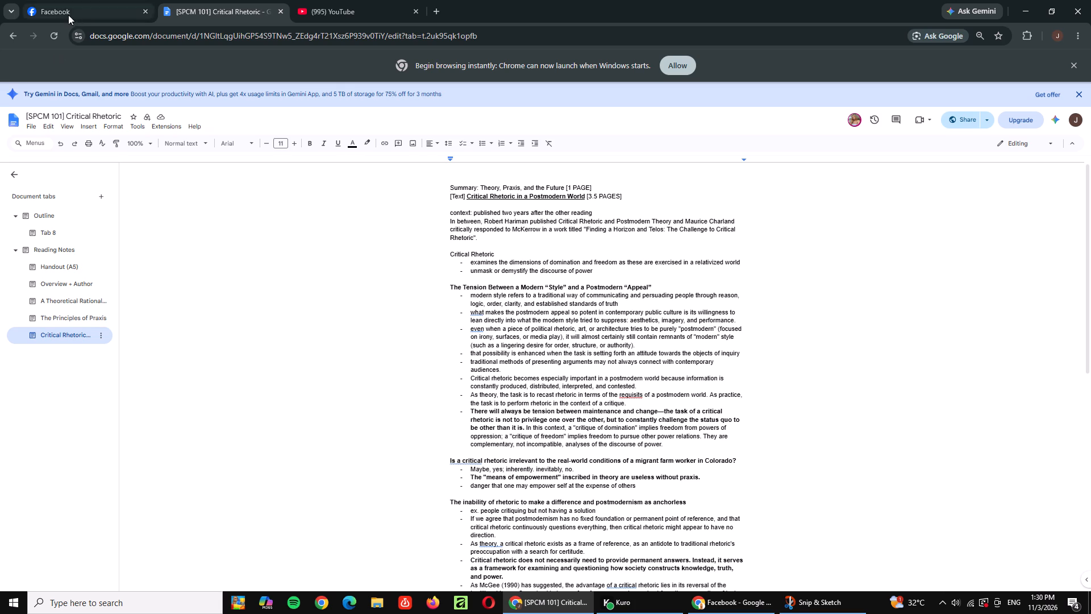
Look through the Canva slides before and after the "Critical Rhetoric in a Postmodern World" page to compare their layouts.
left_click(698, 608)
left_click(155, 10)
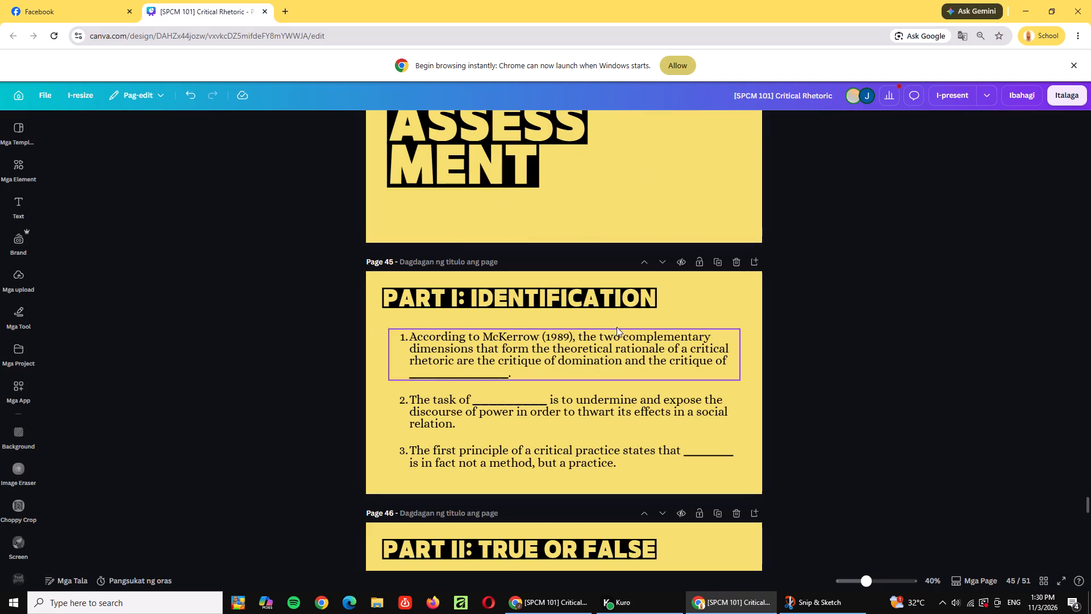
scroll(659, 292, "up", 2)
scroll(659, 292, "down", 4)
scroll(659, 292, "up", 9)
scroll(659, 292, "down", 2)
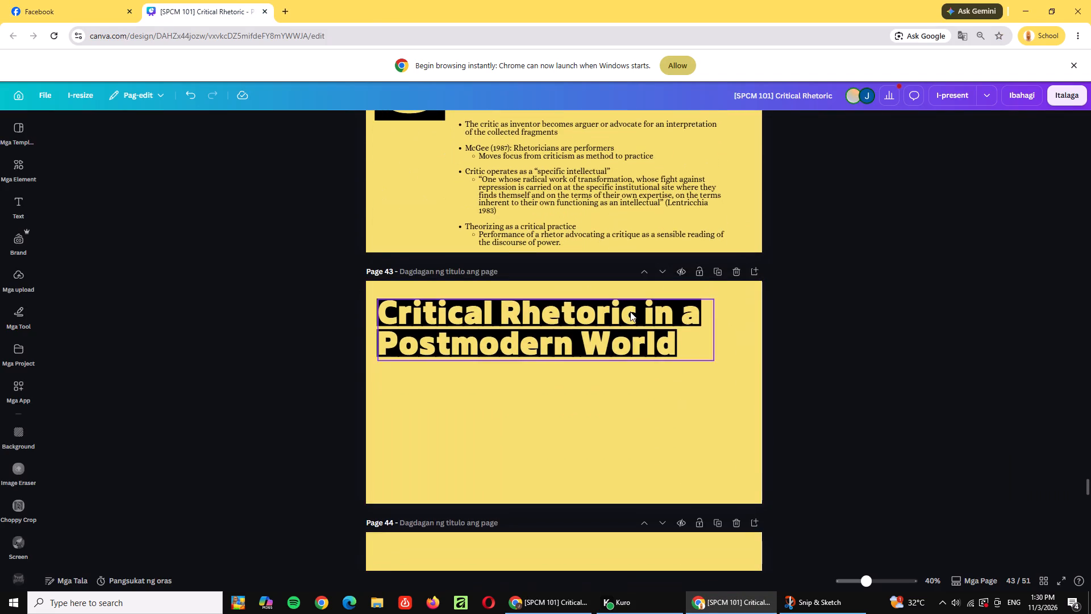
left_click(630, 312)
scroll(630, 312, "up", 20)
scroll(630, 312, "up", 4)
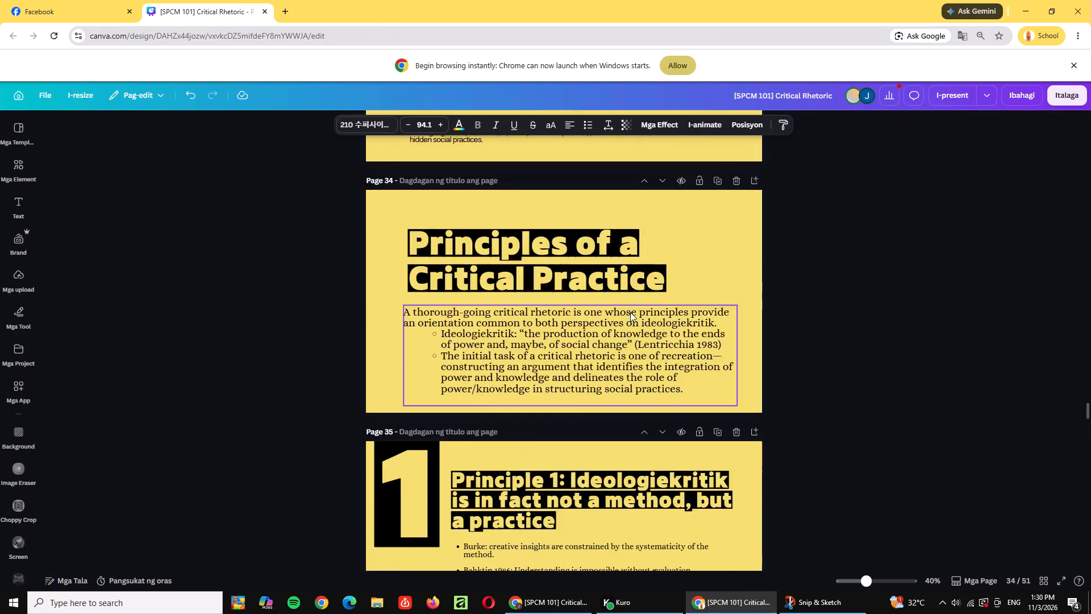
scroll(630, 312, "up", 19)
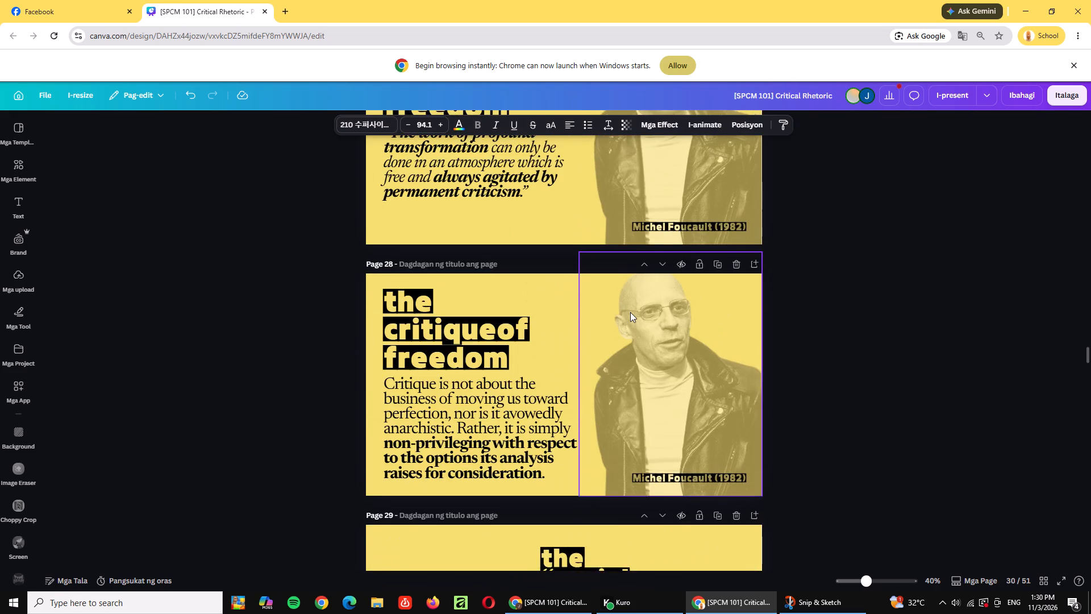
scroll(630, 312, "down", 20)
scroll(630, 312, "down", 14)
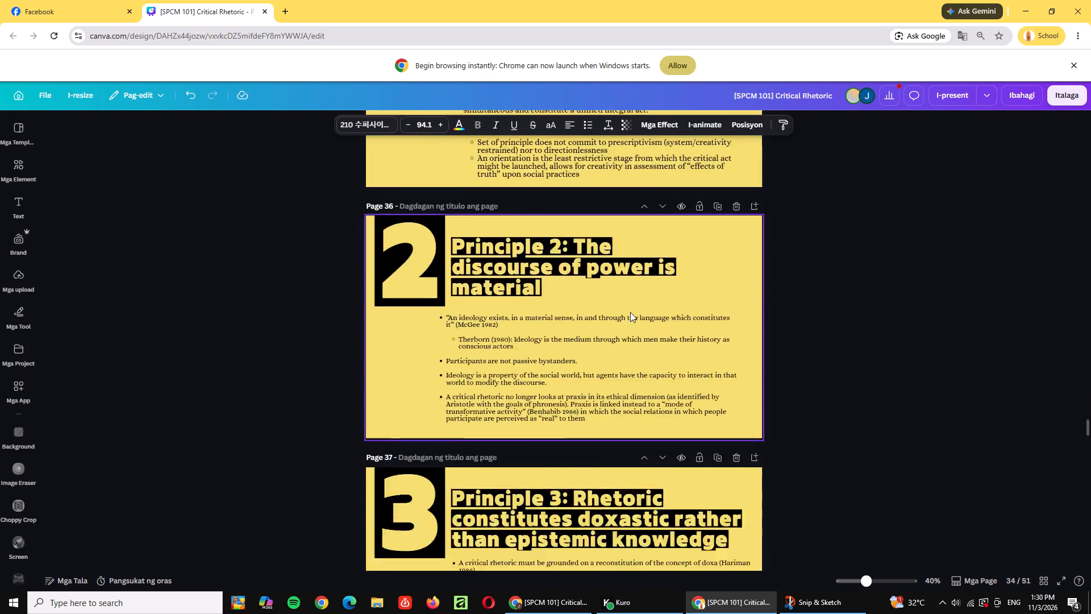
scroll(630, 312, "down", 20)
scroll(630, 312, "down", 13)
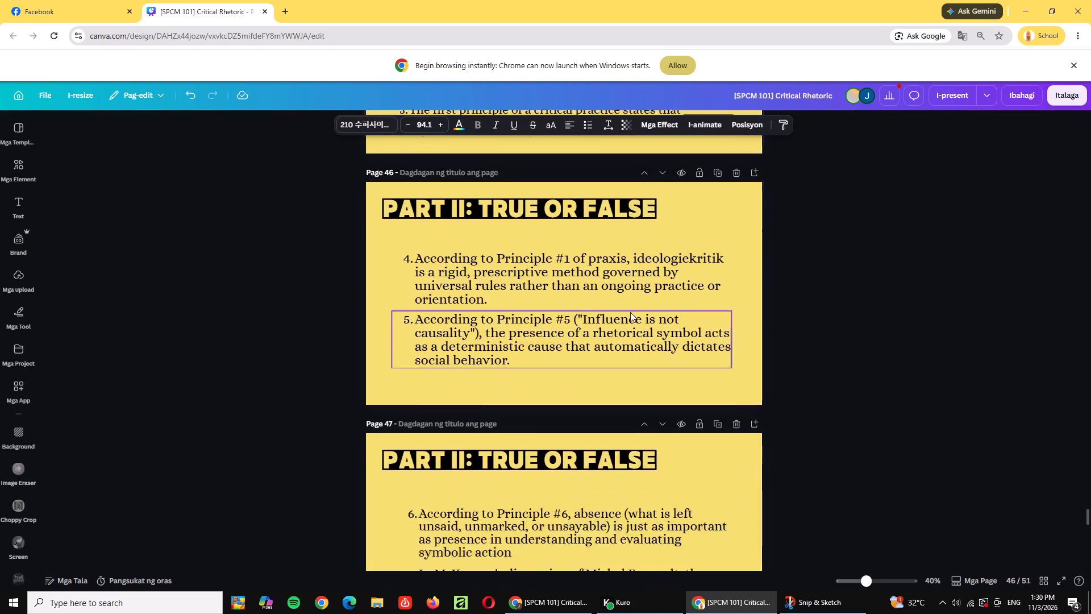
scroll(630, 312, "down", 4)
scroll(630, 312, "up", 19)
scroll(630, 312, "down", 1)
scroll(630, 312, "up", 4)
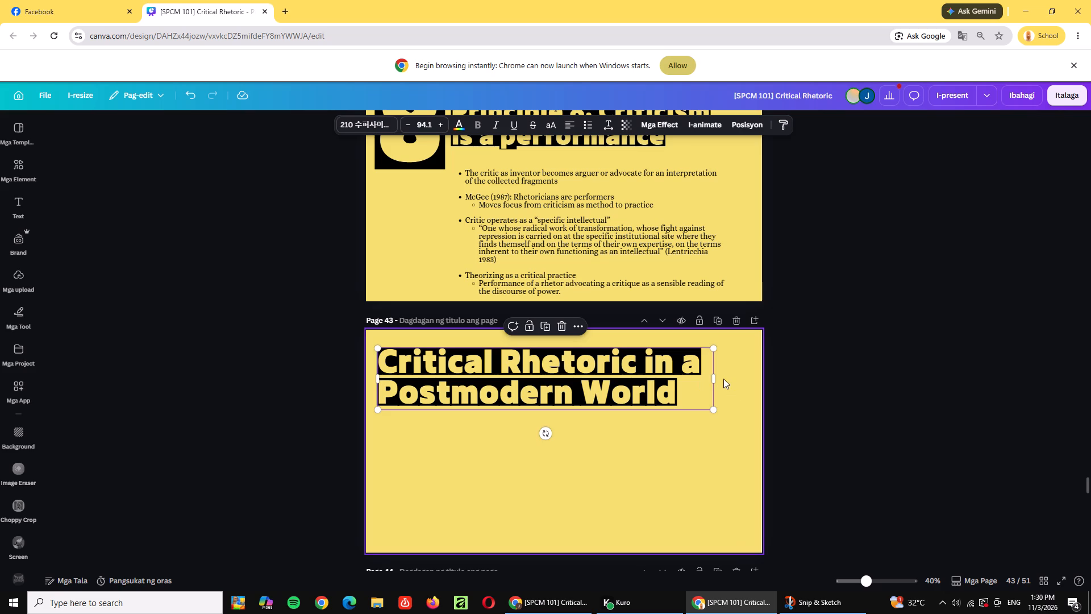
Narrow the page 43 heading's text box so it wraps onto three lines, and enlarge it to a font size of about 104.
left_click_drag(718, 375, 701, 377)
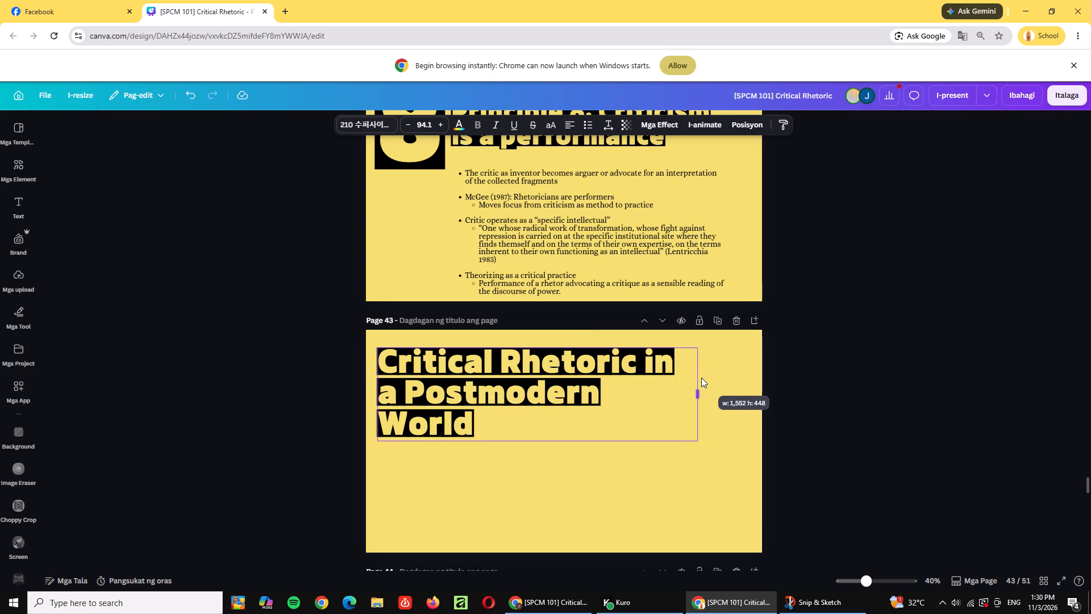
left_click_drag(701, 377, 701, 377)
left_click_drag(672, 387, 671, 443)
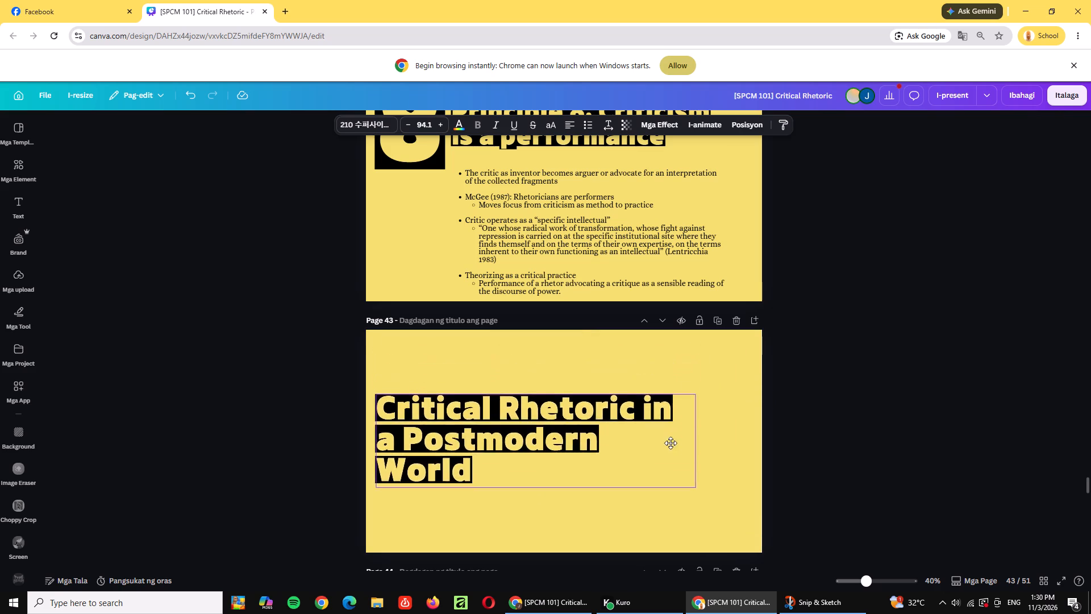
left_click_drag(671, 443, 675, 457)
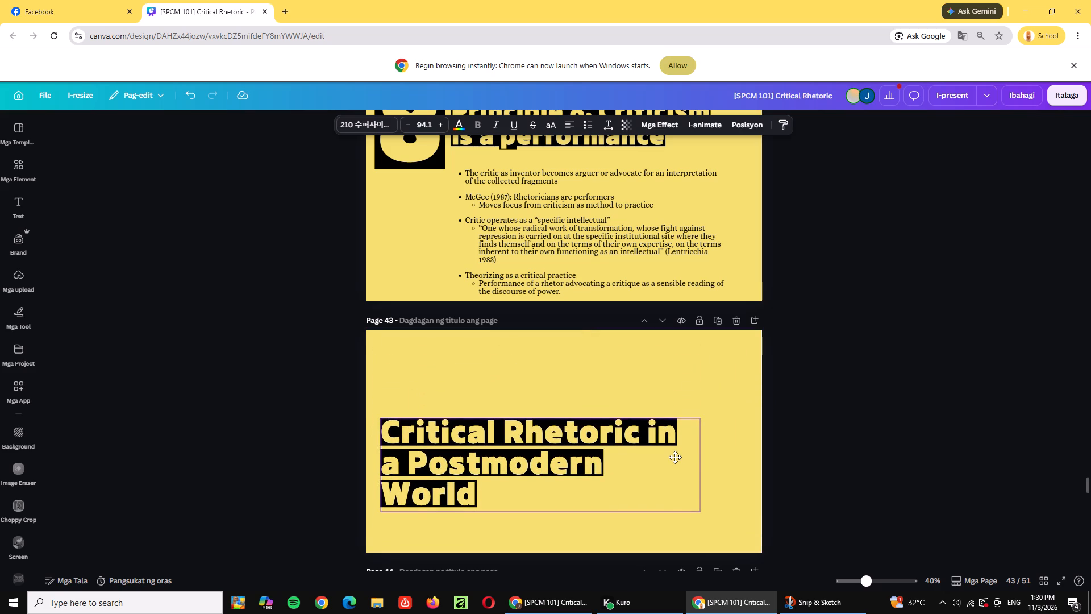
left_click_drag(675, 457, 676, 451)
left_click_drag(697, 505, 726, 528)
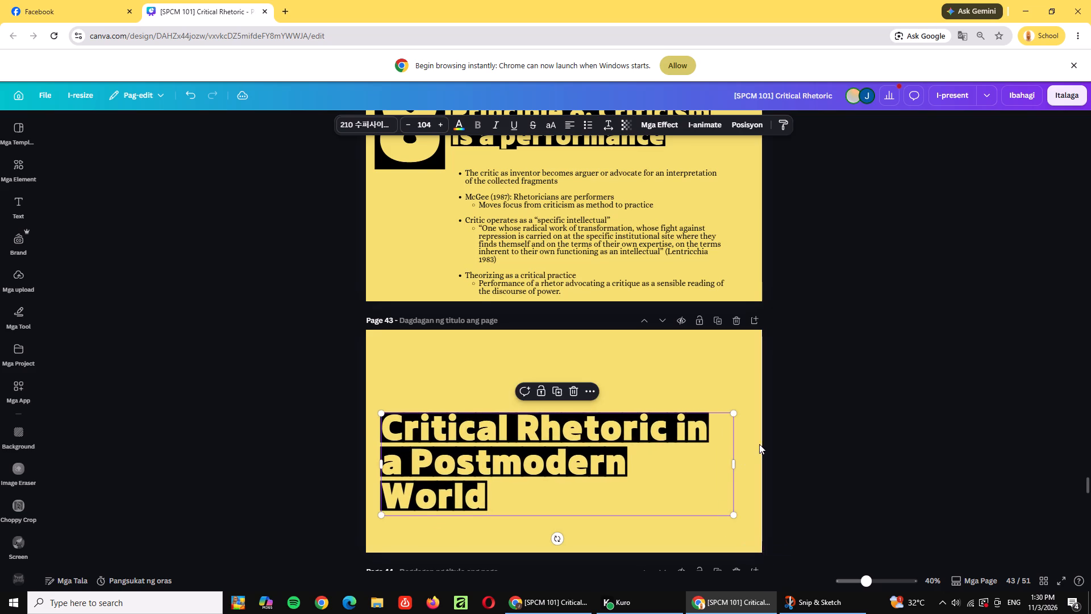
Move the "Critical Rhetoric in a Postmodern World" heading to the upper-left area of the page 43 slide.
scroll(796, 428, "down", 1)
left_click(834, 396)
left_click(630, 408)
left_click_drag(652, 421, 654, 372)
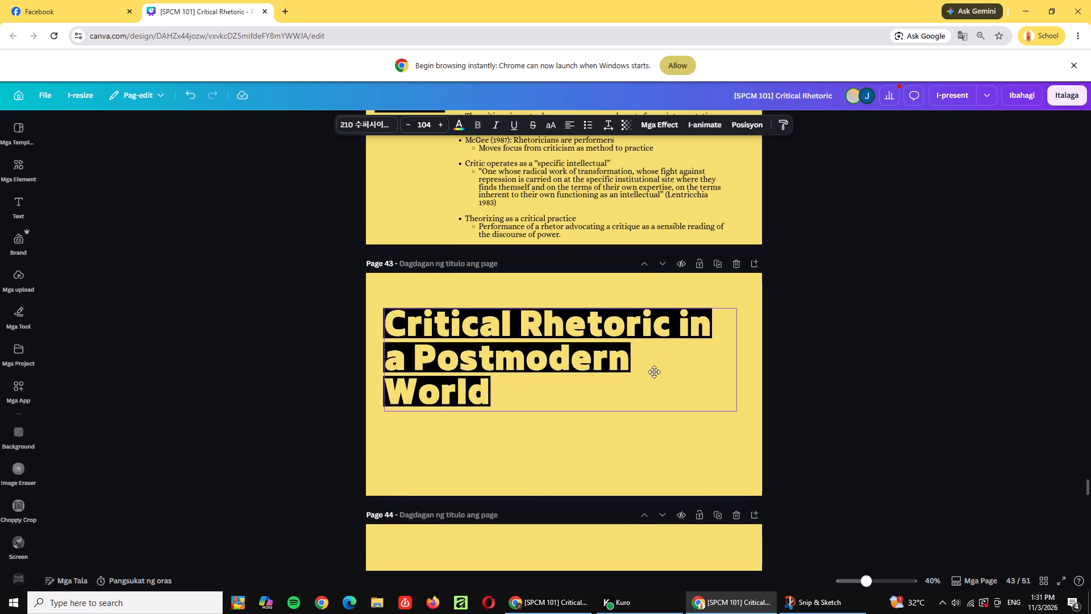
left_click_drag(654, 372, 648, 362)
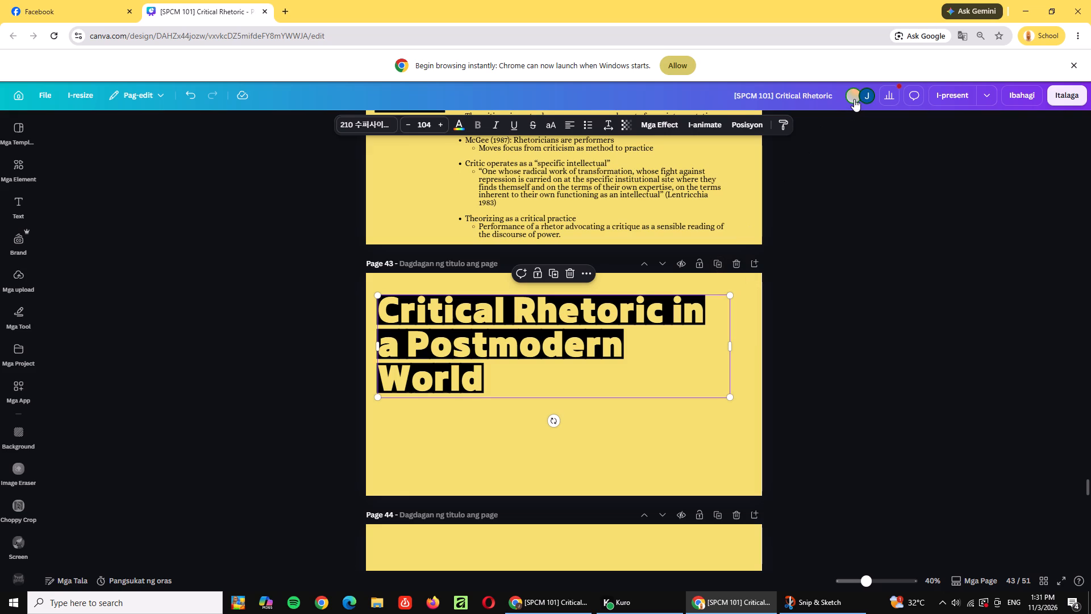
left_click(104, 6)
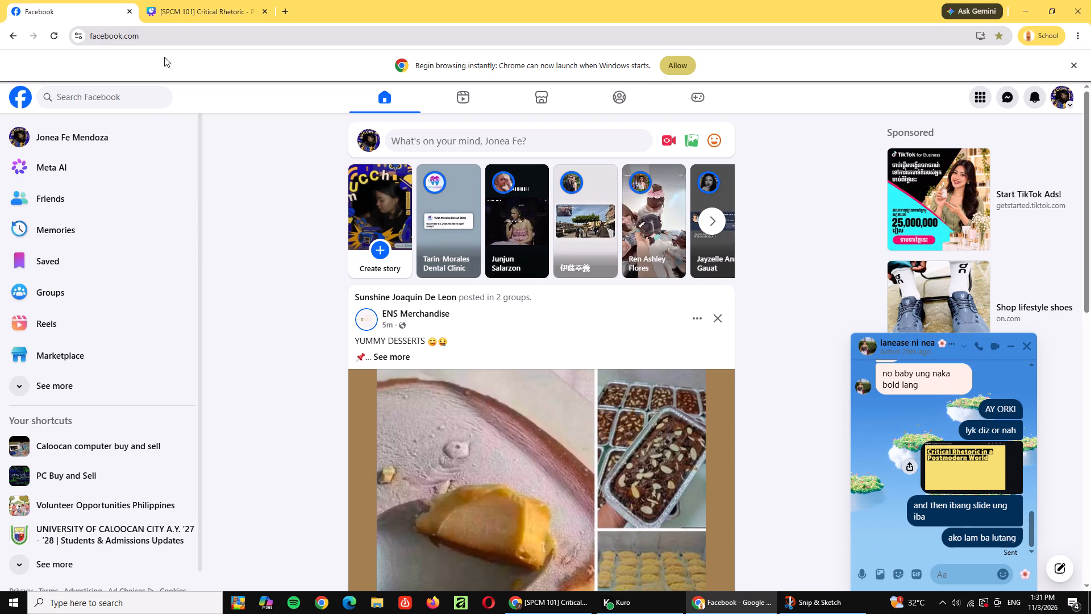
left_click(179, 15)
Duplicate the "Critical Rhetoric in a Postmodern World" slide on page 43 and select the heading on the copy.
left_click(839, 234)
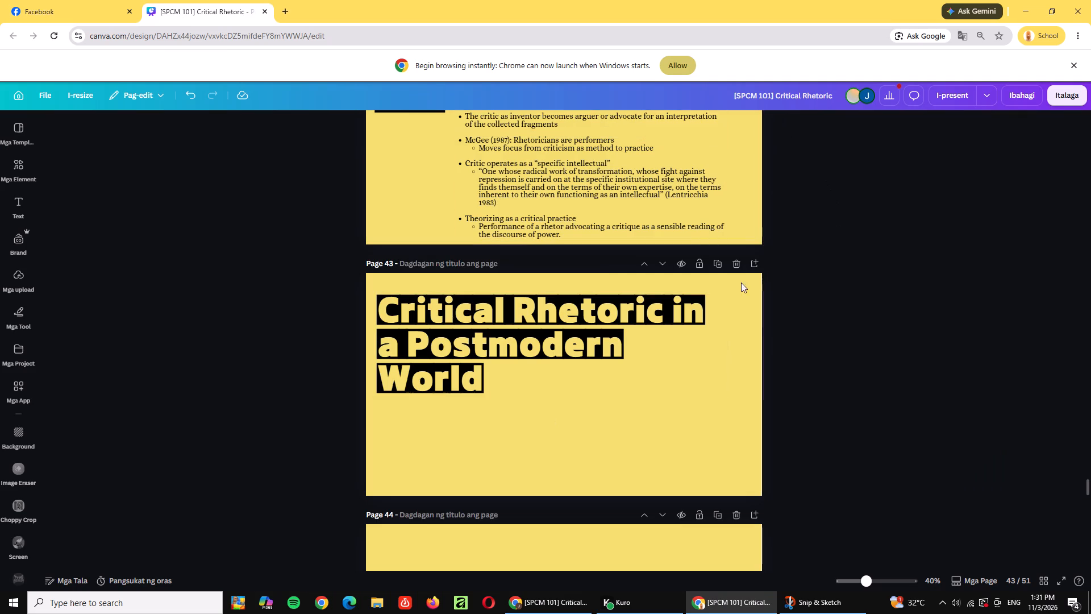
left_click(718, 265)
scroll(600, 356, "down", 1)
left_click(505, 341)
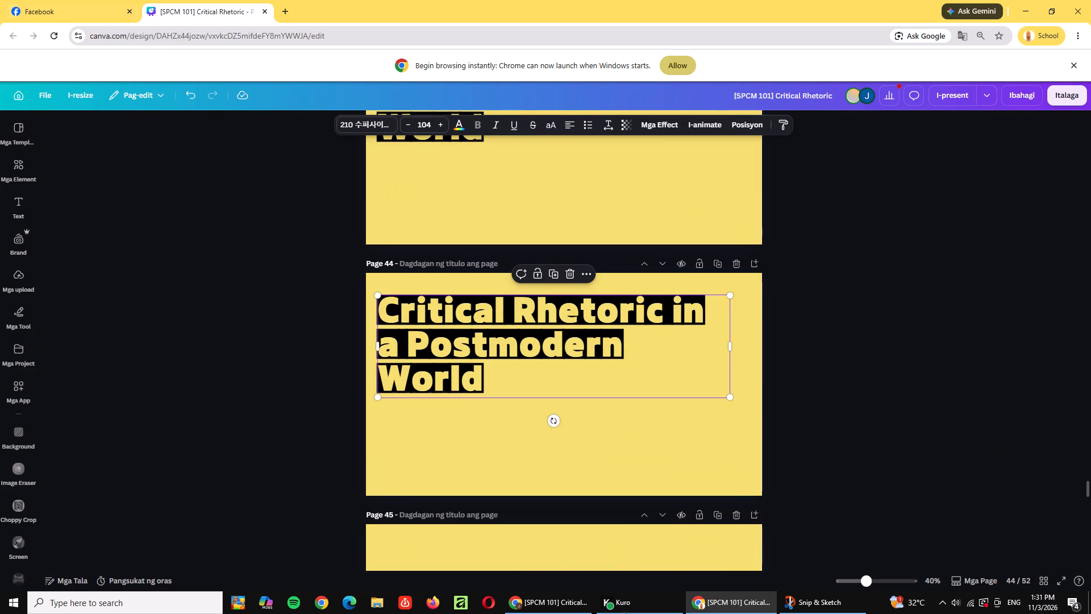
Review the whole Critical Rhetoric reading notes, examining the sections and bold points intended for the slides.
left_click(552, 606)
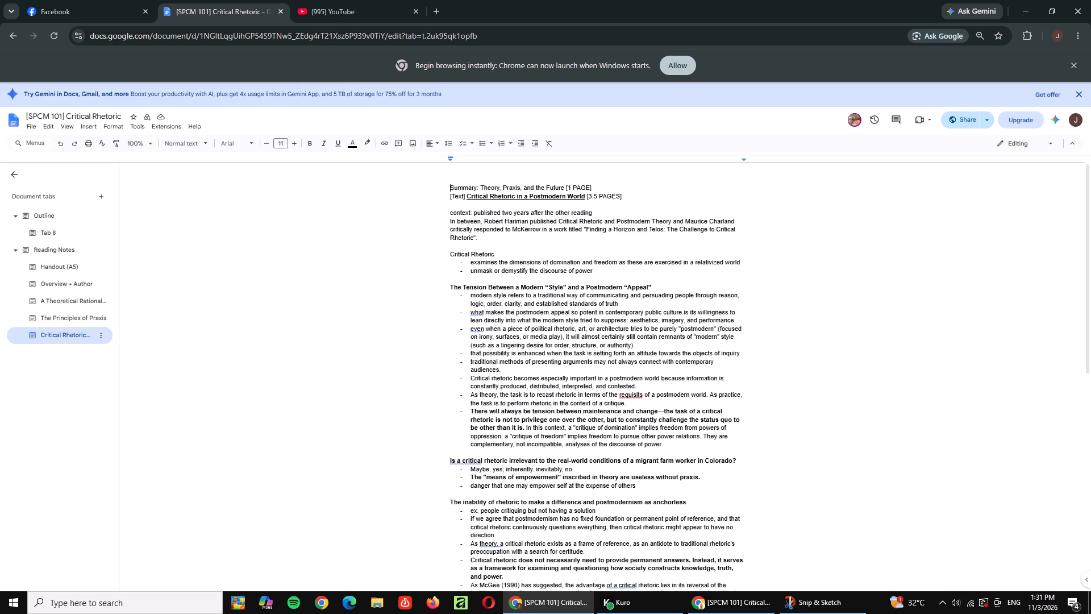
left_click_drag(447, 256, 592, 272)
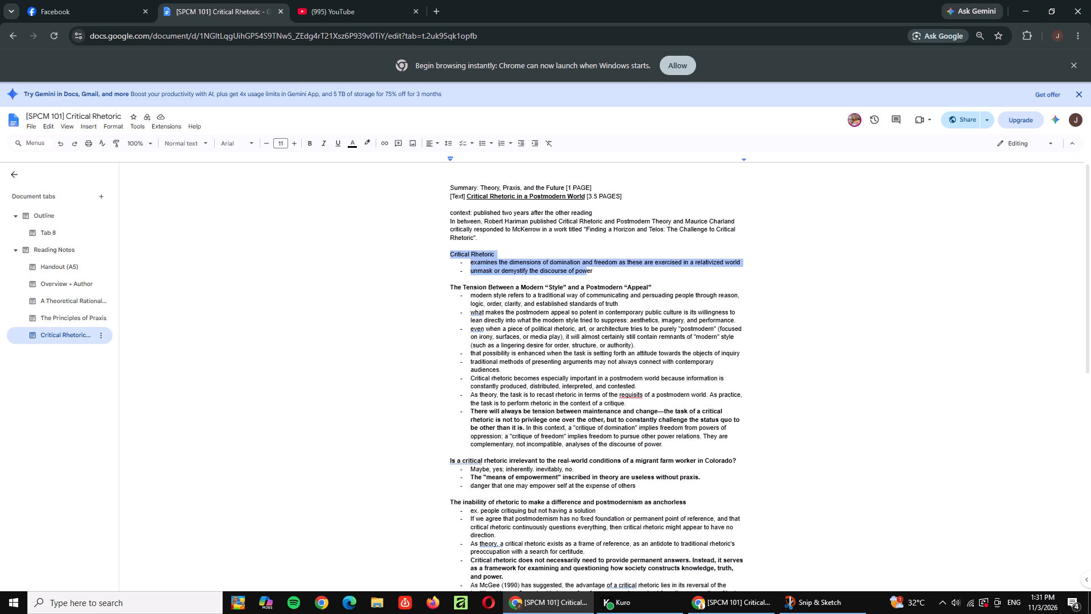
left_click_drag(592, 272, 594, 272)
left_click(899, 233)
scroll(680, 304, "down", 2)
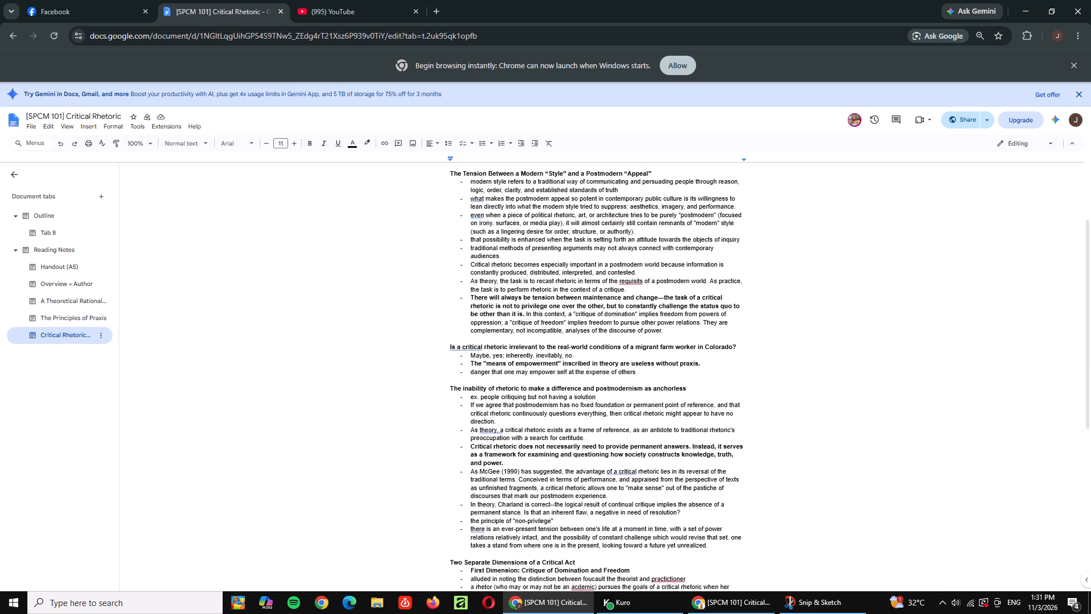
scroll(680, 304, "down", 10)
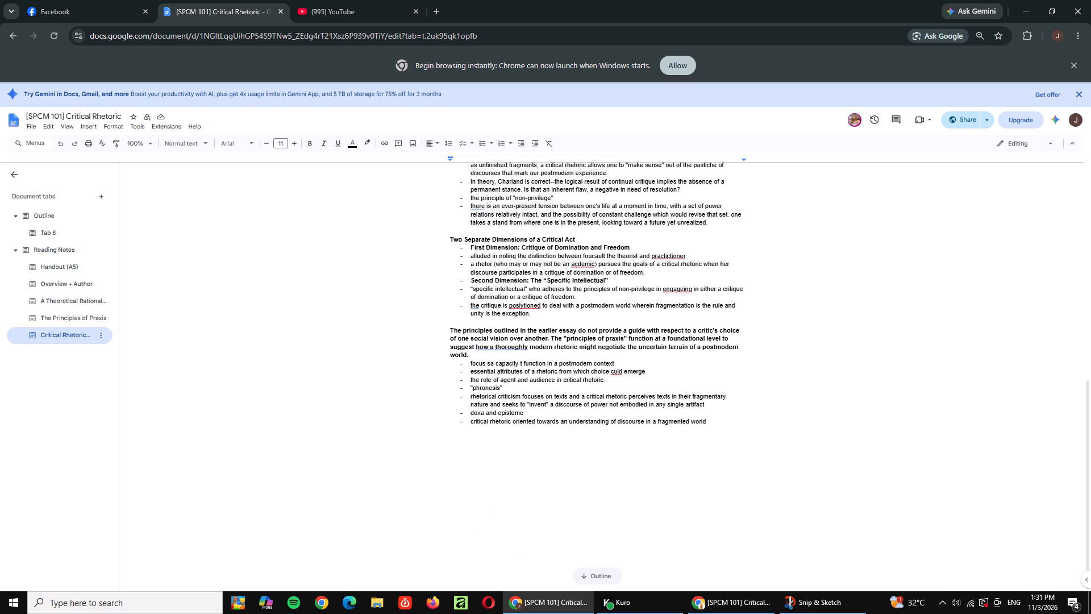
scroll(693, 368, "up", 4)
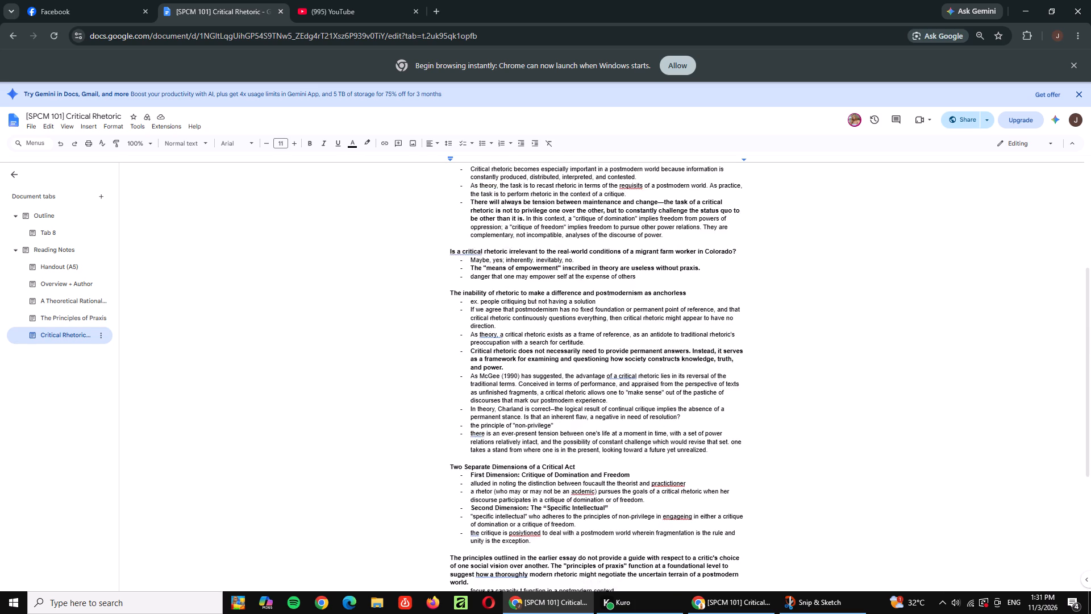
scroll(693, 368, "up", 3)
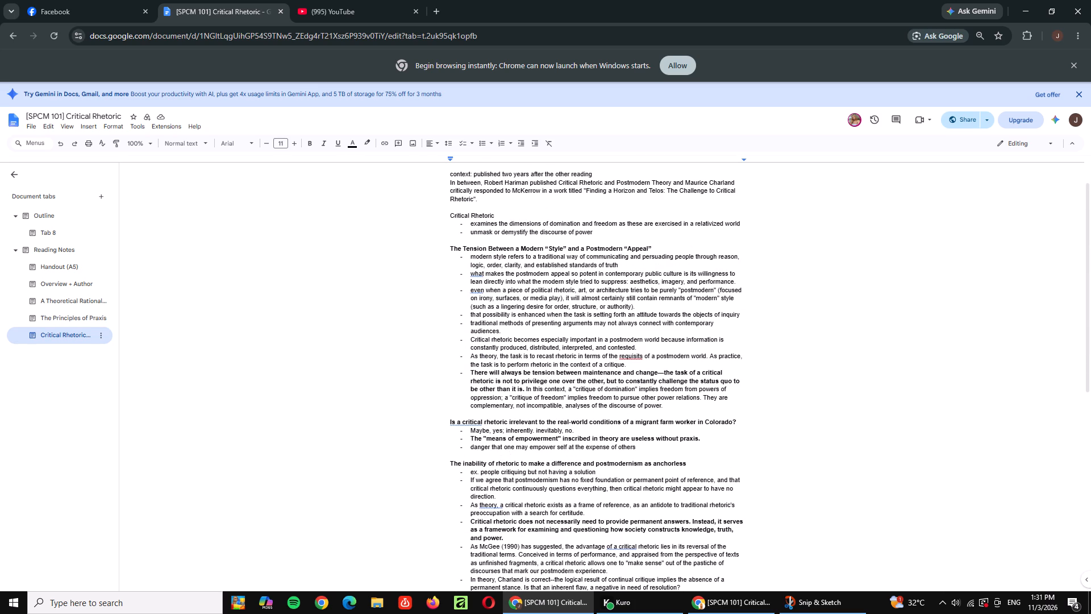
scroll(693, 368, "up", 1)
Reread the slide format instructions and sample slide picture in the Facebook chat, checking them against the Critical Rhetoric reading notes.
left_click(89, 9)
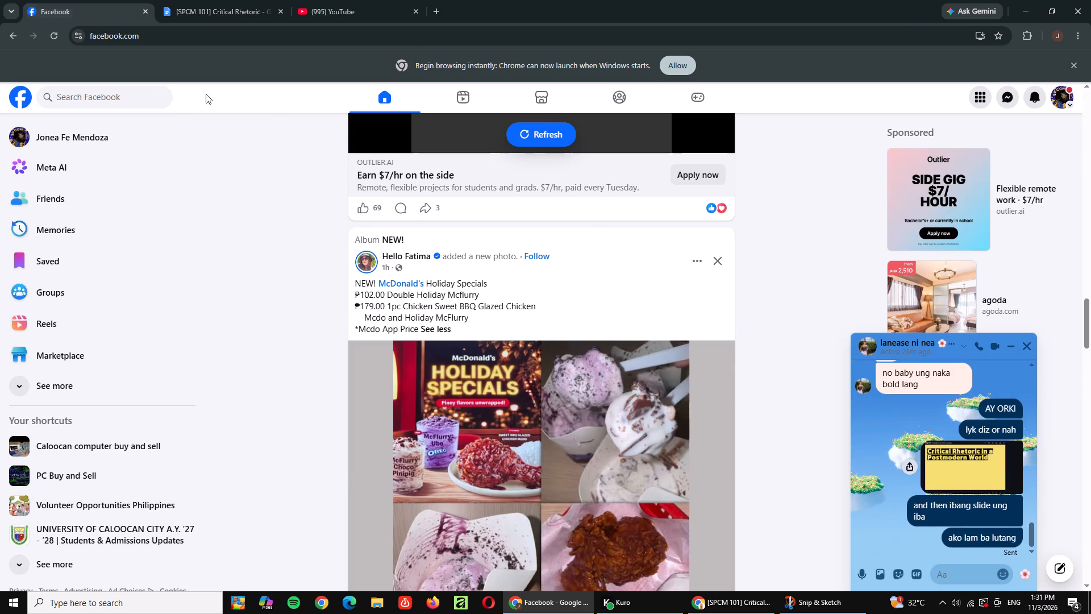
scroll(997, 467, "up", 9)
scroll(997, 468, "down", 1)
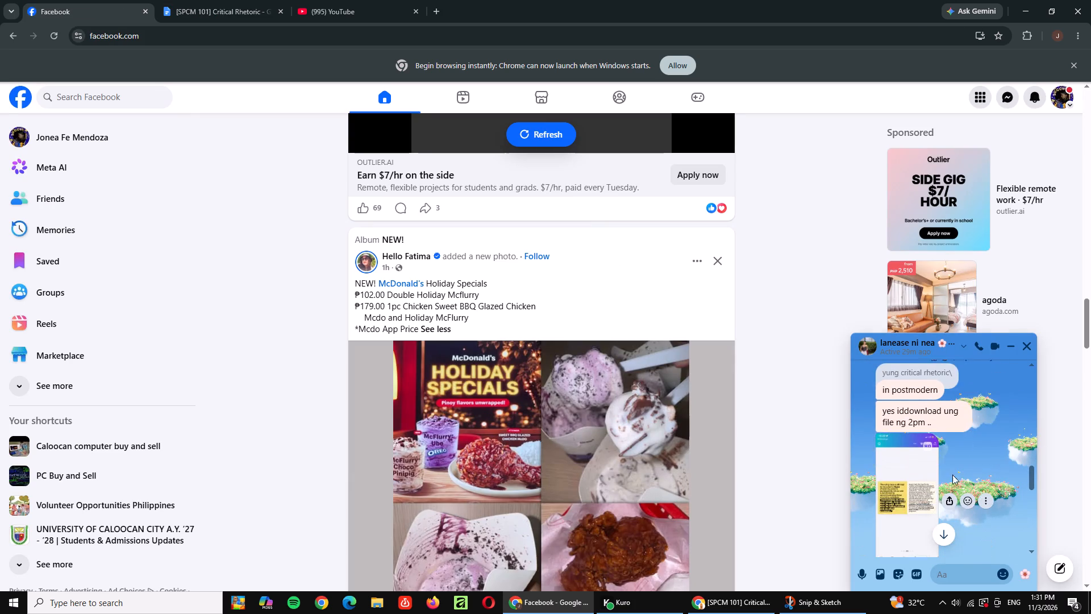
left_click(921, 491)
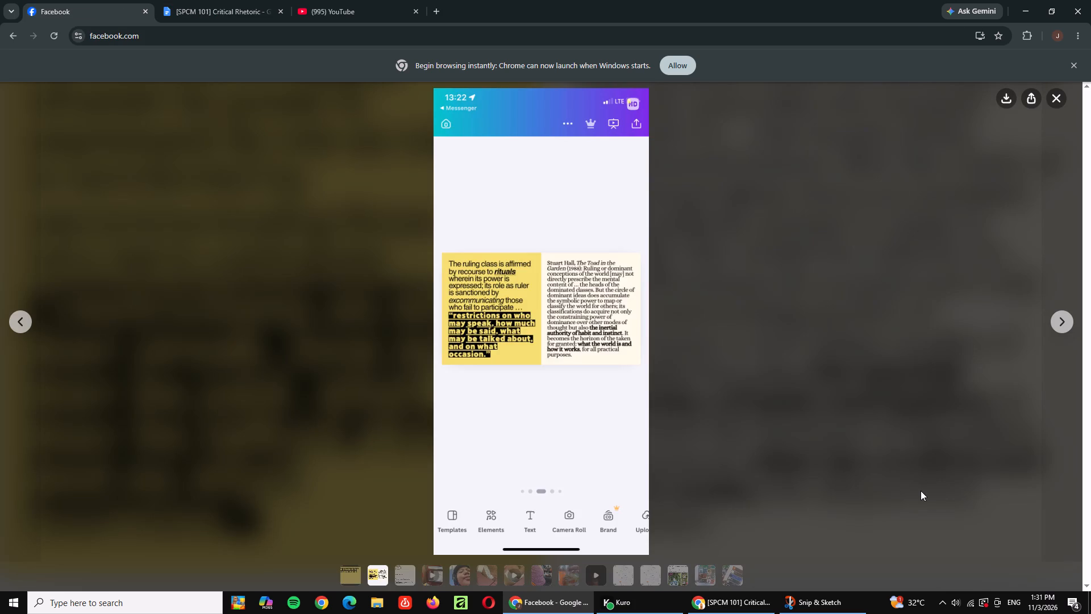
left_click(210, 10)
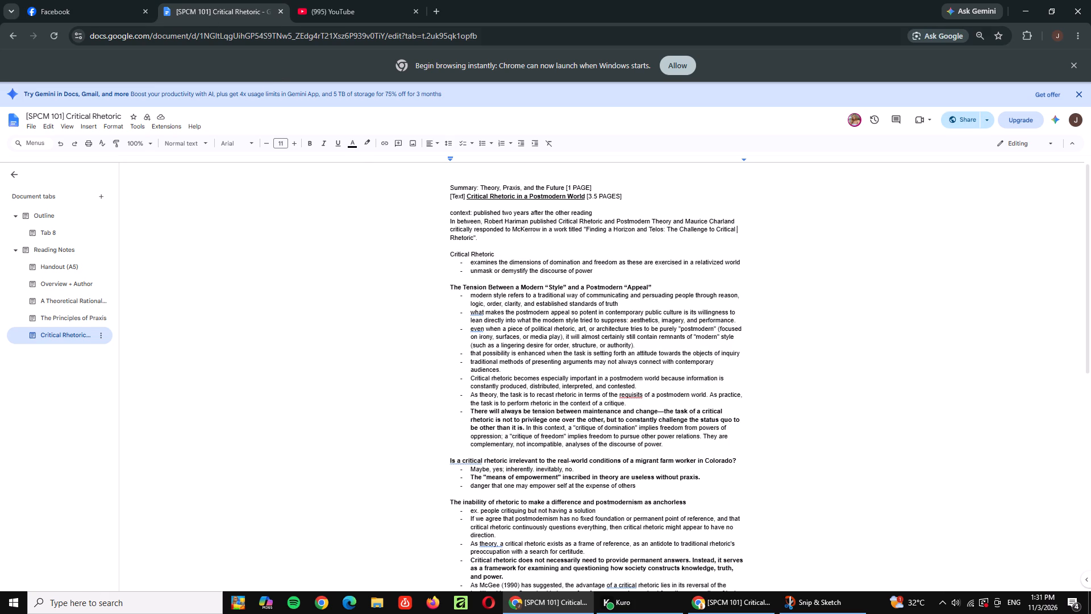
left_click(106, 3)
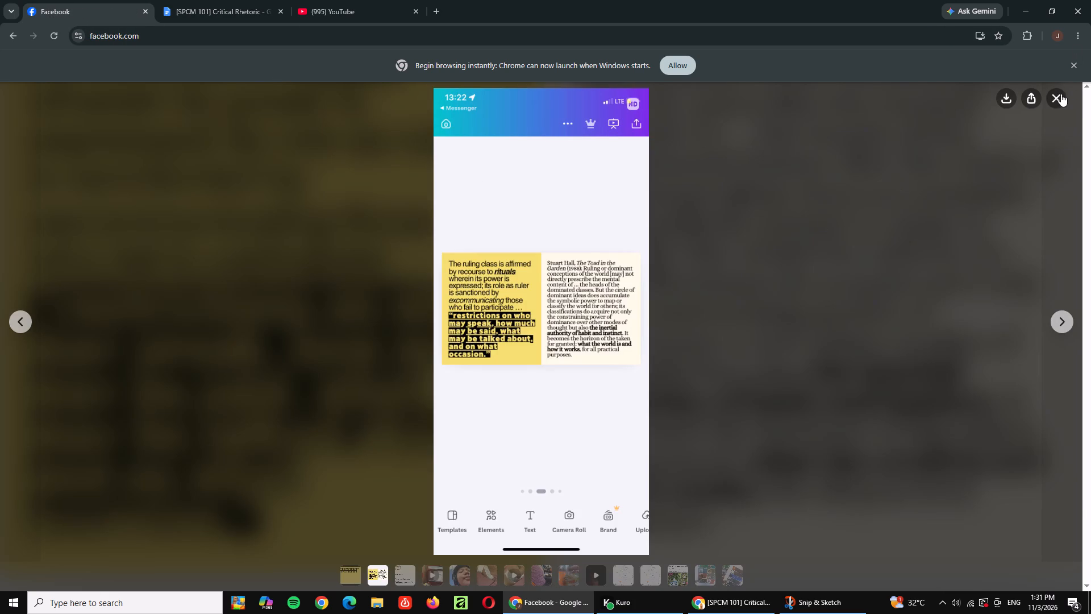
left_click(1061, 94)
scroll(935, 391, "up", 1)
scroll(946, 398, "down", 2)
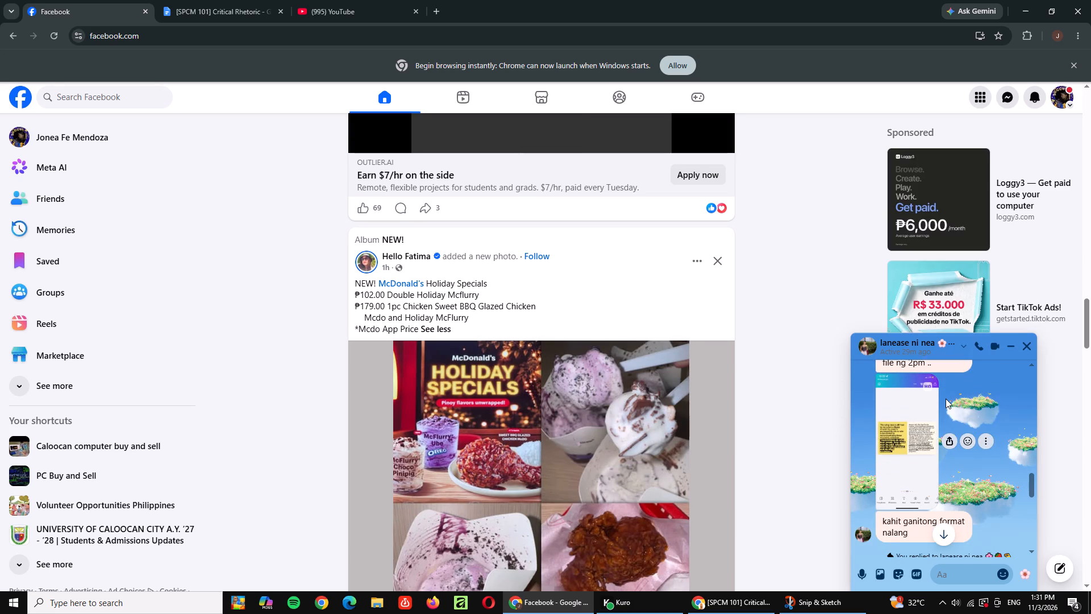
scroll(946, 399, "down", 1)
scroll(946, 399, "up", 5)
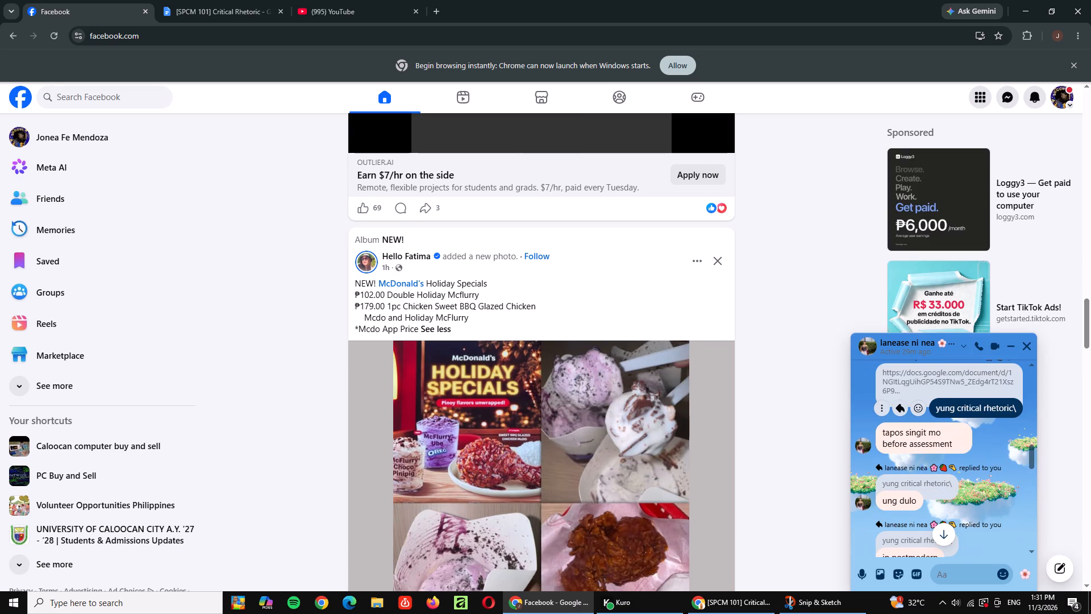
scroll(952, 404, "up", 1)
scroll(952, 404, "down", 3)
scroll(952, 404, "up", 4)
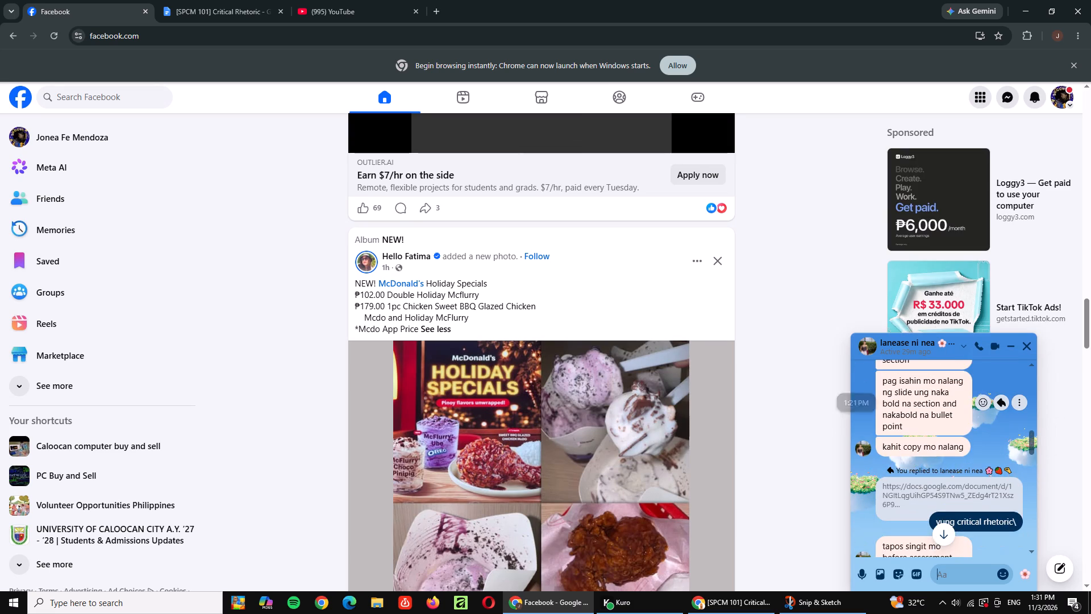
scroll(965, 413, "up", 1)
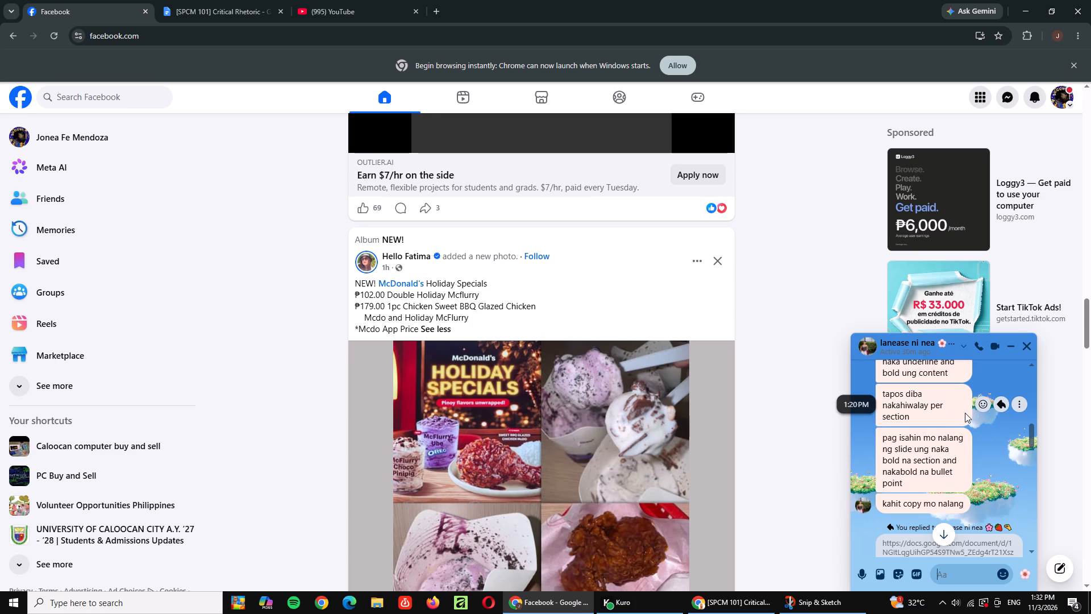
left_click(220, 9)
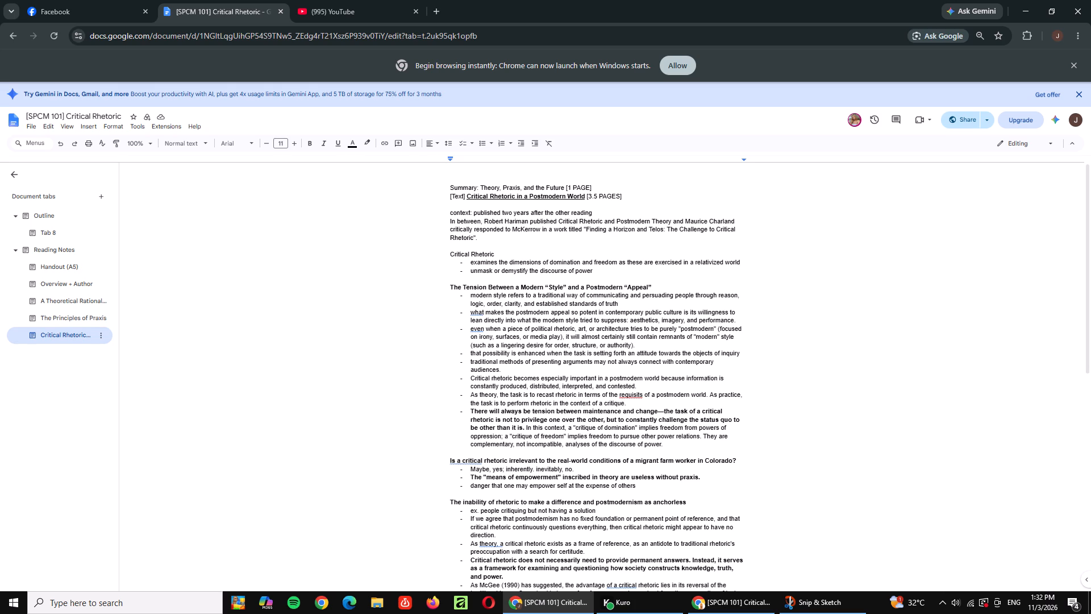
Back in the slide deck, replace the copied "Critical Rhetoric in a Postmodern World" heading on page 44 with "The".
left_click(760, 611)
scroll(644, 382, "down", 3)
scroll(517, 347, "up", 6)
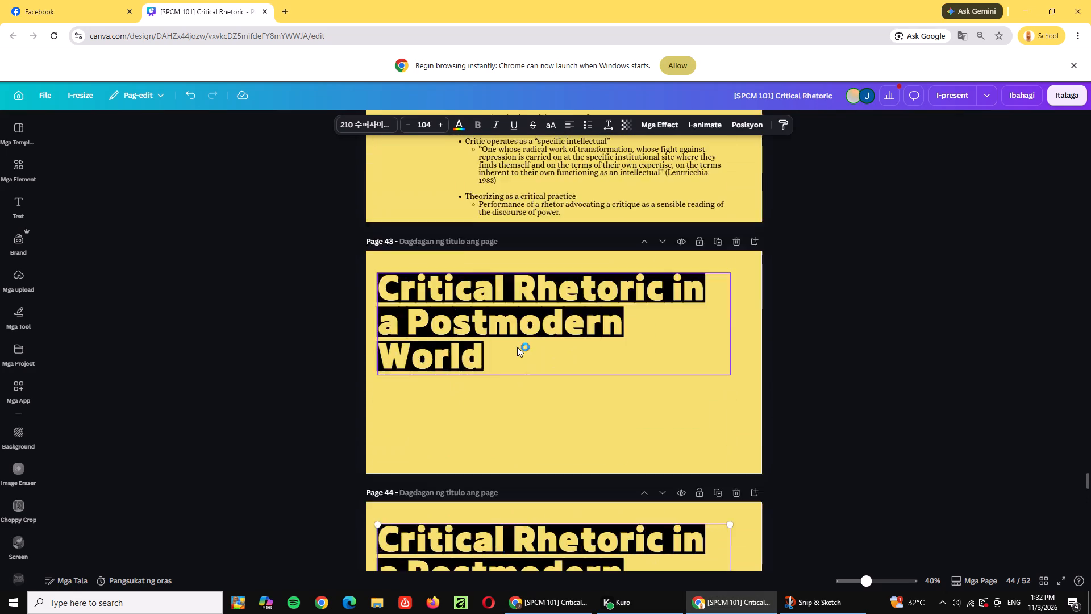
scroll(517, 349, "down", 4)
scroll(517, 353, "up", 2)
double_click(486, 357)
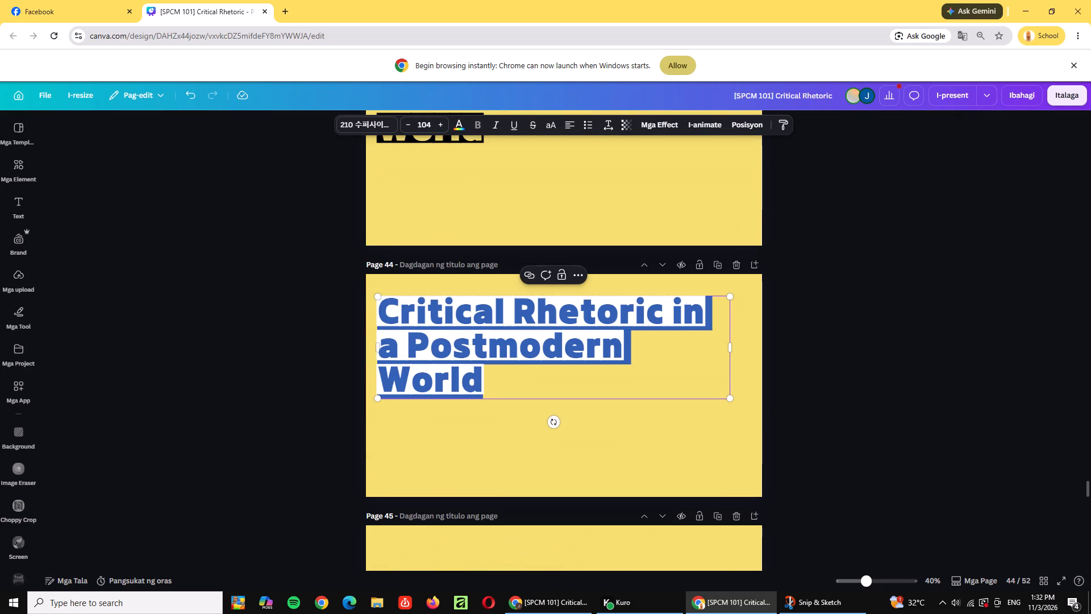
type("The")
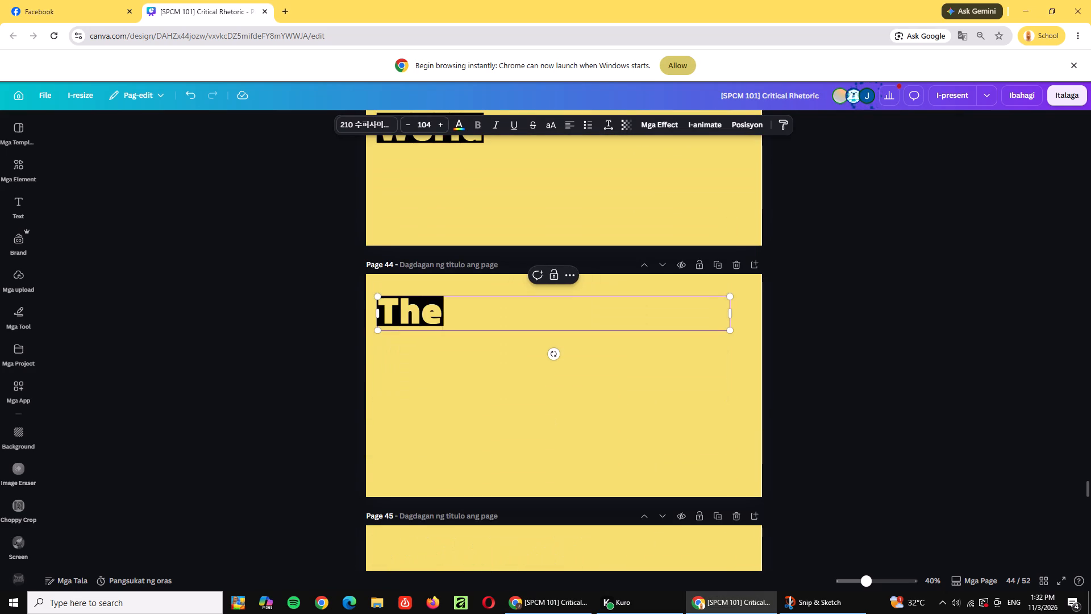
key("alt+Tab")
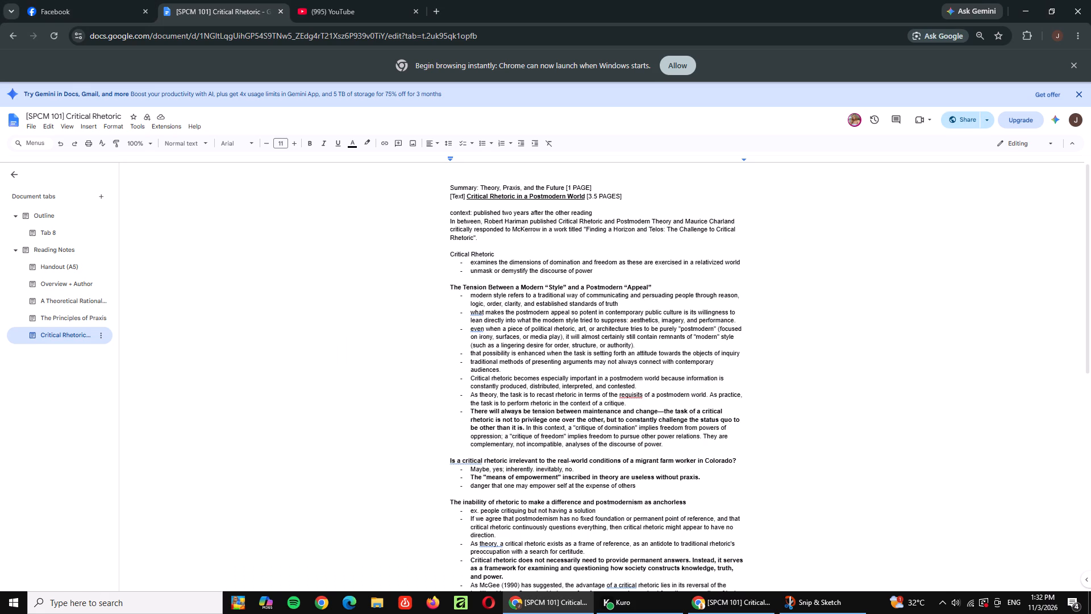
Switch to the slide deck and extend the page 44 heading to read "The Tension".
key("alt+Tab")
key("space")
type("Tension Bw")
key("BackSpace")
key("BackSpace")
Switch to the Facebook chat and send the message "ken u check ung ginagawa k".
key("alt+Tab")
left_click(52, 19)
left_click(942, 532)
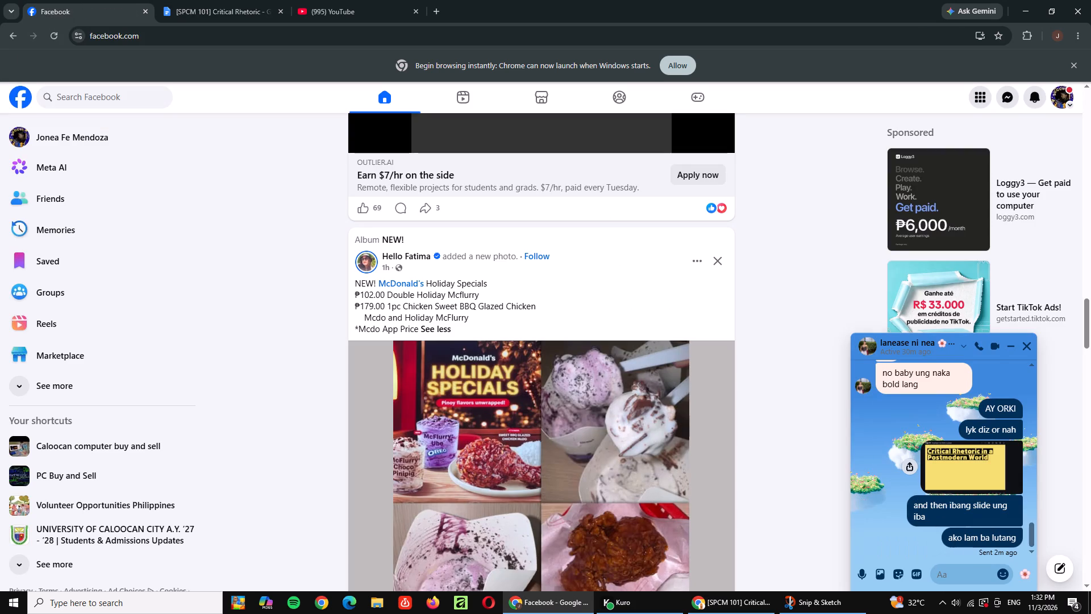
left_click(948, 575)
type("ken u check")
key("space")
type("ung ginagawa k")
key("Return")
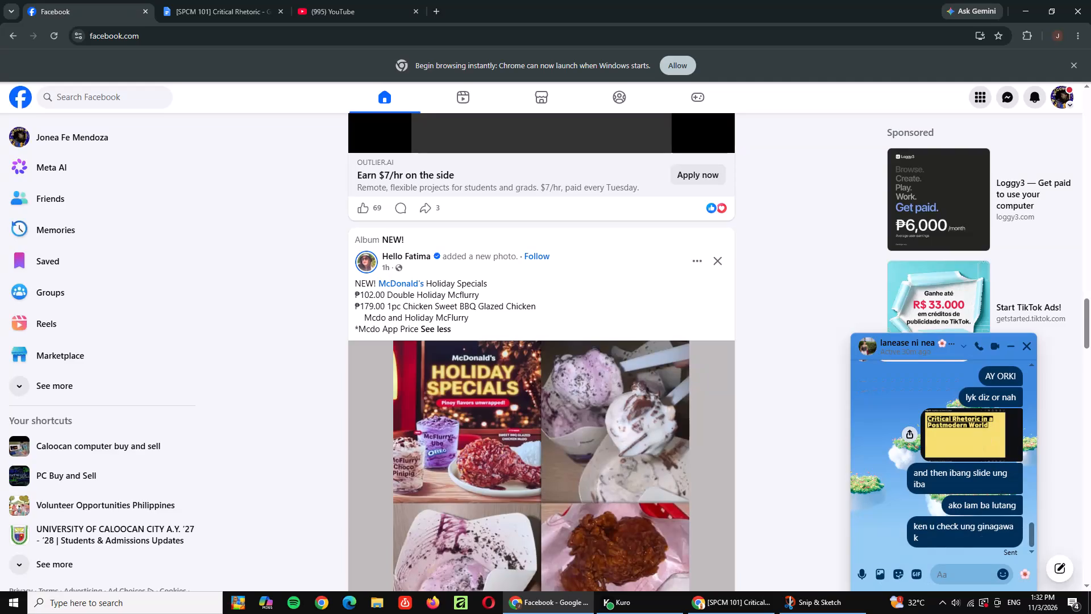
Capture the reading notes from "Critical Rhetoric" down through the "inability of rhetoric" section as a rectangular screenshot and save the image.
left_click(194, 0)
scroll(563, 300, "down", 1)
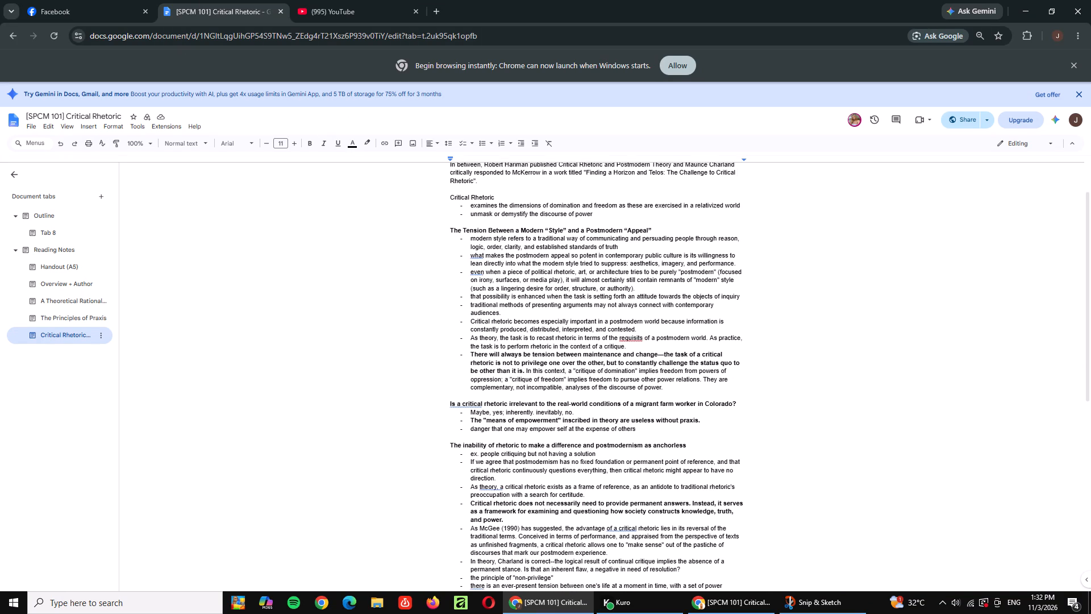
key("shift+super+s")
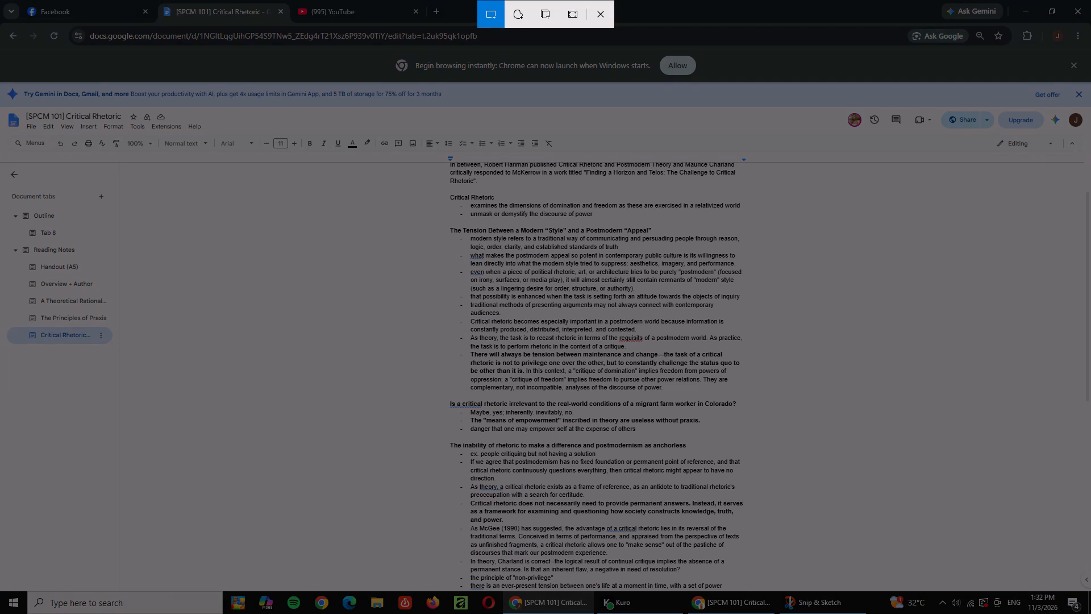
left_click_drag(444, 191, 571, 367)
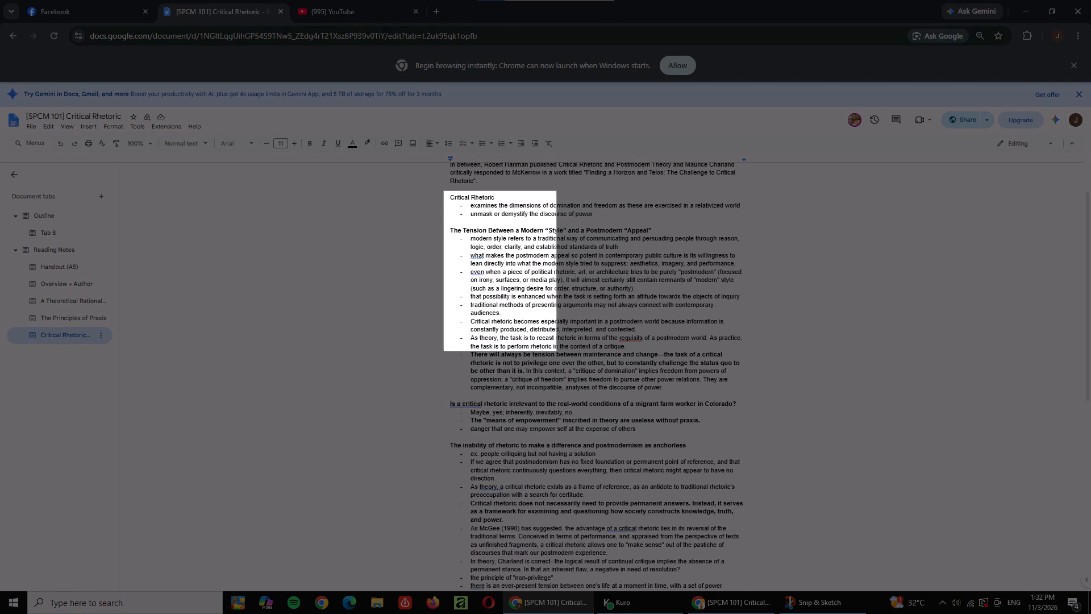
left_click_drag(571, 367, 760, 591)
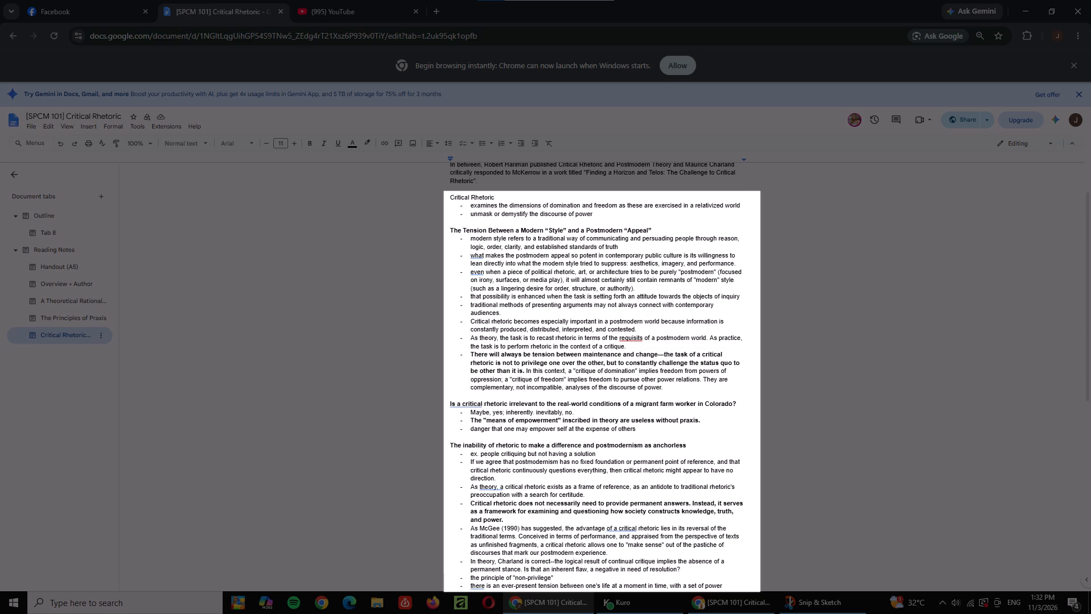
left_click_drag(760, 591, 762, 591)
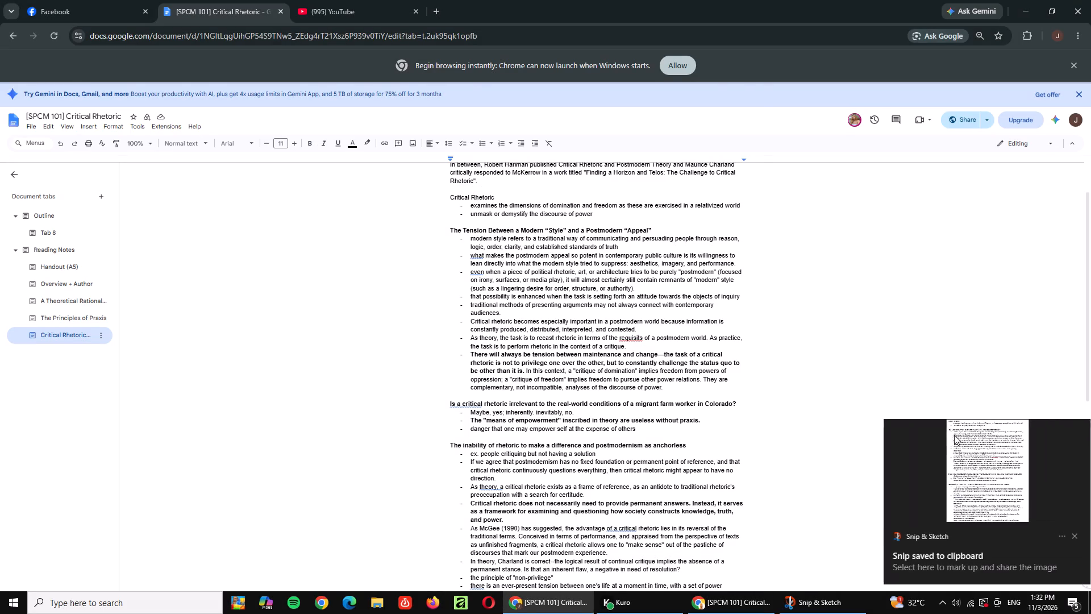
left_click(969, 489)
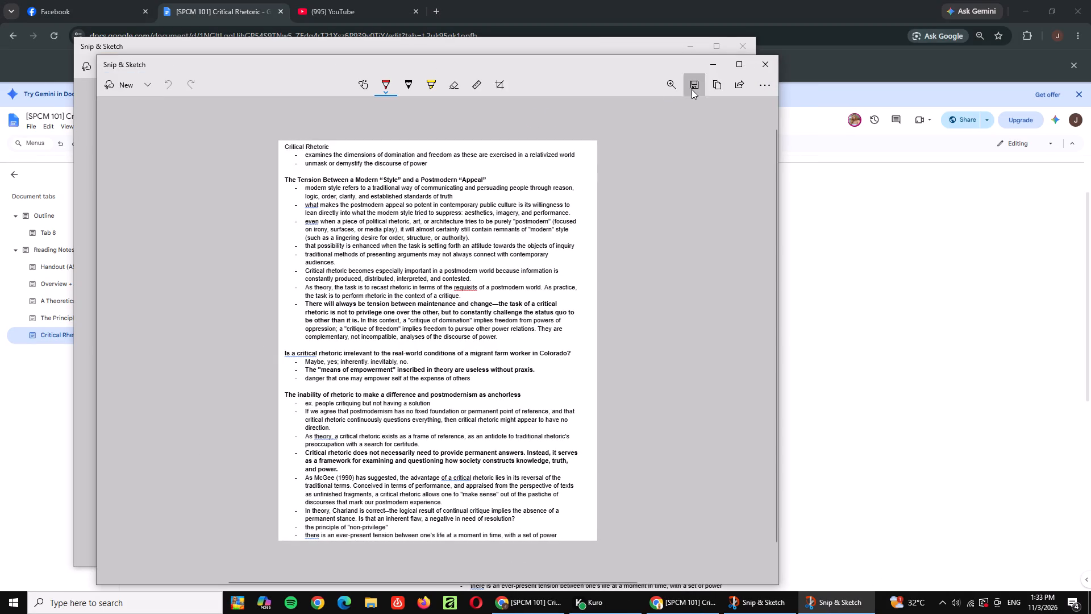
left_click(692, 89)
left_click(535, 347)
Back in the Facebook chat, attach the newly saved notes screenshot from the Pictures folder and send it.
left_click(85, 13)
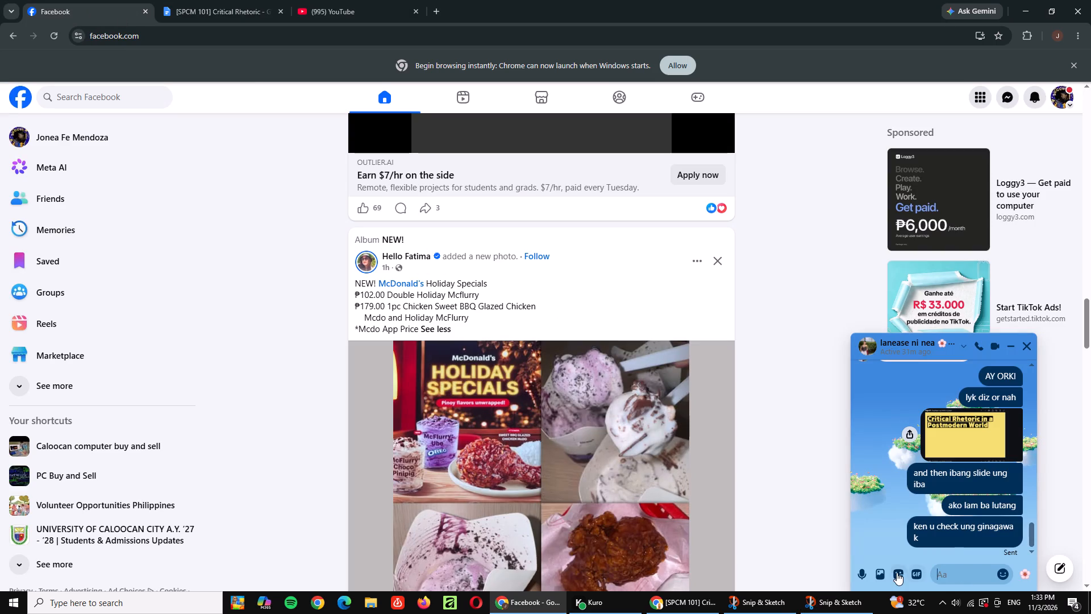
left_click(877, 576)
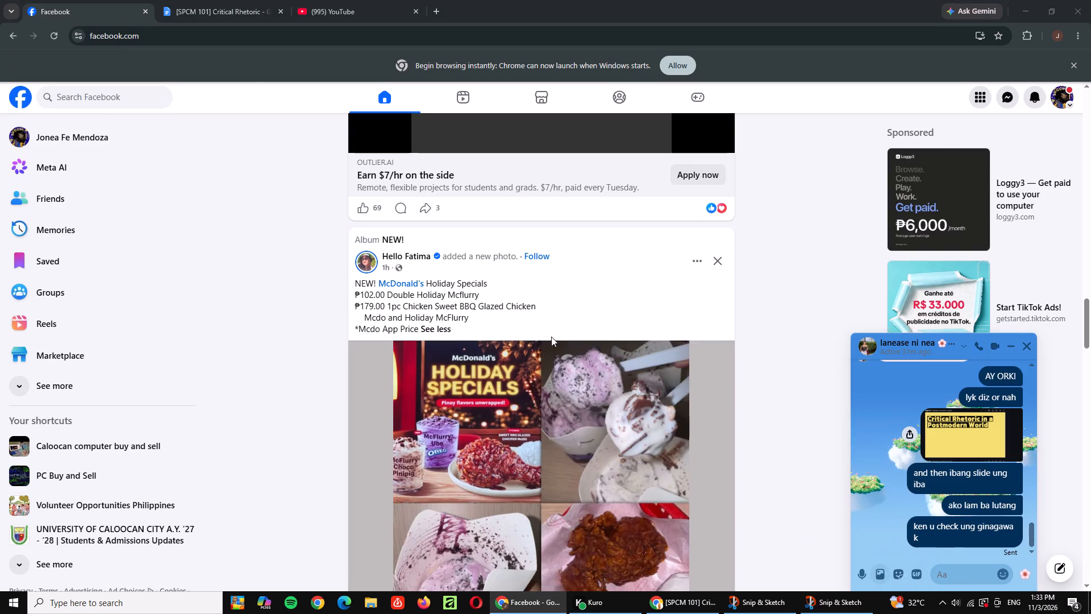
left_click_drag(495, 85, 509, 203)
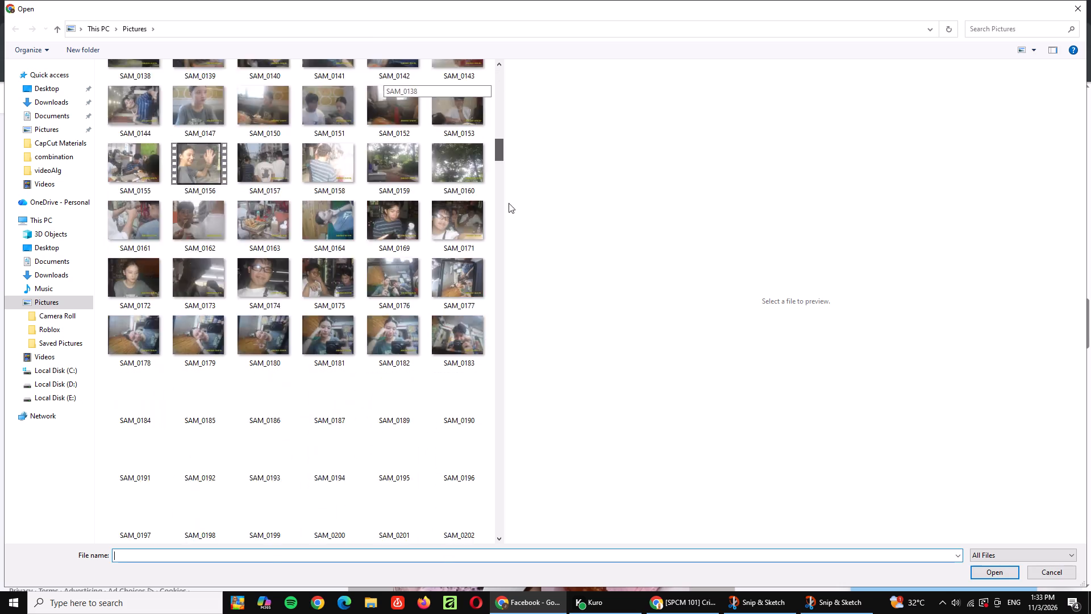
left_click_drag(509, 203, 510, 533)
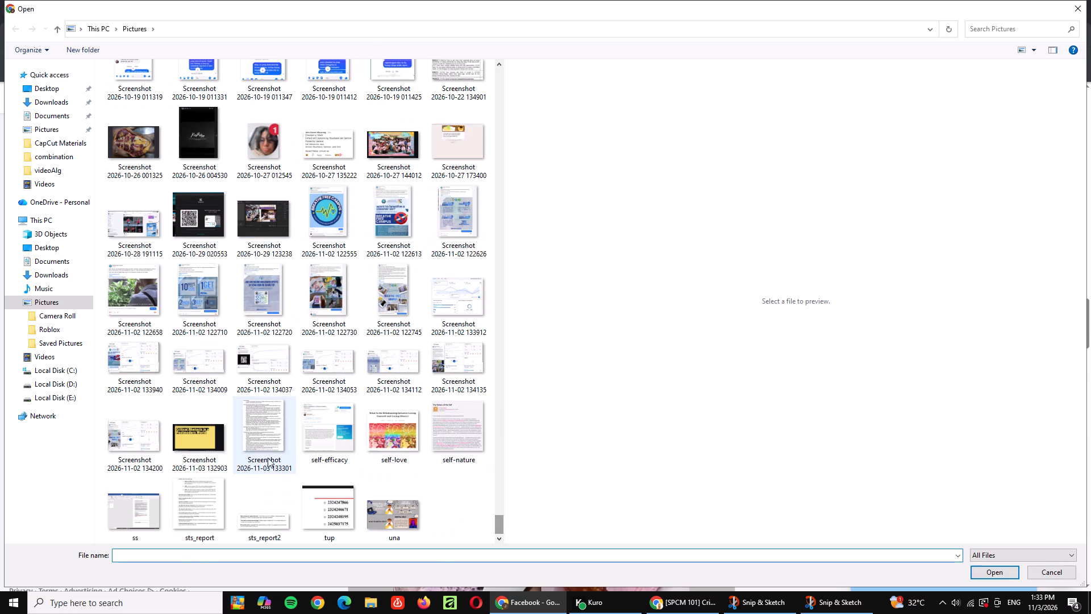
left_click(264, 448)
left_click(979, 574)
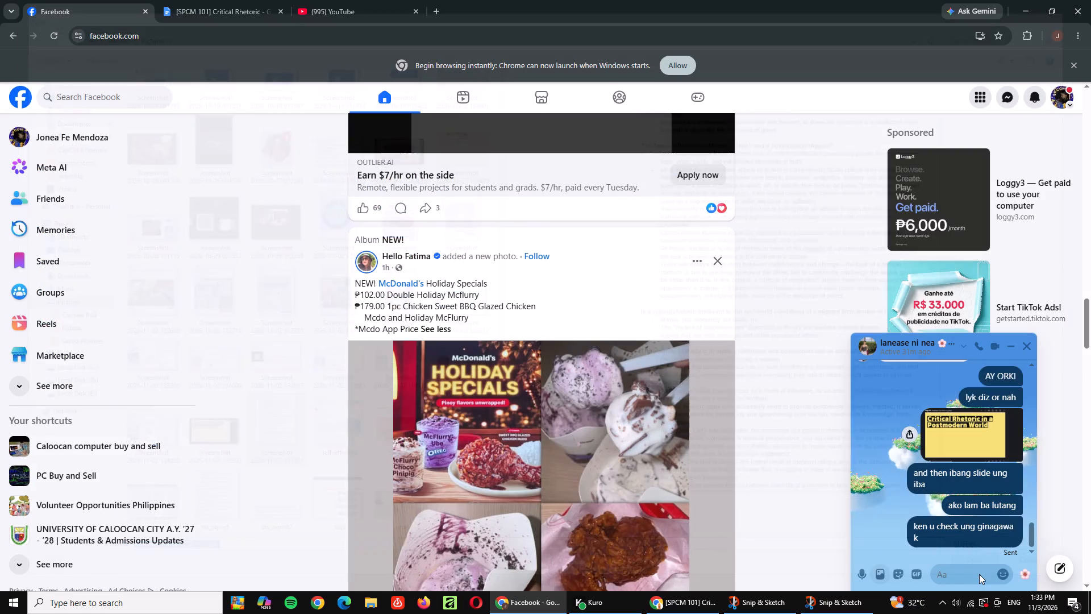
left_click(1024, 572)
Send the chat message "kada section ibang slide".
left_click(962, 574)
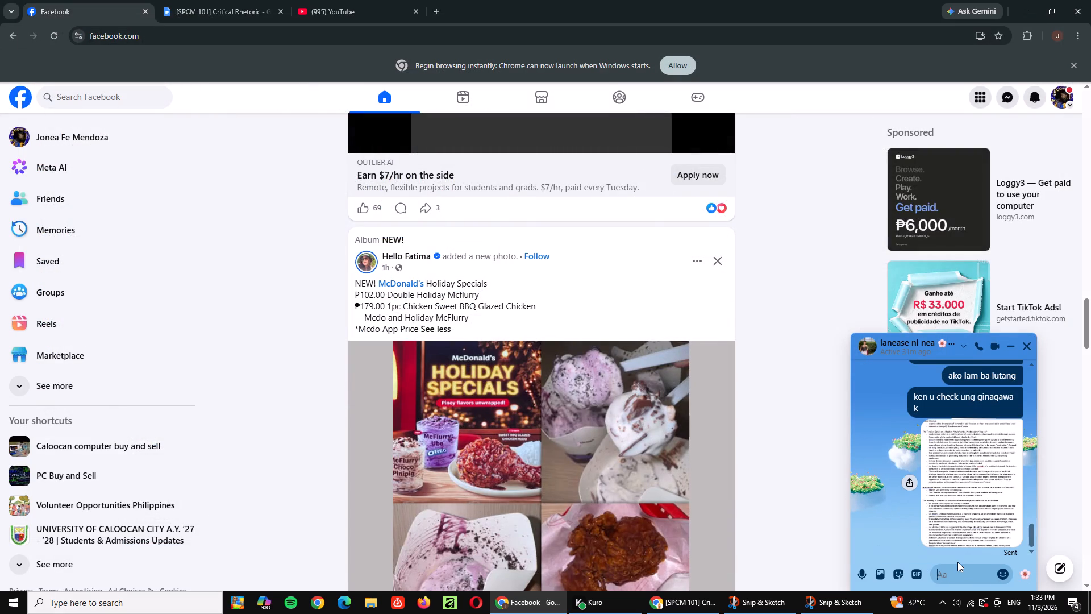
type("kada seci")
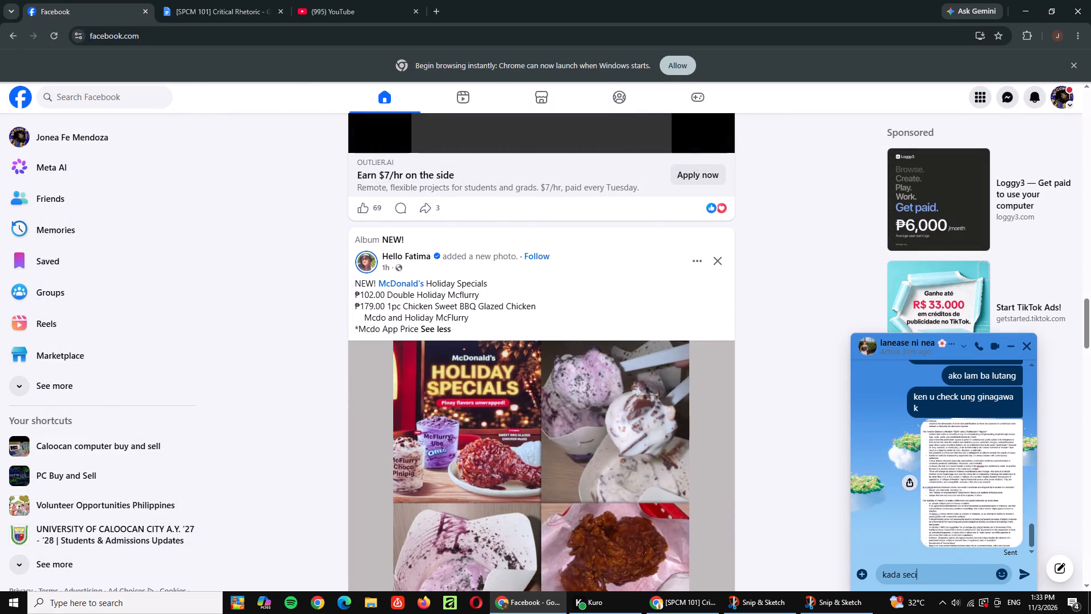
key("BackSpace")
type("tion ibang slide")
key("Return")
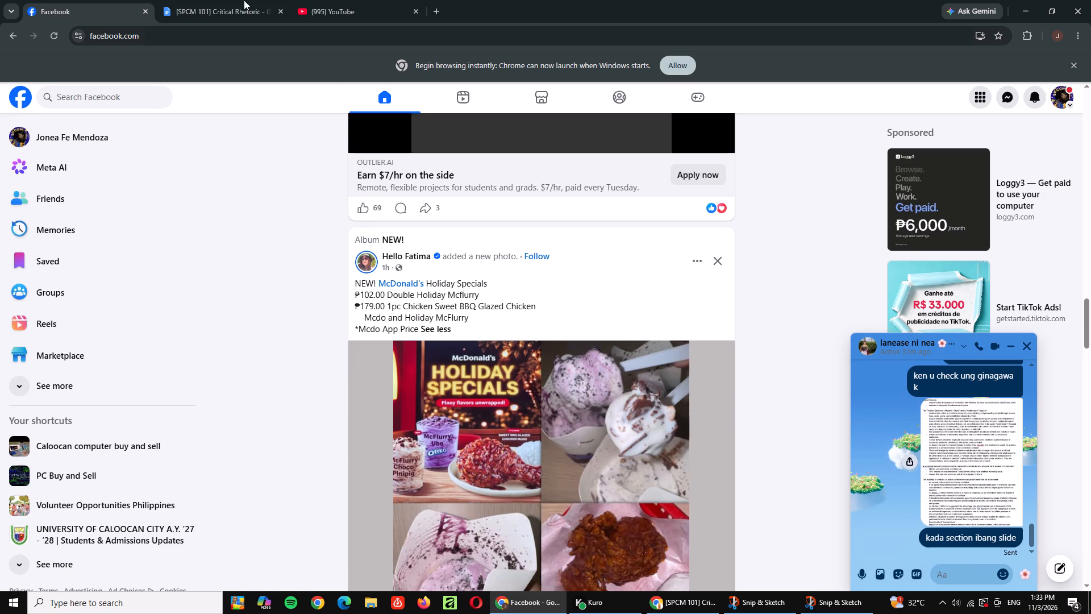
Back in the slide deck, continue the "The Tension" heading on page 45 with "Between" and return to the other window for the title's wording.
left_click(668, 610)
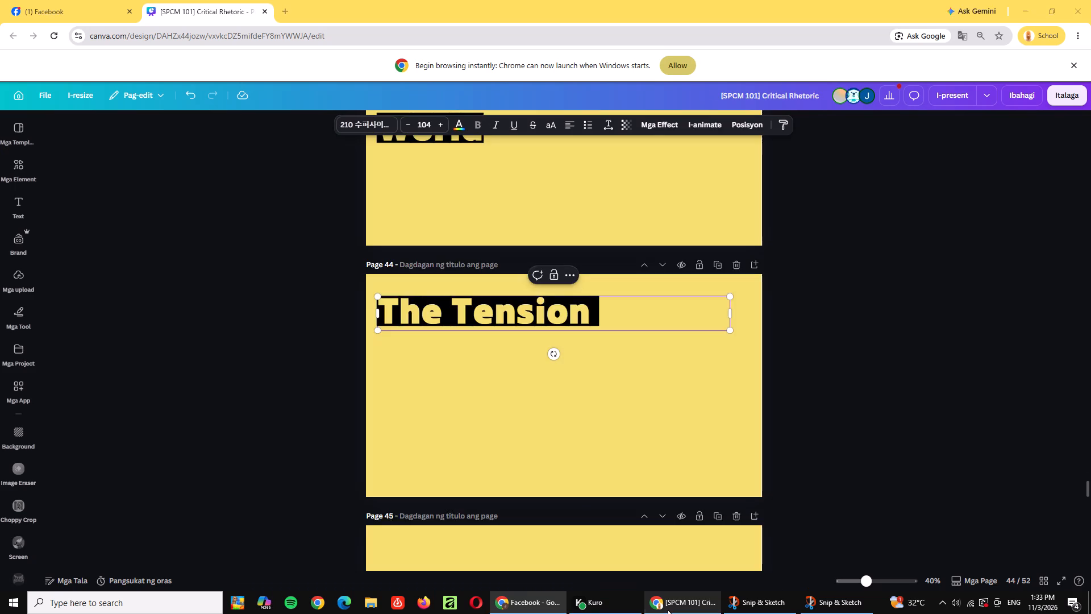
scroll(608, 403, "down", 3)
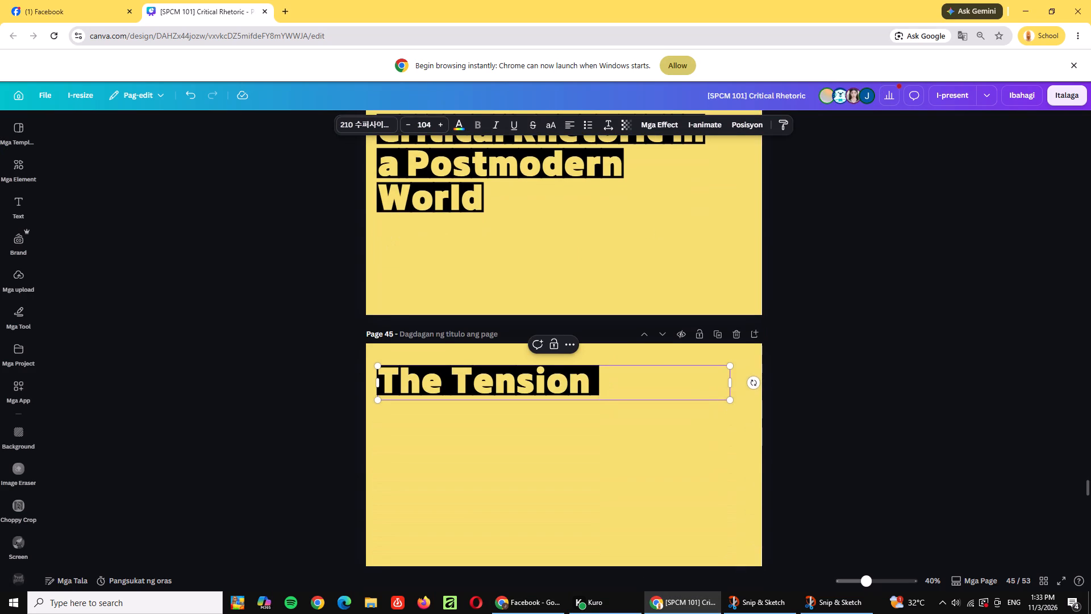
left_click(613, 387)
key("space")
key("BackSpace")
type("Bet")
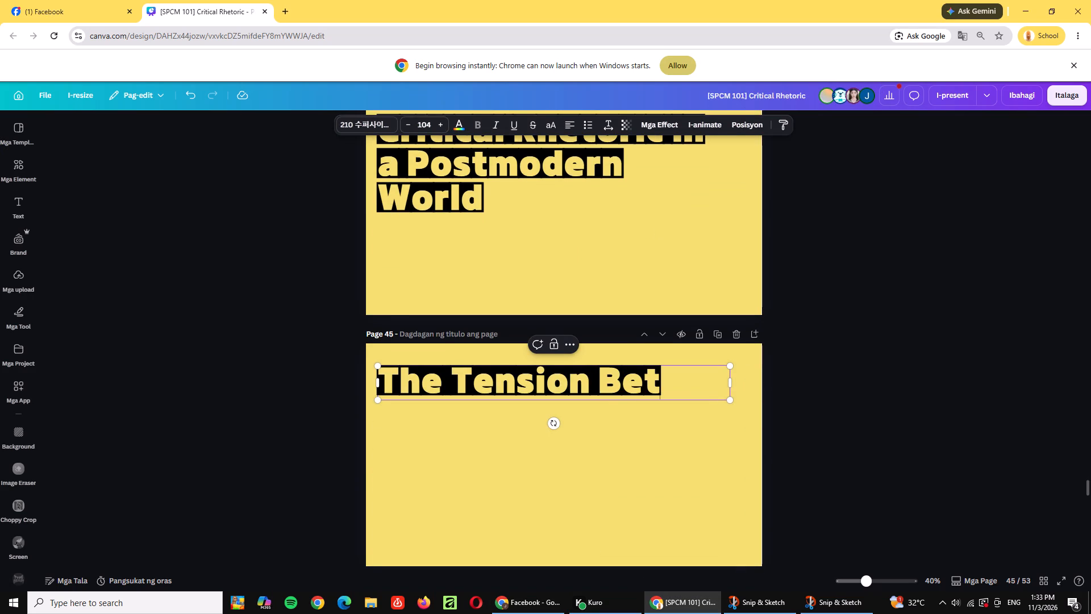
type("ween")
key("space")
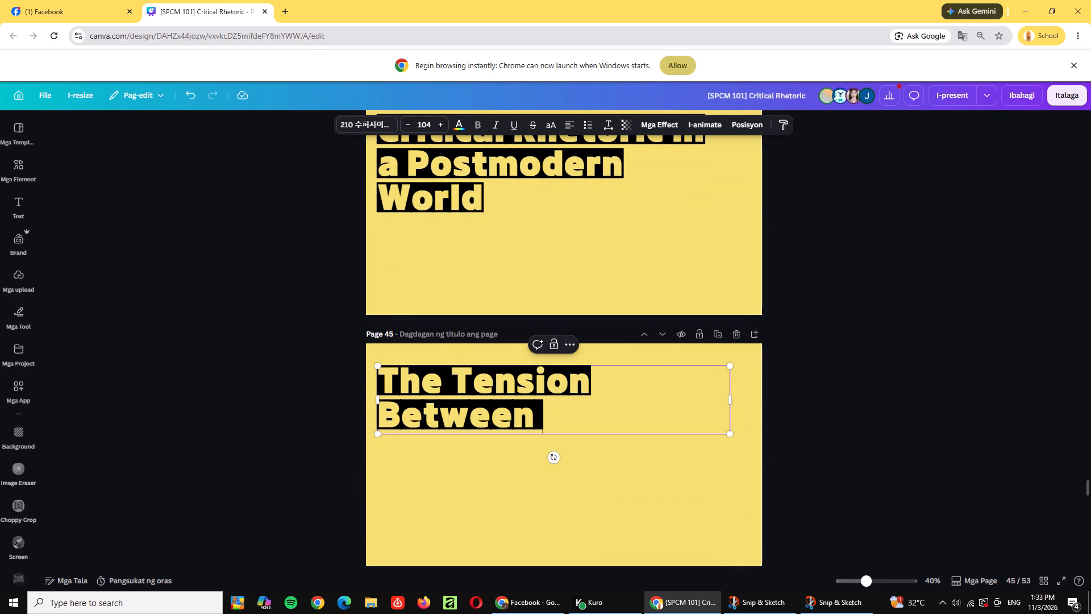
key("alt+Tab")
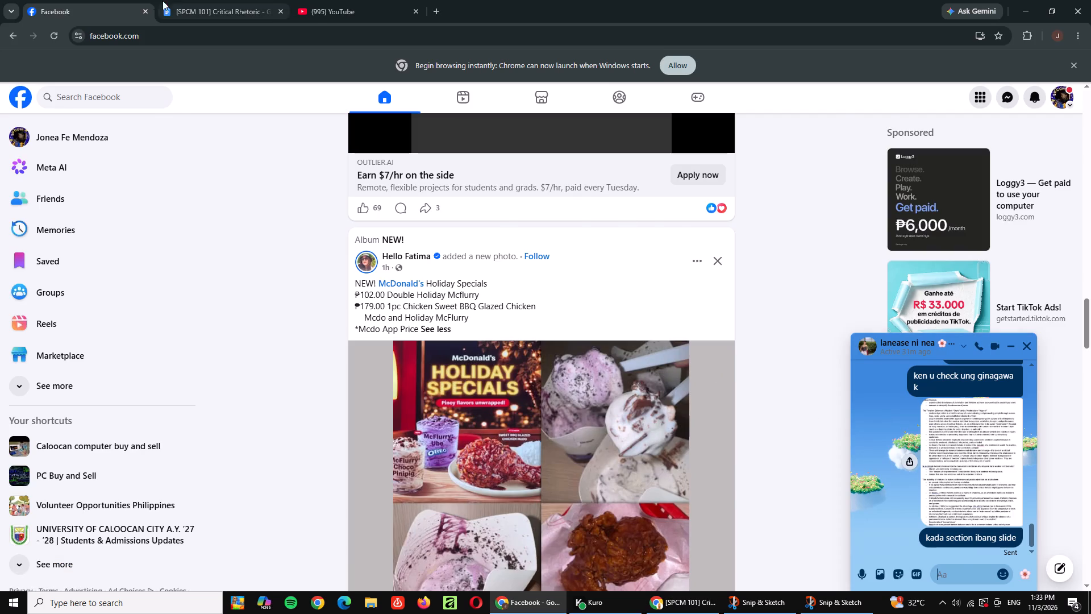
Continue the heading on page 45 with a Modern “Style”, checking the section title in the reading notes document.
left_click(172, 1)
key("alt+Tab")
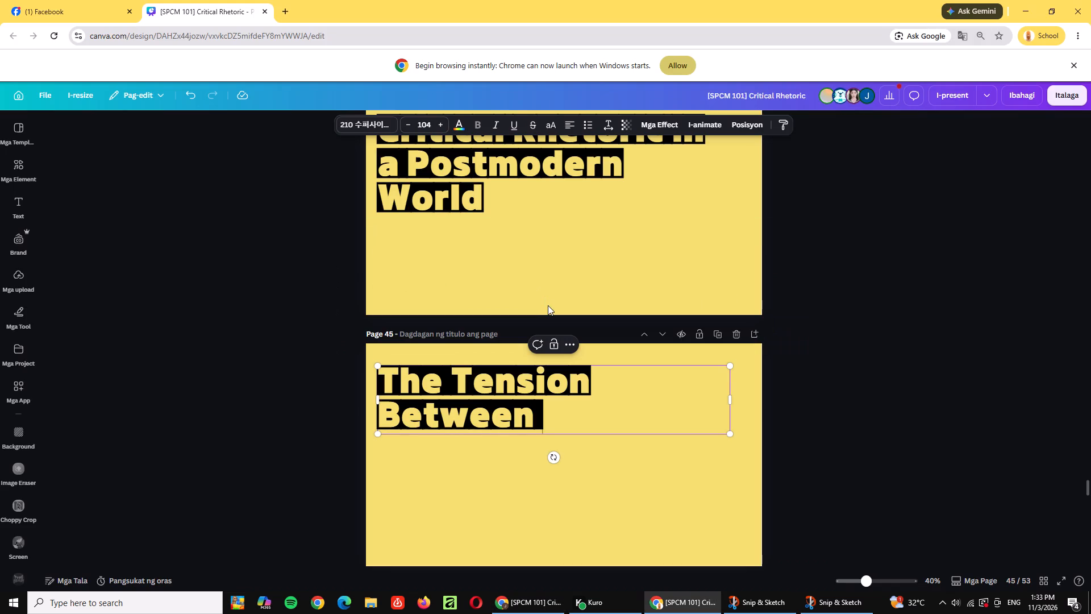
key("space")
type("a Mod")
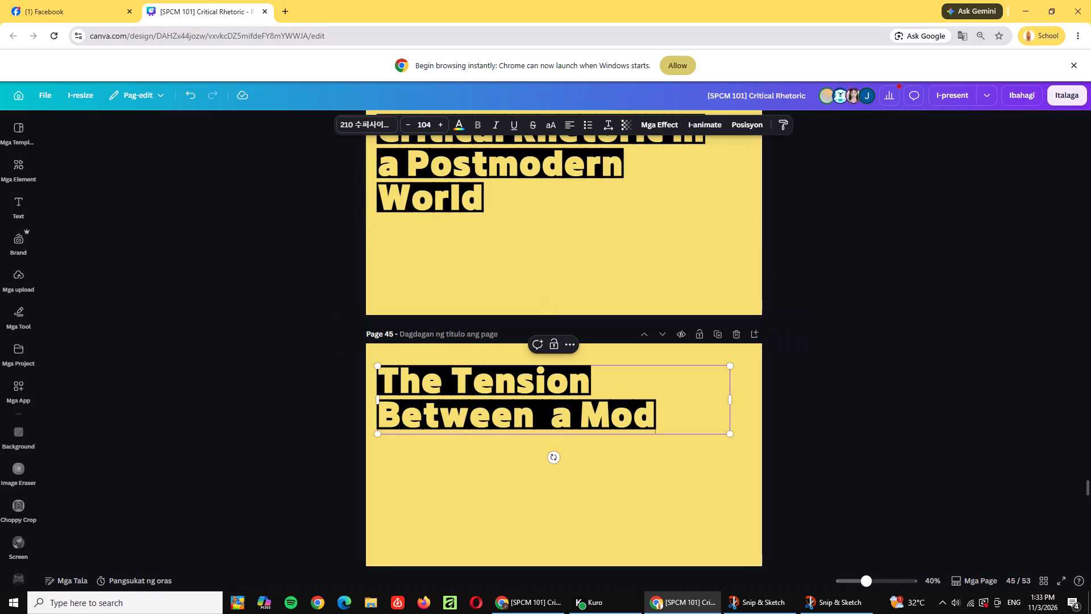
type("ern")
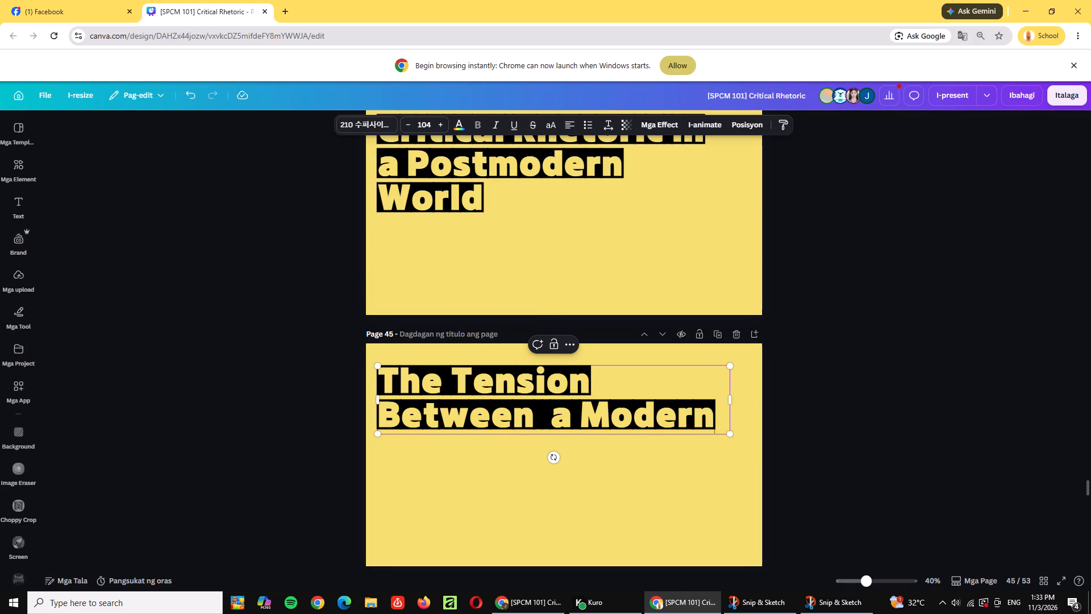
key("alt+Tab")
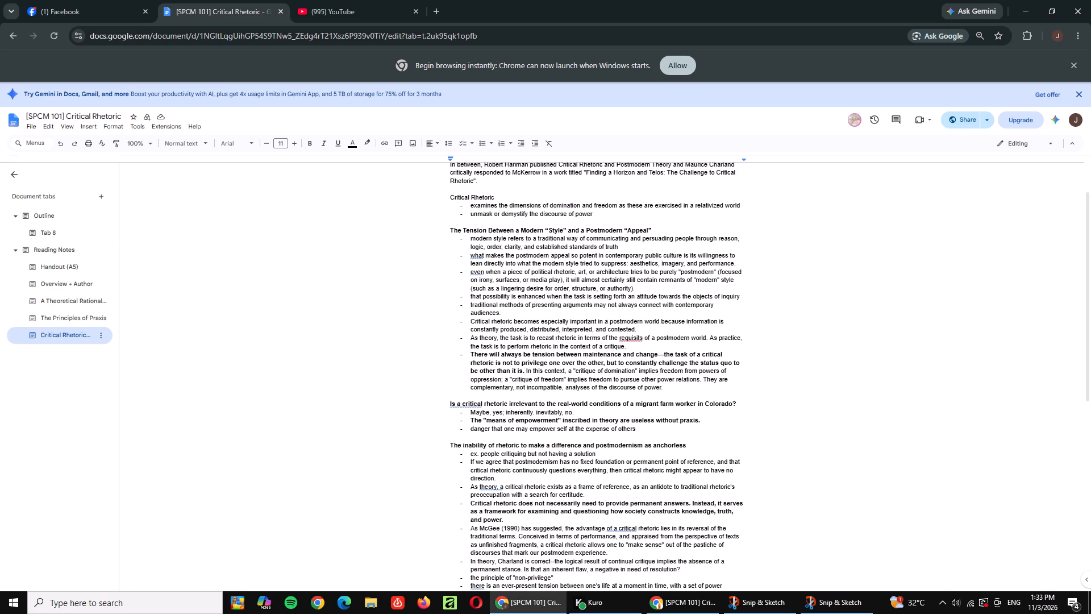
key("alt+Tab")
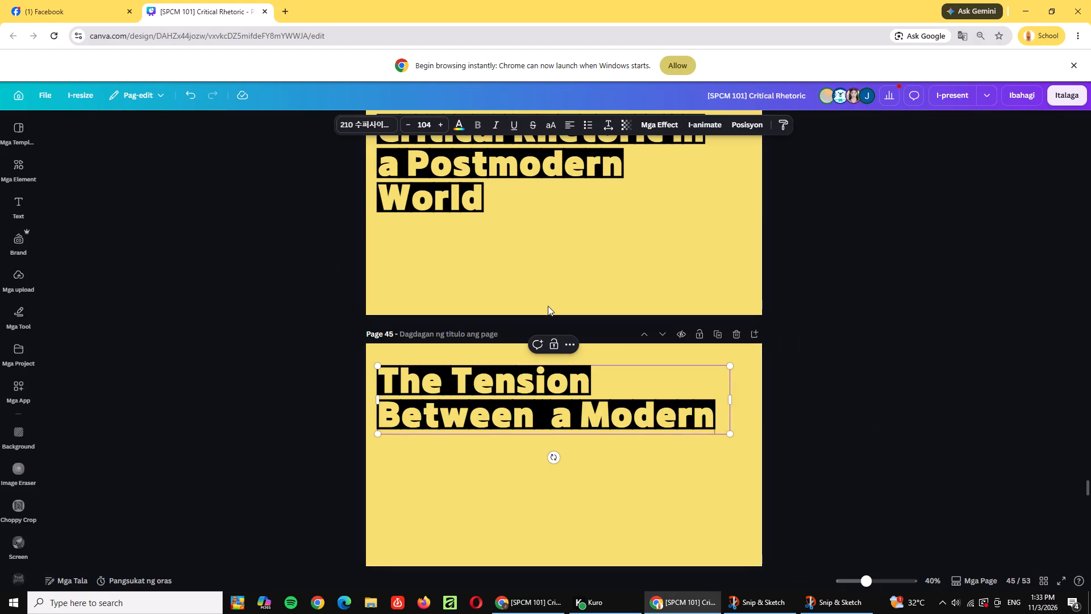
key("space")
type("\"\"")
key("Left")
key("shift+s")
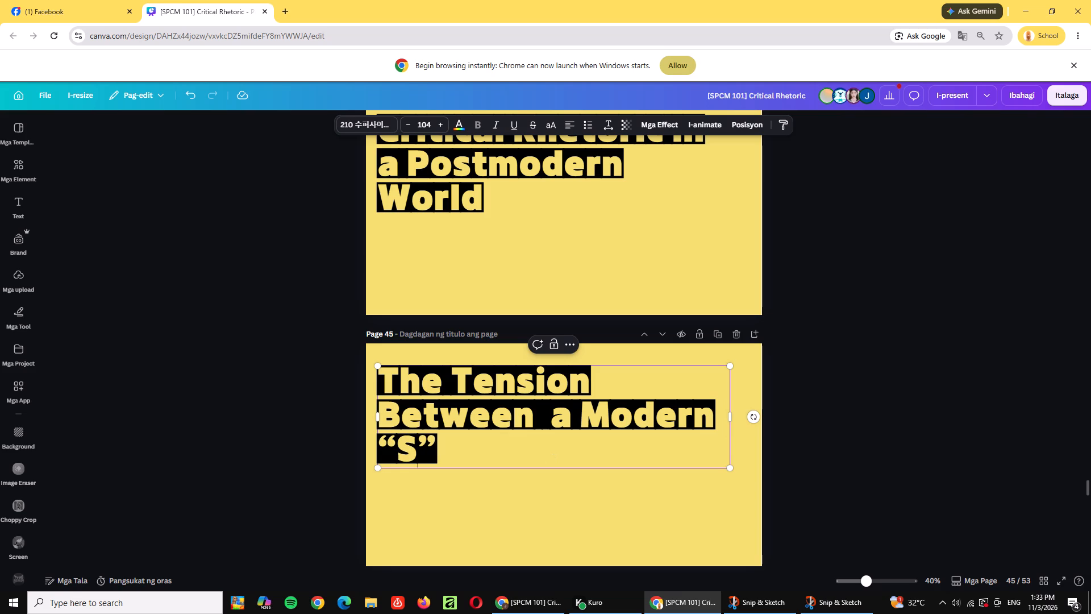
type("ty")
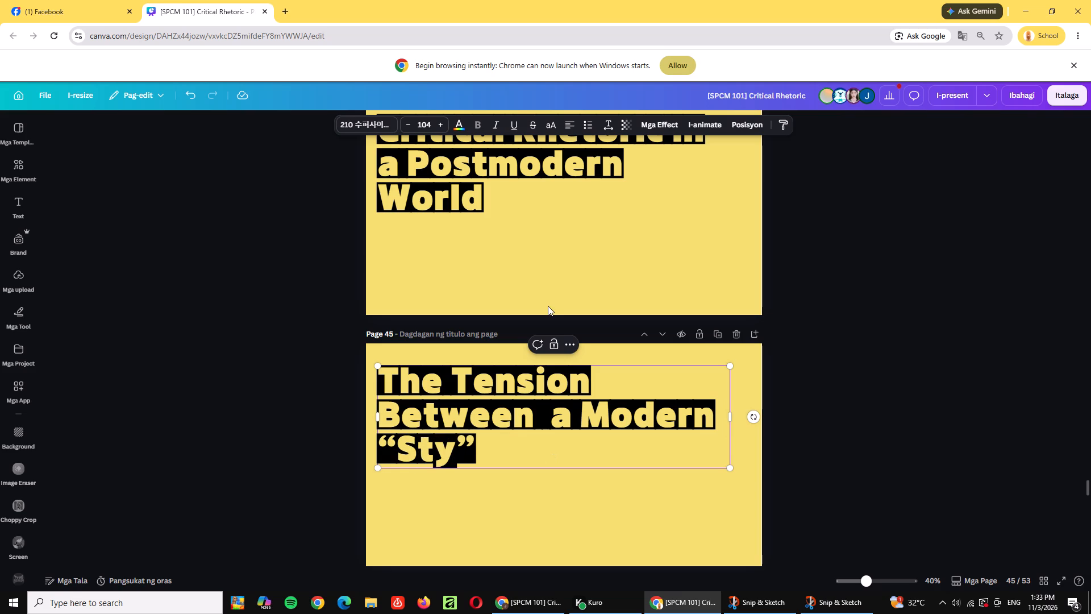
type("le")
Extend the page 45 heading with "and a Postmo", checking the wording of the section title in the reading notes.
key("alt+Tab")
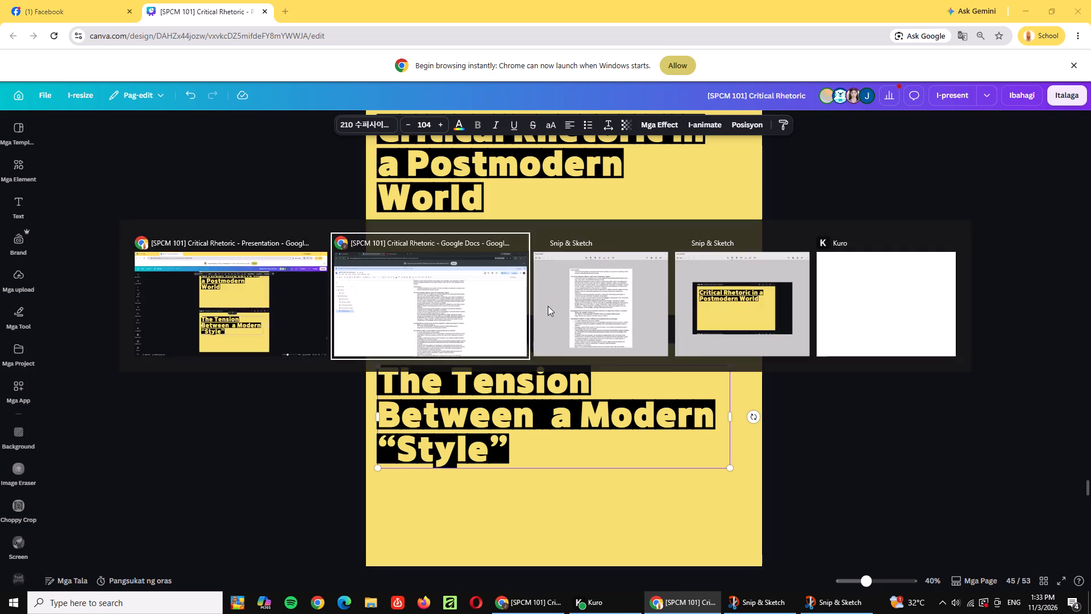
key("alt+Tab")
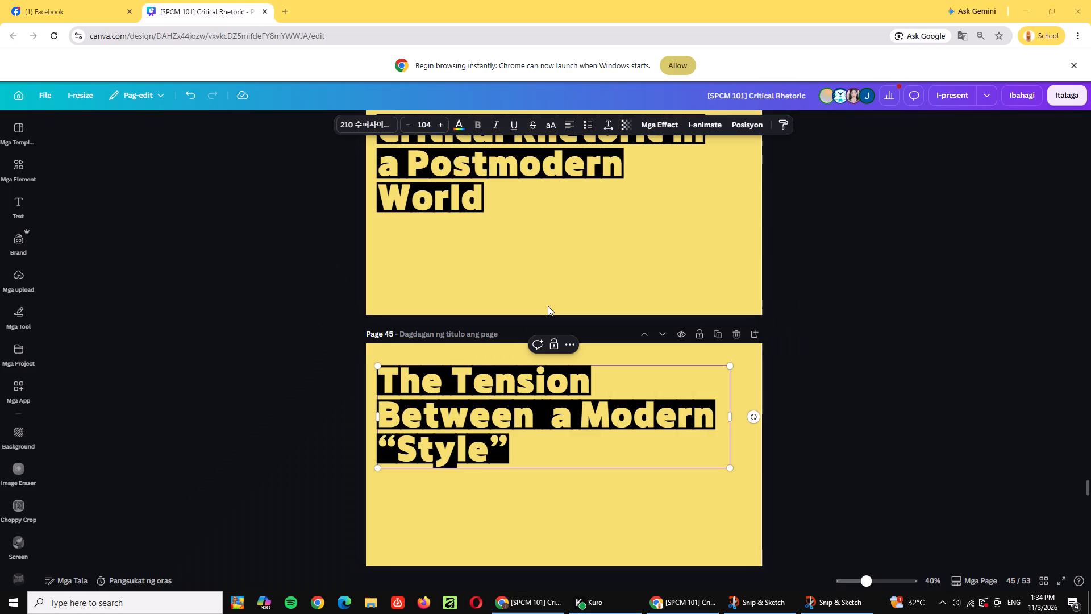
key("Right")
key("space")
type("and a Postmo")
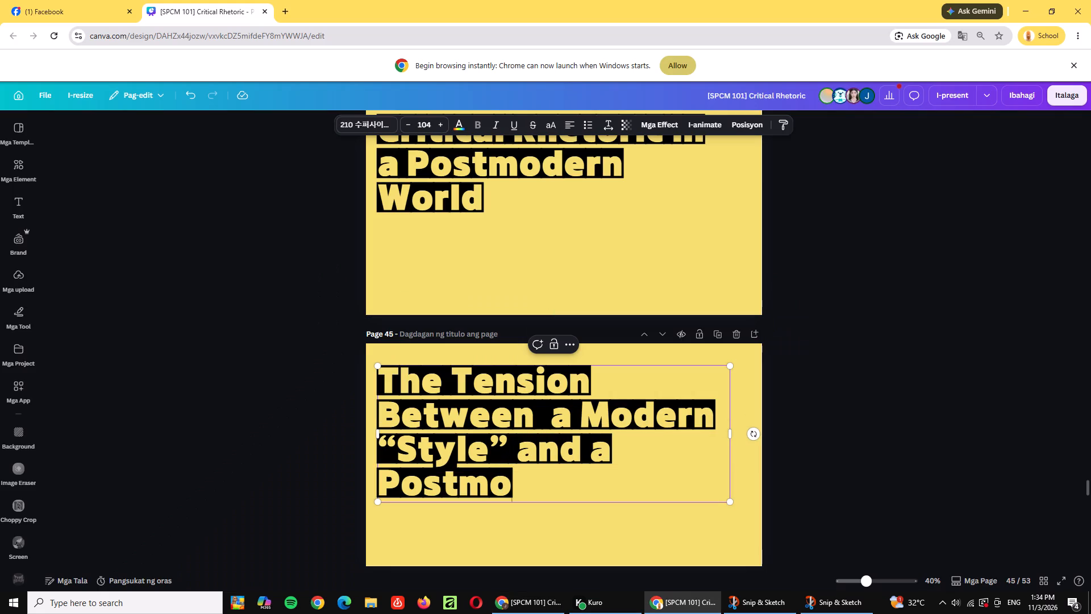
key("alt+Tab")
key("alt+Tab")
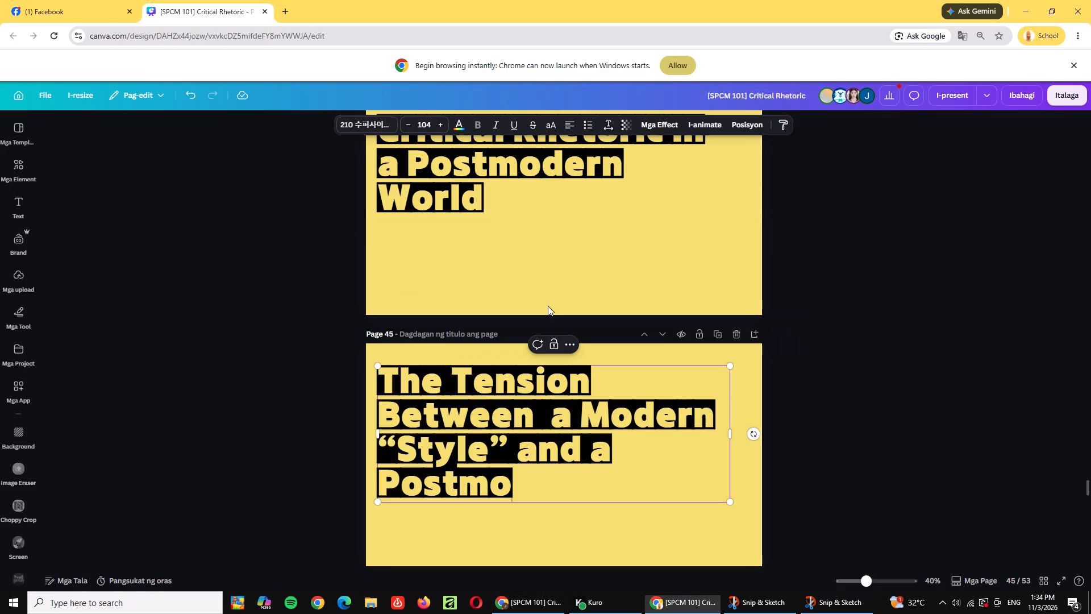
Complete the page 45 heading so that it ends with Postmodern “Appeal”.
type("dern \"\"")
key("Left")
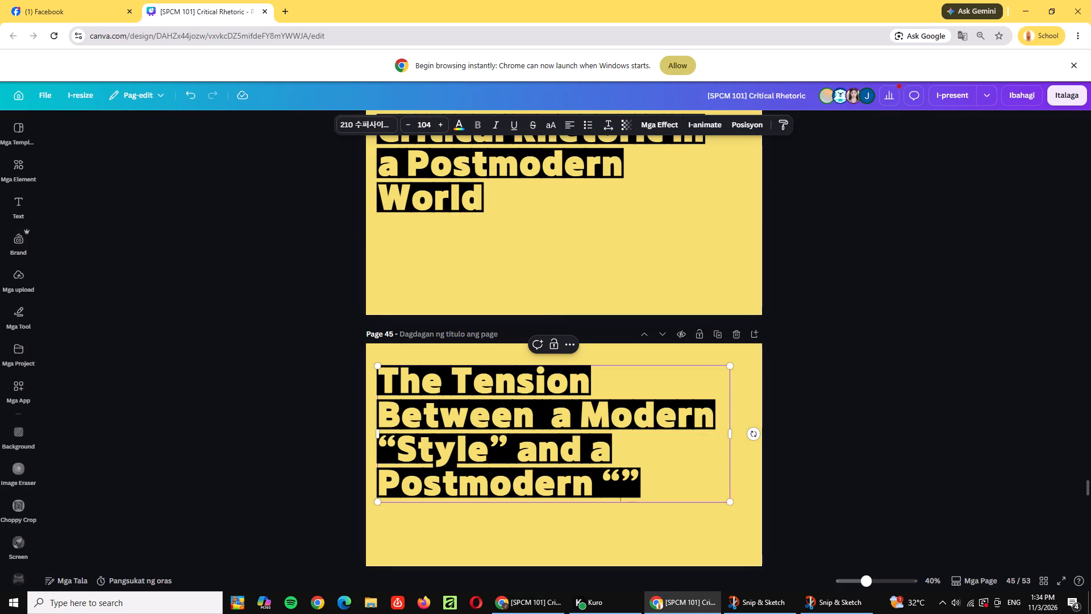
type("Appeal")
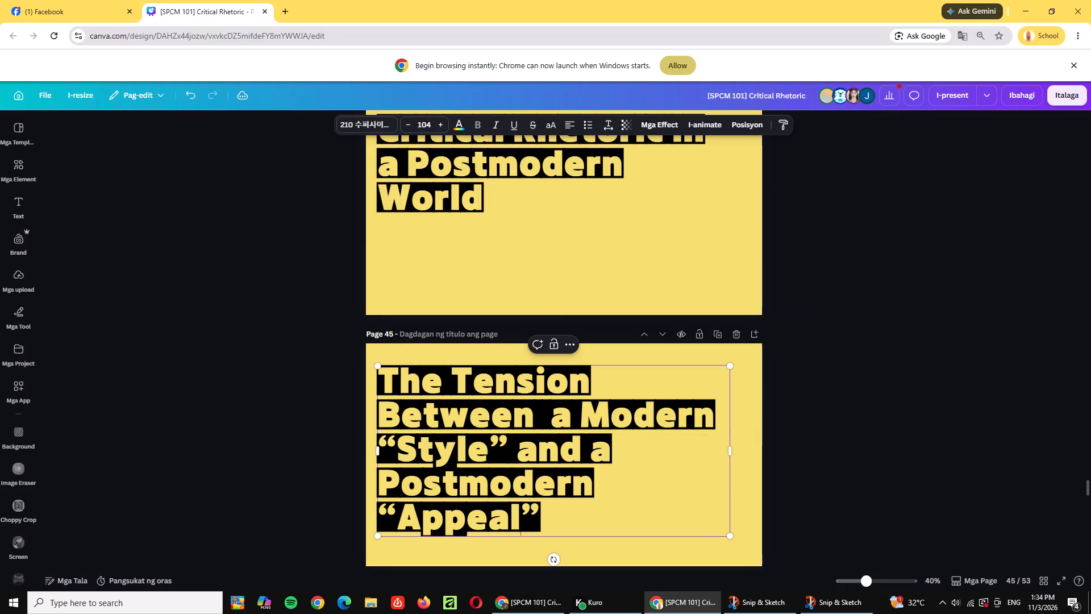
left_click(871, 353)
scroll(875, 339, "down", 3)
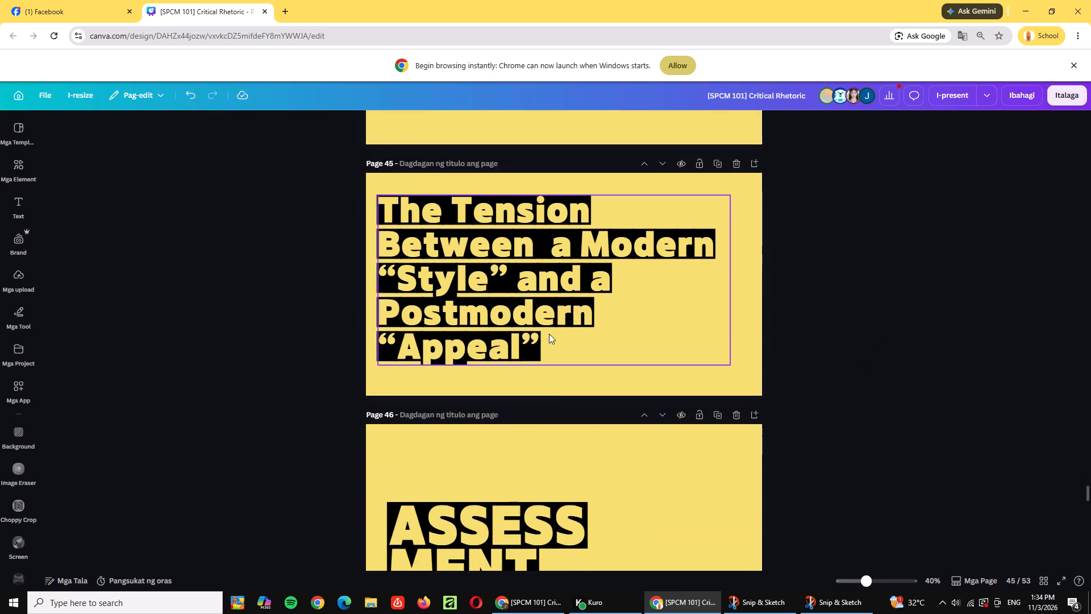
left_click(534, 300)
In the Facebook chat, reread the earlier format messages and send "ung nakabold lang din na bullet ung ilalagay right".
key("alt+Tab")
left_click(101, 12)
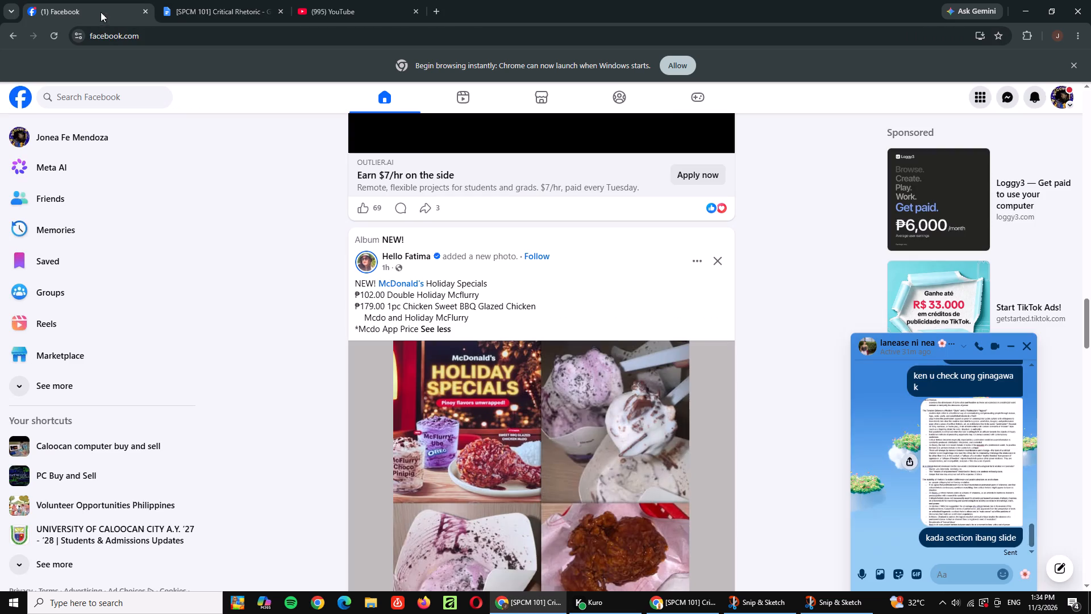
scroll(968, 487, "up", 7)
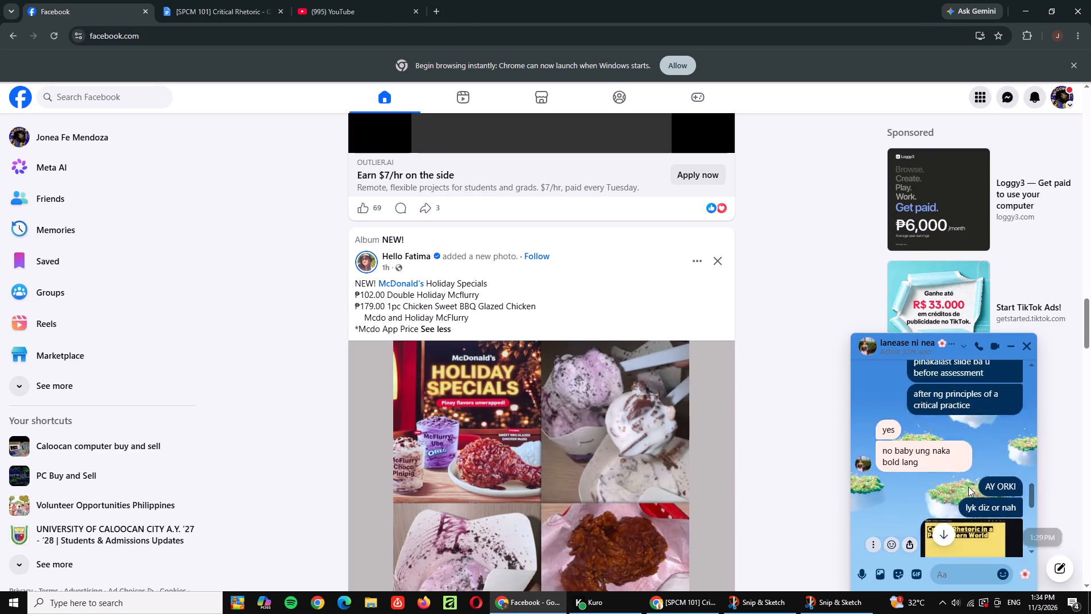
scroll(968, 487, "up", 8)
scroll(968, 487, "down", 16)
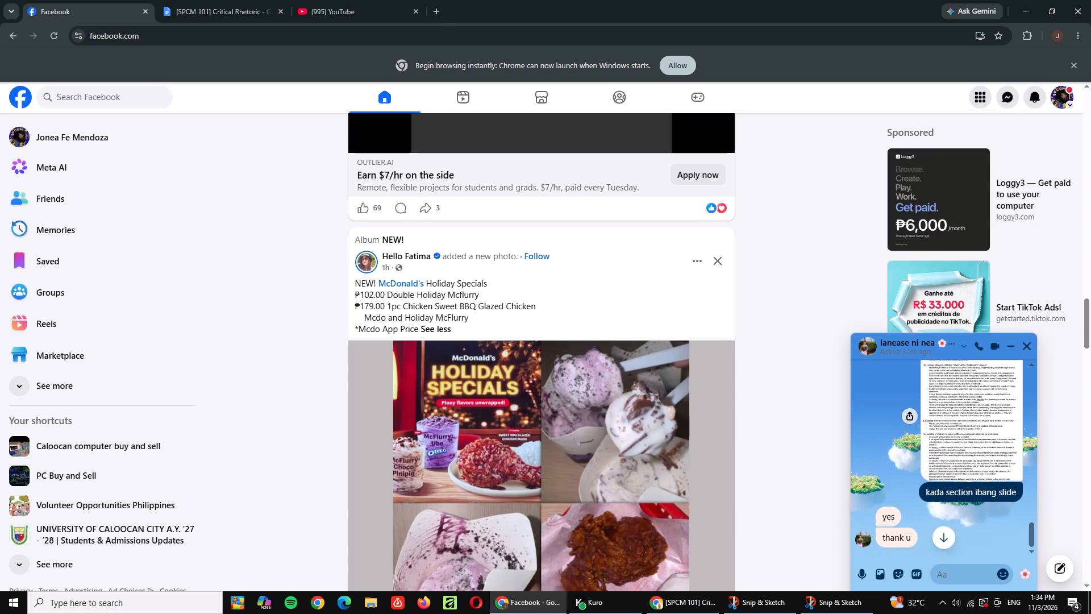
scroll(968, 487, "down", 5)
left_click(979, 573)
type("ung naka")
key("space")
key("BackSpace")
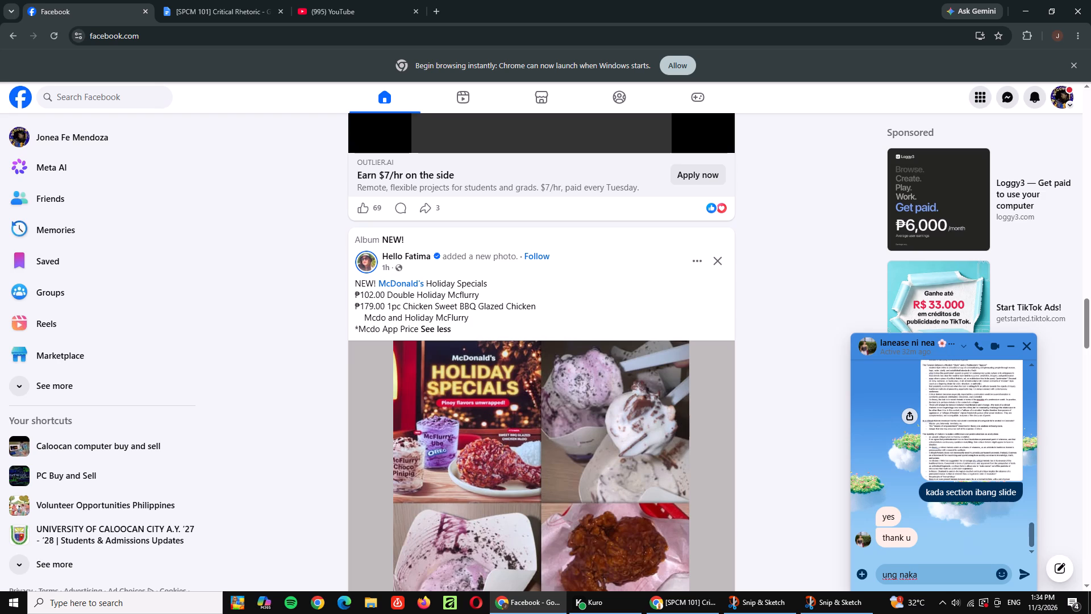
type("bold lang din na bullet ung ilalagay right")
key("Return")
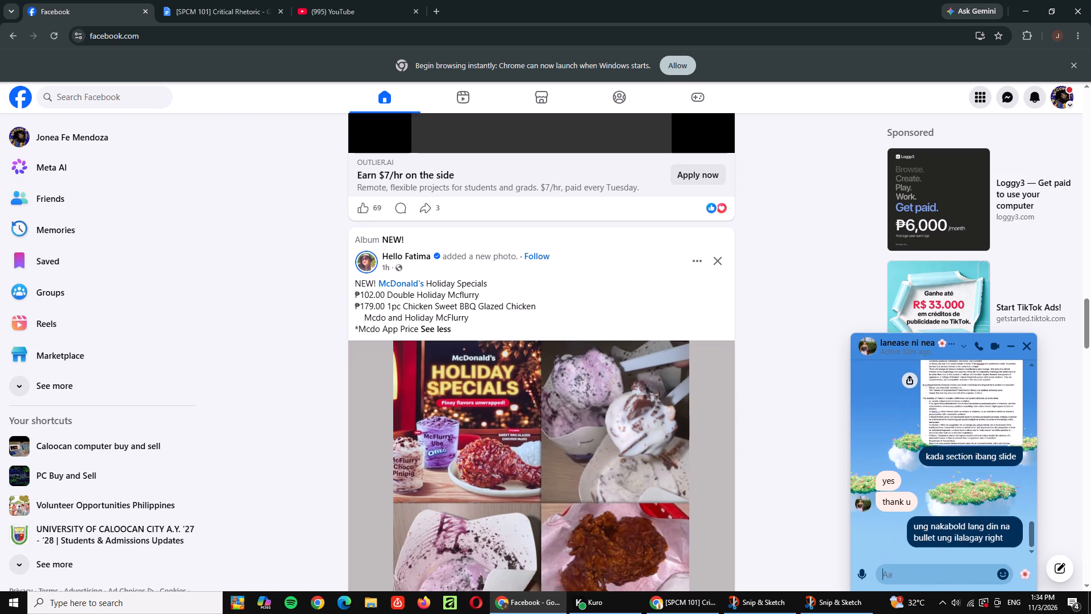
Find the groupmate's screenshot of the sample slide format in the chat and view it enlarged.
scroll(944, 499, "up", 15)
scroll(944, 499, "down", 3)
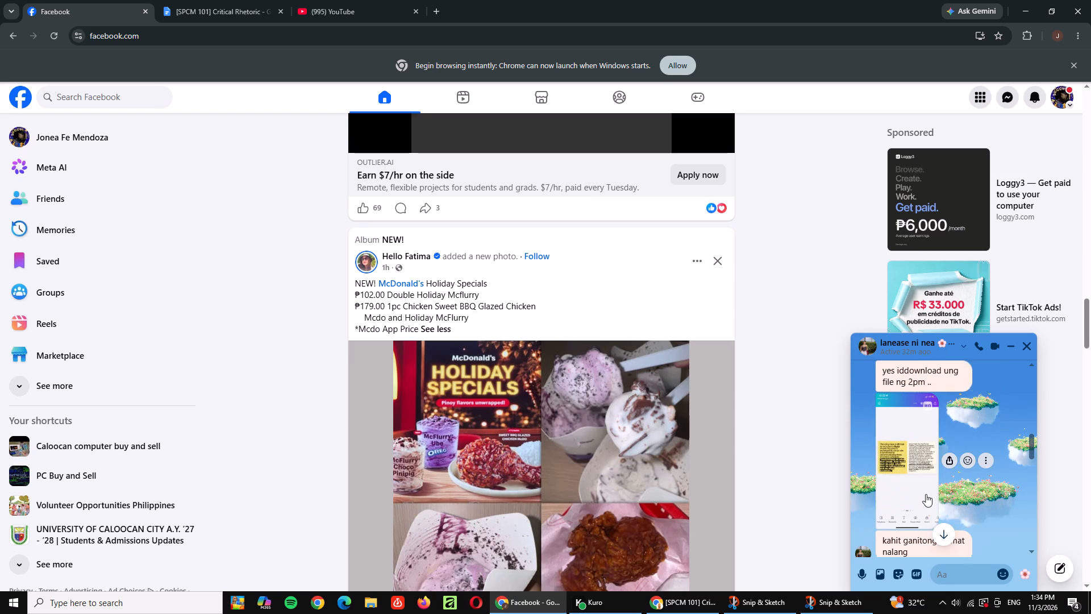
left_click(916, 481)
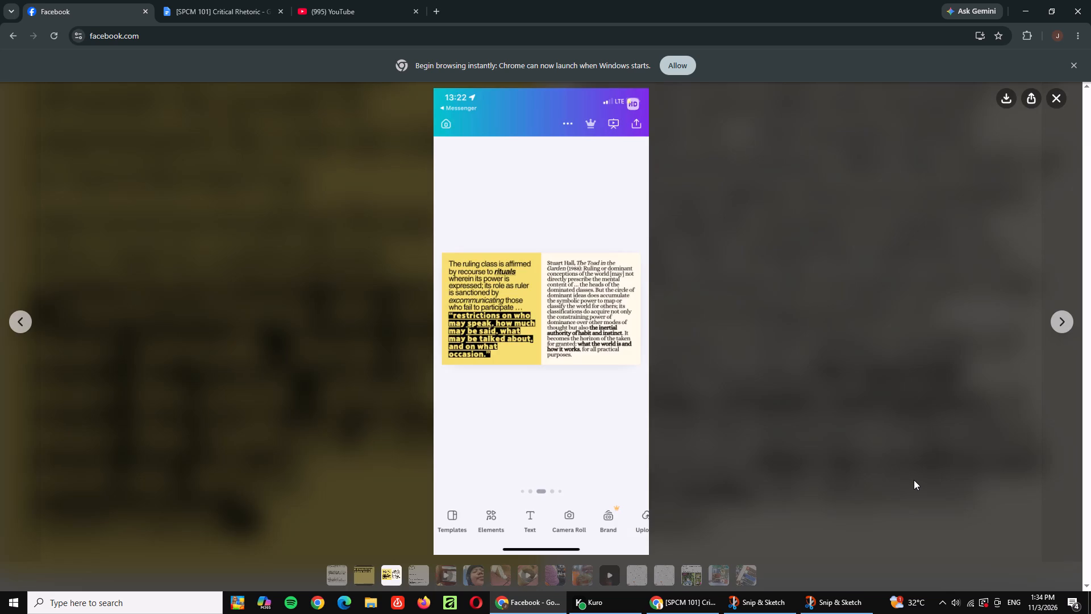
Back in the slide deck, shrink the page 45 heading to size 88 and fit it over four lines in the slide's upper-left corner.
key("alt+Tab")
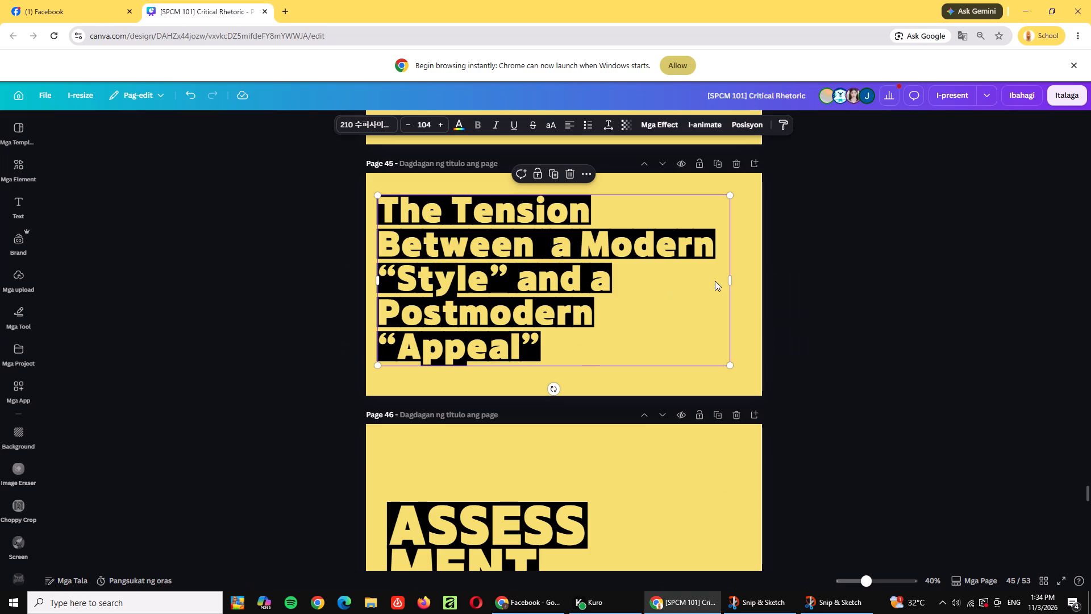
left_click(731, 279)
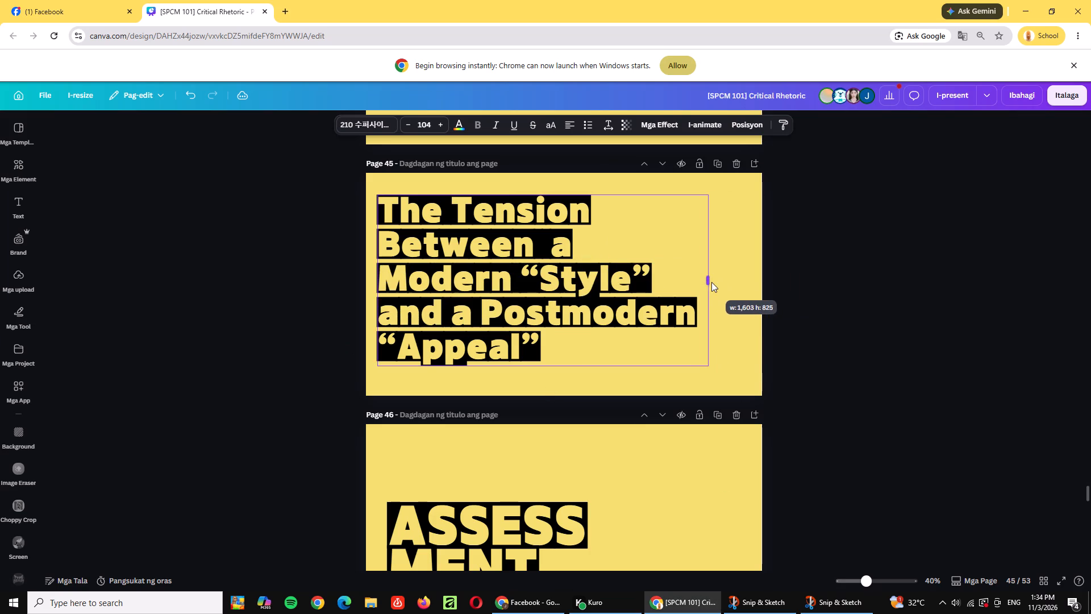
left_click_drag(726, 365, 645, 340)
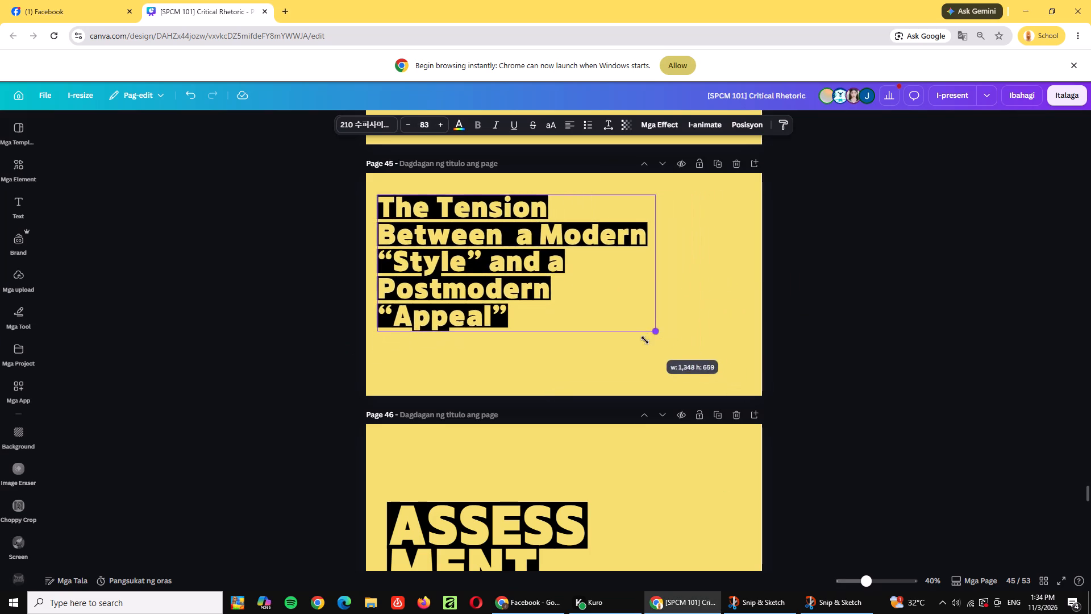
left_click_drag(645, 340, 602, 323)
left_click_drag(561, 296, 556, 287)
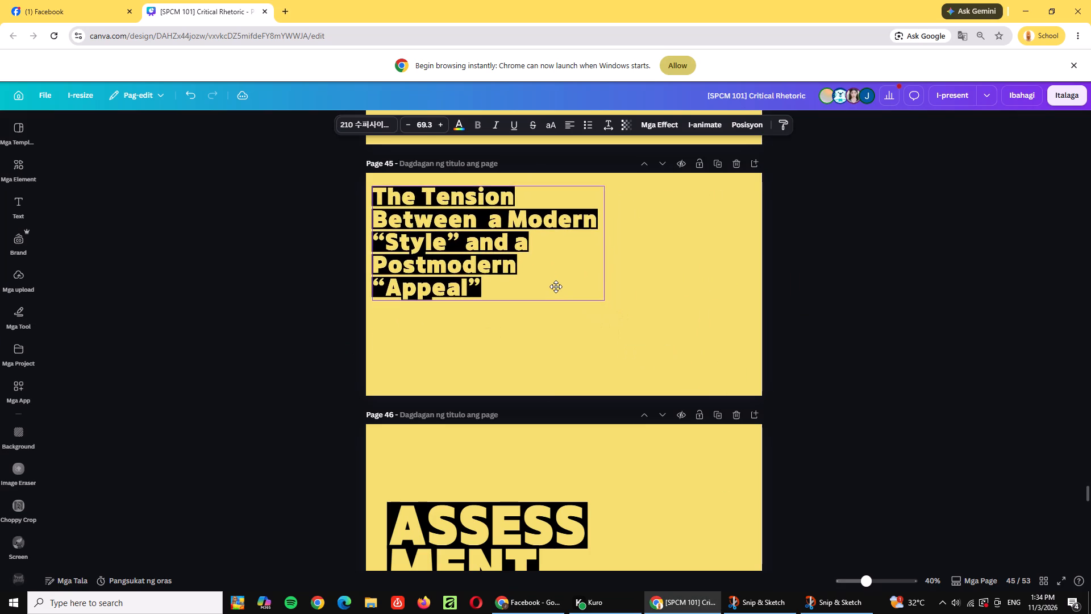
left_click_drag(556, 287, 556, 282)
left_click_drag(610, 243, 713, 233)
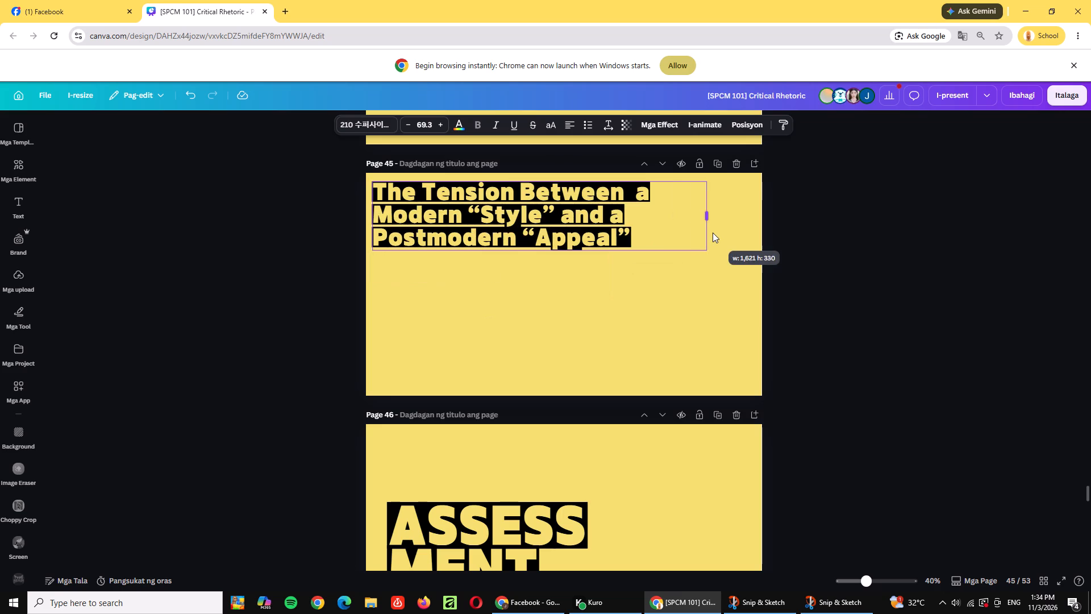
left_click_drag(713, 233, 643, 236)
left_click_drag(639, 273, 672, 276)
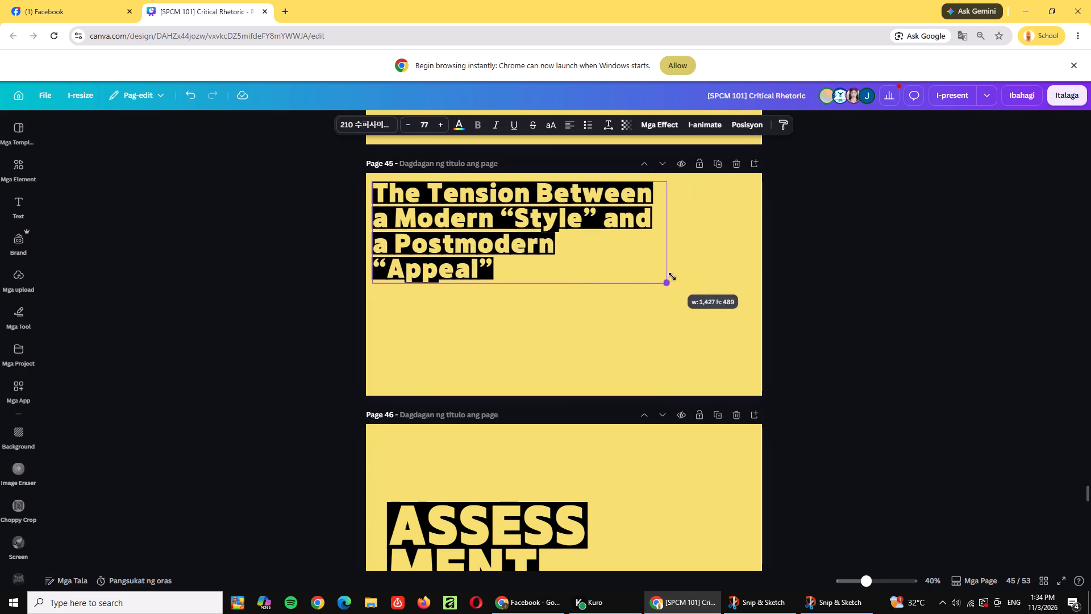
left_click_drag(672, 276, 717, 280)
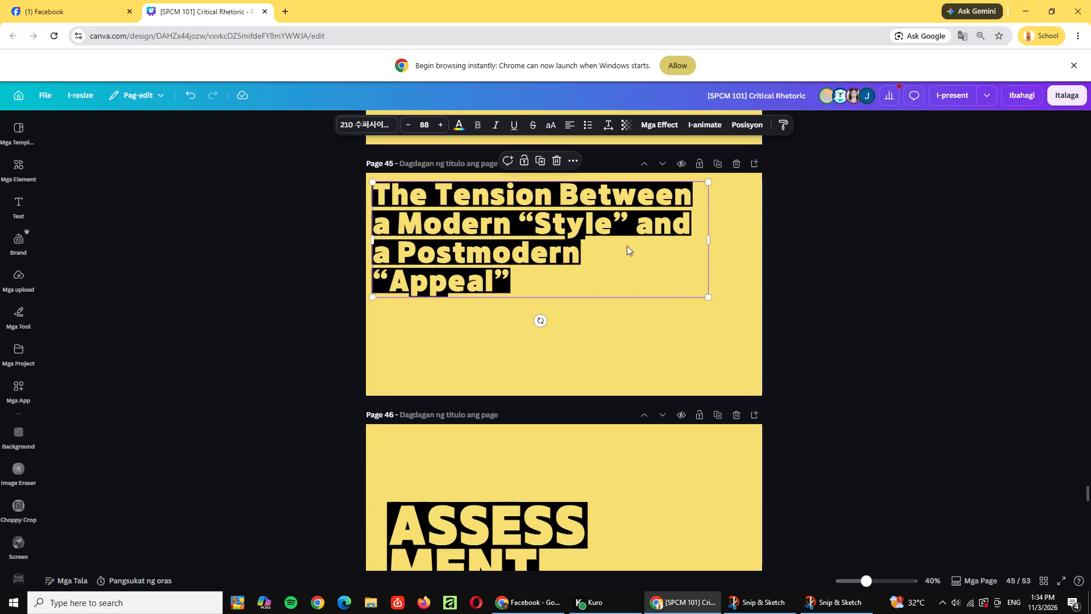
left_click(556, 217)
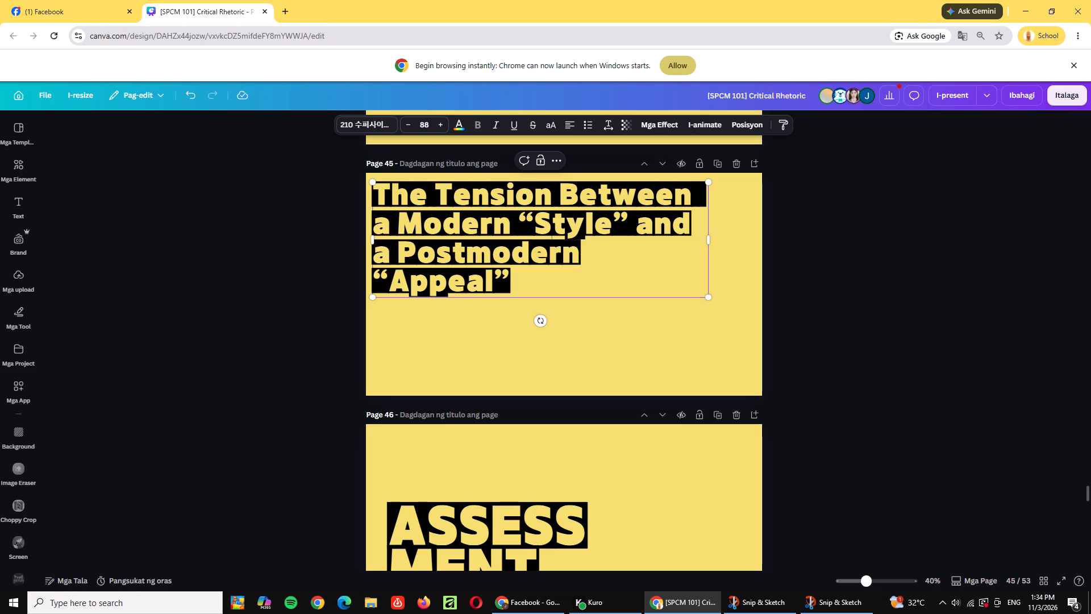
Read the bullets under the Modern “Style” and Postmodern “Appeal” section in the reading notes document.
key("alt+Tab")
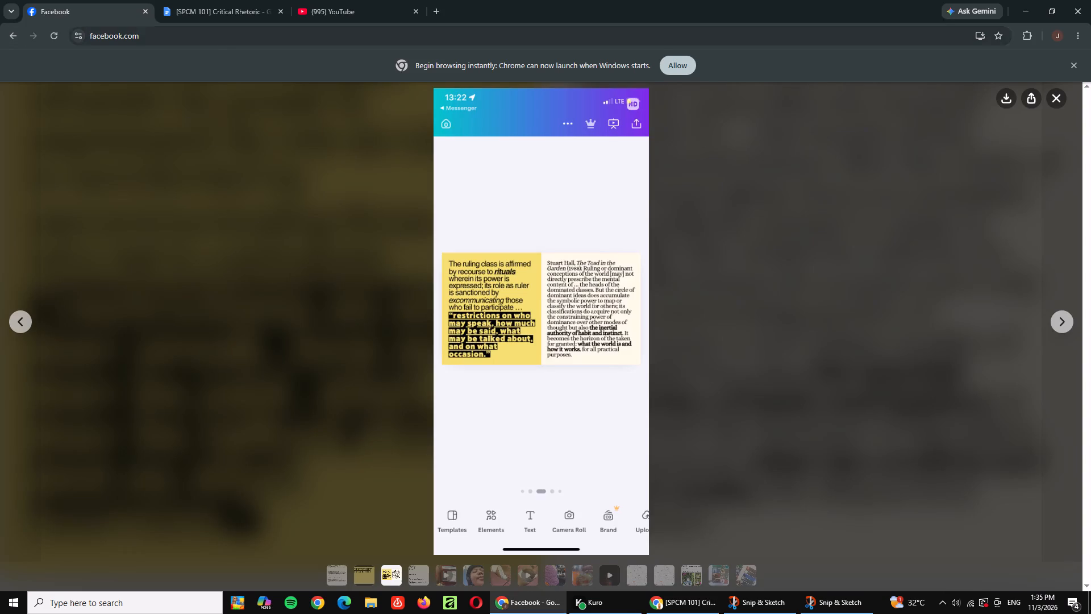
left_click(224, 13)
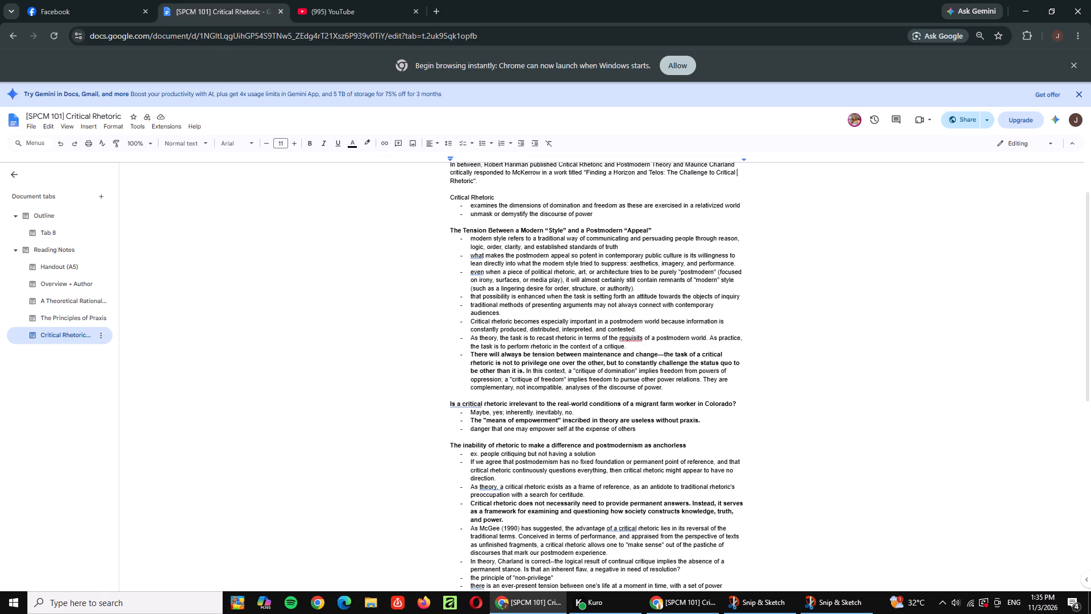
left_click(673, 605)
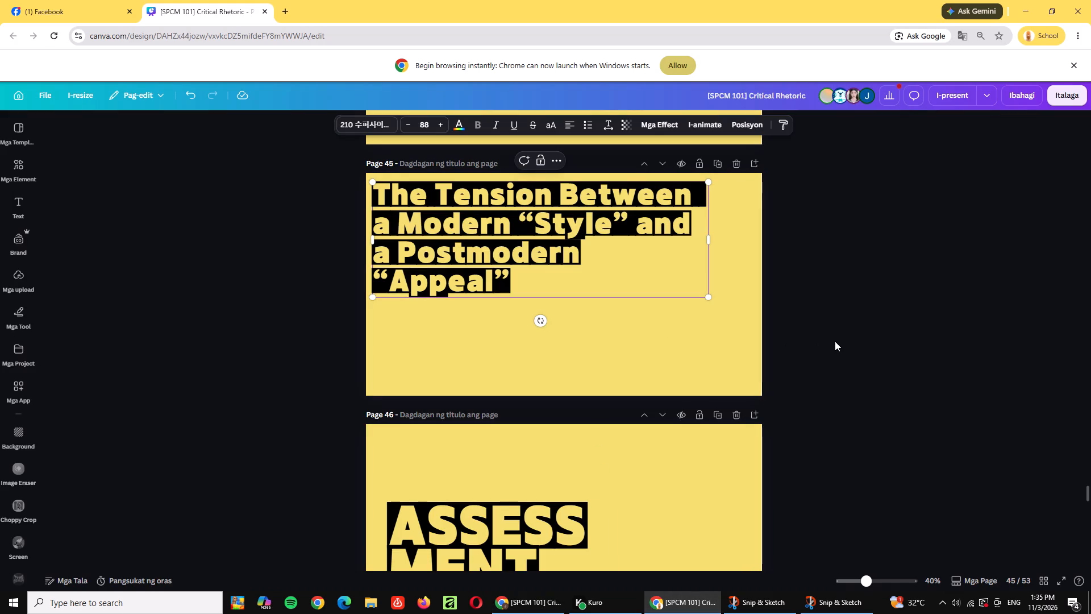
In the slide deck, go back through the earlier slides to page 32 and examine how body text is laid out beside headings.
left_click(835, 341)
scroll(765, 342, "up", 13)
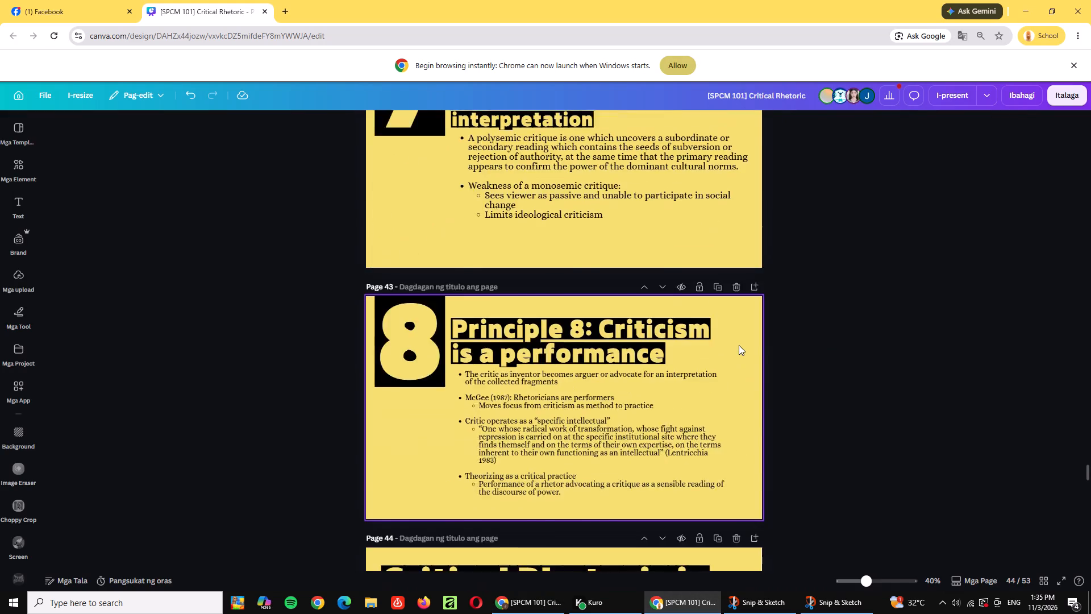
scroll(739, 345, "up", 3)
scroll(739, 345, "up", 20)
scroll(739, 345, "up", 4)
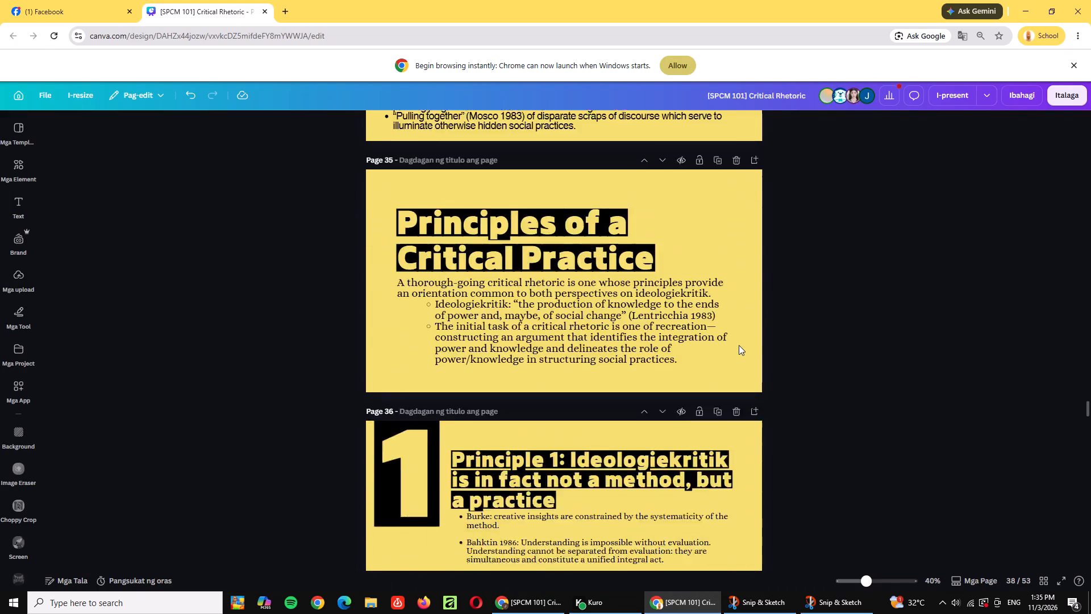
scroll(739, 345, "up", 12)
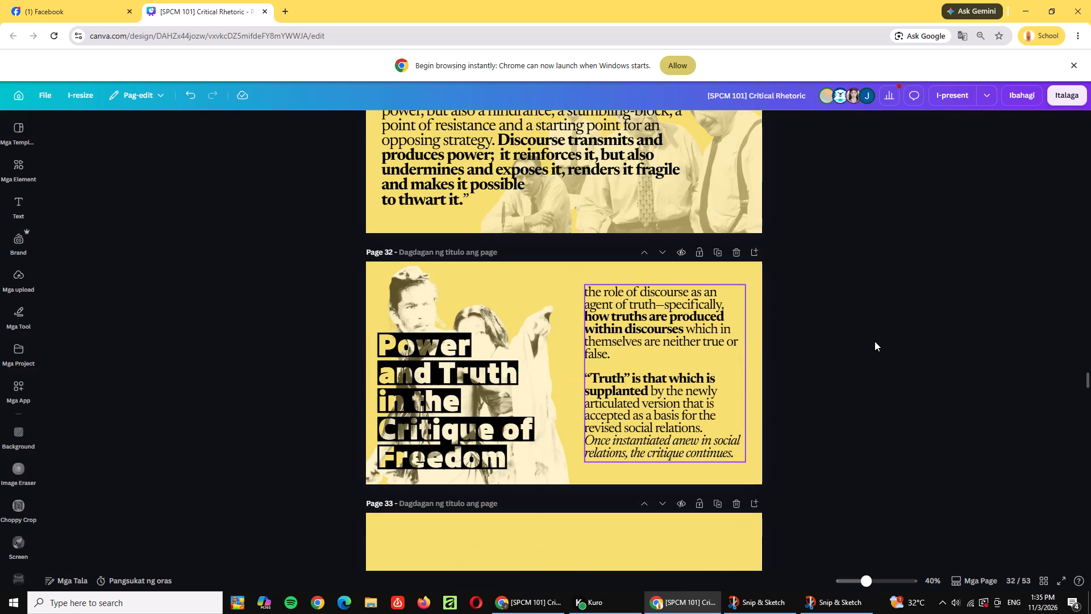
Look through the slides from page 32 to page 45 for their headings and body text layouts.
scroll(875, 341, "up", 2)
scroll(875, 341, "down", 8)
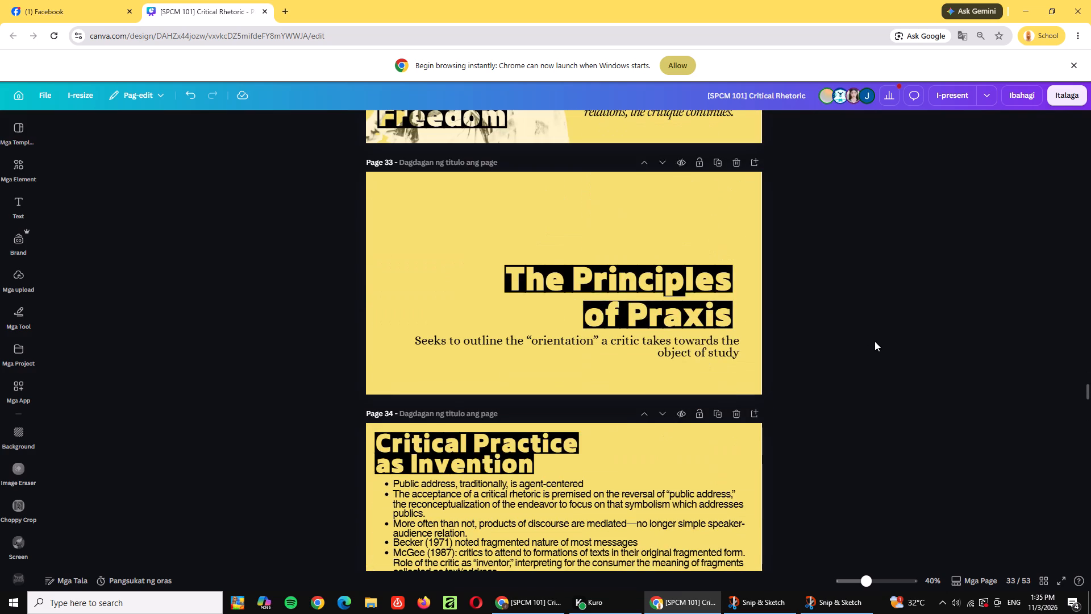
scroll(875, 341, "down", 16)
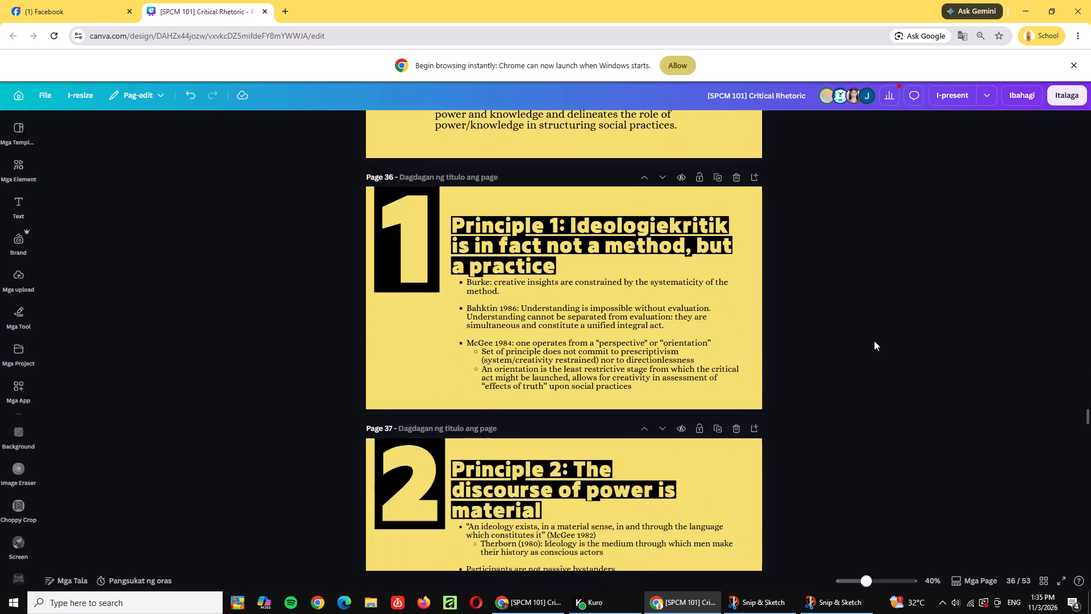
scroll(874, 341, "down", 20)
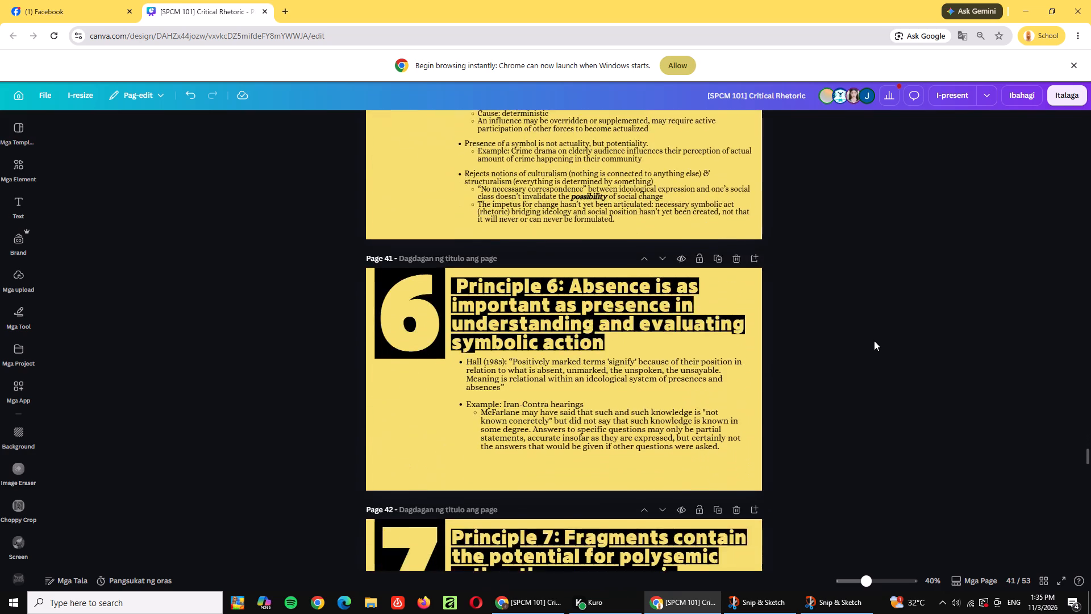
scroll(874, 341, "down", 12)
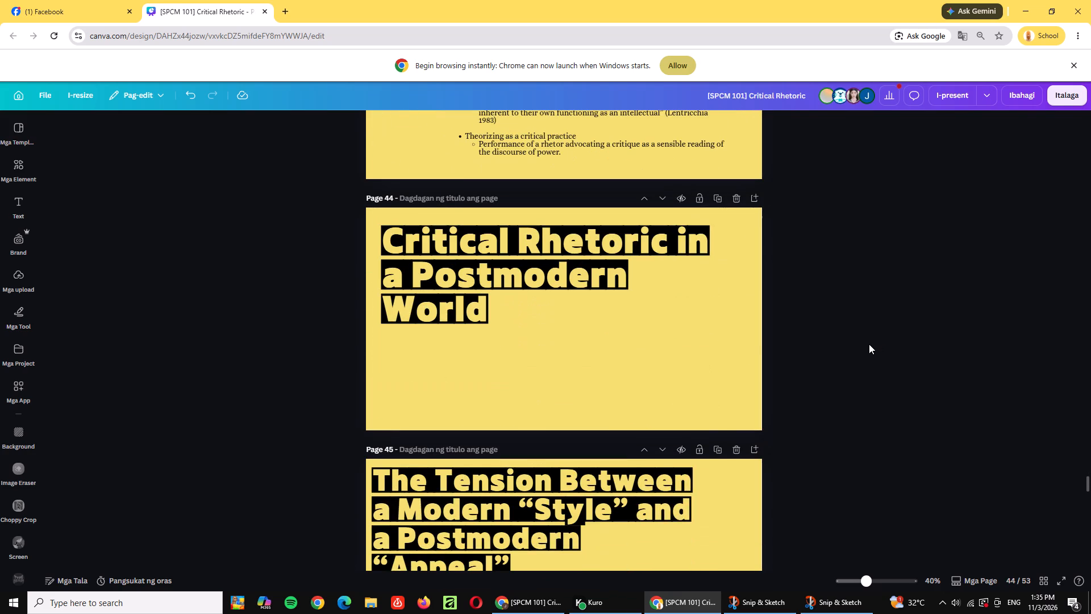
scroll(726, 362, "down", 3)
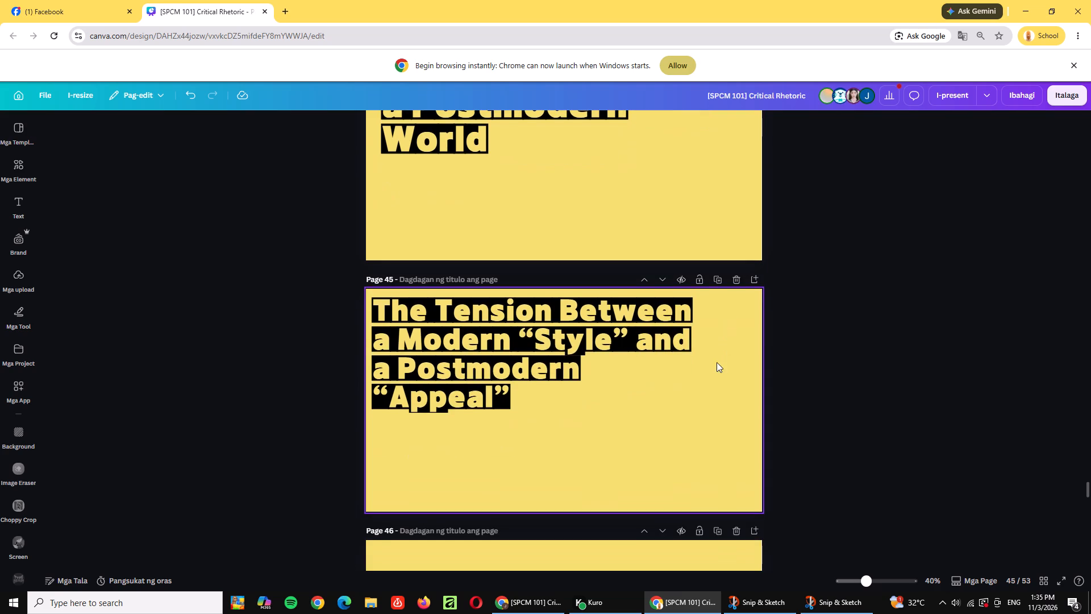
Check the font of the body text on page 32, the "Power and Truth in the Critique of Freedom" slide.
left_click(558, 341)
scroll(854, 297, "up", 3)
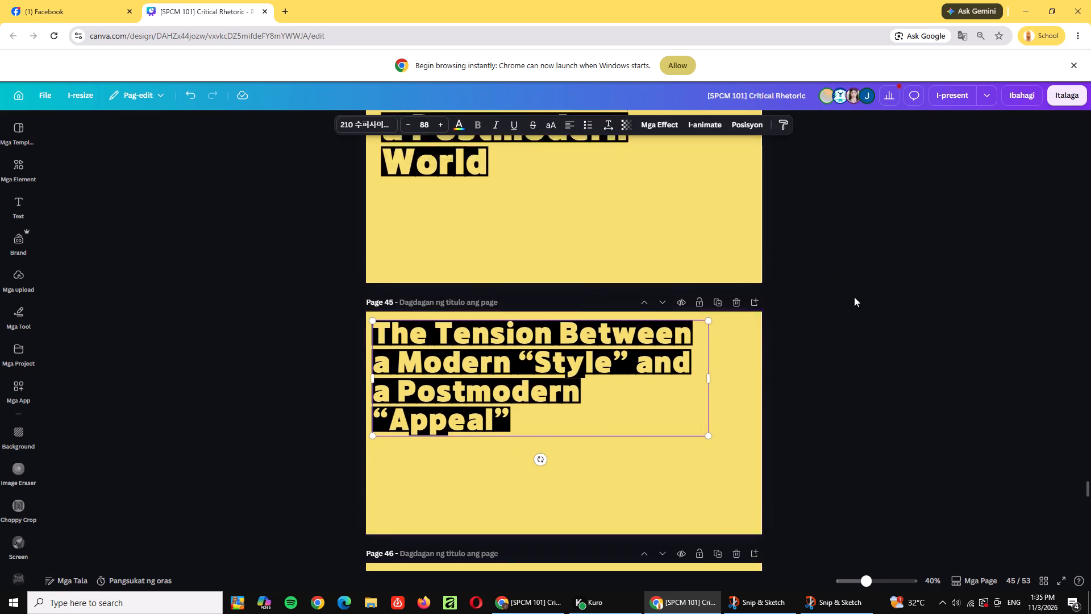
scroll(854, 297, "up", 6)
scroll(854, 297, "up", 20)
scroll(854, 297, "up", 6)
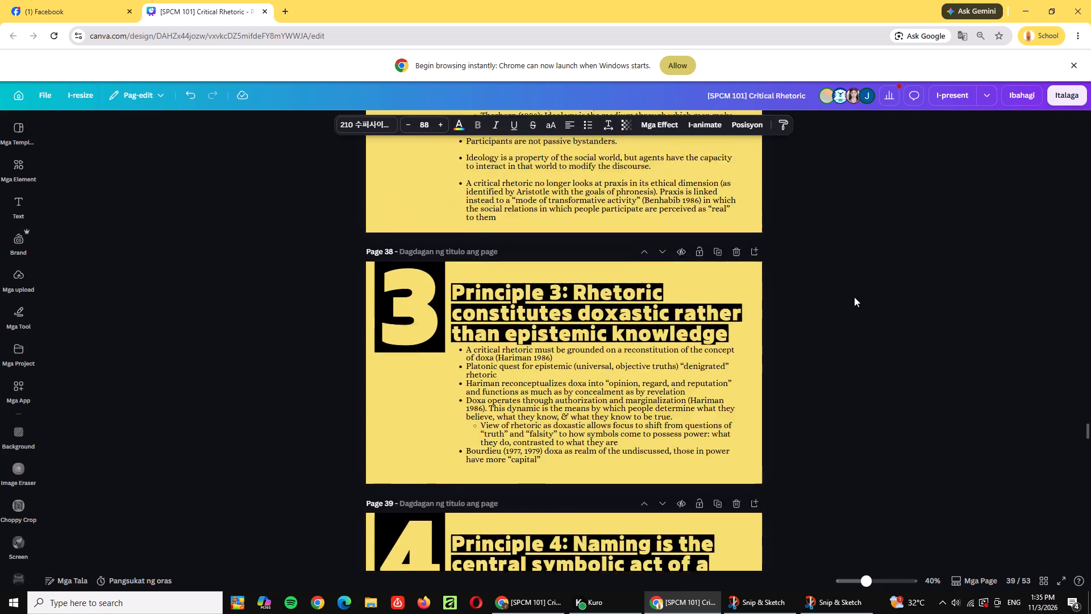
scroll(854, 297, "up", 20)
scroll(854, 297, "up", 2)
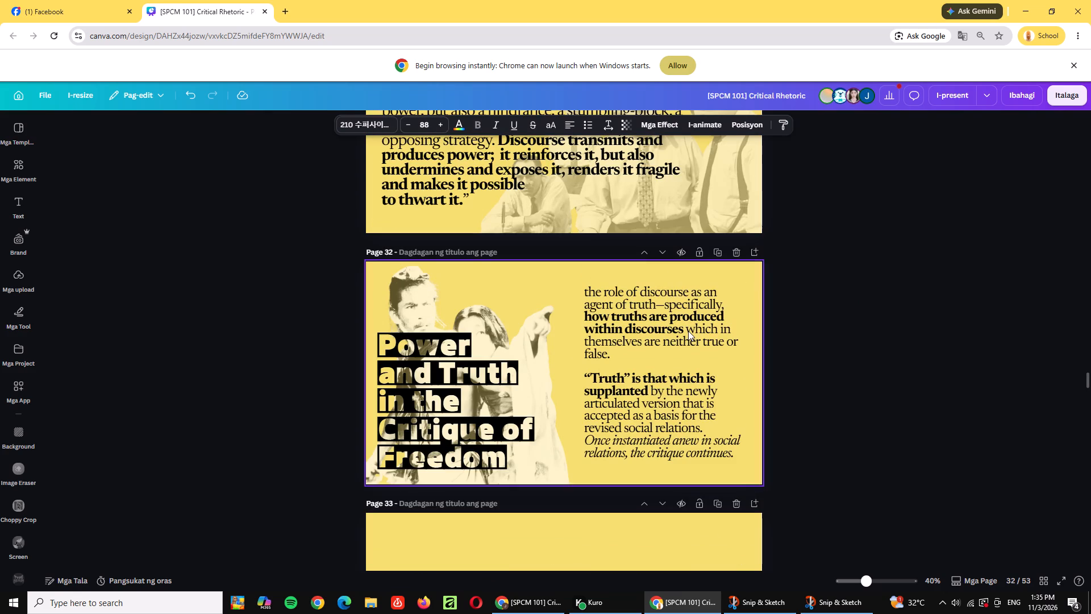
left_click(681, 331)
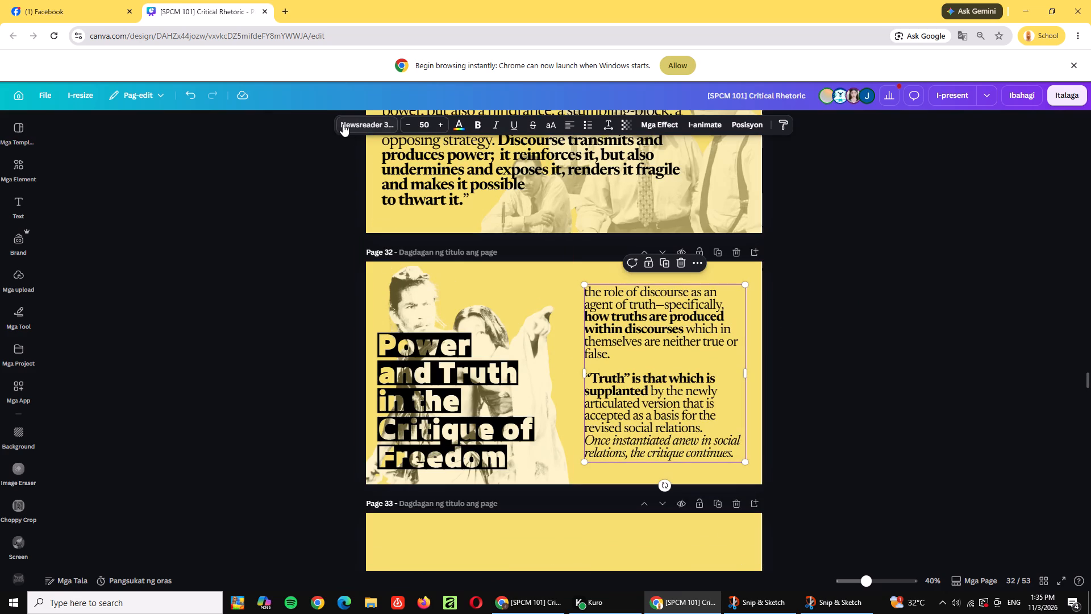
left_click(319, 193)
Return to "The Tension Between a Modern “Style” and a Postmodern “Appeal”" slide on page 45 and open the text tools.
scroll(834, 289, "down", 11)
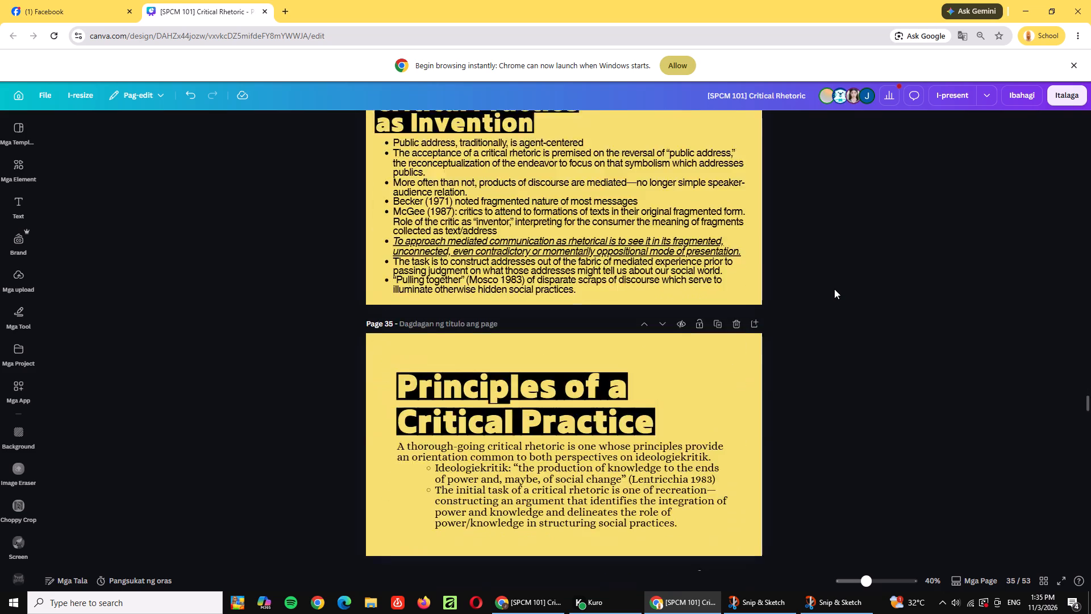
scroll(834, 289, "down", 20)
scroll(834, 289, "down", 14)
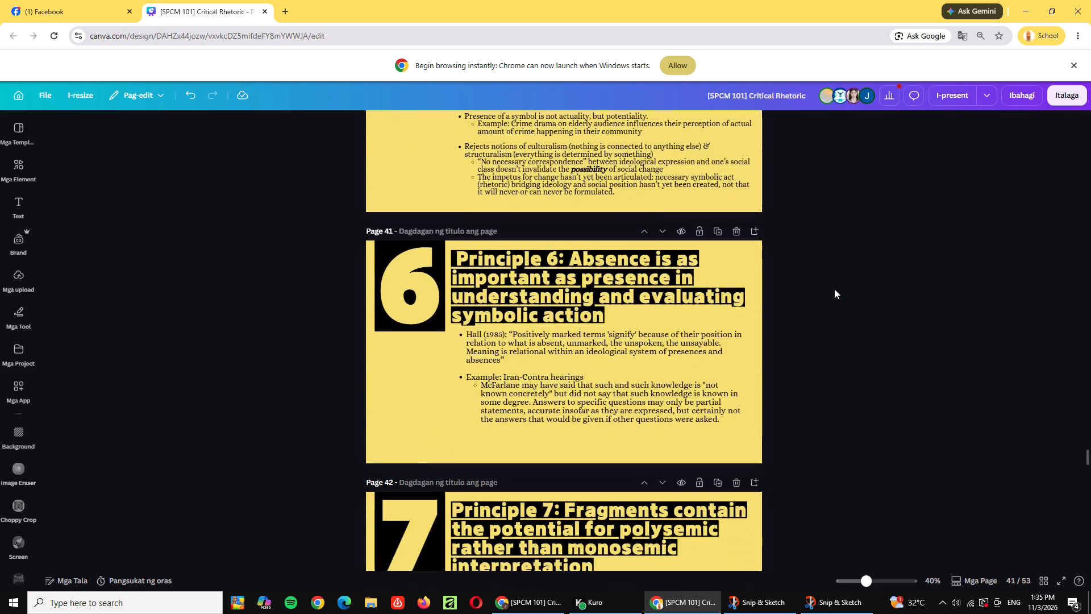
scroll(834, 289, "down", 13)
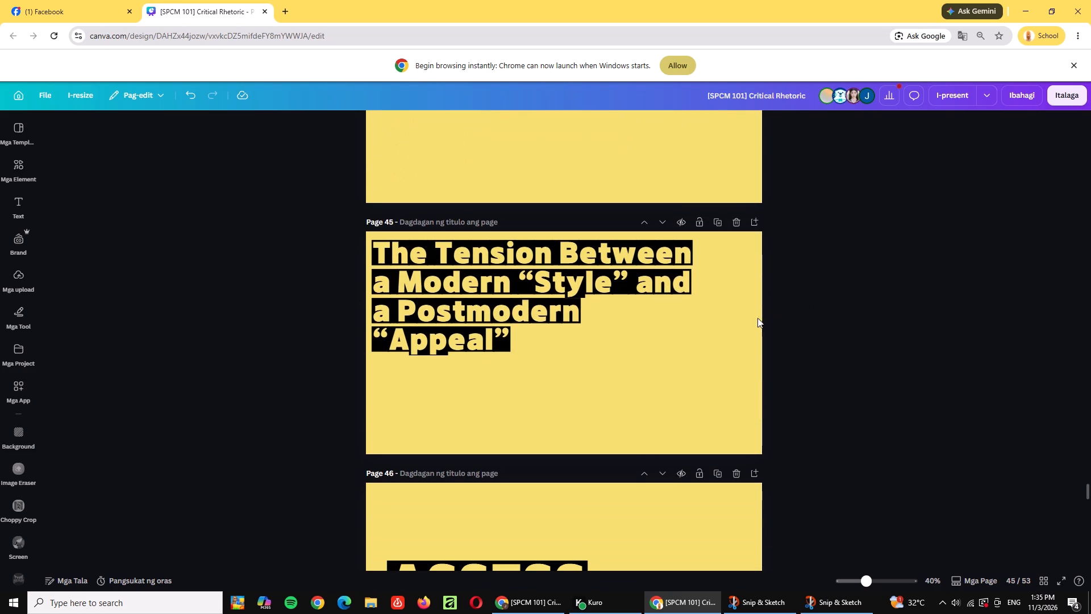
left_click(714, 338)
left_click(7, 210)
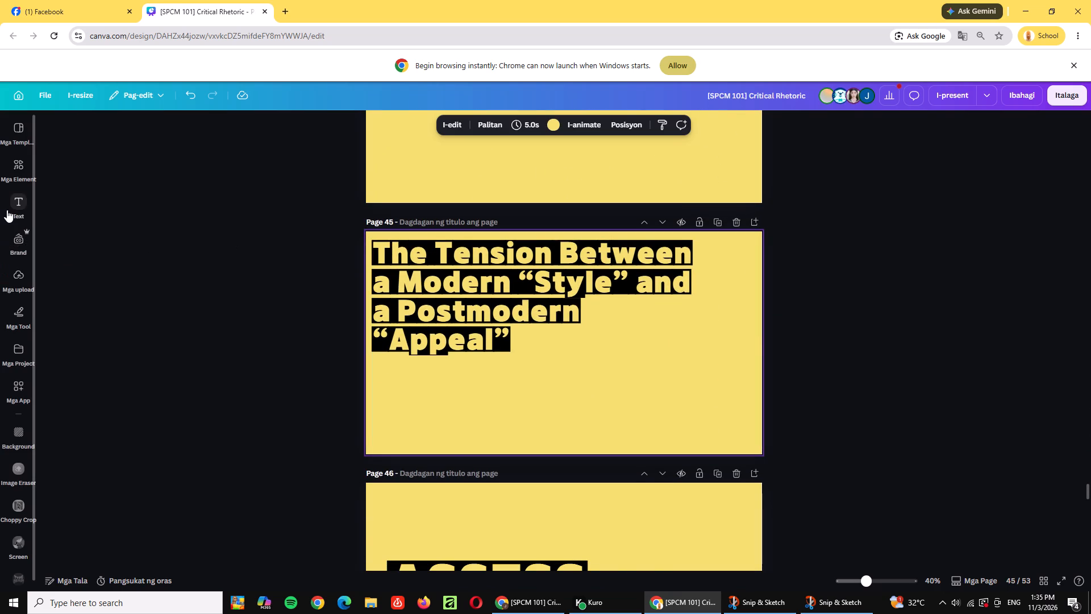
Add a text box for the body text on the page 45 slide and open the font choices for it.
left_click(109, 166)
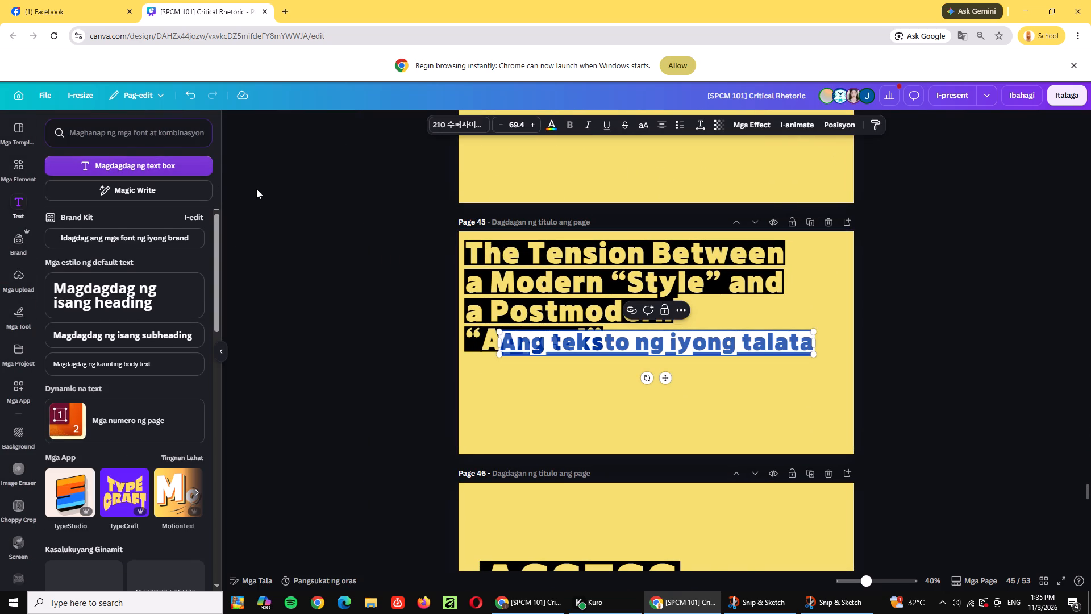
left_click(440, 119)
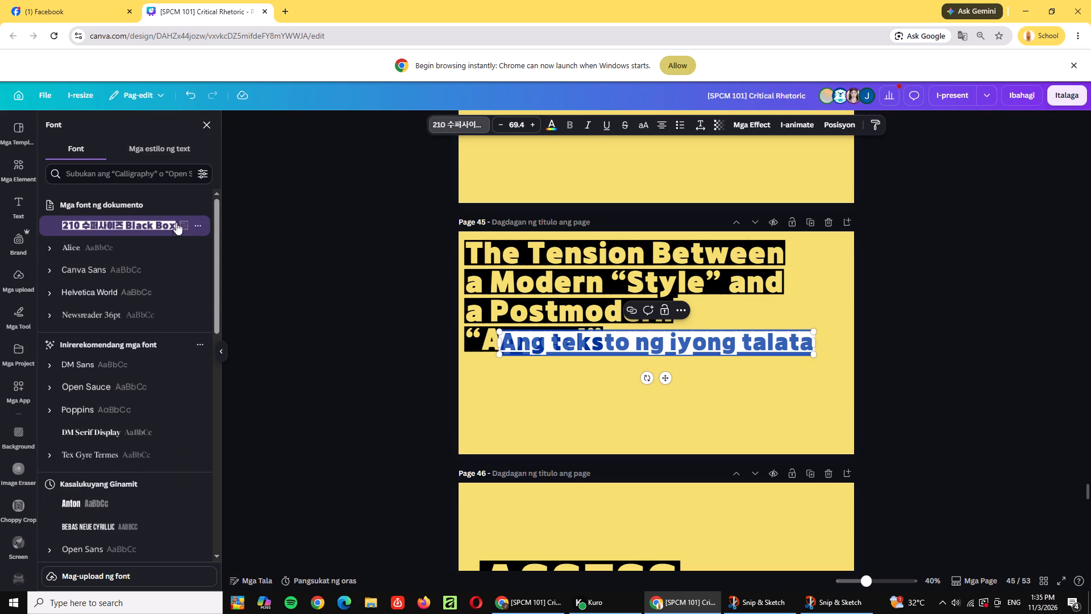
scroll(158, 286, "up", 1)
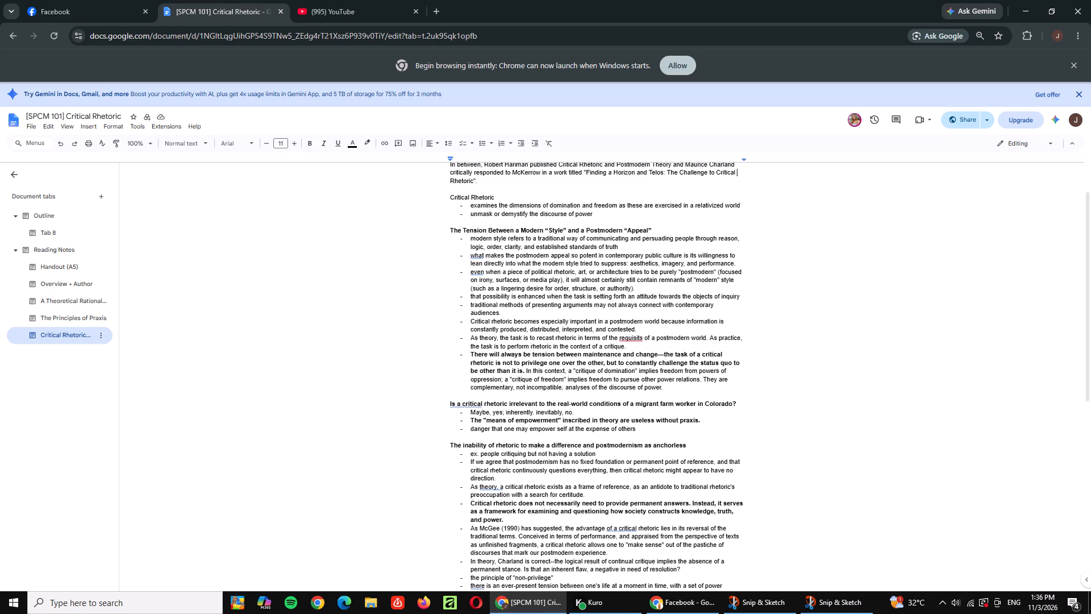
Clear the placeholder body text on page 46 and try to paste the notes' bold "There will always be tension between maintenance and change" bullet there.
left_click_drag(471, 352, 523, 369)
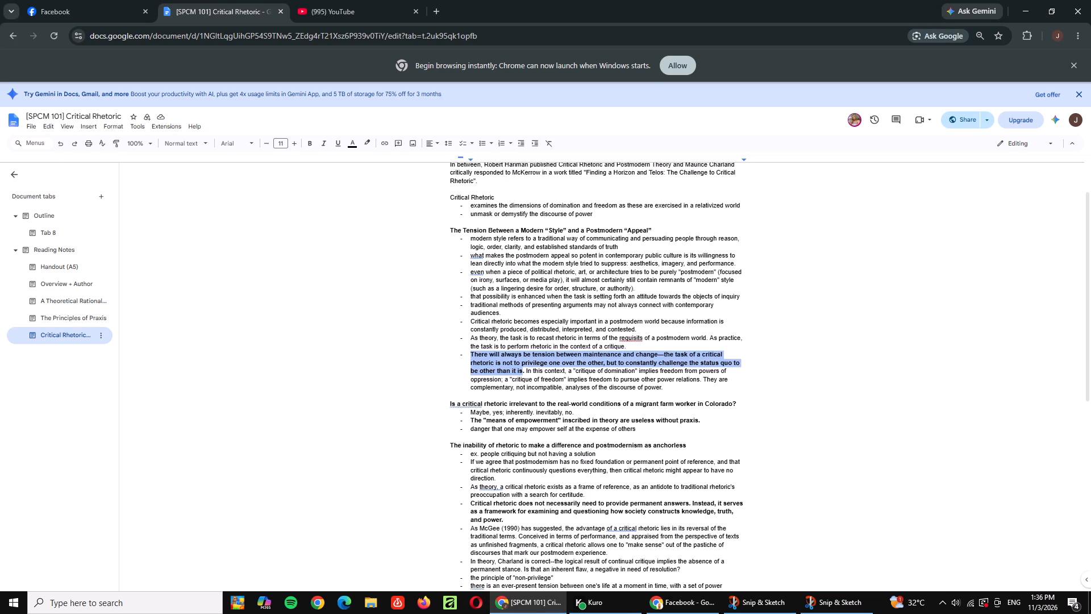
left_click_drag(523, 369, 524, 371)
left_click(524, 371)
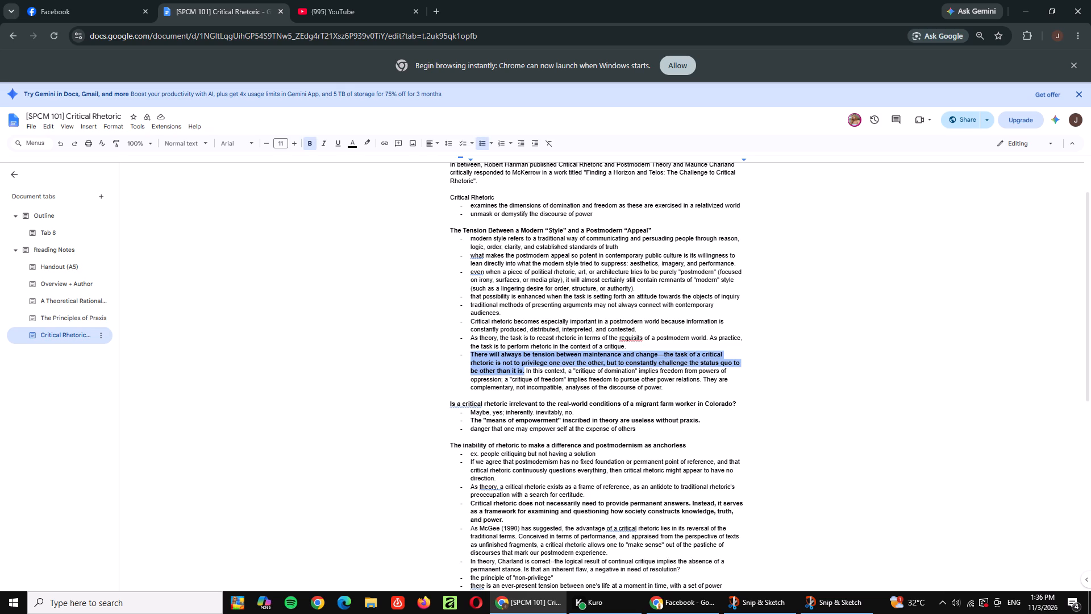
key("ctrl+c")
key("alt+Tab")
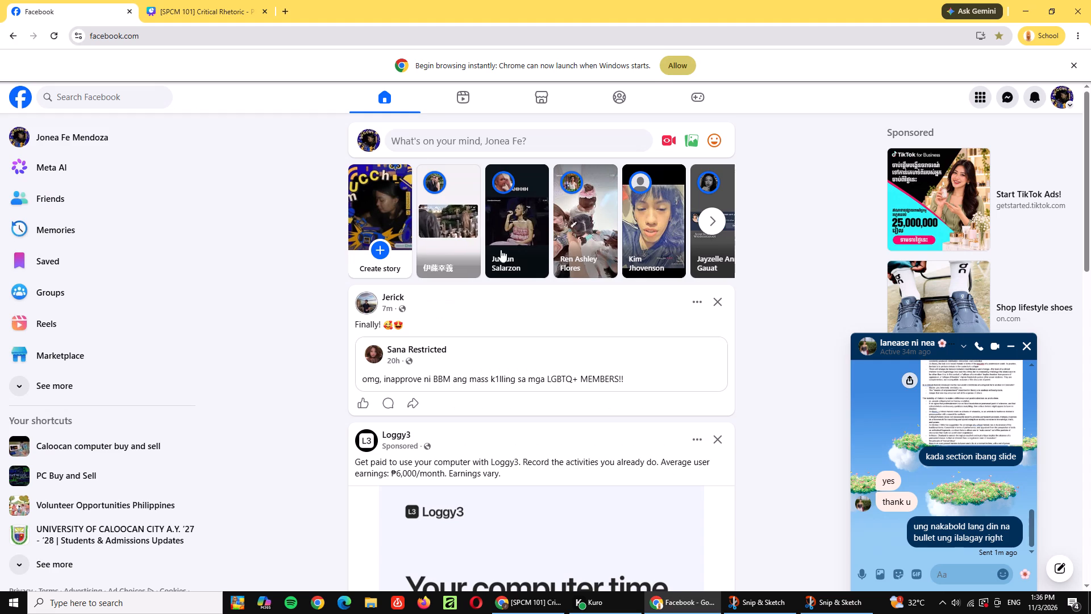
left_click(221, 18)
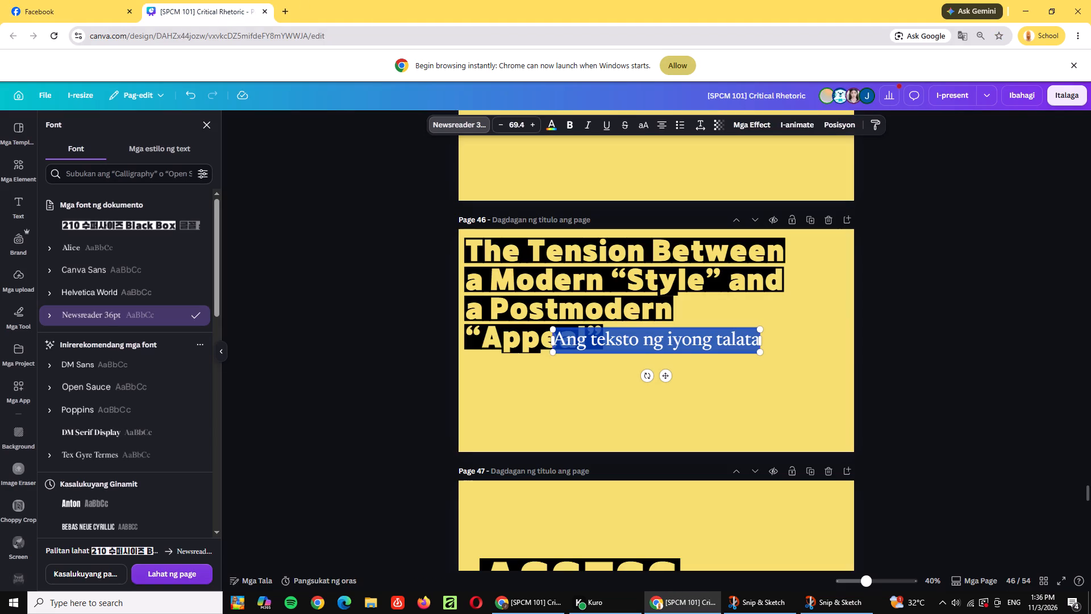
key("ctrl+v")
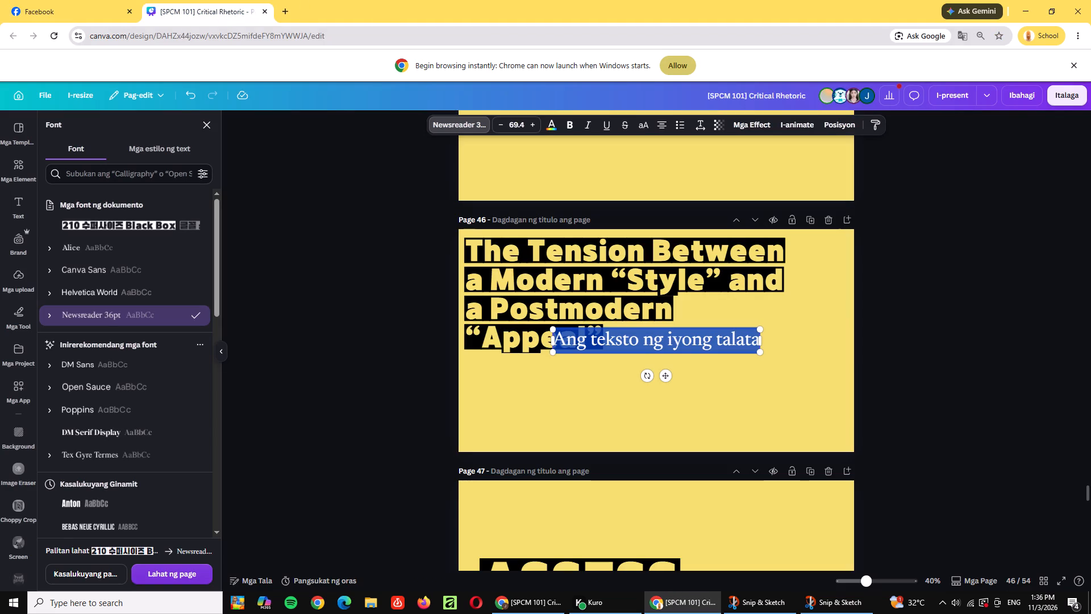
triple_click(702, 345)
left_click(702, 345)
key("ctrl+v")
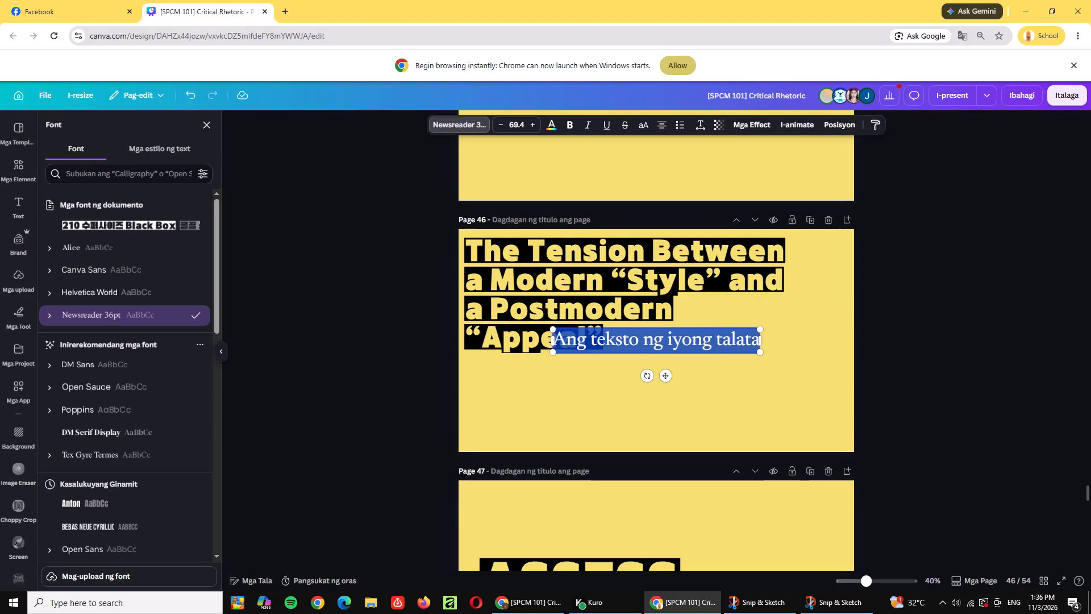
key("ctrl+v")
key("BackSpace")
key("ctrl+v")
key("ctrl+v")
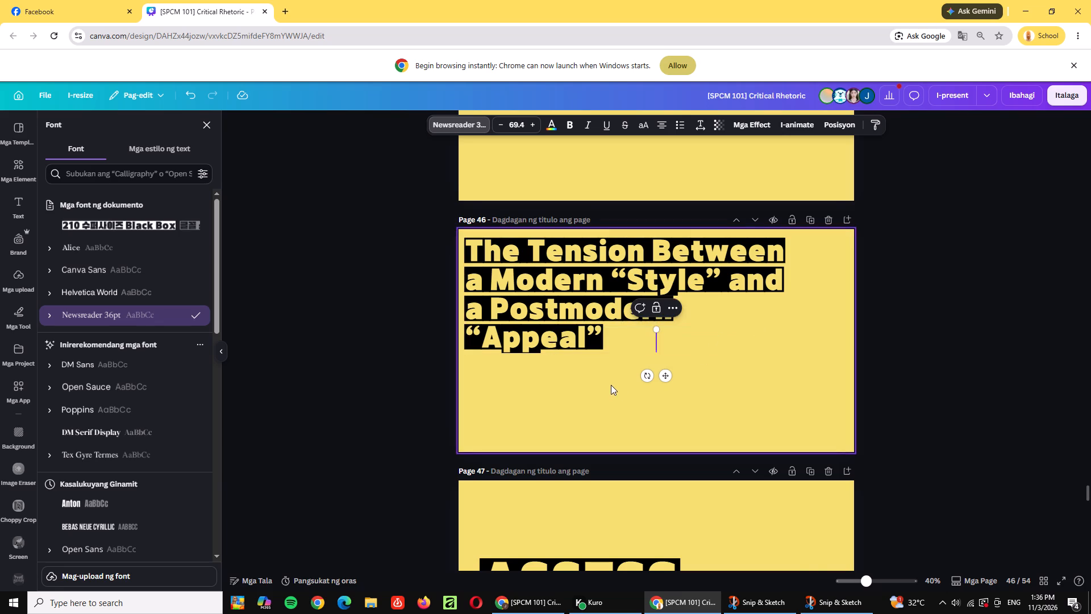
Copy the bold "There will always be tension between maintenance and change" passage from the reading notes again and return to page 46's emptied text box.
key("alt+Tab")
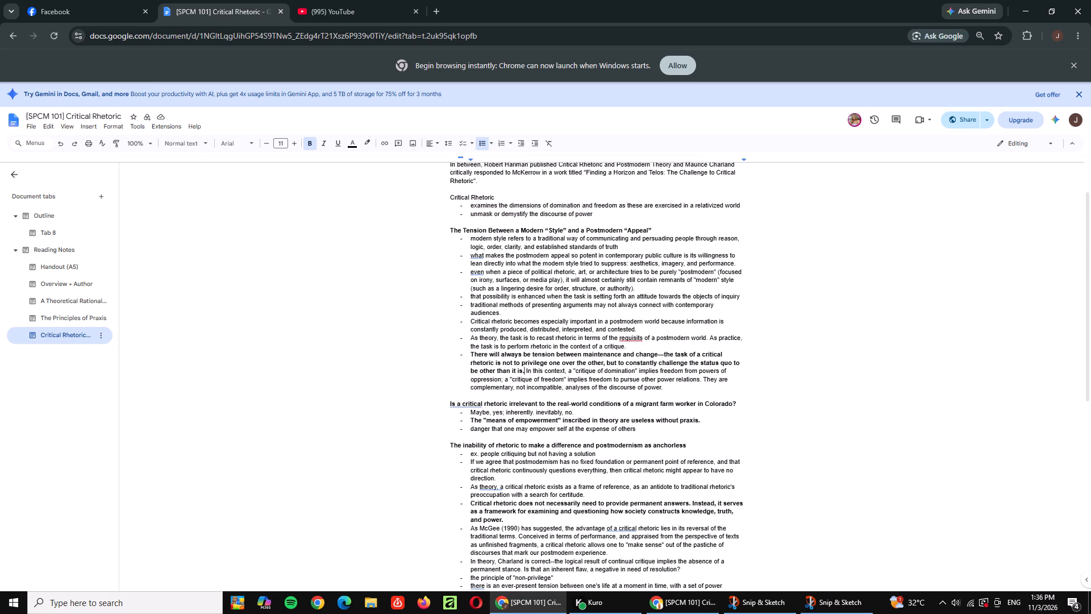
left_click_drag(469, 355, 523, 372)
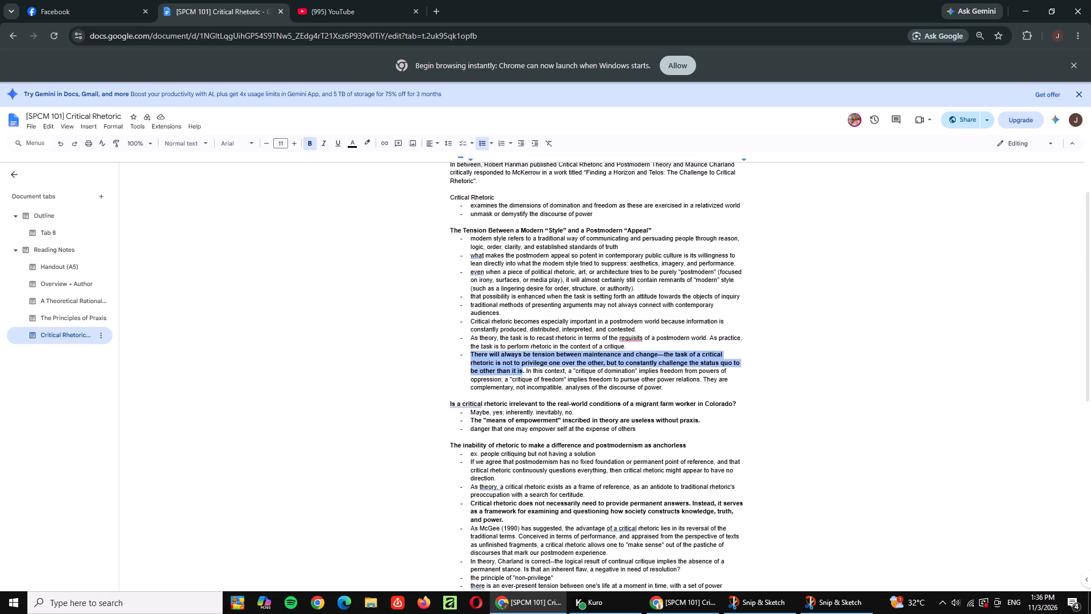
left_click_drag(523, 372, 525, 371)
right_click(514, 367)
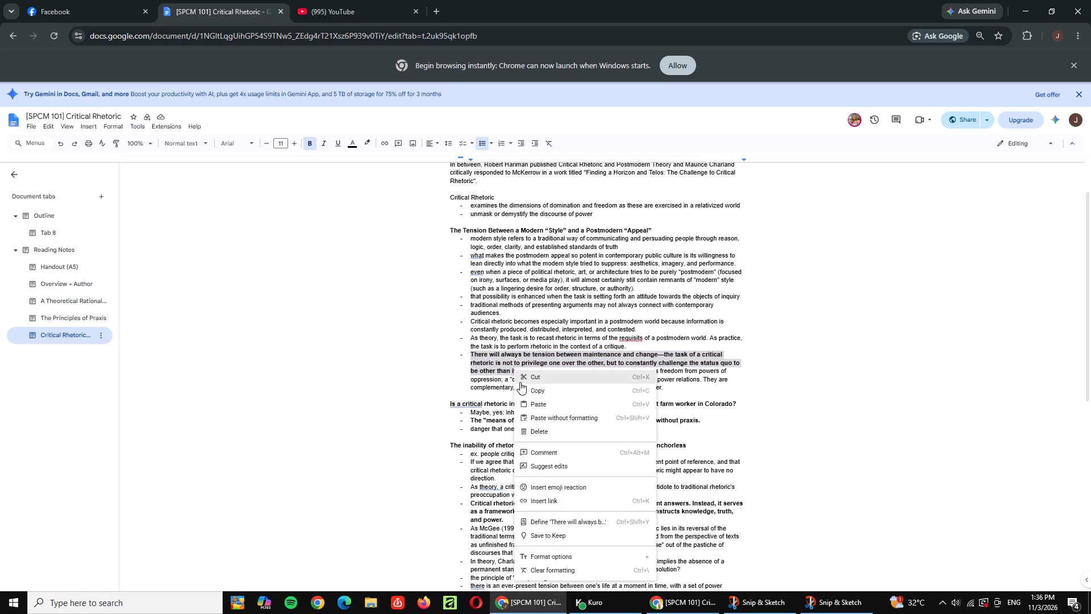
left_click(521, 385)
key("alt+Tab")
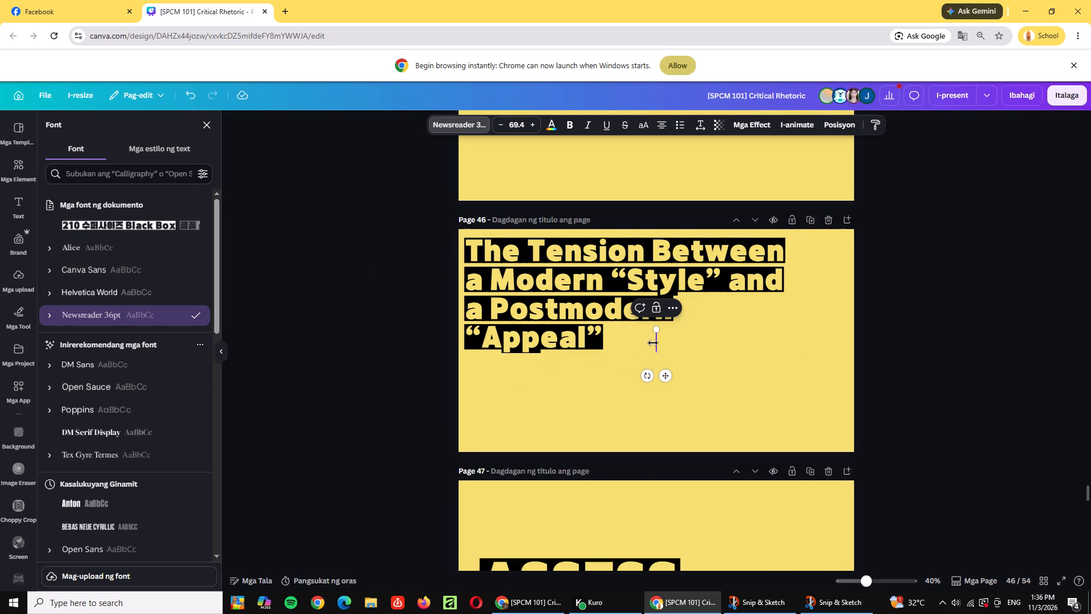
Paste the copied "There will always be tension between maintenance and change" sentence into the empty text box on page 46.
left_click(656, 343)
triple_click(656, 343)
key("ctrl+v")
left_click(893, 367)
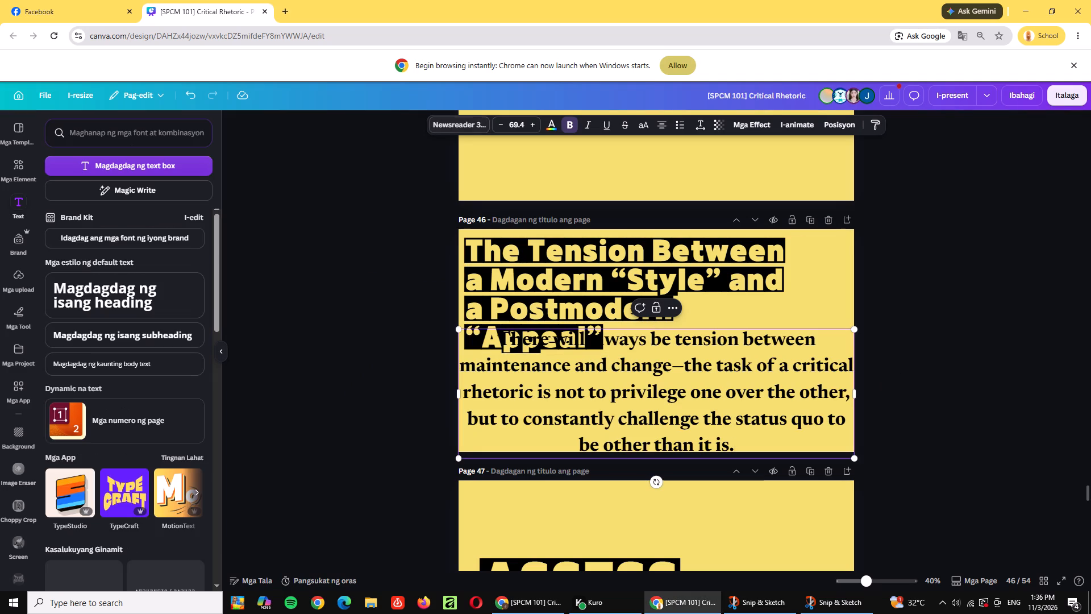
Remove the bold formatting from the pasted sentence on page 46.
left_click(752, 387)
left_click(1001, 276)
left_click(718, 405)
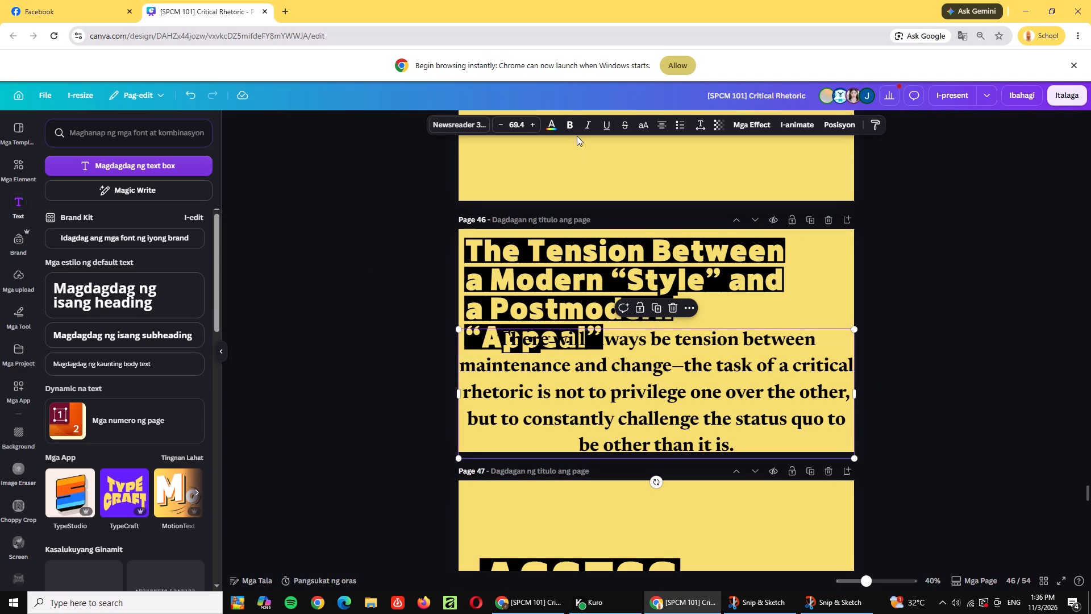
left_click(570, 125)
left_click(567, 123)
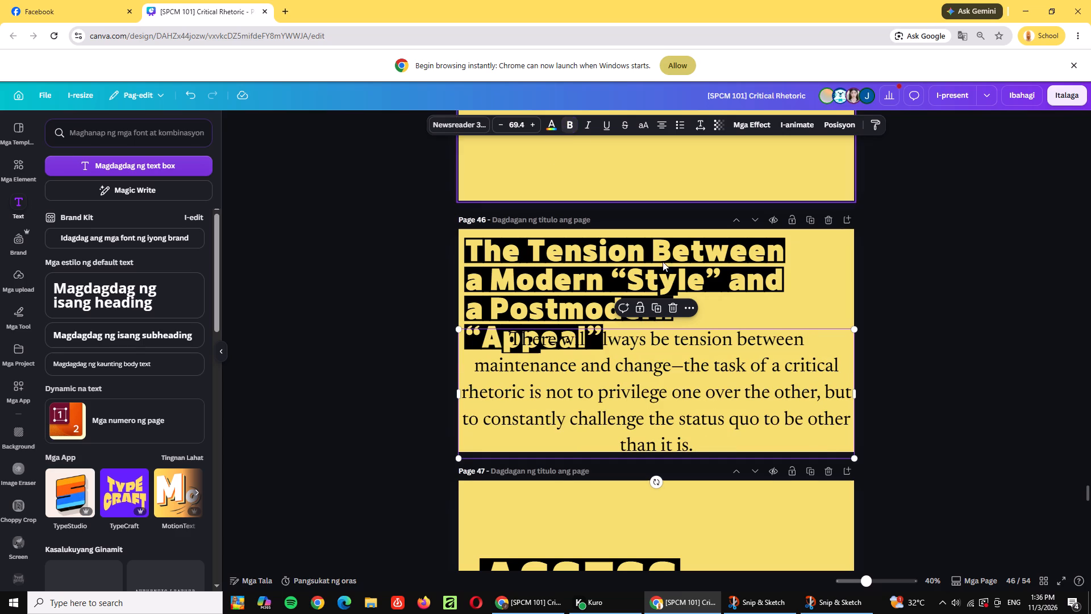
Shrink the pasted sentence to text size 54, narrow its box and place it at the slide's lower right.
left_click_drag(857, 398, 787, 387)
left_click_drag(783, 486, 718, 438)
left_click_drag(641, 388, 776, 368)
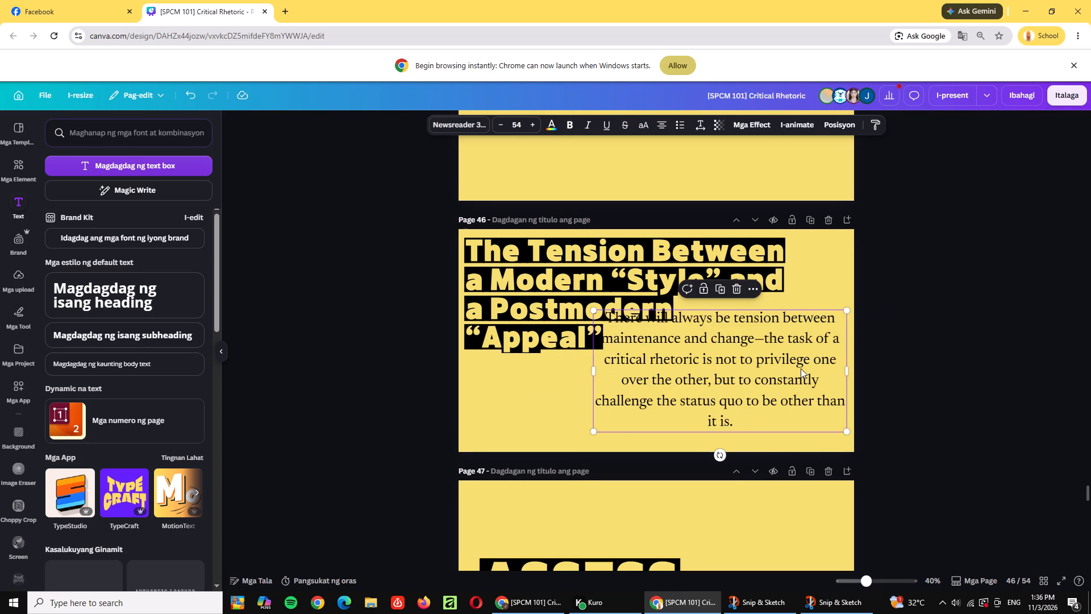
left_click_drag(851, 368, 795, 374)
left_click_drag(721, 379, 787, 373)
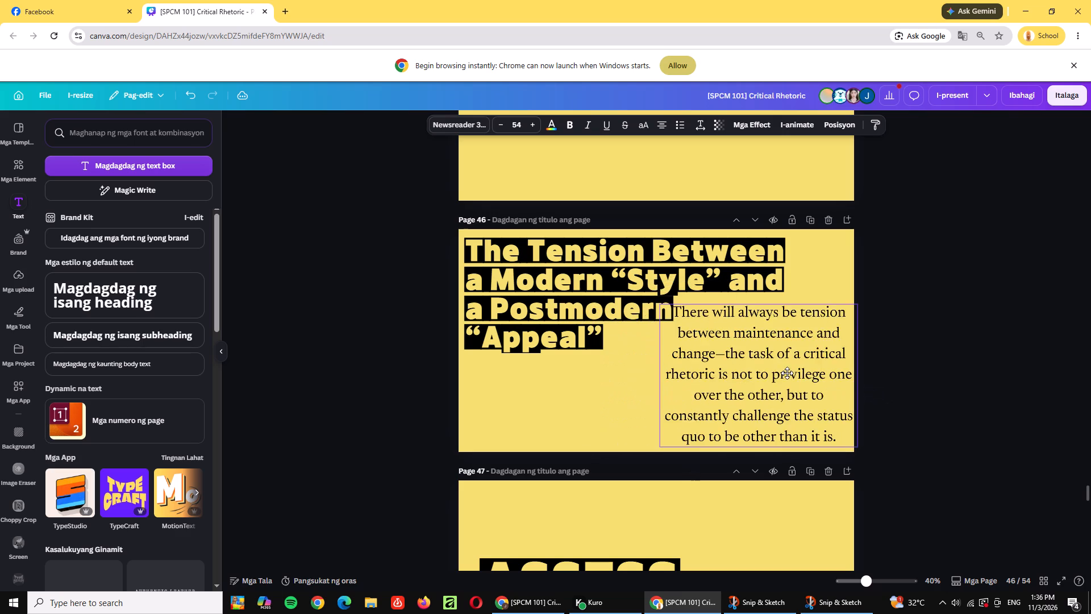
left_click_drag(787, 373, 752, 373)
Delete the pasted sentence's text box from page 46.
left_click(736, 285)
Shrink the page 46 title to text size 60.7 and narrow its box so it wraps onto three lines.
left_click(570, 302)
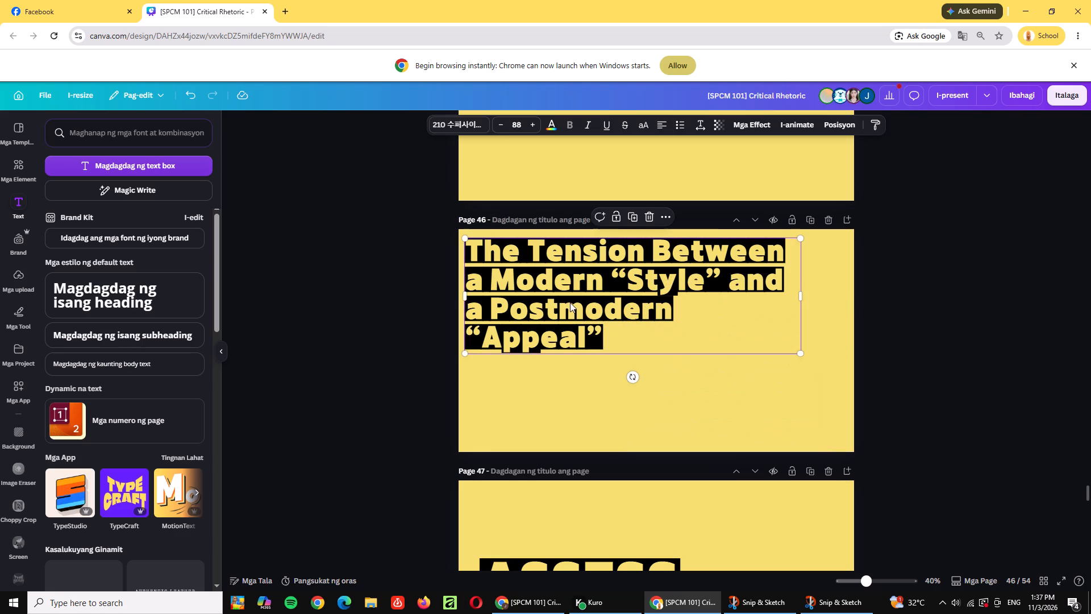
left_click_drag(797, 353, 687, 306)
left_click_drag(690, 275, 856, 273)
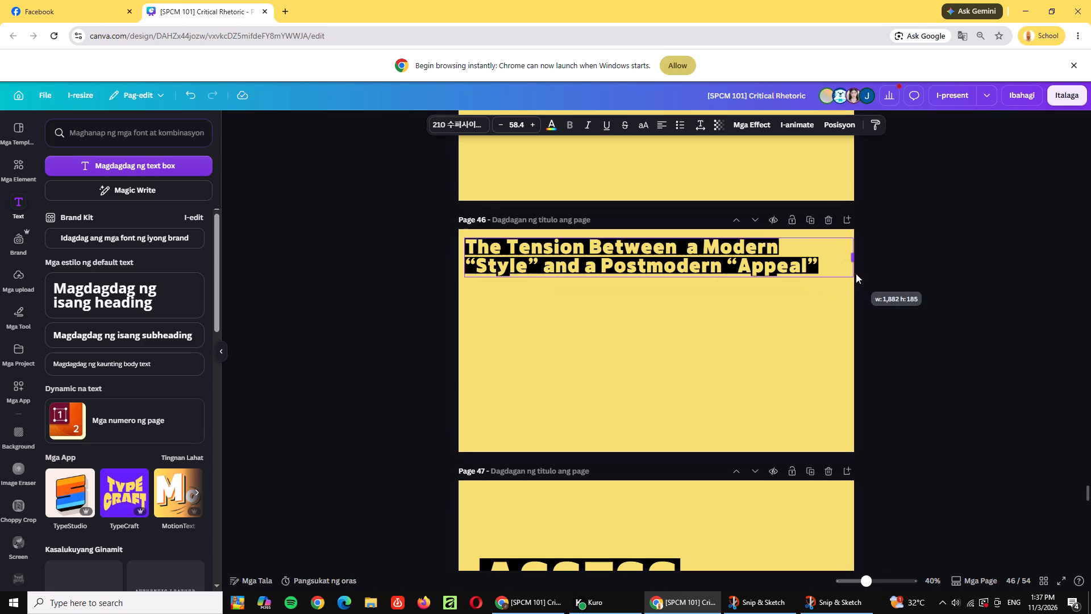
left_click_drag(856, 273, 845, 273)
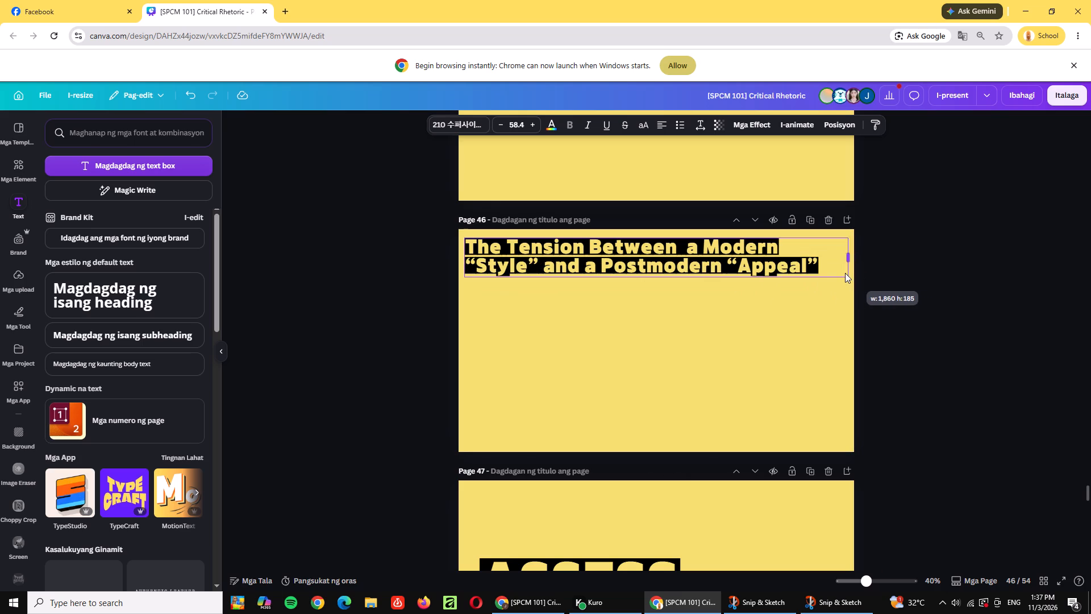
left_click_drag(845, 273, 841, 274)
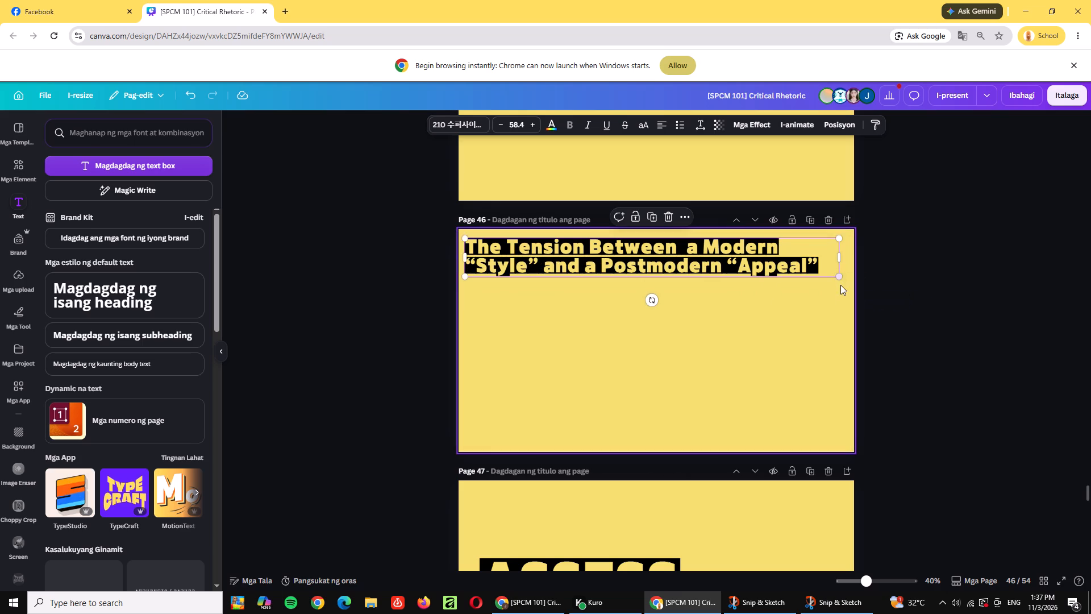
left_click_drag(840, 277, 853, 289)
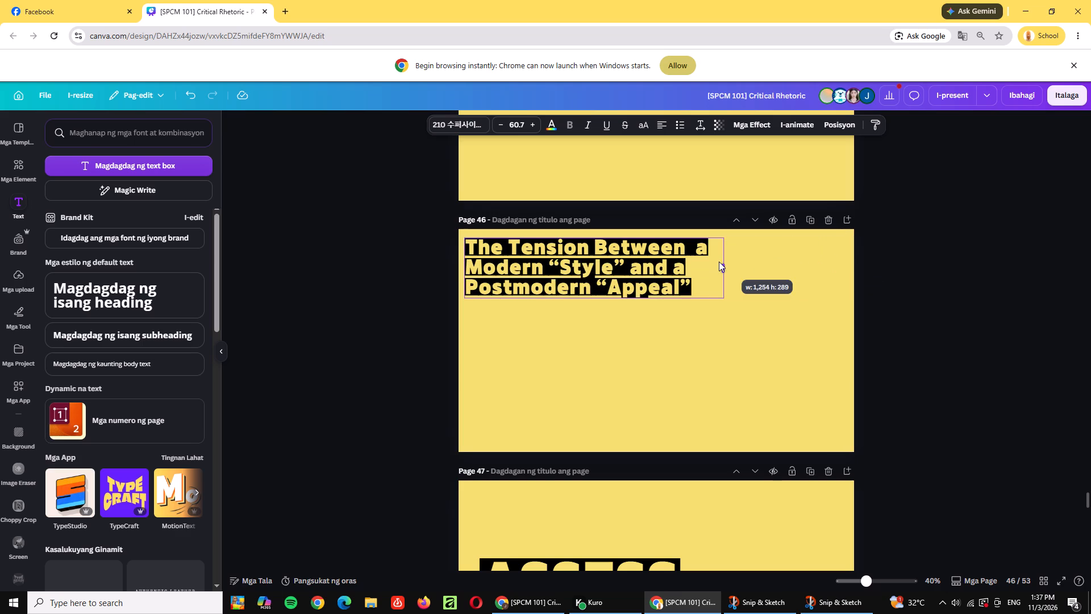
Examine the body text formatting on the earlier "the social body" and "the critique of freedom" slides around pages 30 to 33.
scroll(754, 309, "up", 15)
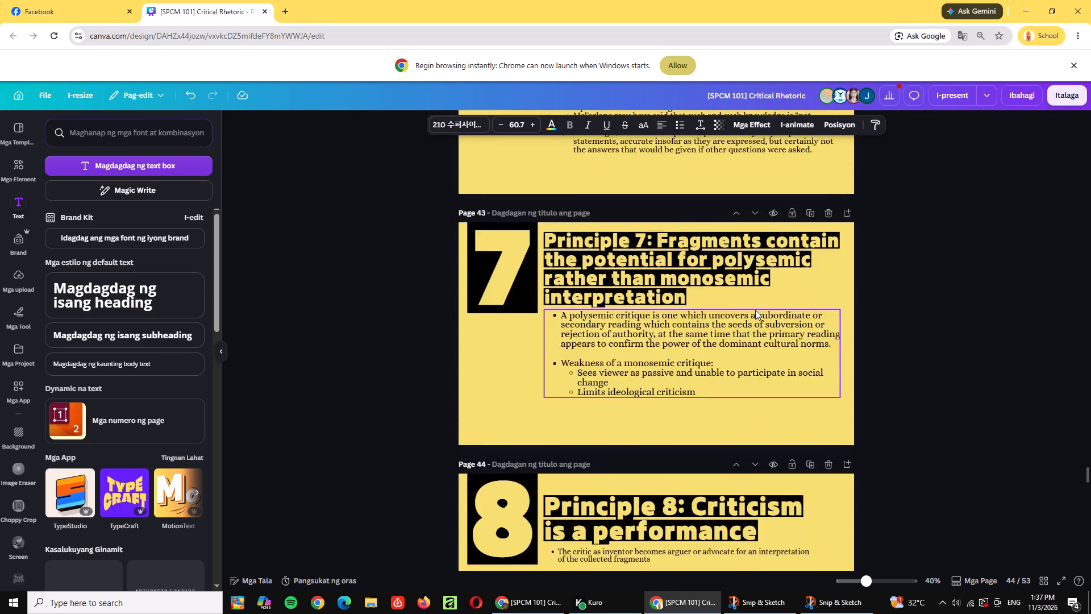
scroll(755, 310, "up", 20)
scroll(755, 310, "up", 17)
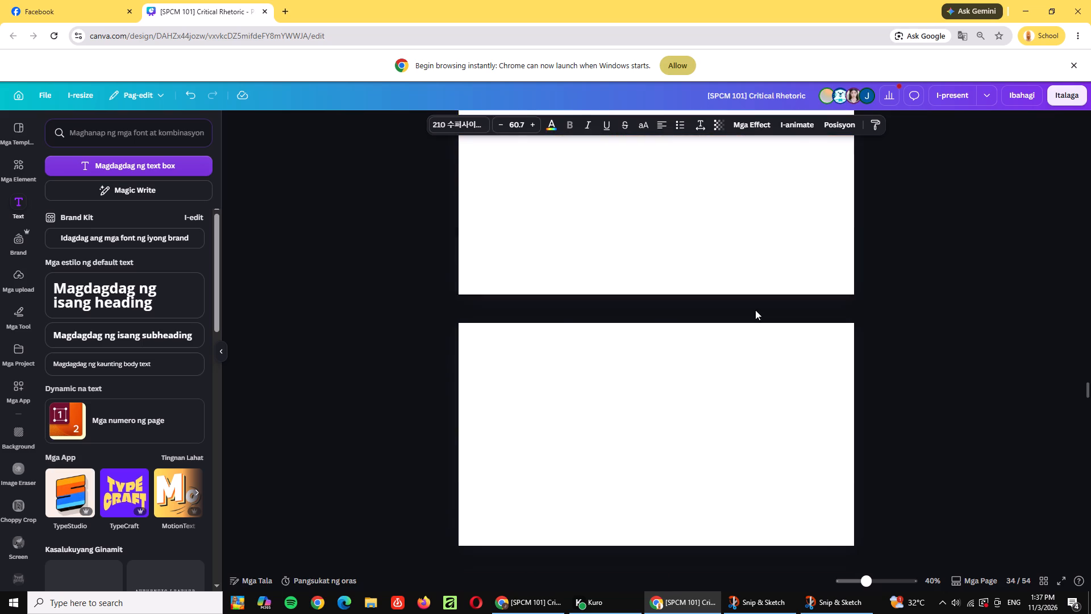
scroll(755, 310, "up", 8)
left_click(793, 264)
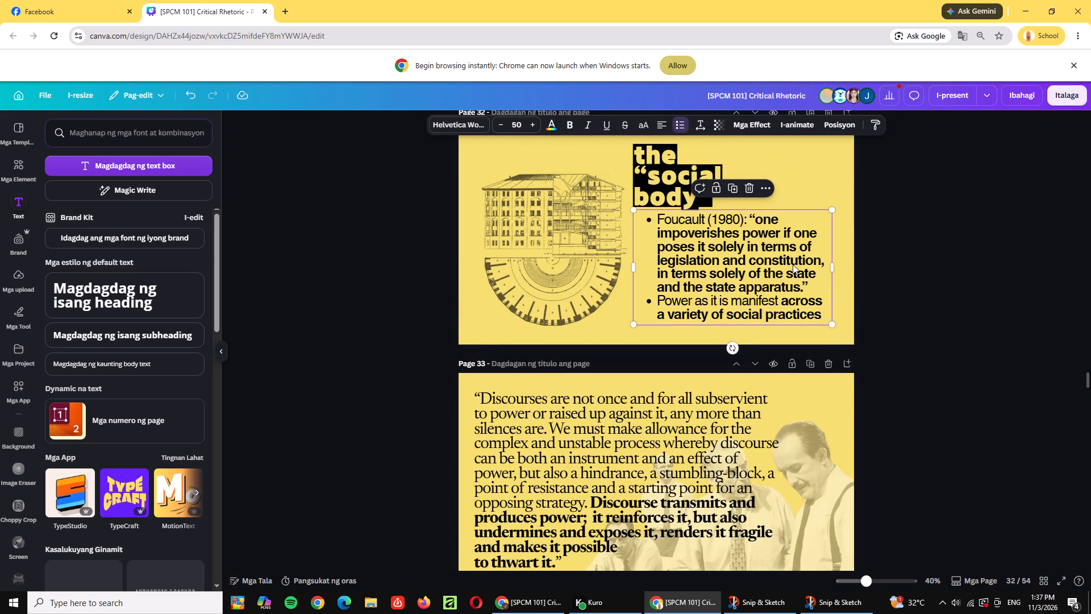
left_click(961, 229)
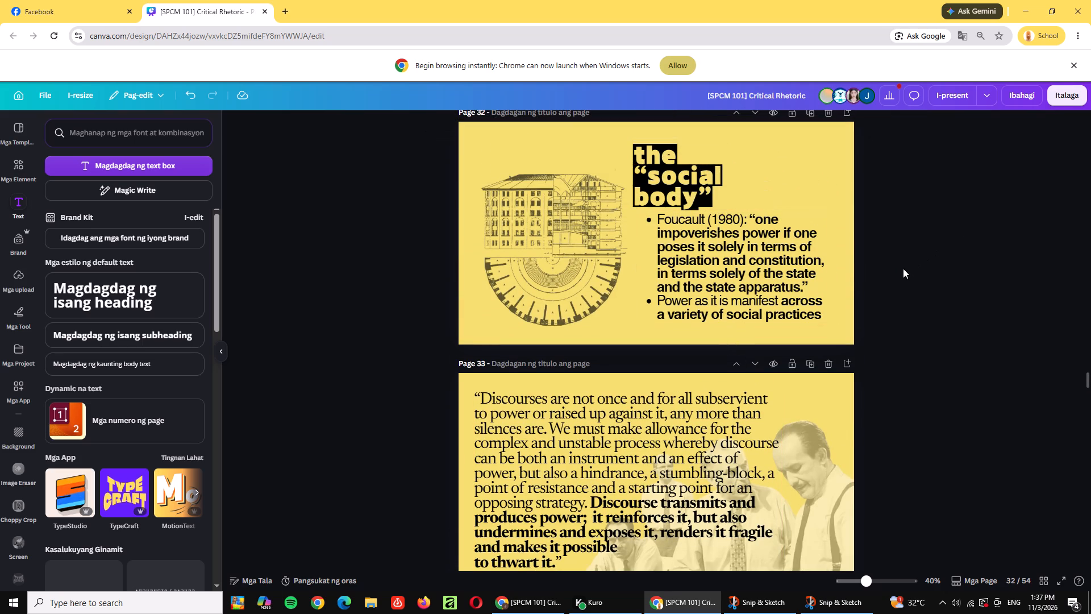
scroll(902, 305, "up", 10)
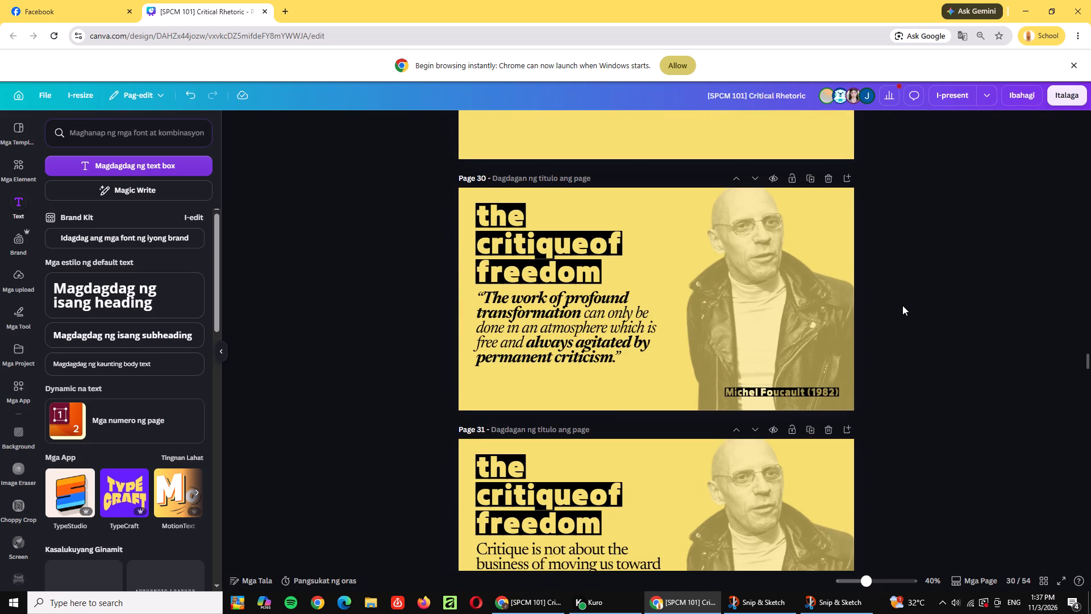
left_click(522, 327)
left_click(393, 321)
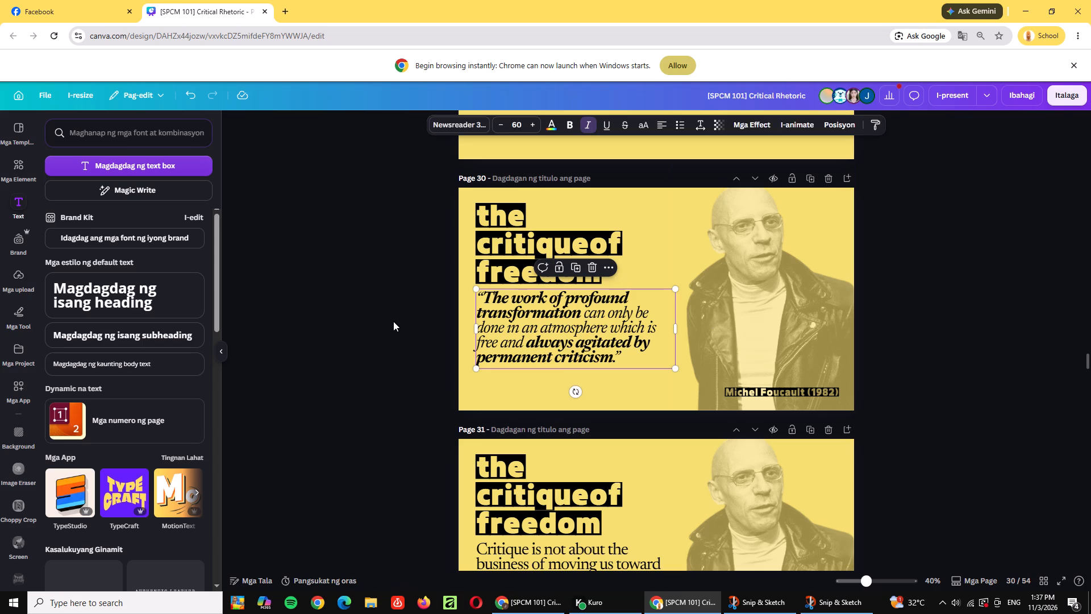
left_click(567, 317)
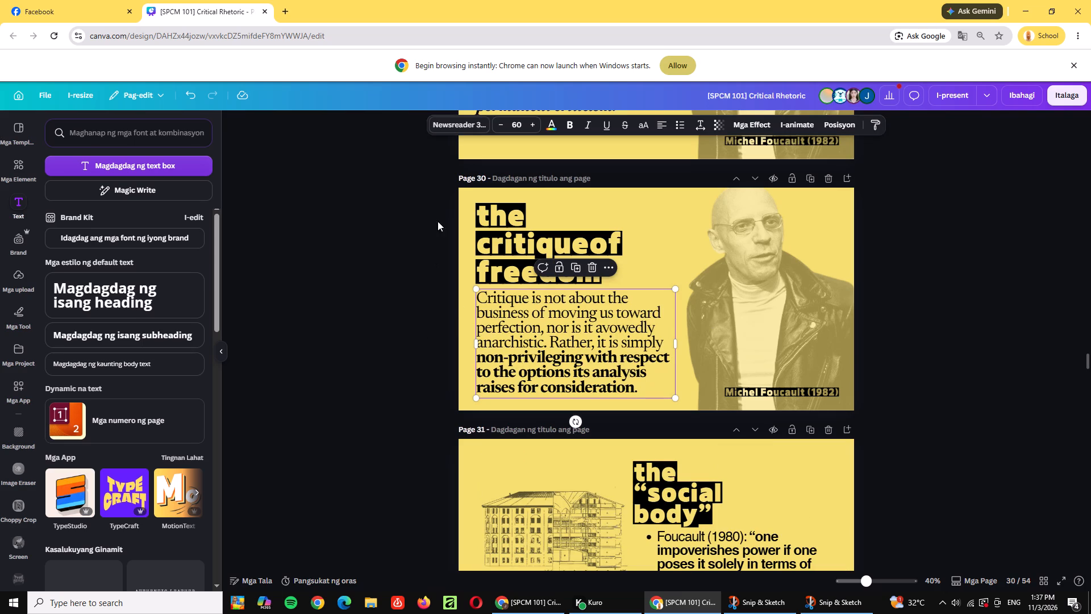
left_click(372, 238)
scroll(650, 240, "down", 5)
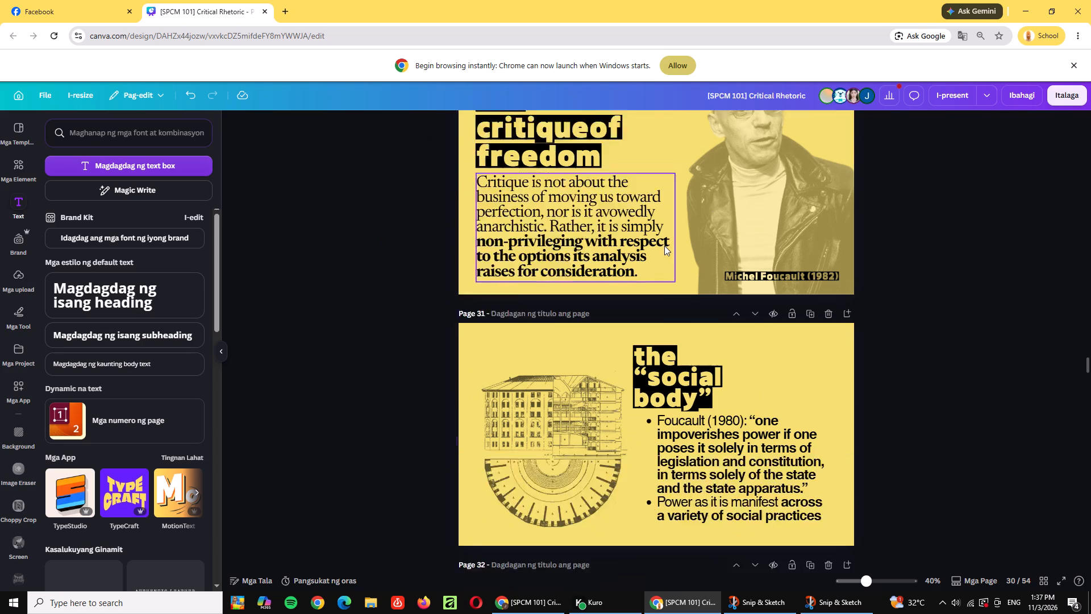
scroll(664, 246, "down", 20)
scroll(664, 246, "down", 20)
scroll(664, 246, "down", 8)
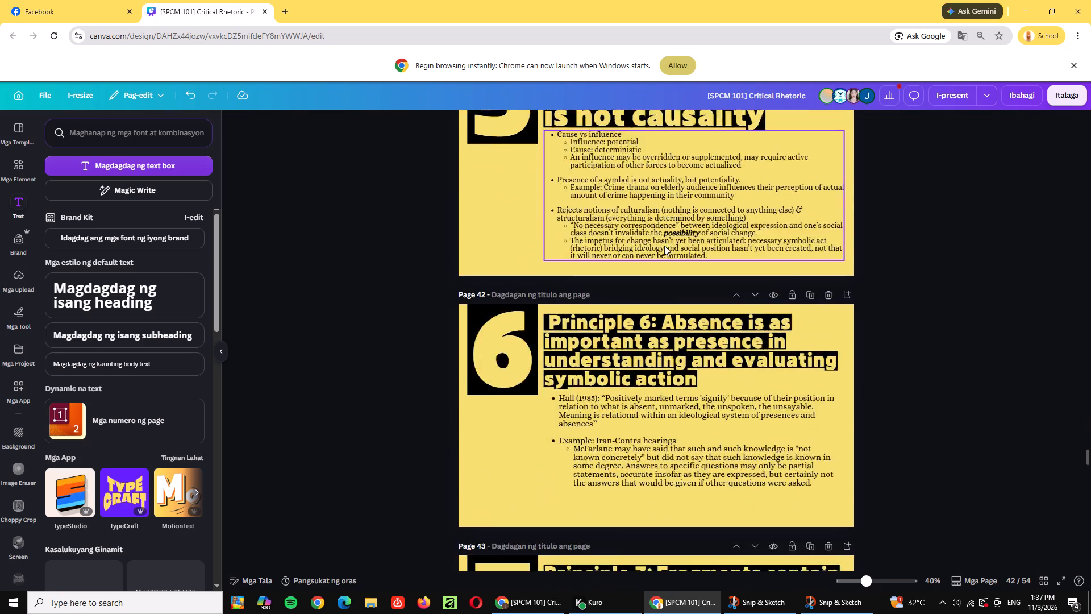
scroll(664, 246, "down", 16)
scroll(665, 246, "up", 4)
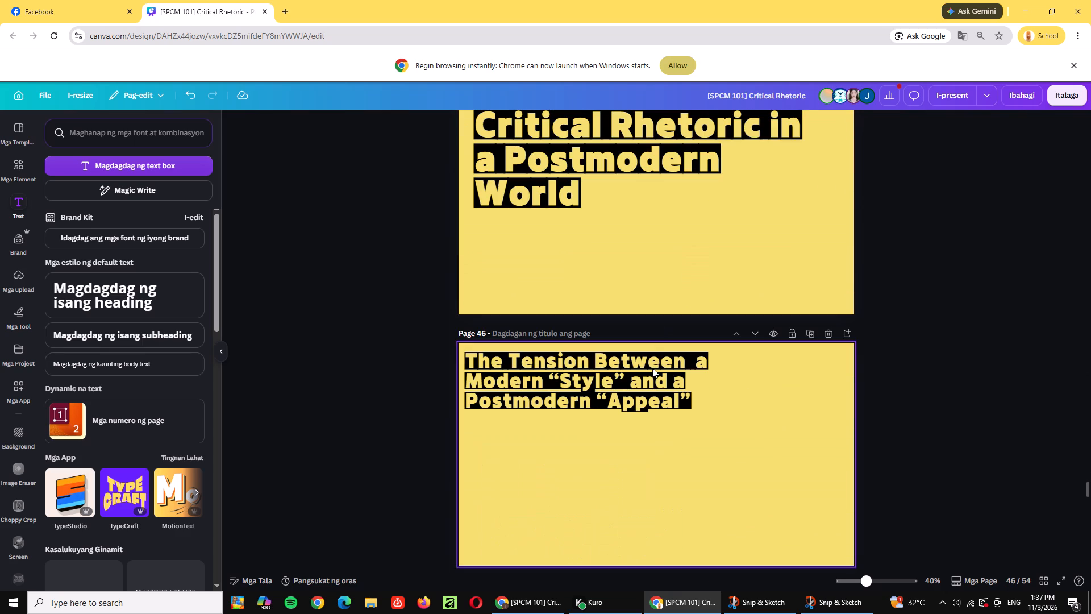
Add a text box to page 46 and paste in the copied "There will always be tension" sentence.
left_click(736, 413)
left_click(597, 454)
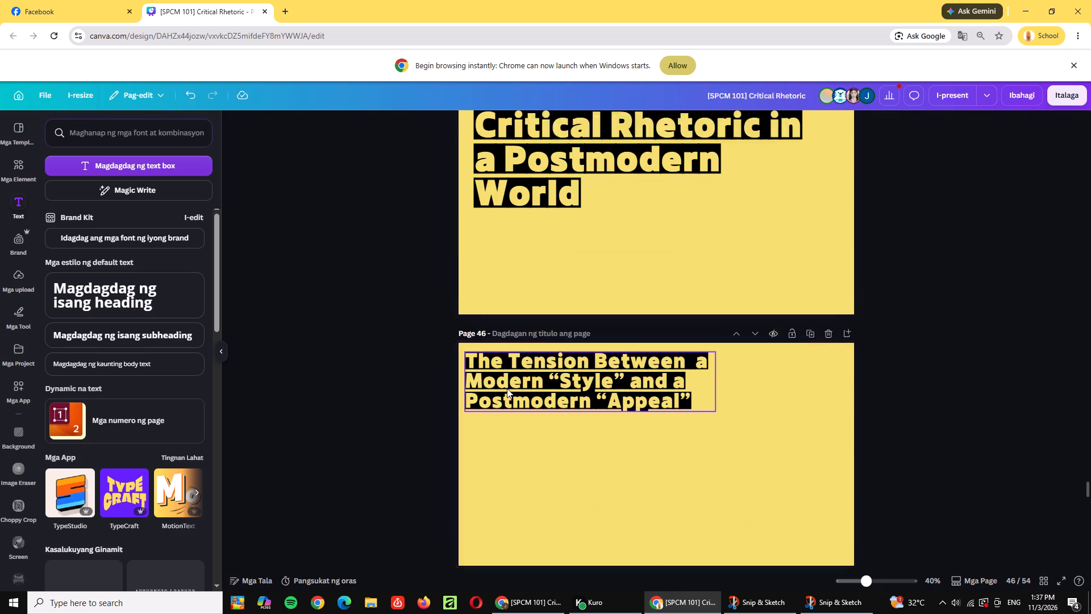
left_click(376, 388)
left_click(111, 171)
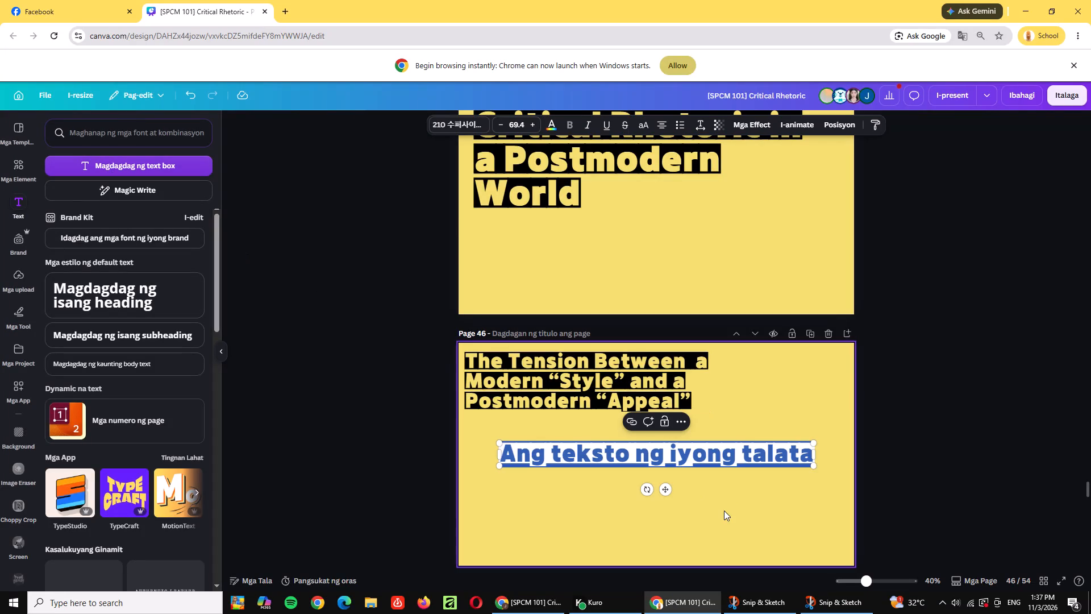
key("ctrl+v")
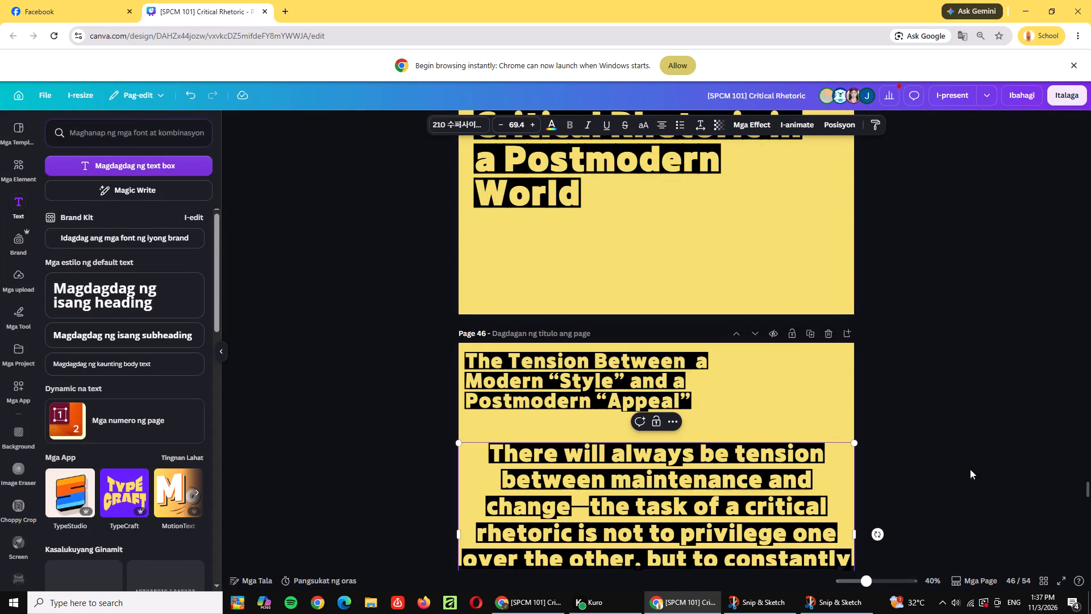
left_click(984, 462)
Narrow the pasted sentence's box on page 46 and scale its text down to size 43.4.
left_click(729, 493)
left_click_drag(857, 533, 802, 533)
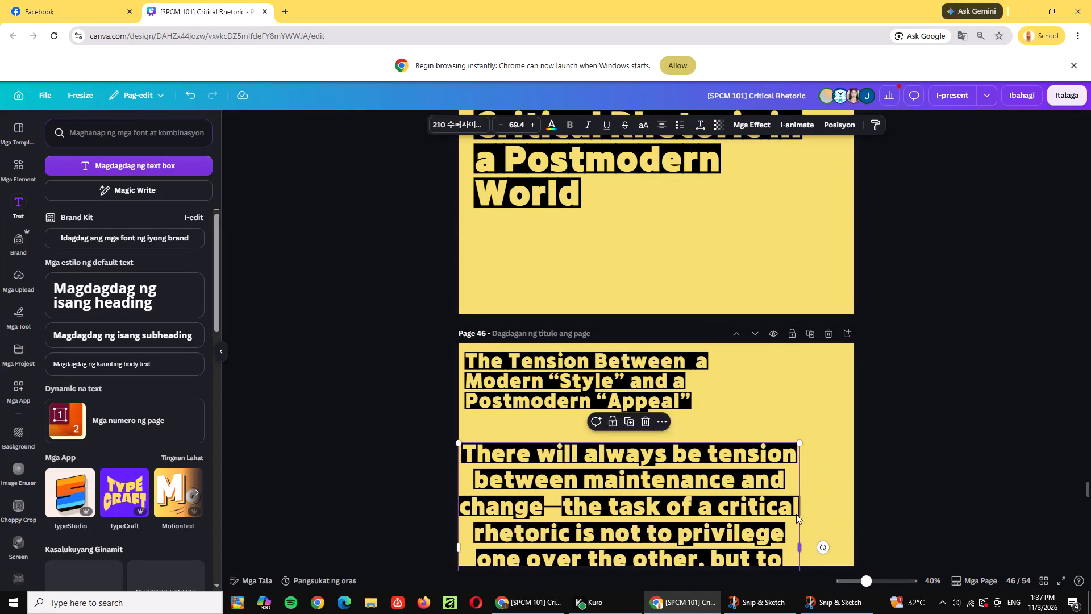
scroll(817, 438, "down", 3)
left_click(737, 375)
left_click_drag(803, 484, 794, 475)
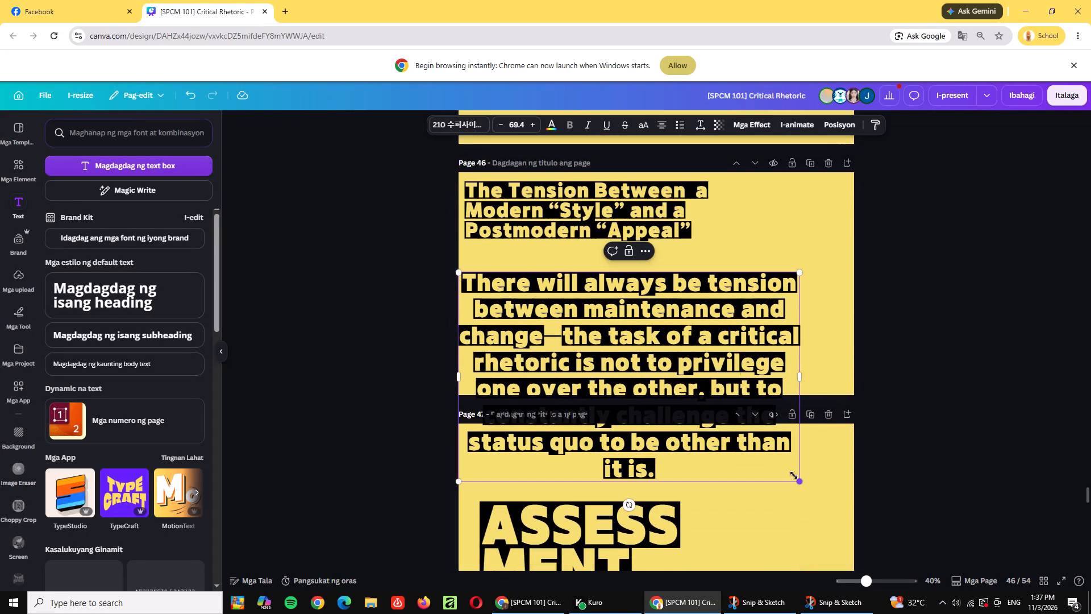
left_click_drag(794, 475, 706, 355)
Try the Alice font on the pasted sentence, then set it to Newsreader 36pt.
left_click(463, 128)
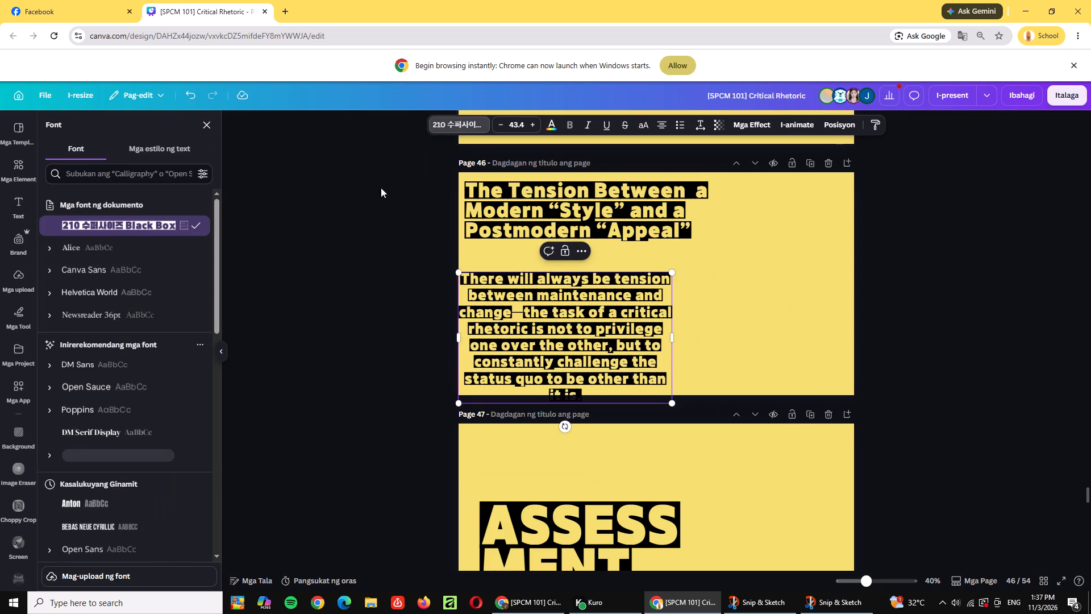
left_click(115, 252)
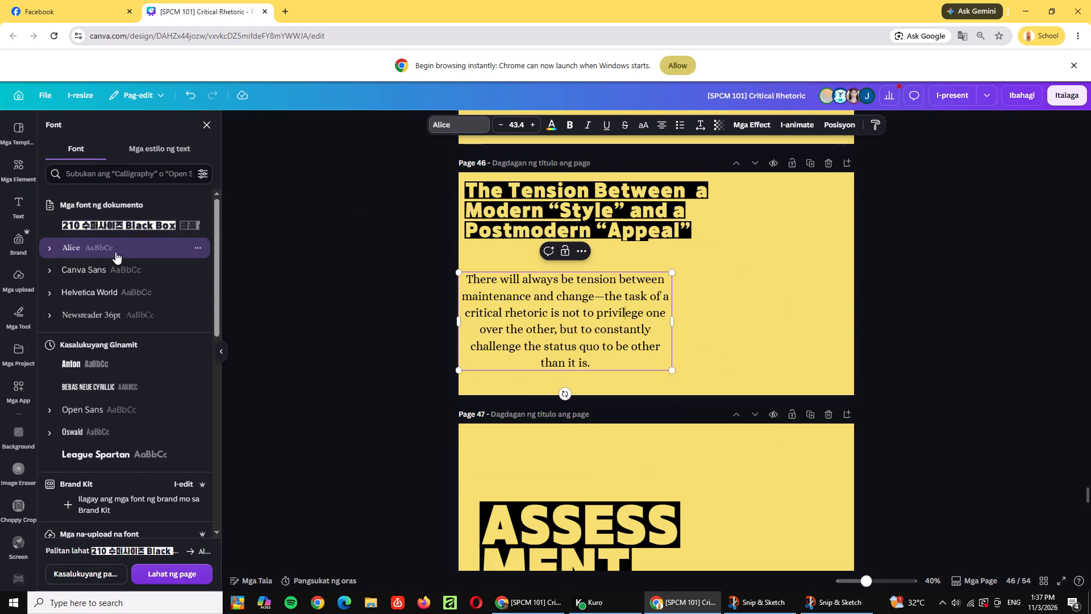
left_click(102, 314)
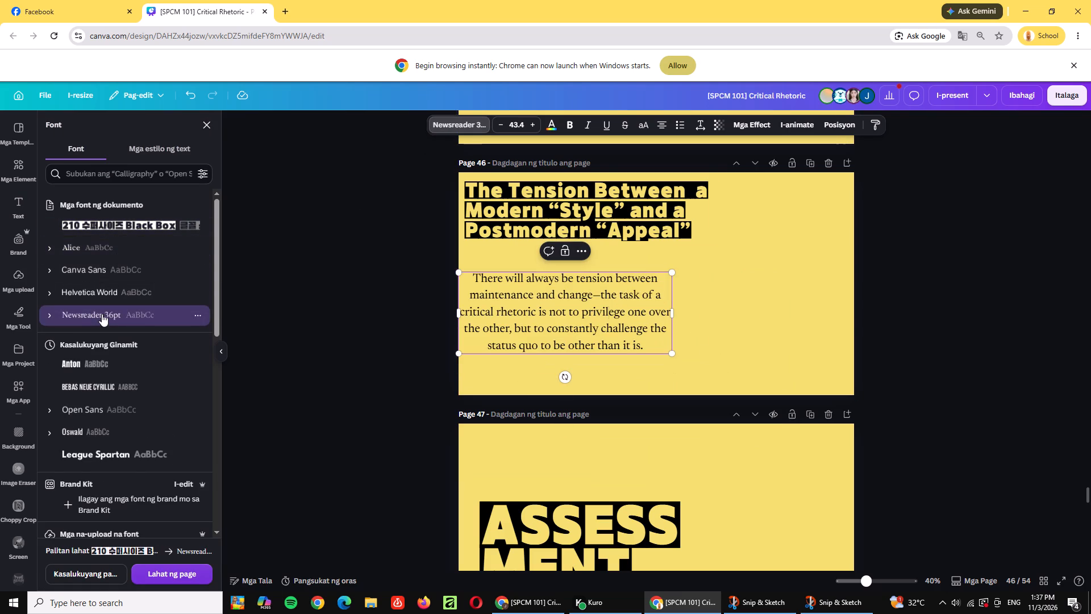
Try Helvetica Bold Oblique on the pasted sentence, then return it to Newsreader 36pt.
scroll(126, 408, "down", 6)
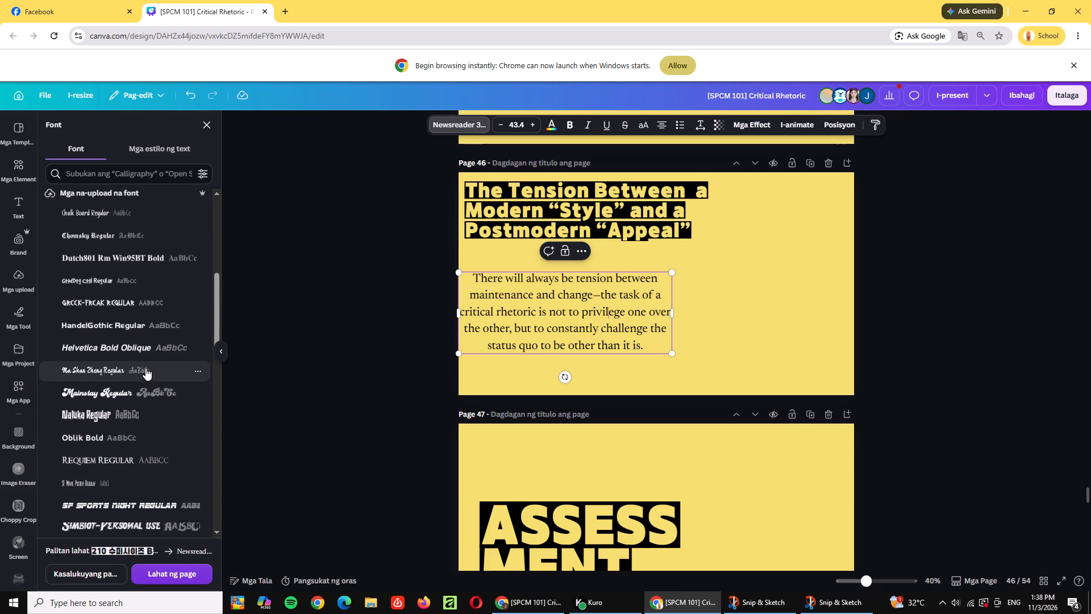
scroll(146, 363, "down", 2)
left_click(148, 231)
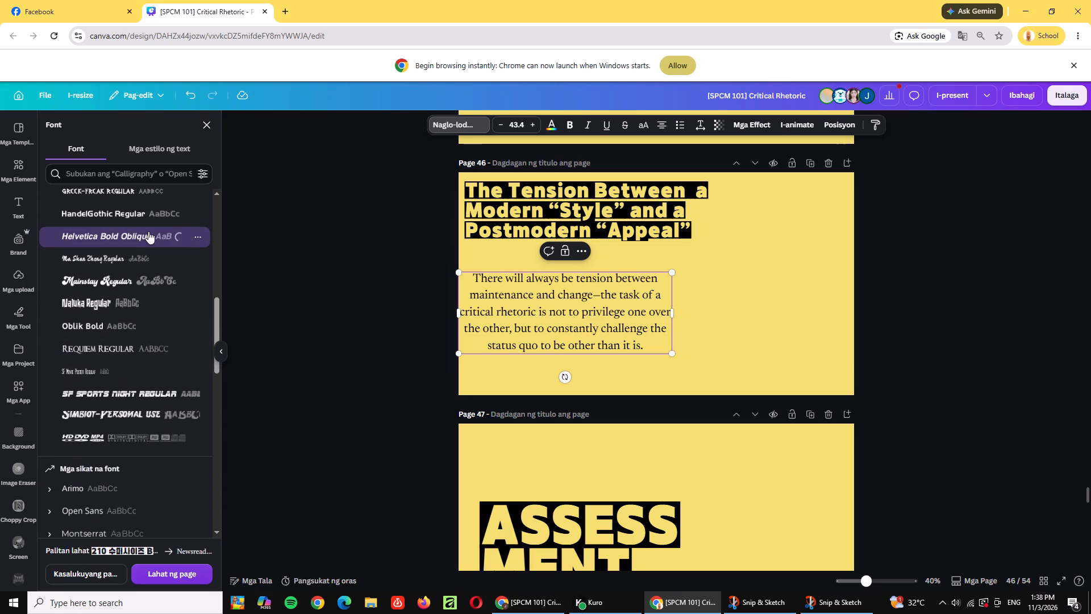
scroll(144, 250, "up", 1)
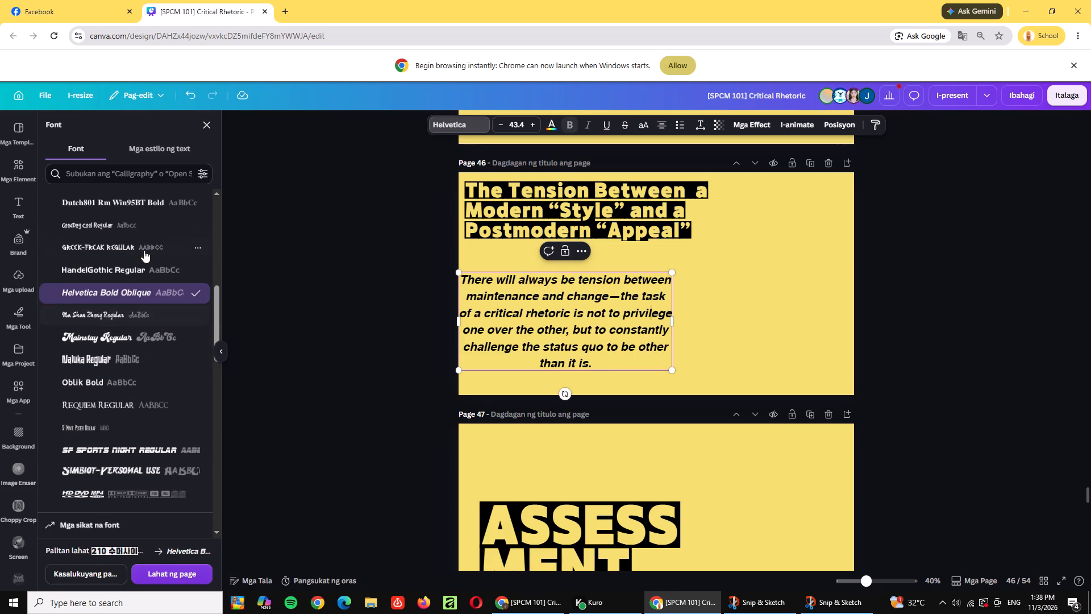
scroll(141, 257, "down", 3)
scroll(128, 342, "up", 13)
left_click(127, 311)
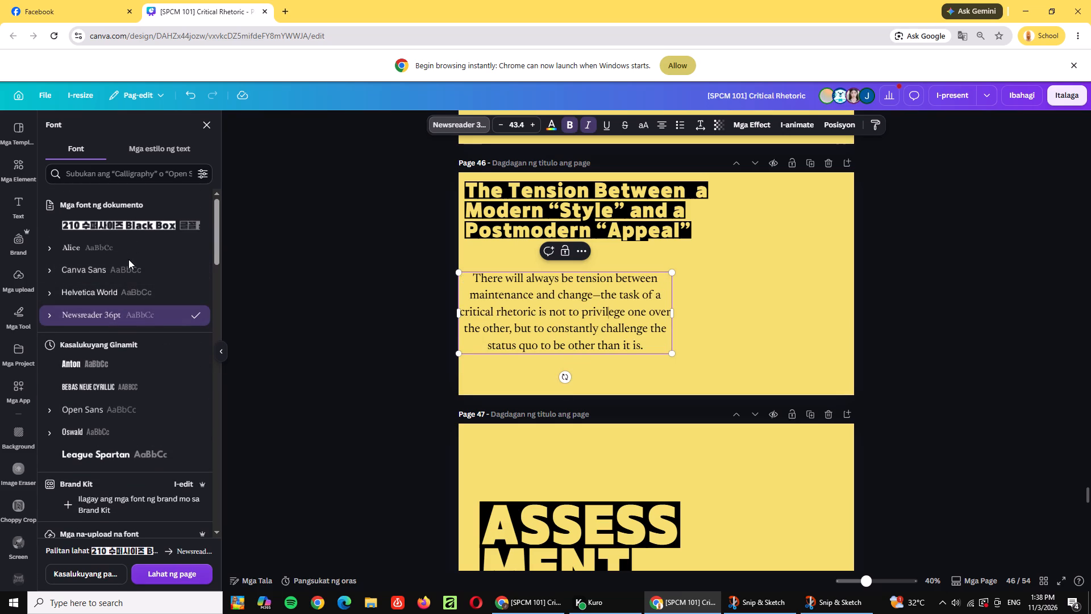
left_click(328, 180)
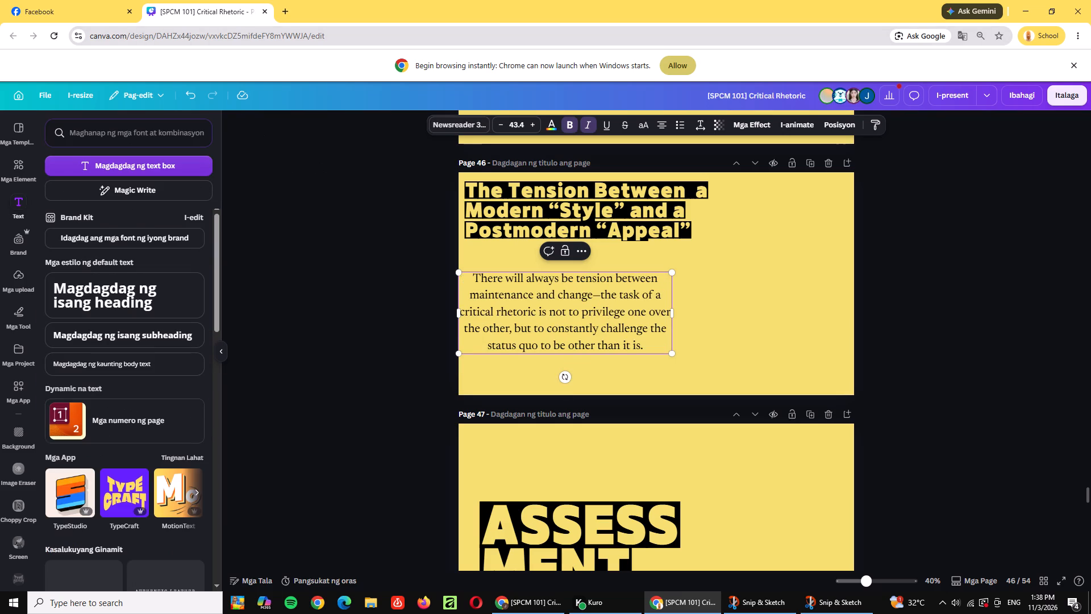
Switch to the reading notes document to check the Tension section, then return to the slides.
left_click(552, 607)
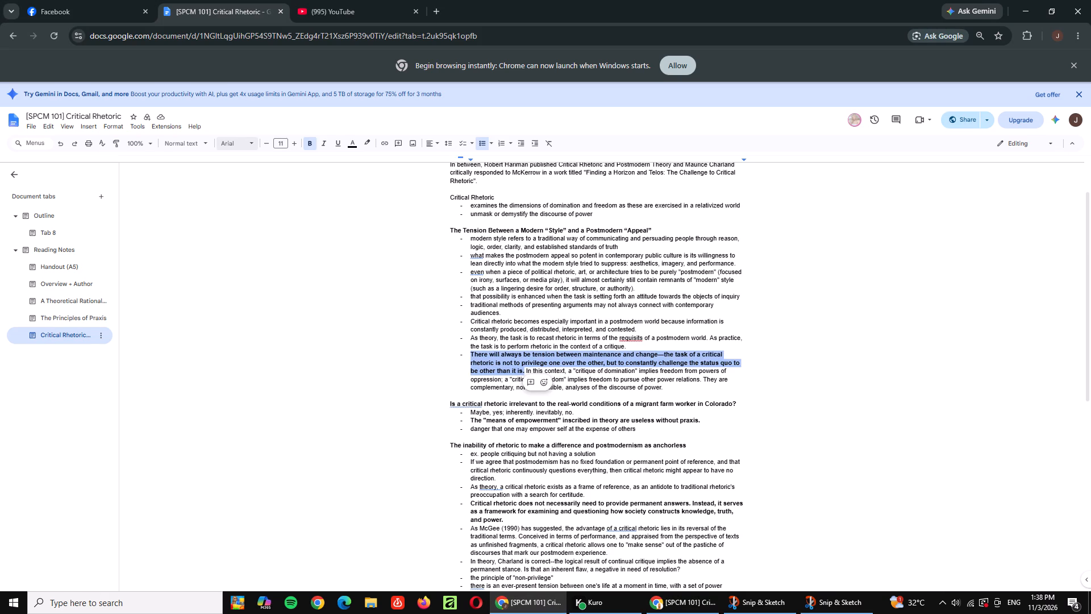
left_click(818, 360)
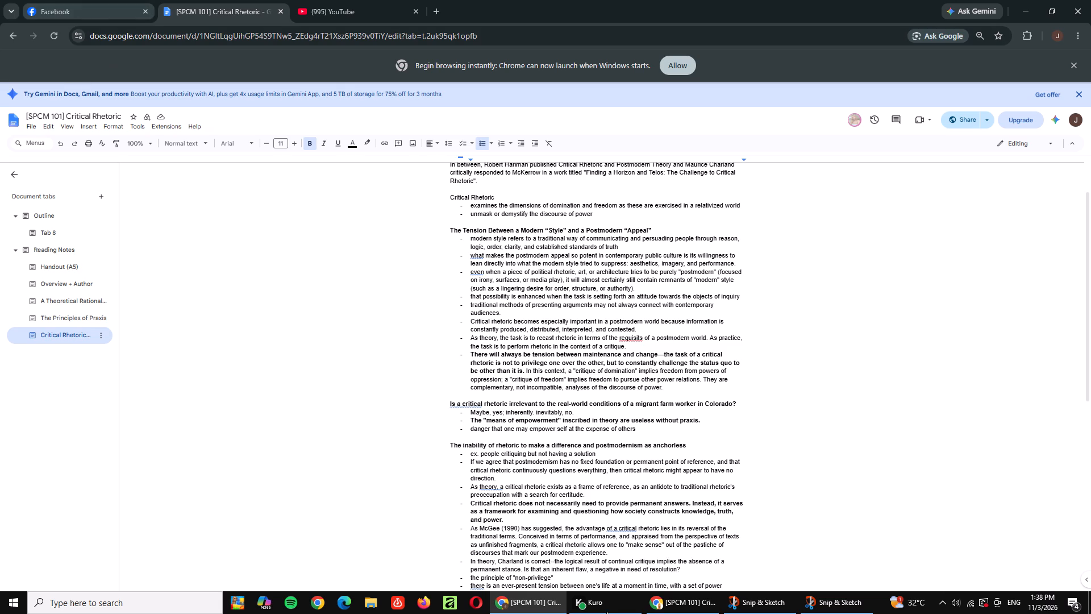
left_click(664, 609)
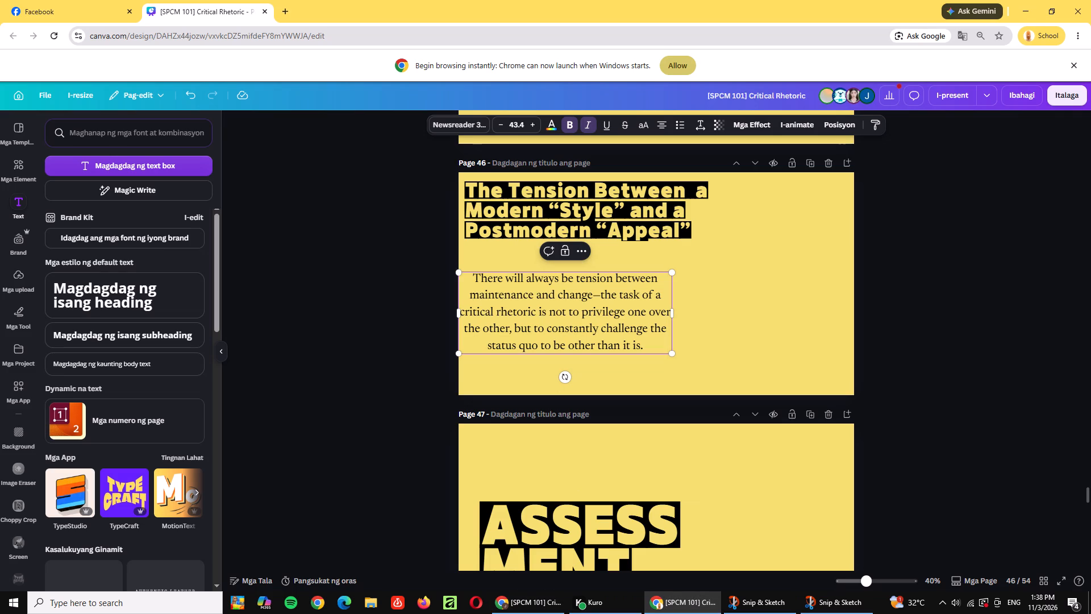
Move the pasted sentence up under the page 46 title, flush with the title's left edge, and widen its box slightly.
left_click(747, 312)
left_click(638, 311)
left_click_drag(632, 322, 640, 308)
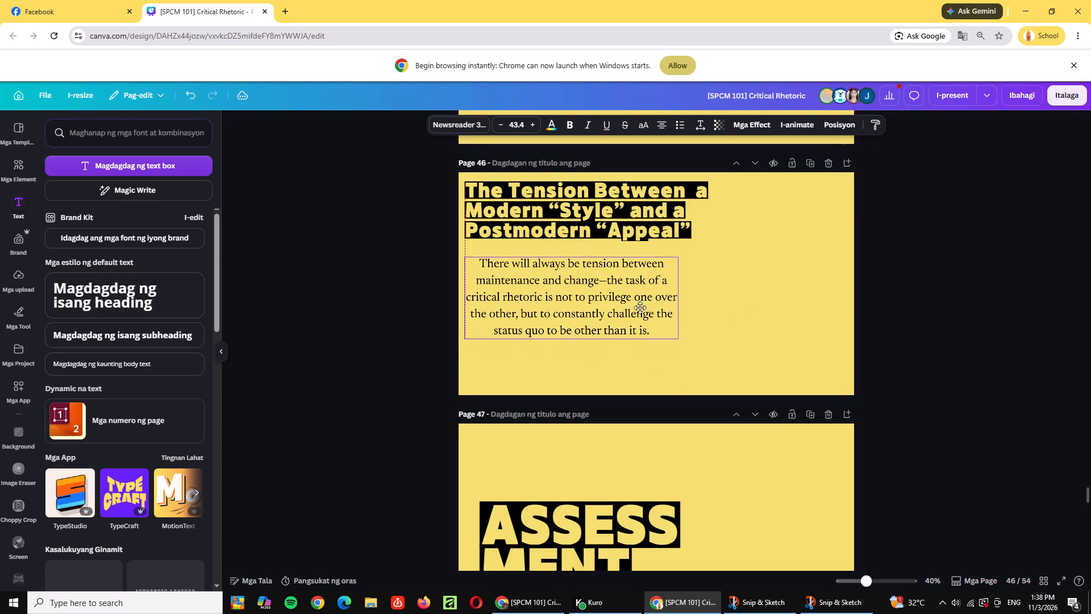
left_click_drag(640, 308, 639, 307)
left_click_drag(681, 297, 698, 296)
left_click(491, 263)
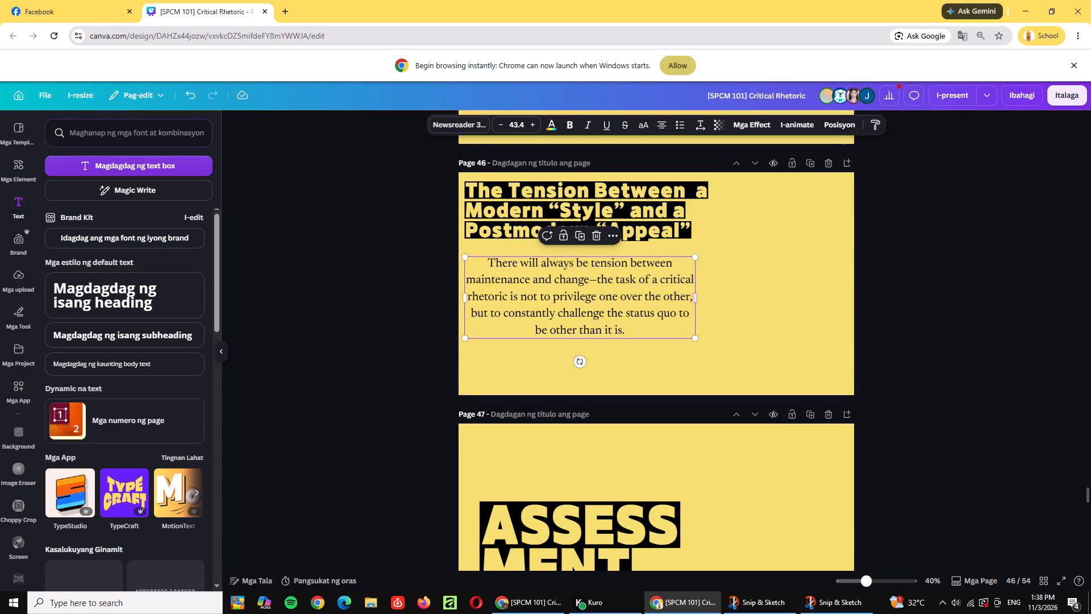
left_click(735, 309)
Check which font the body text on the page 33 "Power and Truth" slide uses, then return to page 46.
scroll(739, 317, "up", 18)
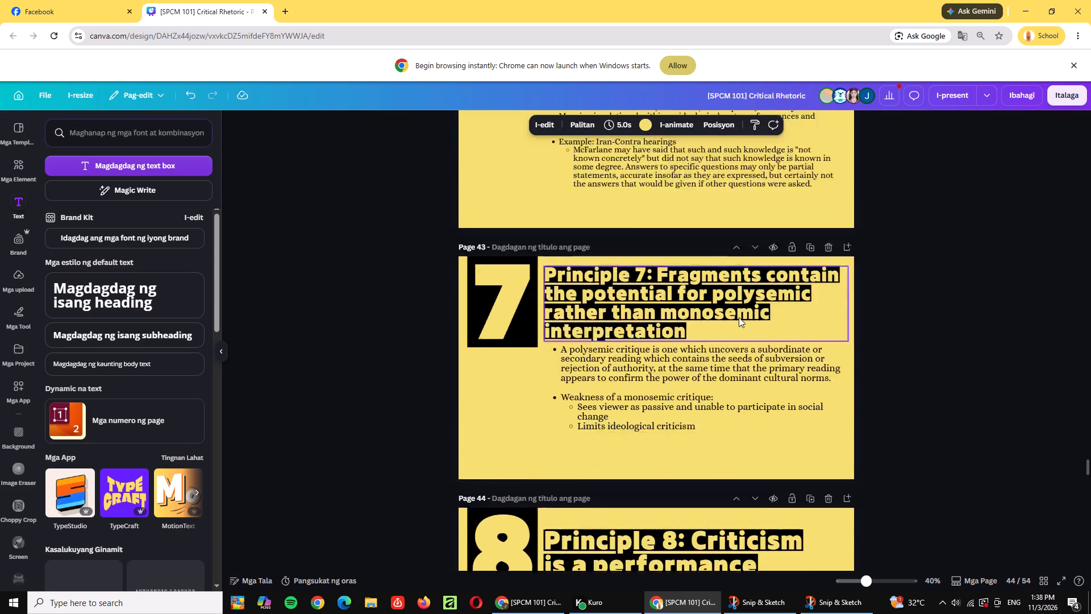
scroll(739, 317, "up", 20)
scroll(739, 317, "up", 9)
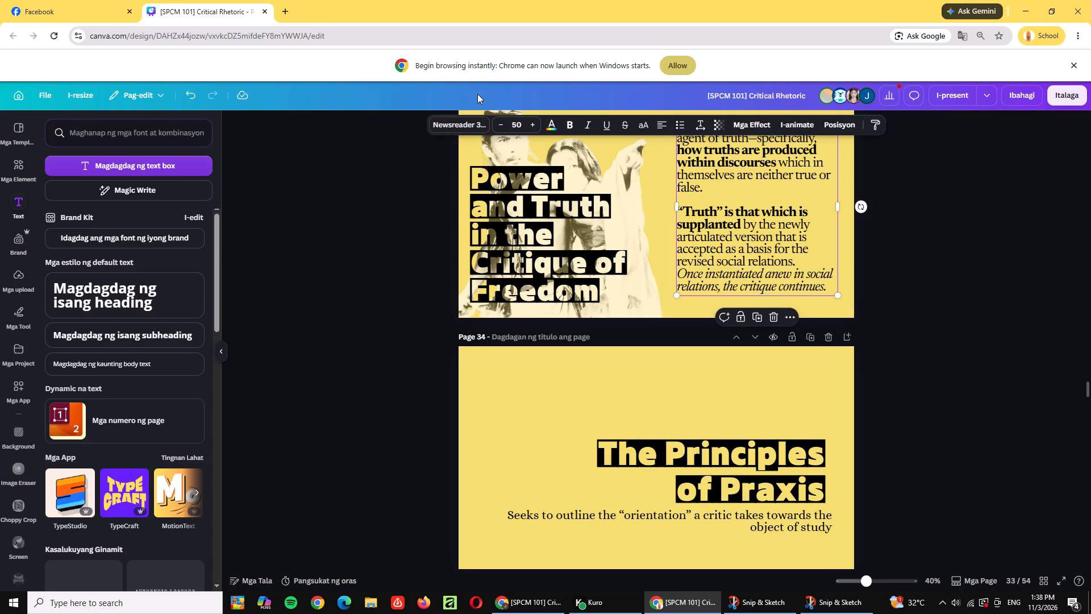
left_click(469, 129)
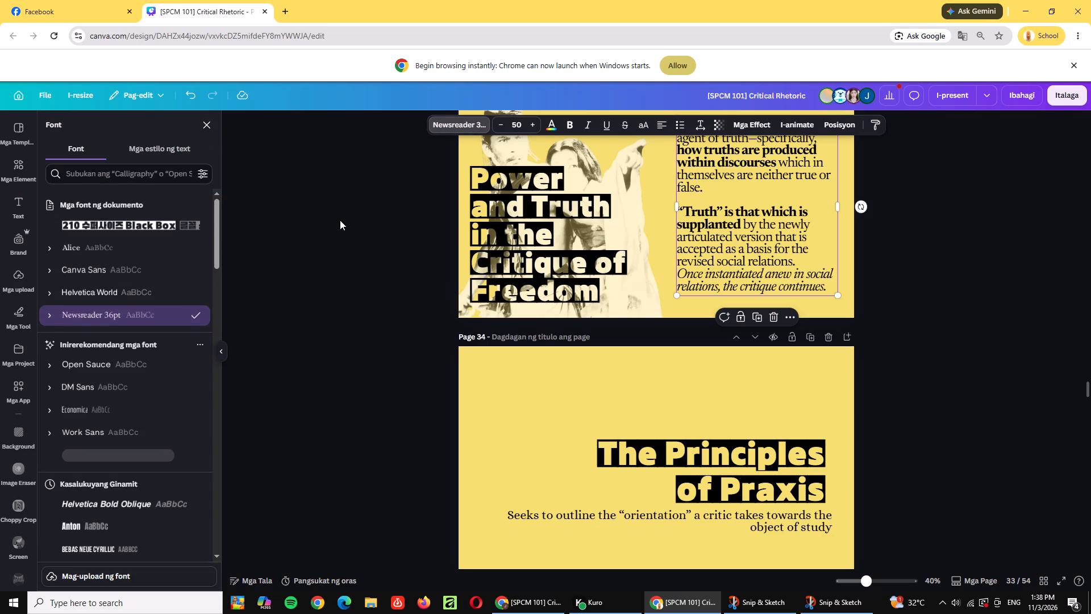
left_click(340, 220)
left_click(993, 339)
scroll(992, 339, "down", 16)
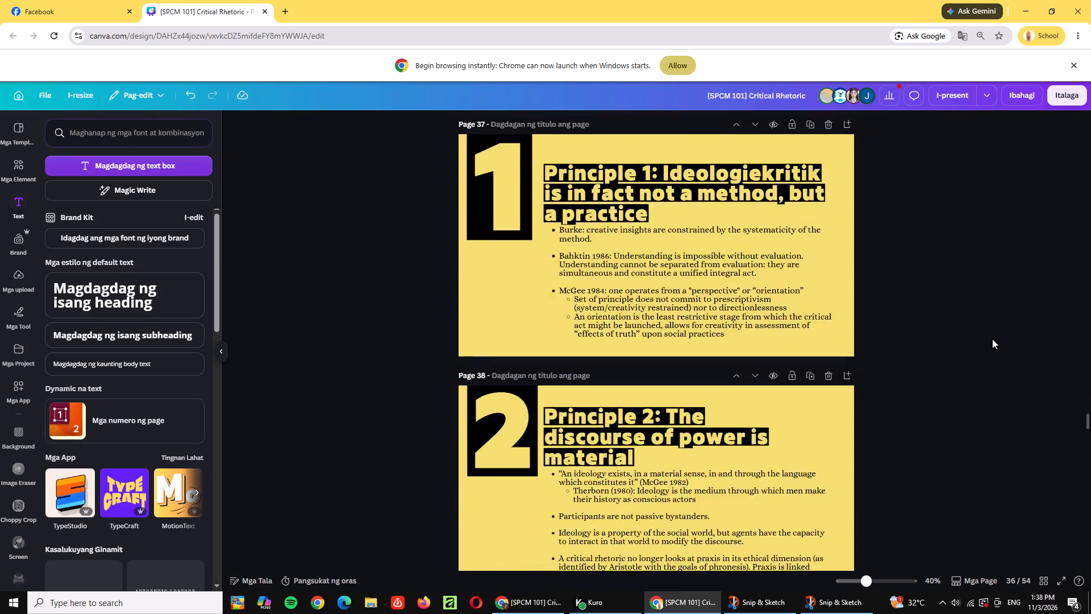
scroll(992, 339, "down", 20)
scroll(992, 339, "down", 18)
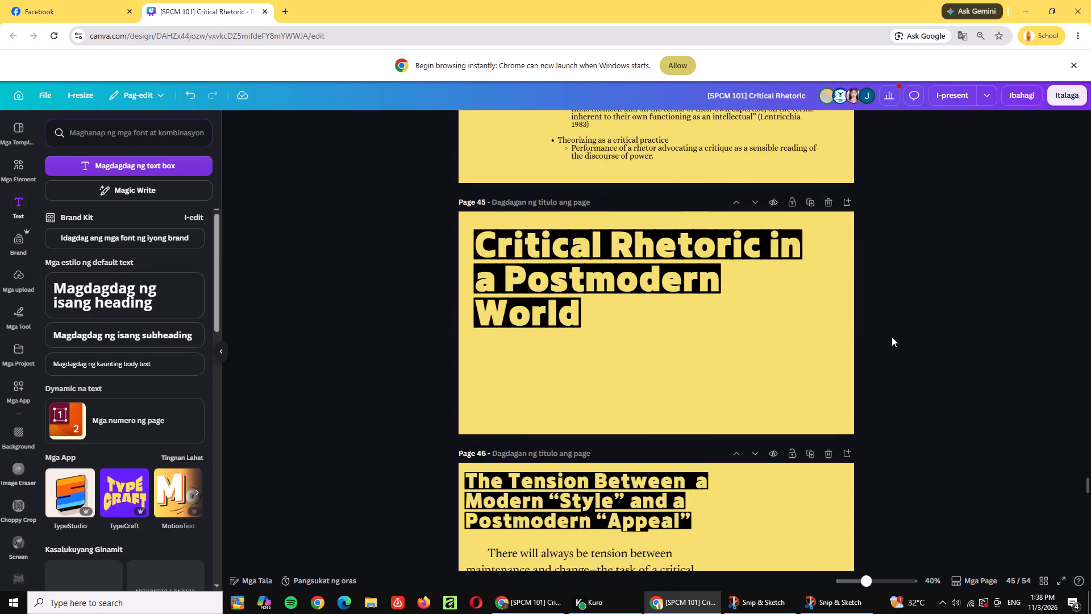
scroll(892, 337, "down", 8)
scroll(684, 317, "up", 5)
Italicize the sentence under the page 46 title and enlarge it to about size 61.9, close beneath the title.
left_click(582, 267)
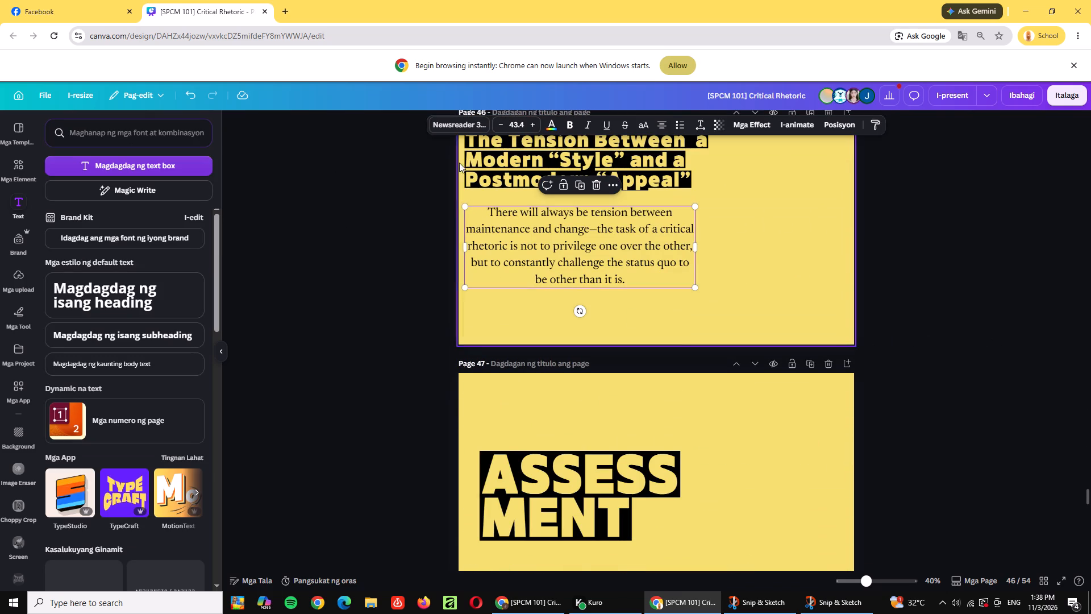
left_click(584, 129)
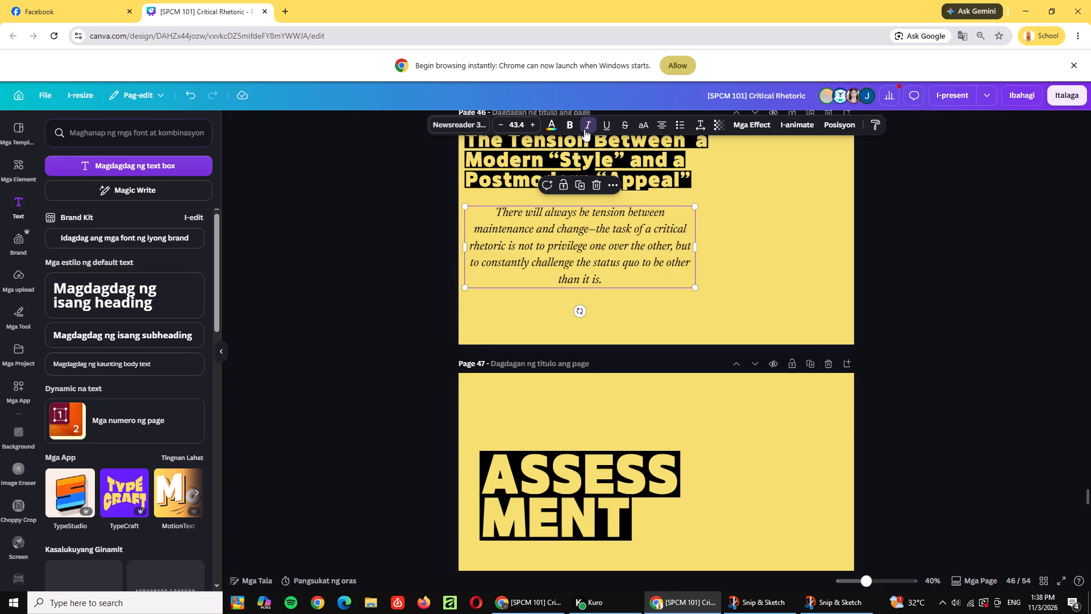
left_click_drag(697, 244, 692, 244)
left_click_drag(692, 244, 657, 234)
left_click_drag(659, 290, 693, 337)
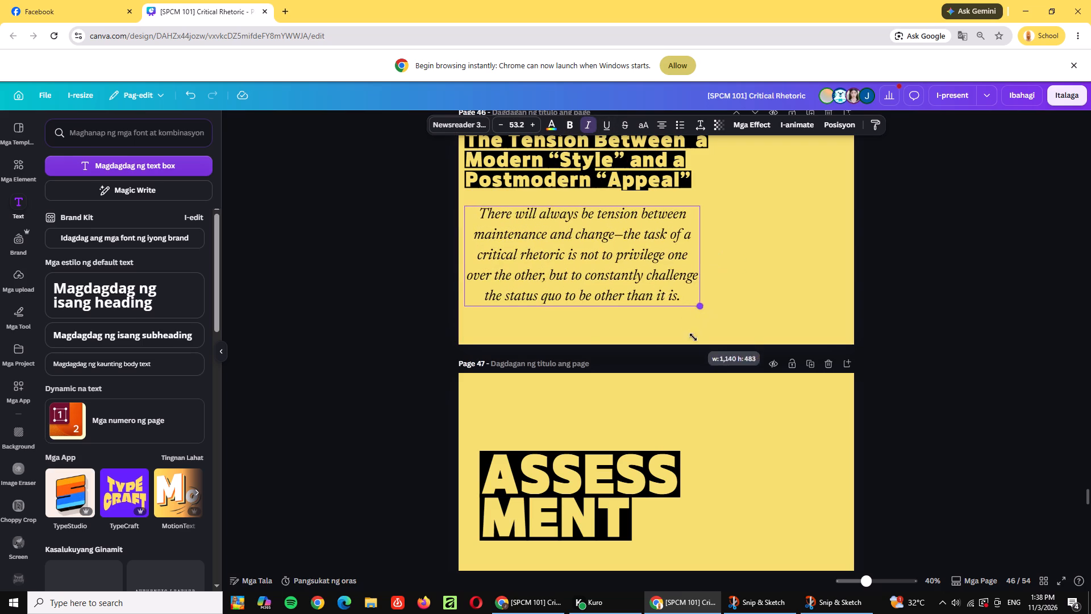
Enlarge the italic sentence on page 46 to about size 61.9, widen its box slightly and place it directly beneath the title.
left_click_drag(693, 337, 700, 356)
left_click_drag(719, 262, 694, 263)
left_click_drag(655, 273, 653, 260)
left_click_drag(689, 321, 702, 344)
left_click_drag(673, 302, 668, 302)
scroll(668, 302, "up", 3)
scroll(682, 330, "down", 2)
left_click(789, 360)
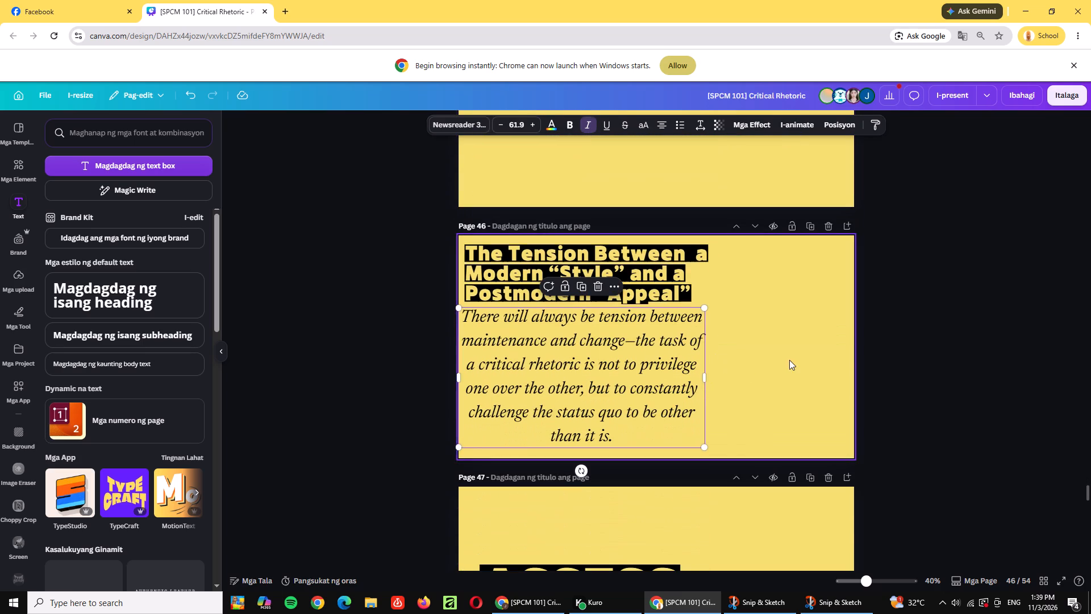
left_click(951, 334)
scroll(751, 357, "down", 1)
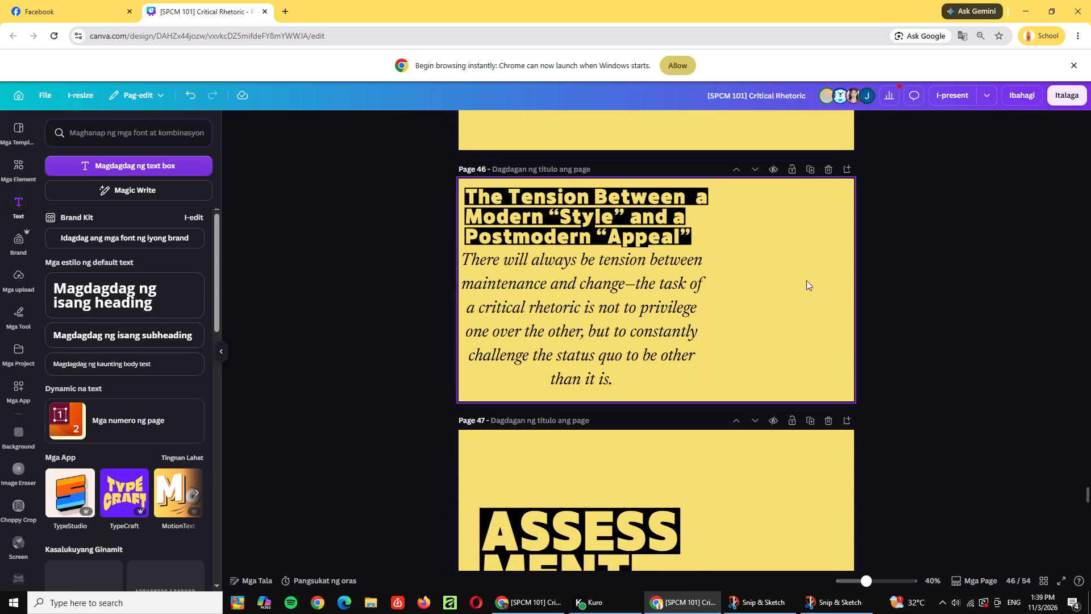
Switch to the Facebook chat to view the shared example slide image, then return to the Canva slides.
left_click(70, 0)
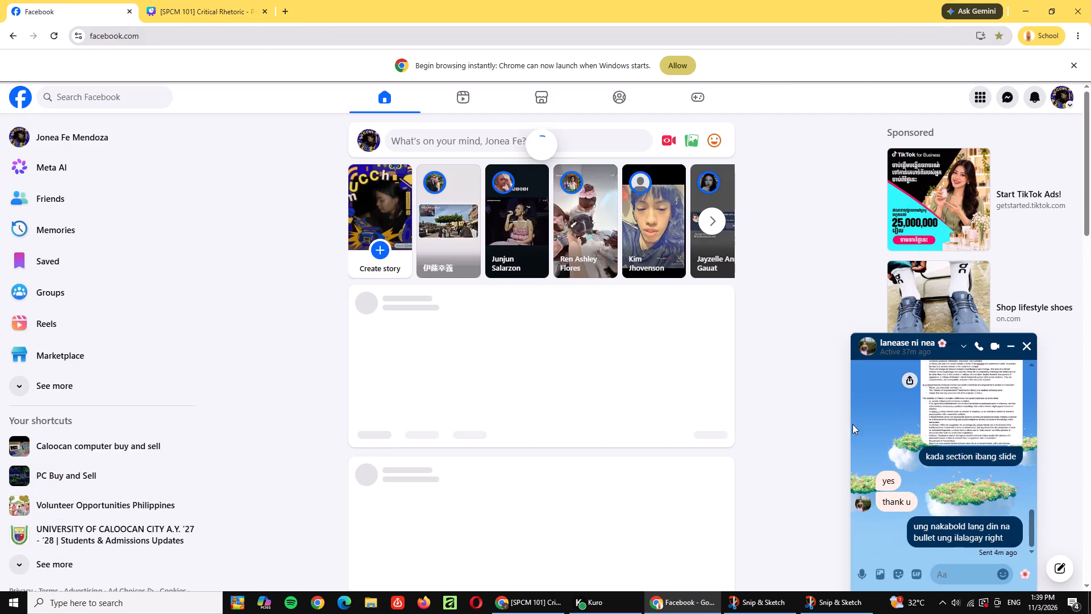
scroll(861, 425, "up", 18)
scroll(943, 462, "down", 1)
left_click(894, 494)
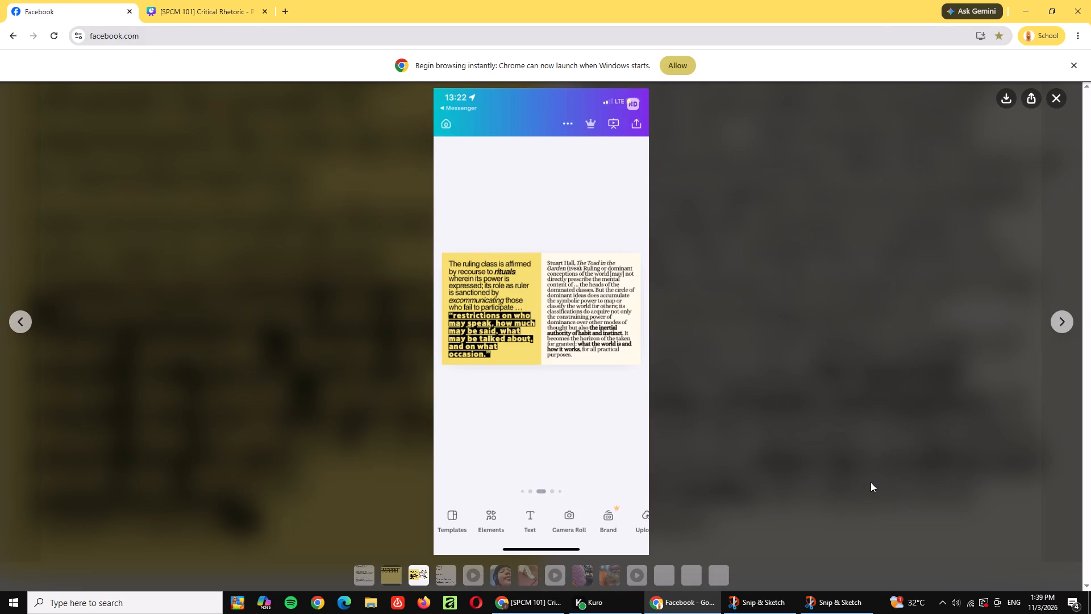
key("Escape")
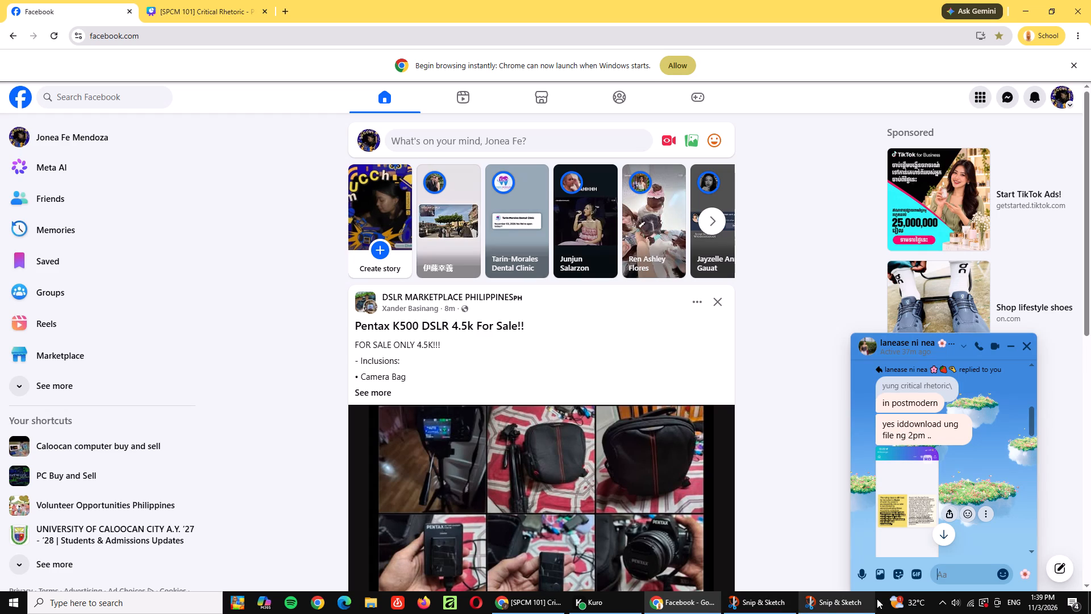
left_click(209, 0)
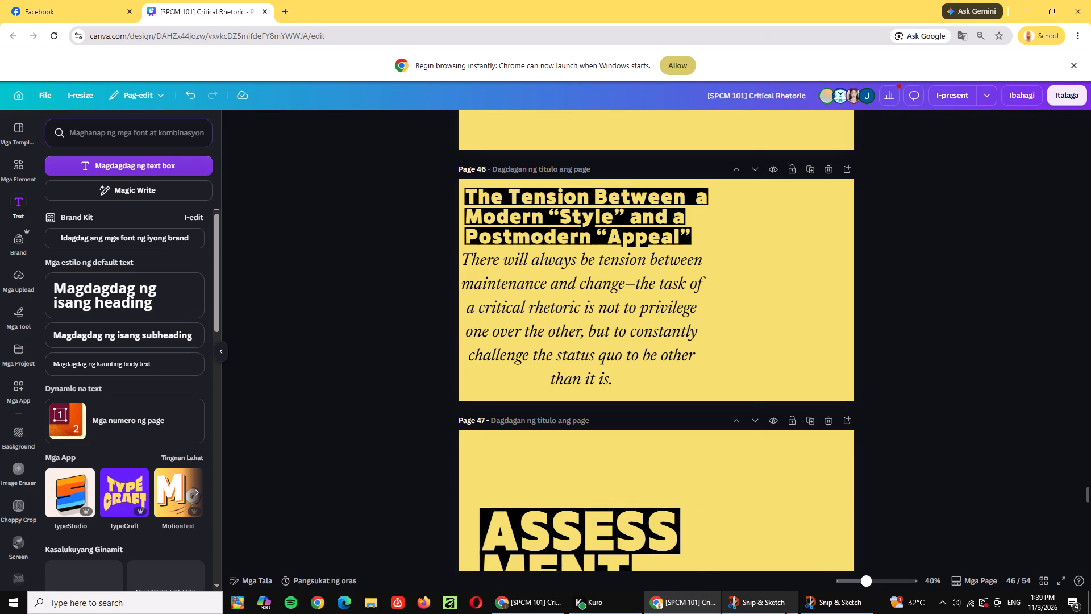
Switch to the reading notes document to check the bold text in the Tension section, then leave it.
left_click(764, 612)
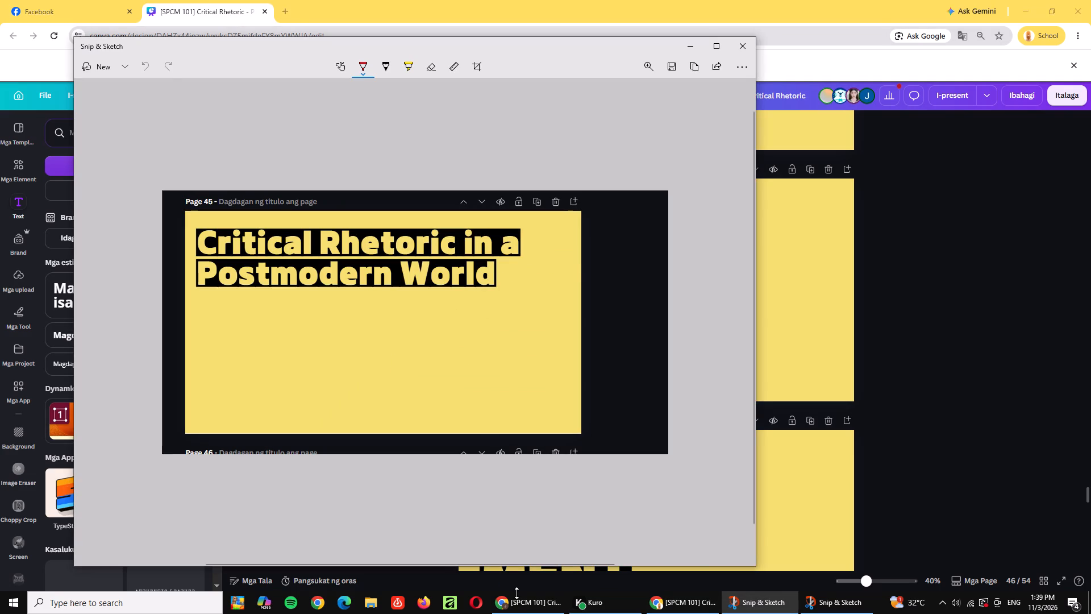
left_click(526, 613)
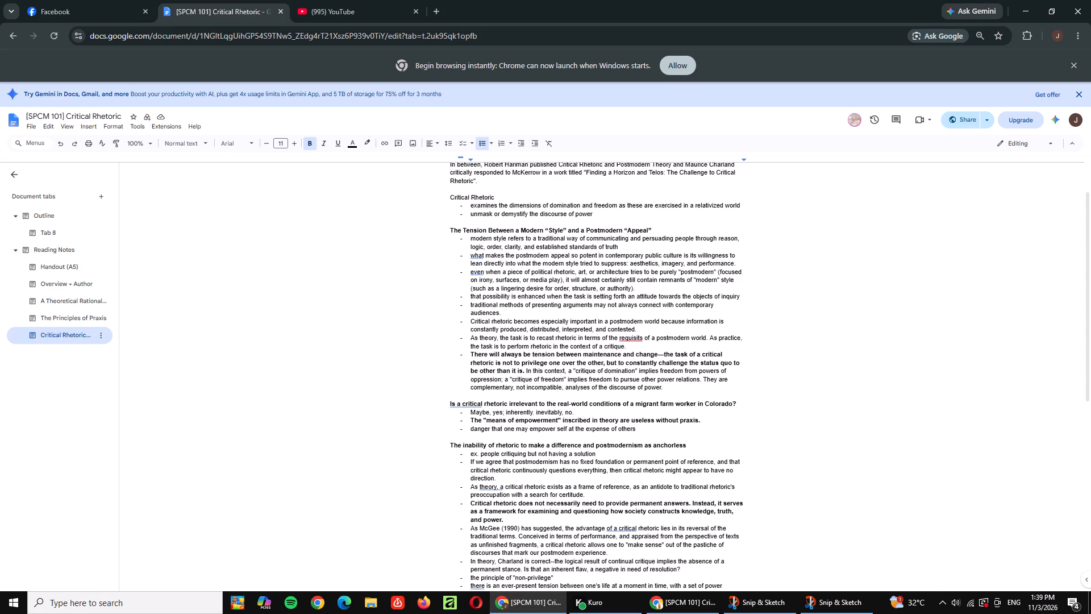
key("alt+Tab")
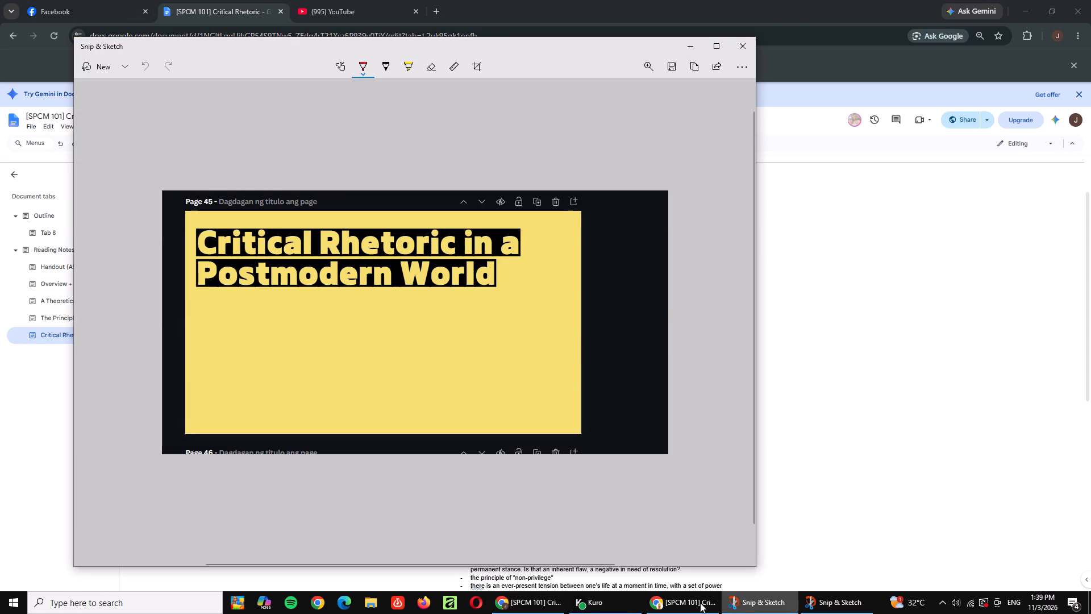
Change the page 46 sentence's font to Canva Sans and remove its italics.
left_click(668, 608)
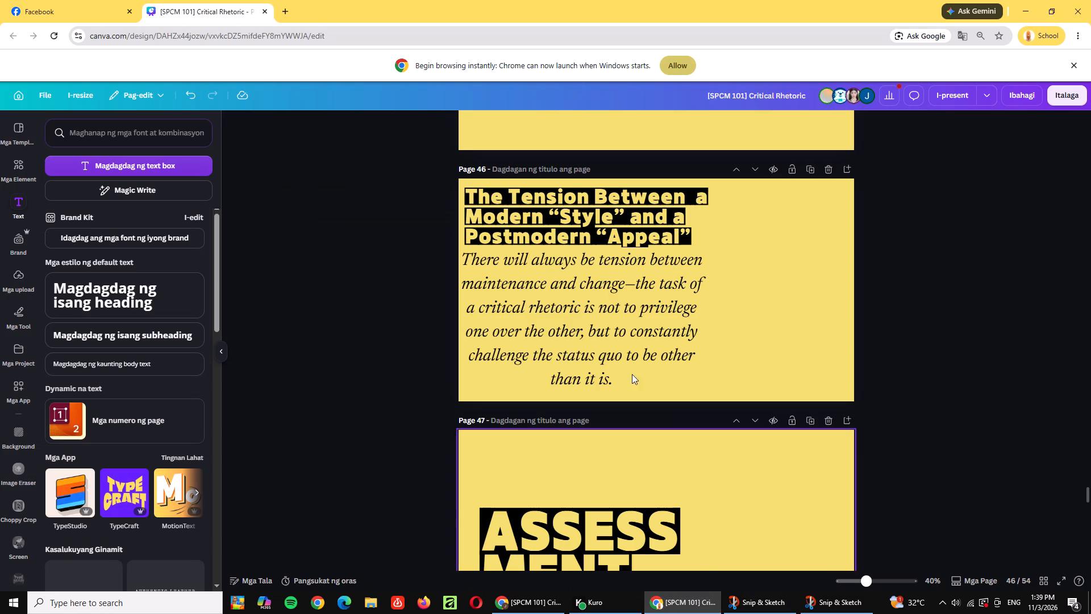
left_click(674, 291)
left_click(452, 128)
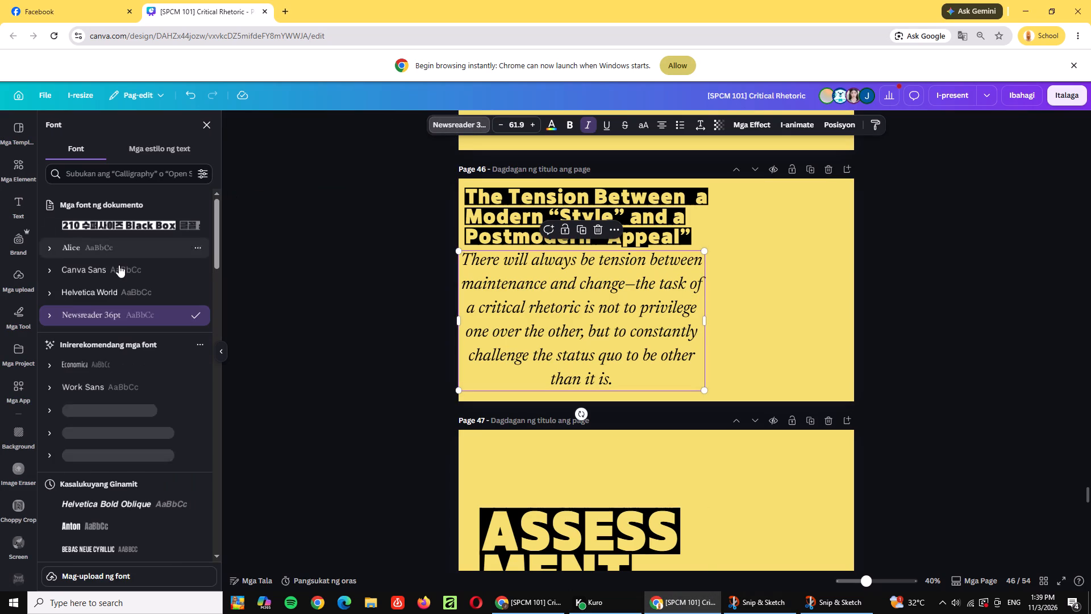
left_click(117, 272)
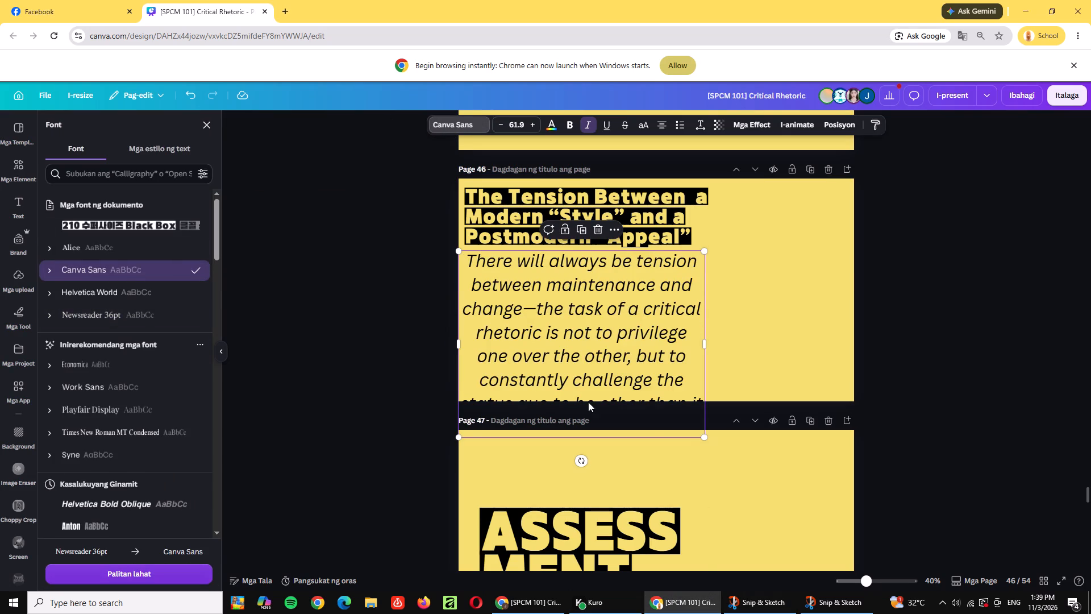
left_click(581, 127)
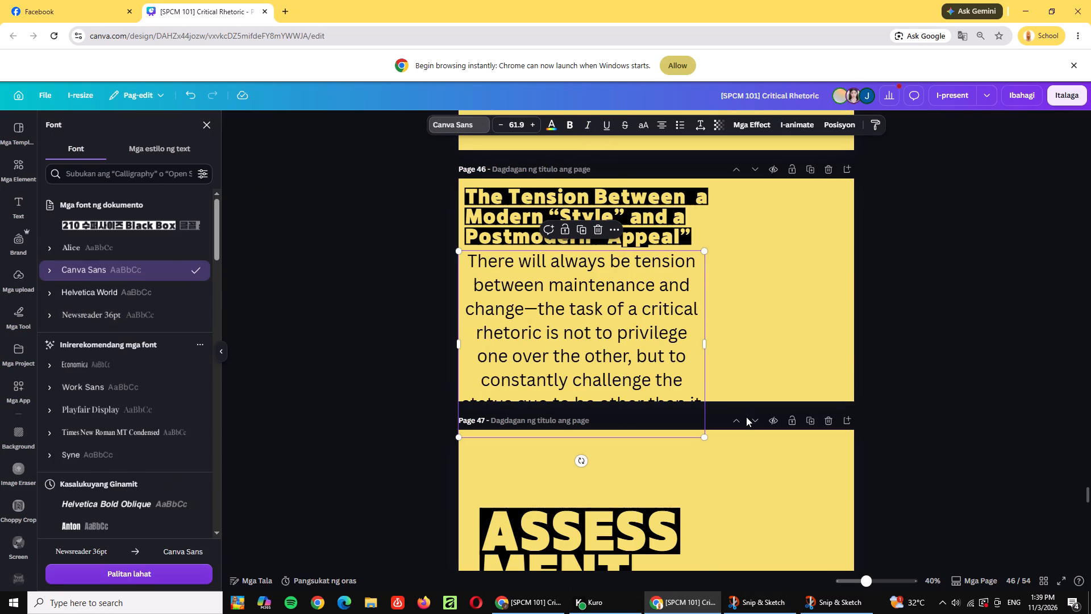
Shrink the sentence to about size 48.2, widen its box slightly and reposition it within the slide below the title.
left_click_drag(705, 438, 673, 368)
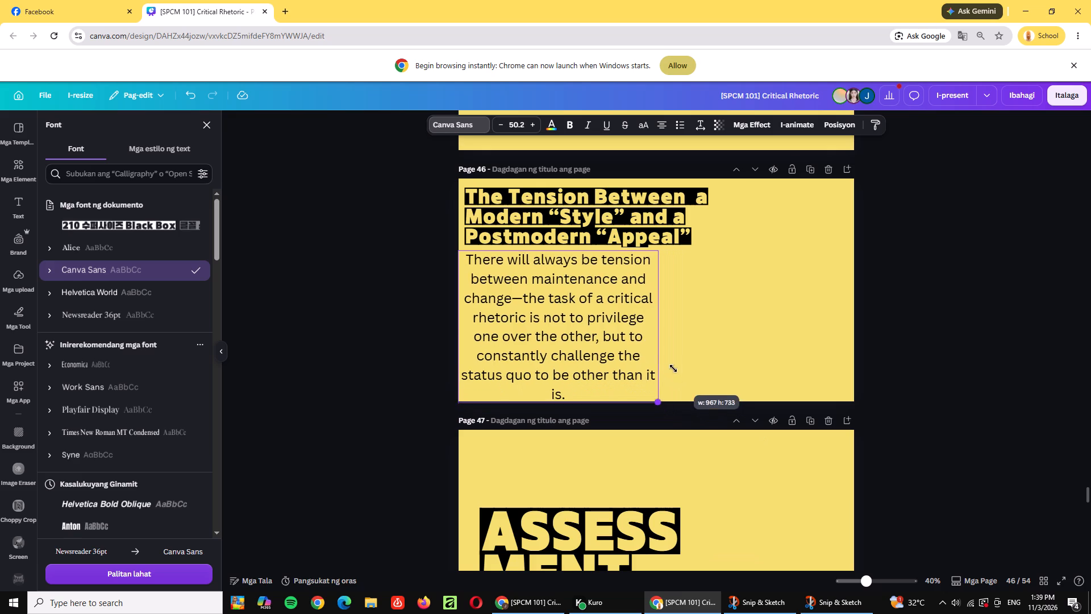
left_click_drag(673, 368, 673, 367)
left_click_drag(652, 323, 663, 325)
left_click_drag(606, 331, 618, 337)
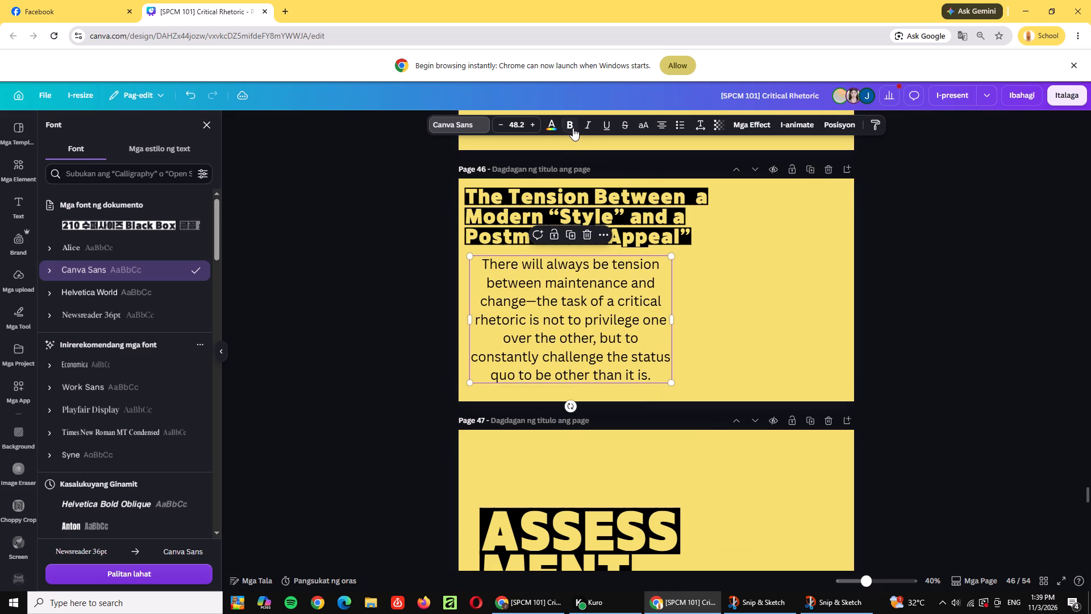
Bold the sentence and enlarge it to about size 57.6, filling the space from the slide's left edge to the title's right end.
left_click(572, 127)
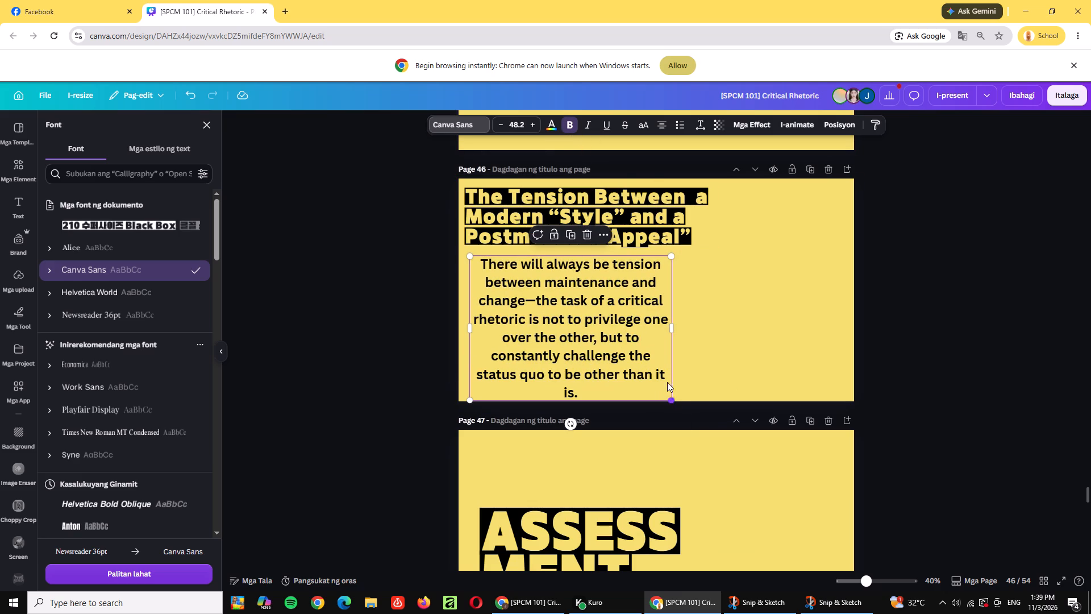
left_click_drag(673, 330, 680, 330)
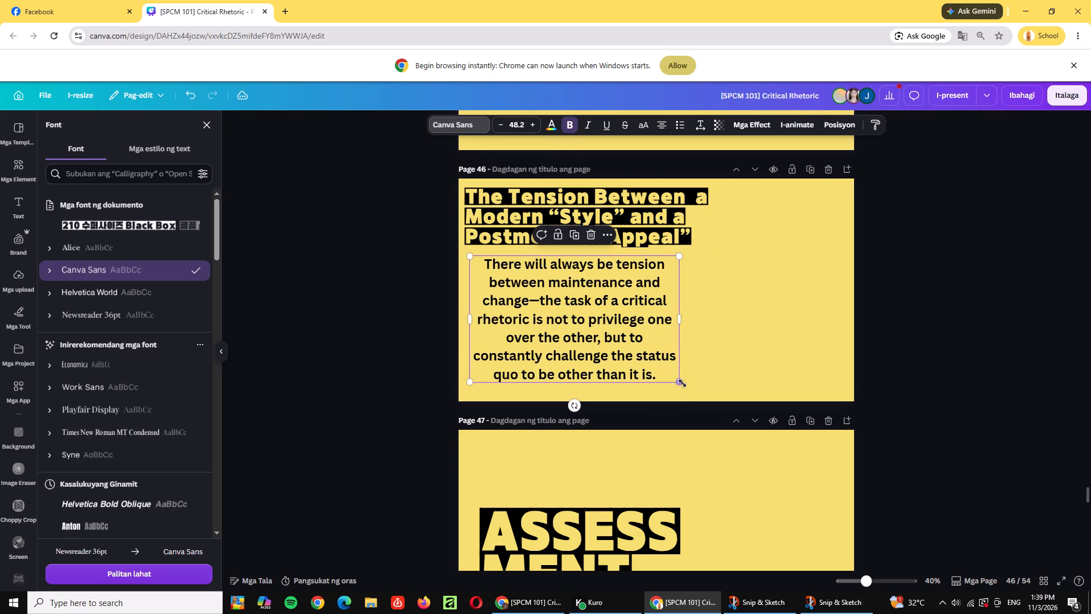
left_click_drag(682, 382, 696, 401)
left_click_drag(656, 356, 649, 353)
left_click_drag(694, 389, 708, 395)
left_click_drag(661, 346, 652, 338)
left_click_drag(700, 392, 709, 397)
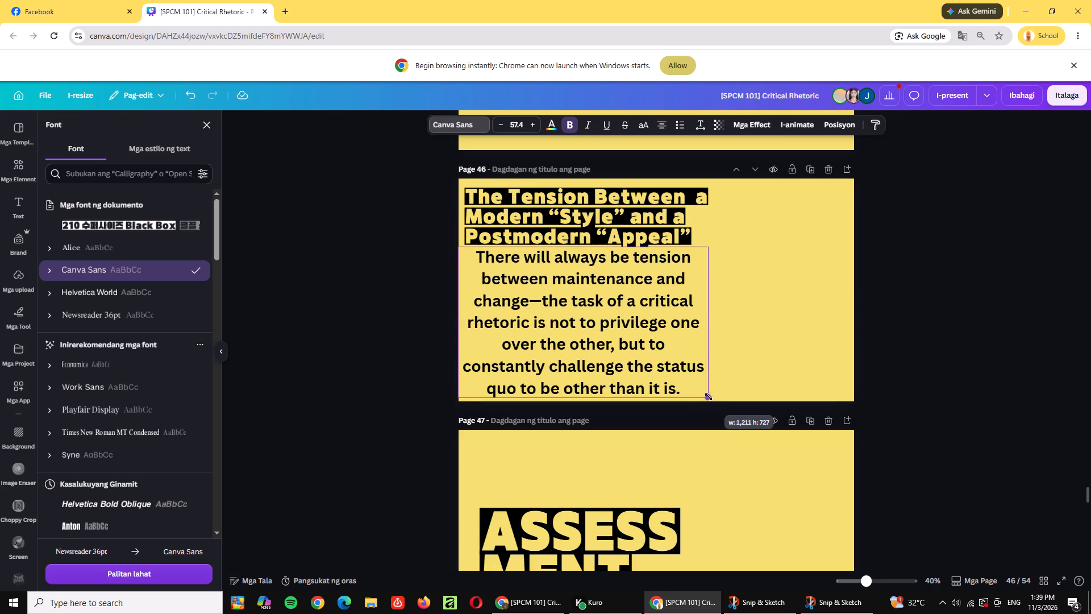
left_click_drag(709, 397, 709, 397)
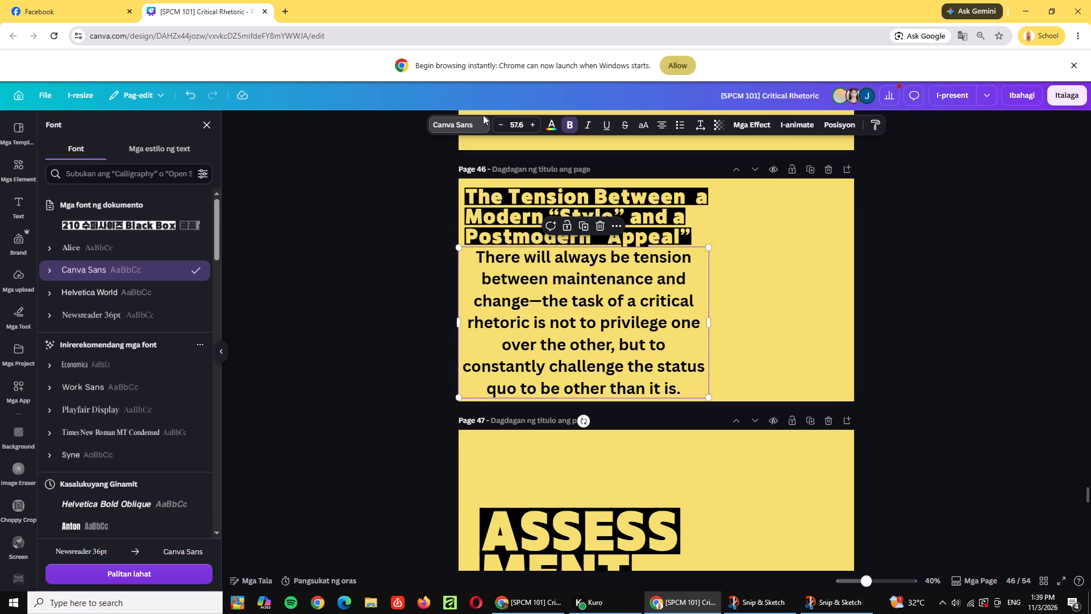
Set the Tension slide's sentence to Helvetica World and shrink it to about size 54.6 so it fits on the slide.
left_click(601, 320)
left_click(598, 320)
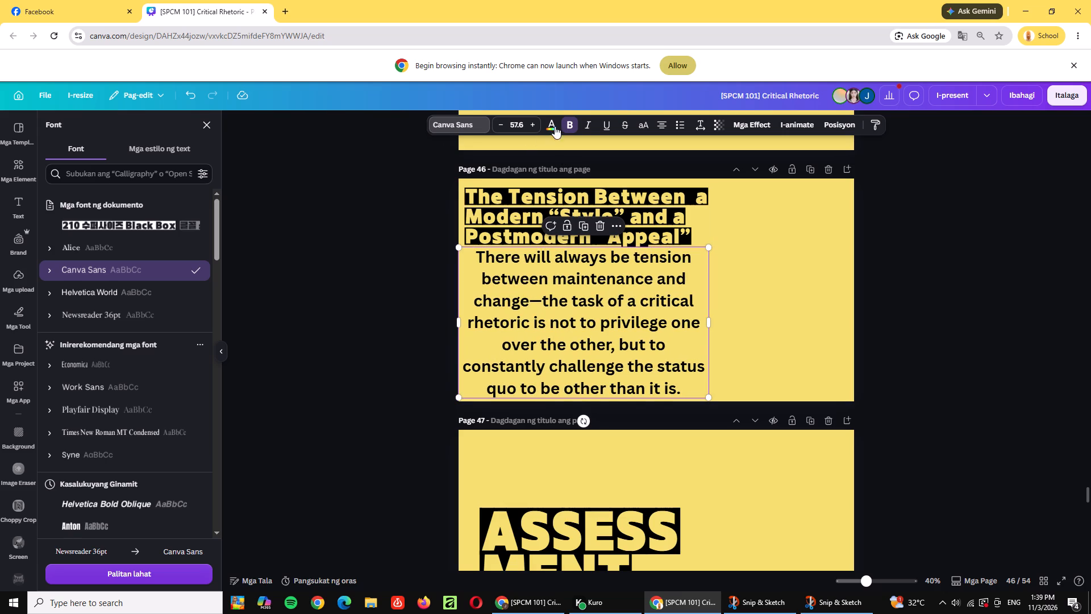
left_click(130, 296)
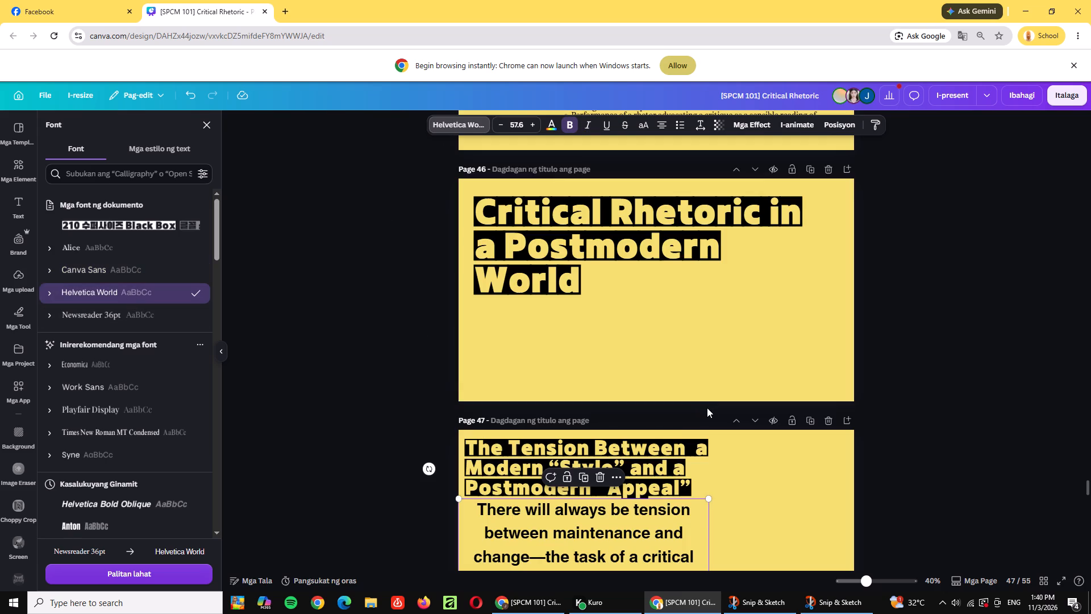
scroll(814, 393, "down", 3)
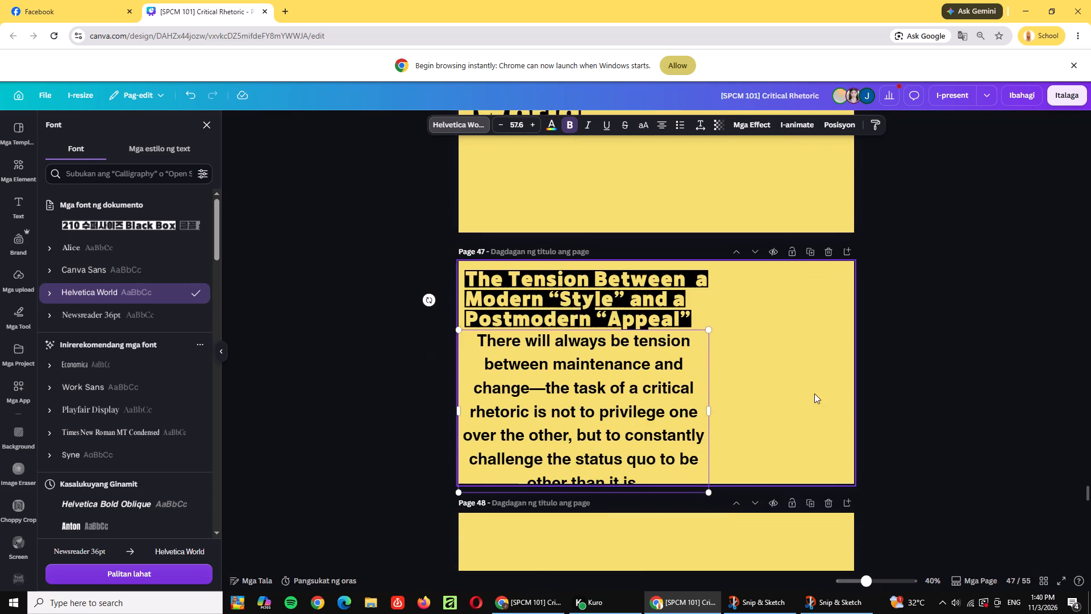
left_click_drag(708, 490, 705, 481)
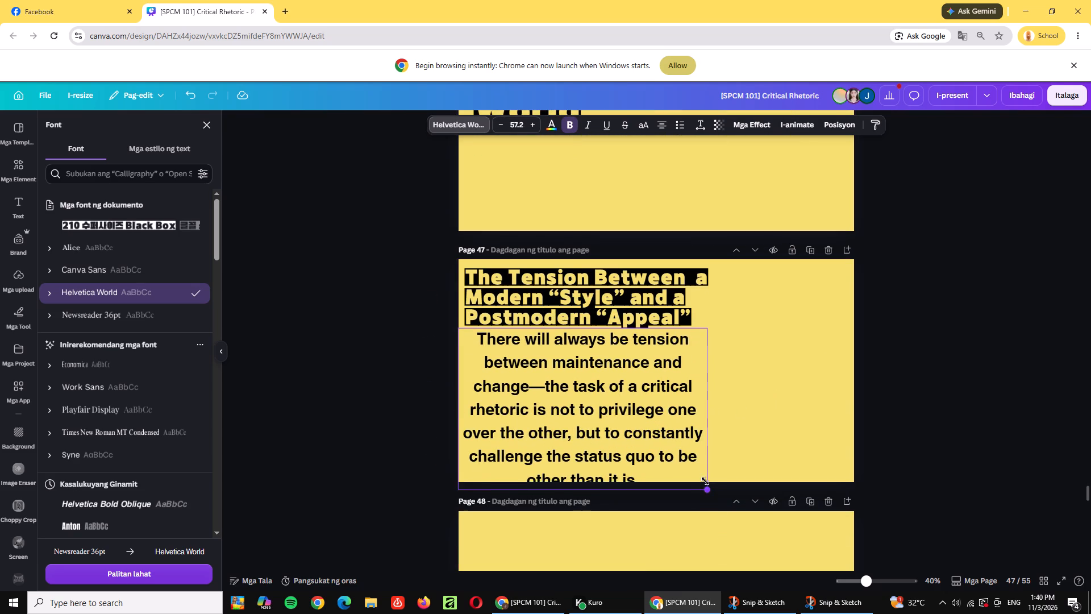
left_click_drag(705, 481, 701, 470)
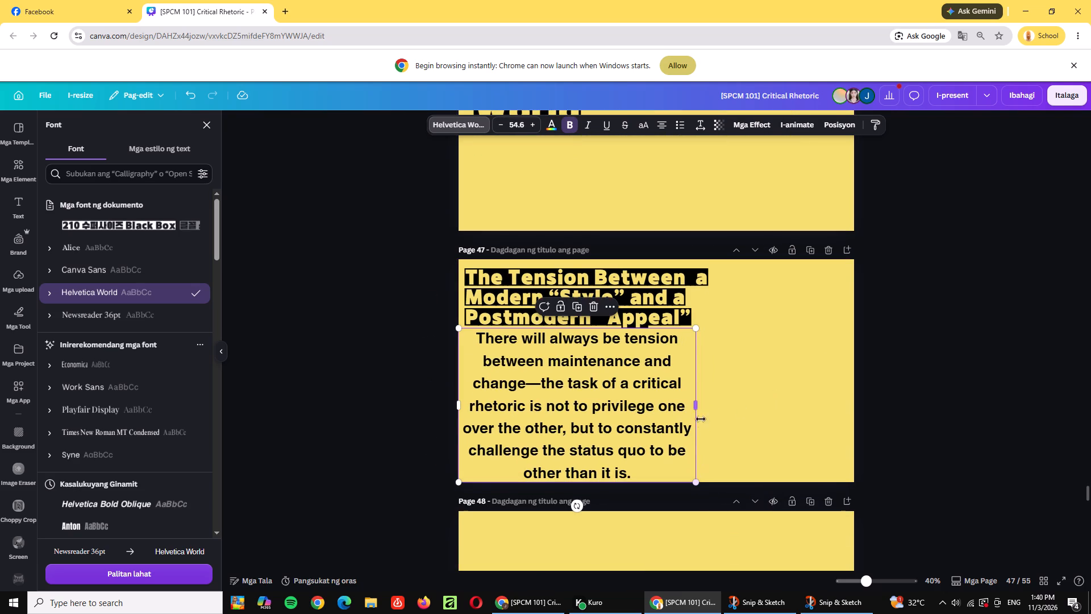
left_click(664, 426)
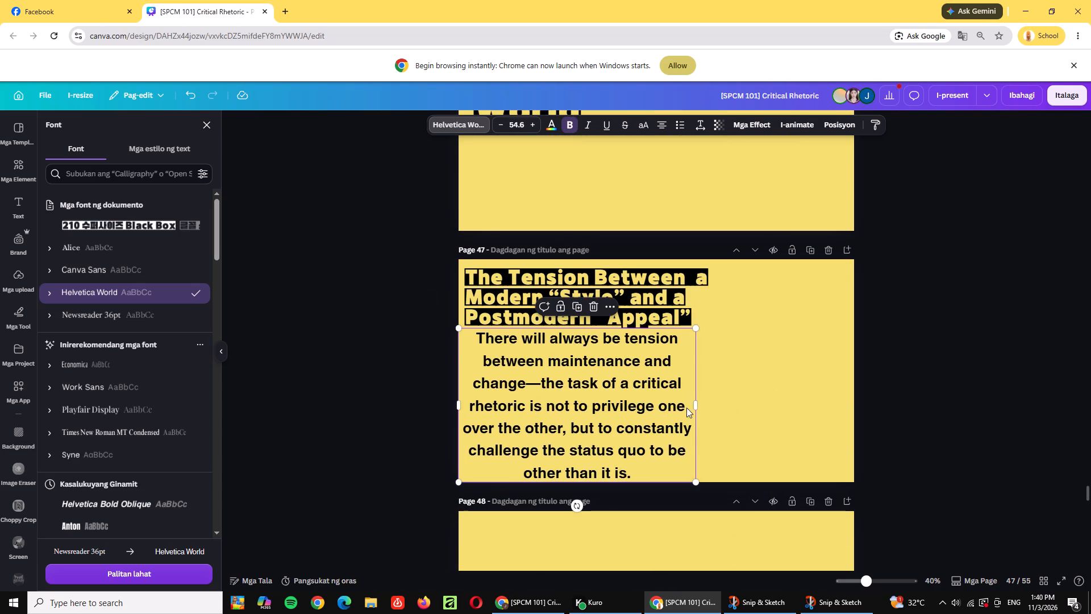
left_click(952, 364)
Duplicate the page 47 "Tension Between a Modern Style and a Postmodern Appeal" slide.
scroll(952, 364, "down", 1)
left_click(722, 330)
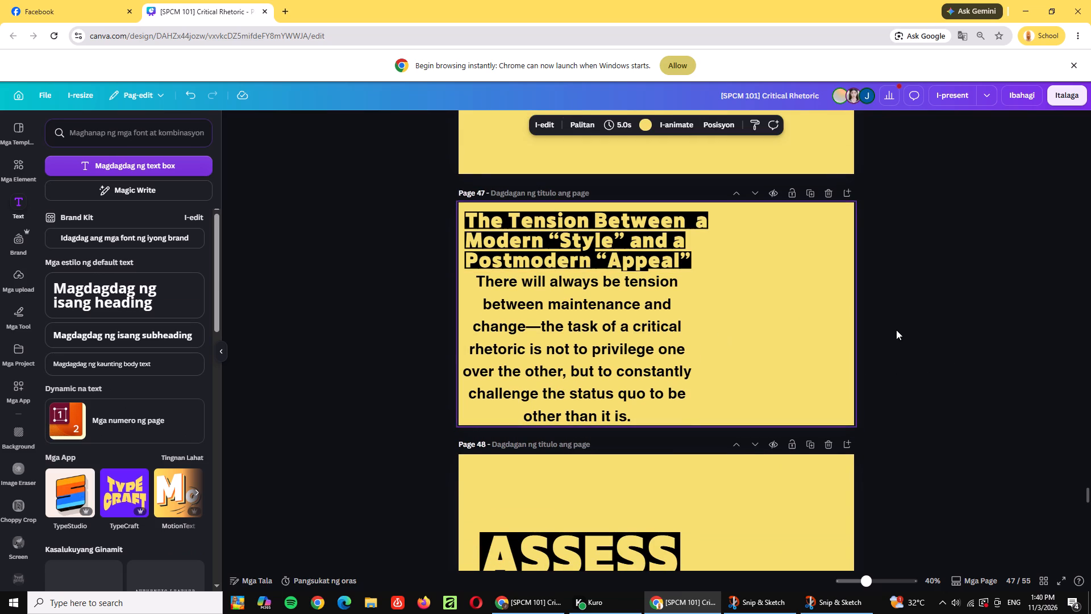
scroll(896, 330, "down", 1)
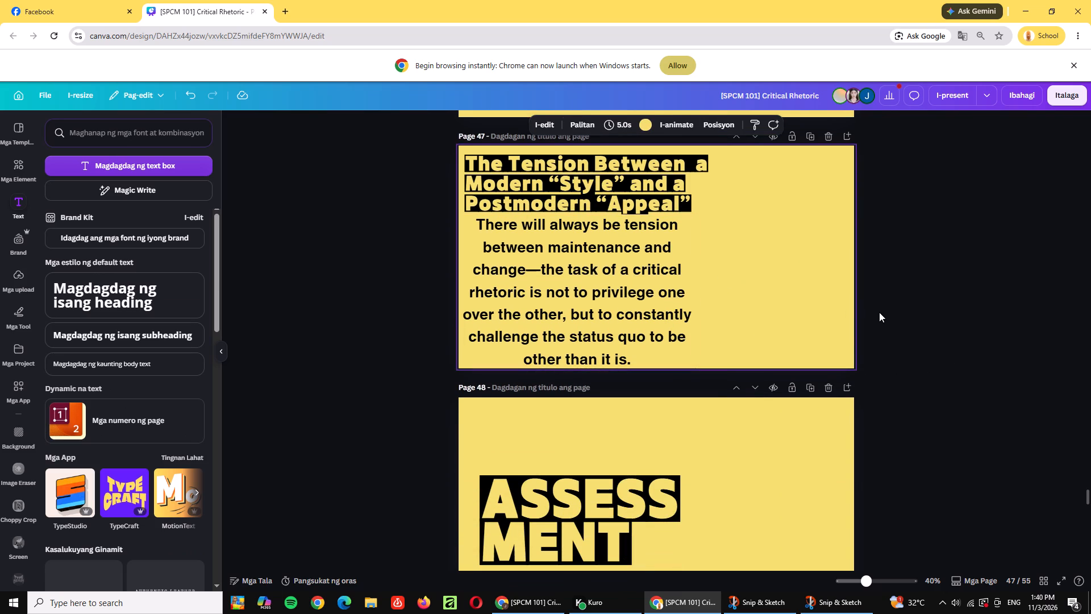
scroll(879, 312, "up", 1)
scroll(830, 308, "up", 1)
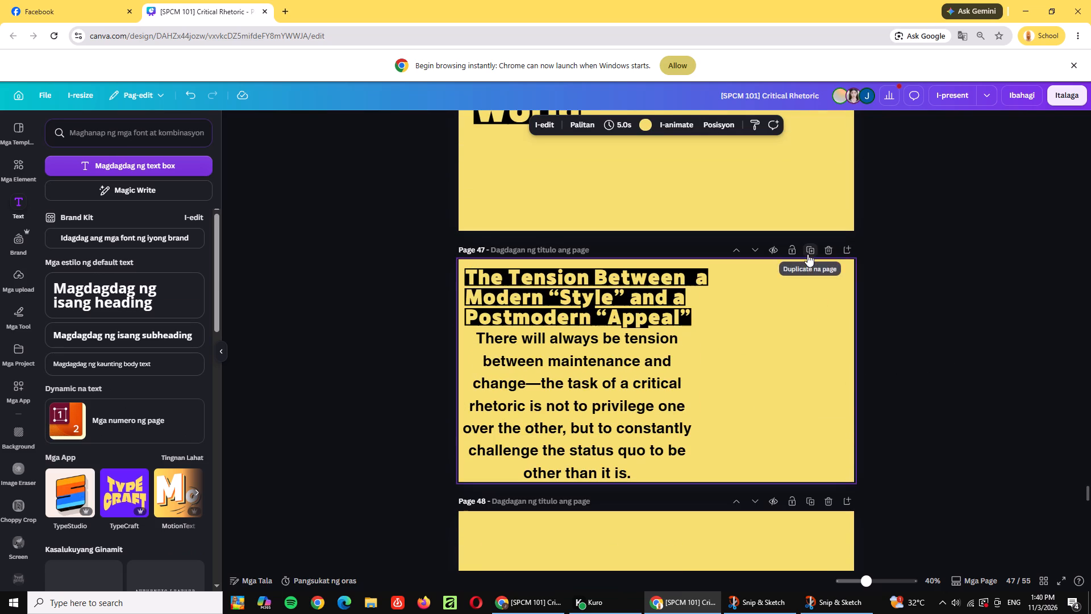
left_click(807, 254)
scroll(622, 370, "up", 1)
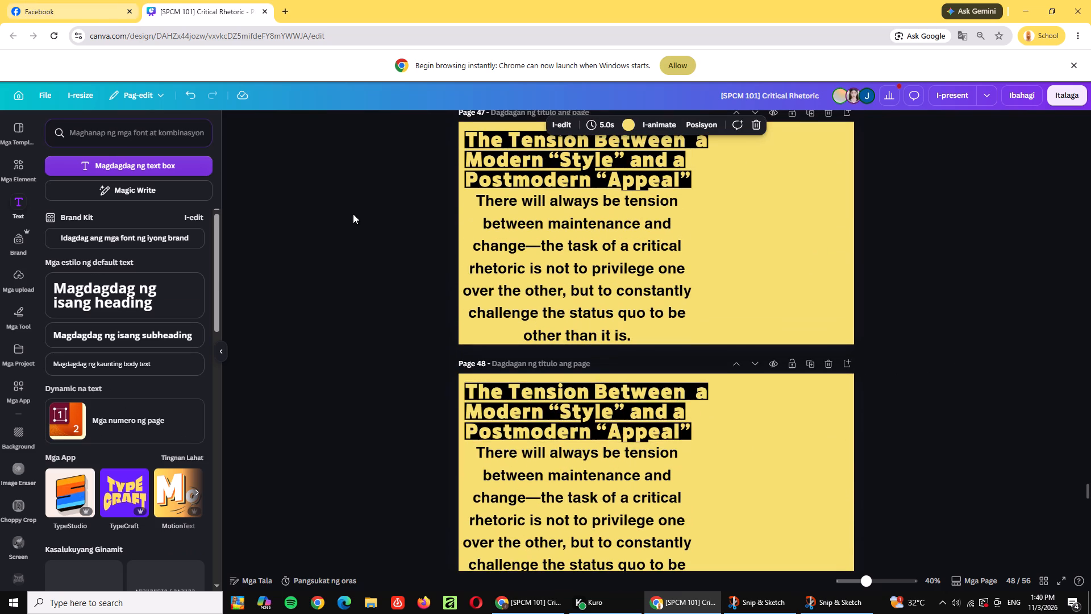
Copy the reading notes heading "Is a critical rhetoric irrelevant to the real-world conditions of a migrant farm worker in Colorado?" and return to the slides.
left_click(532, 602)
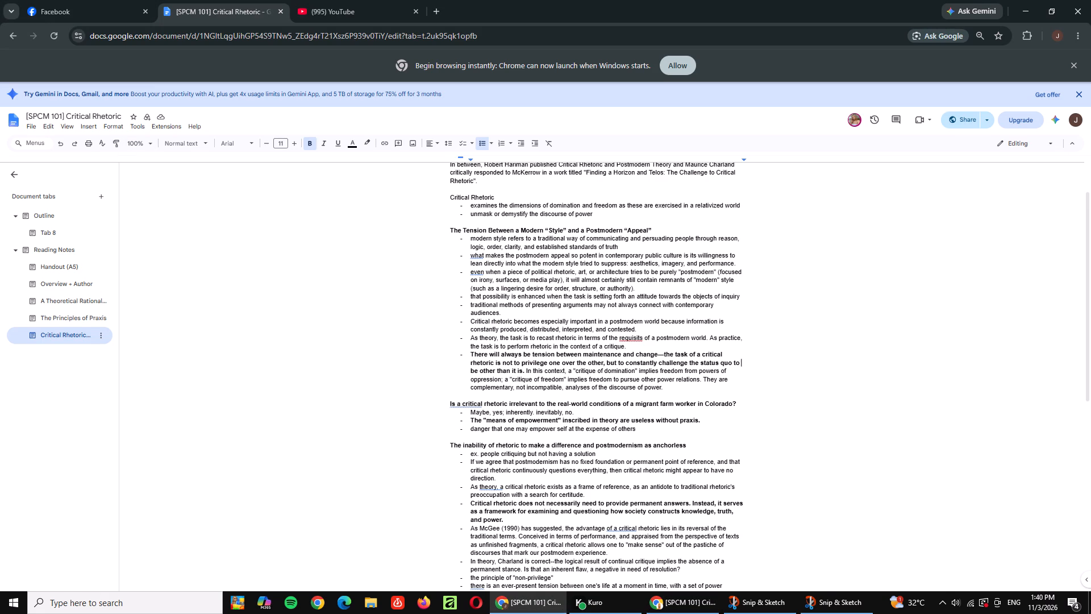
left_click_drag(448, 403, 510, 403)
left_click_drag(510, 403, 741, 408)
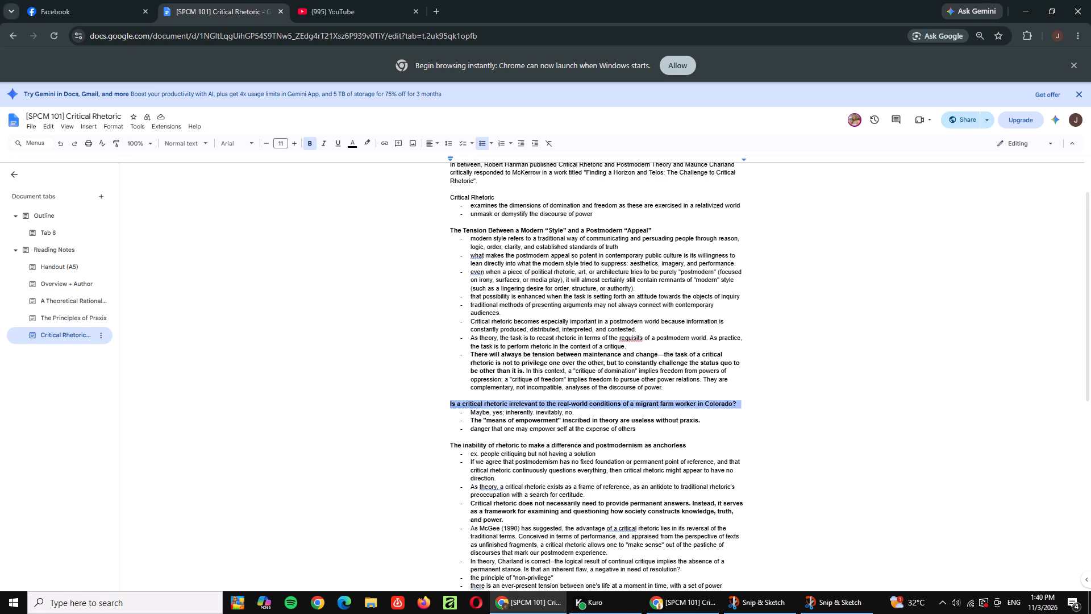
left_click_drag(741, 408, 740, 406)
left_click(740, 406)
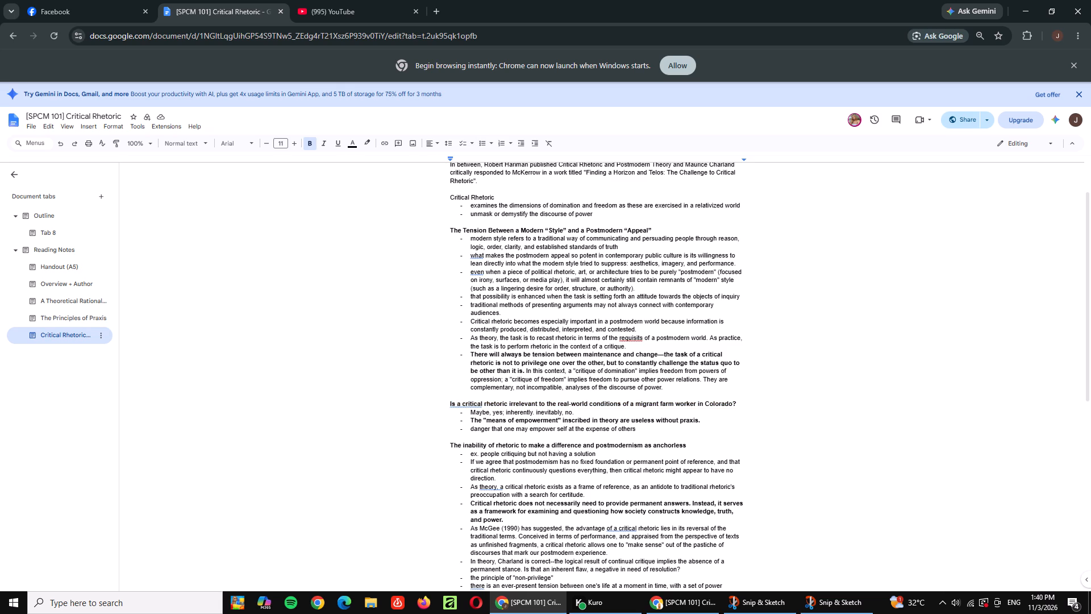
triple_click(731, 404)
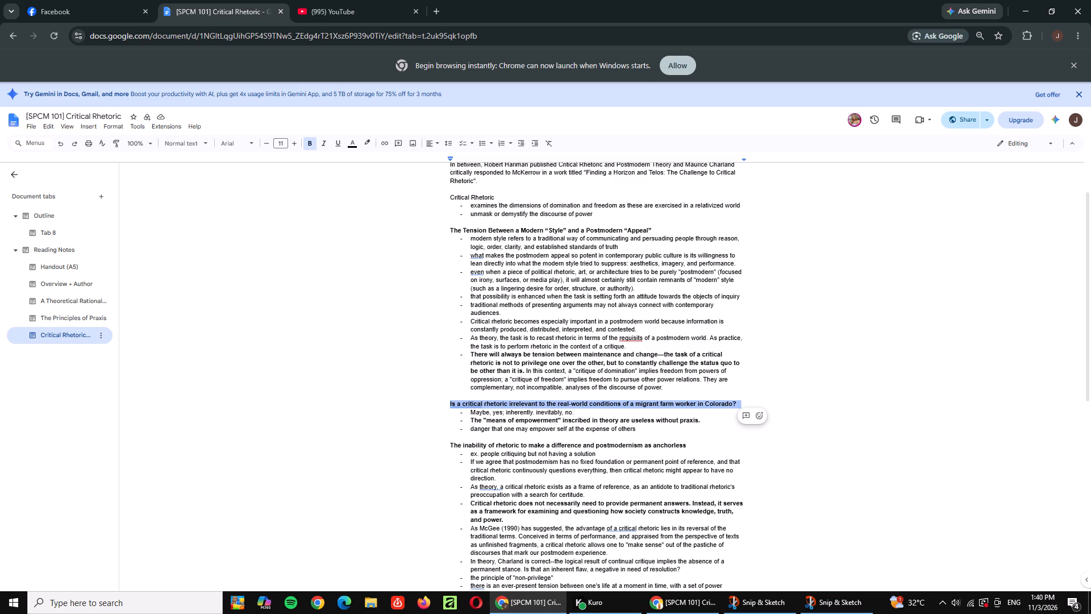
key("ctrl+c")
key("alt+Tab")
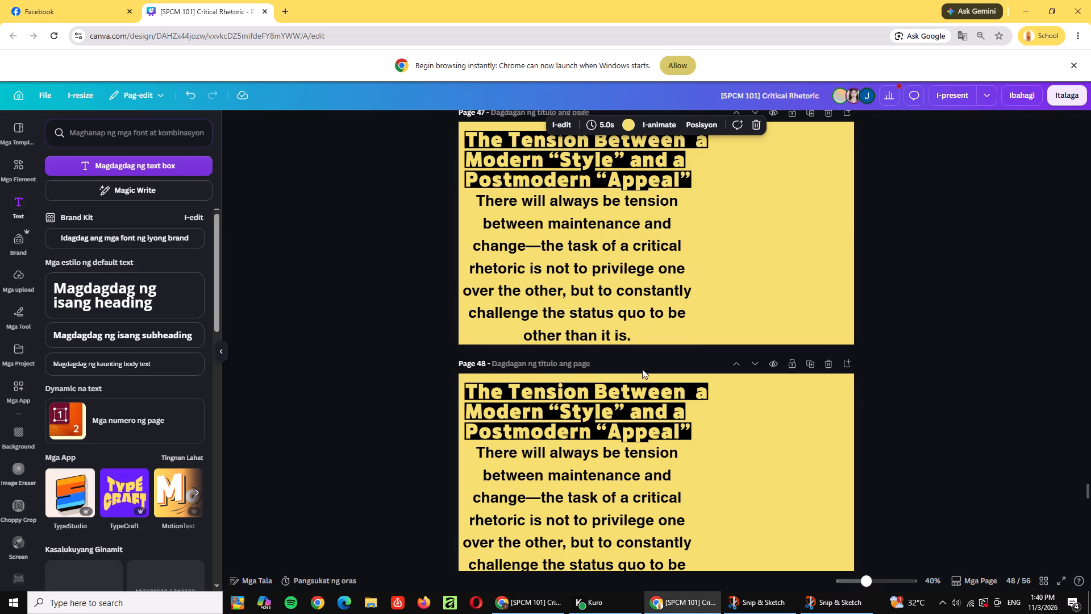
Replace the page 48 title with the copied heading "Is a critical rhetoric irrelevant to the real-world conditions of a migrant farm worker in Colorado?".
double_click(637, 415)
key("ctrl+v")
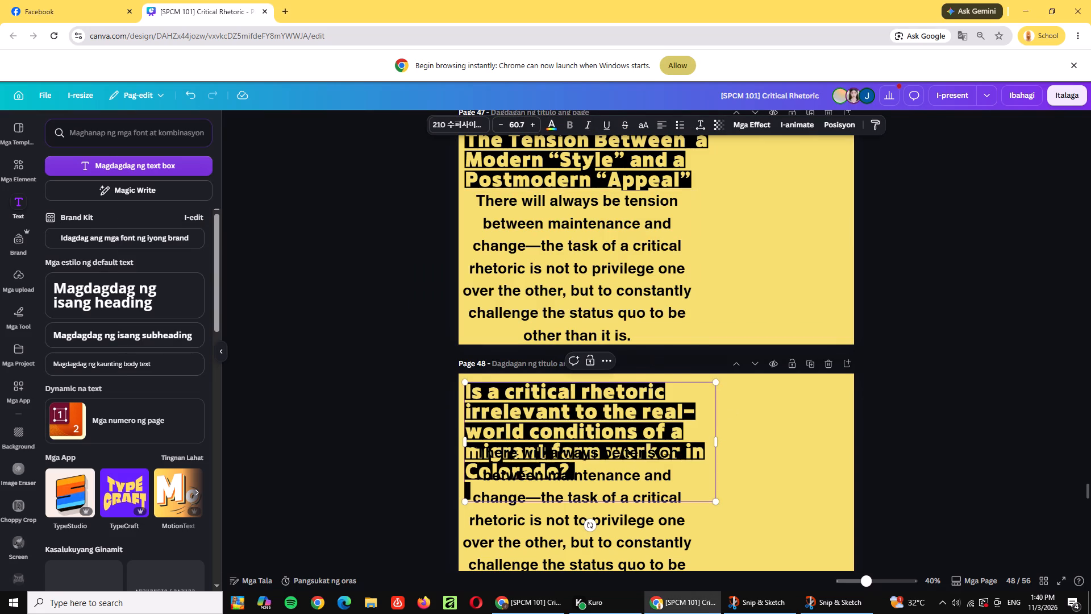
left_click(766, 419)
Widen the page 48 title to wrap onto four lines, place it at the slide's upper left, and move the body sentence below it.
left_click_drag(674, 416, 742, 409)
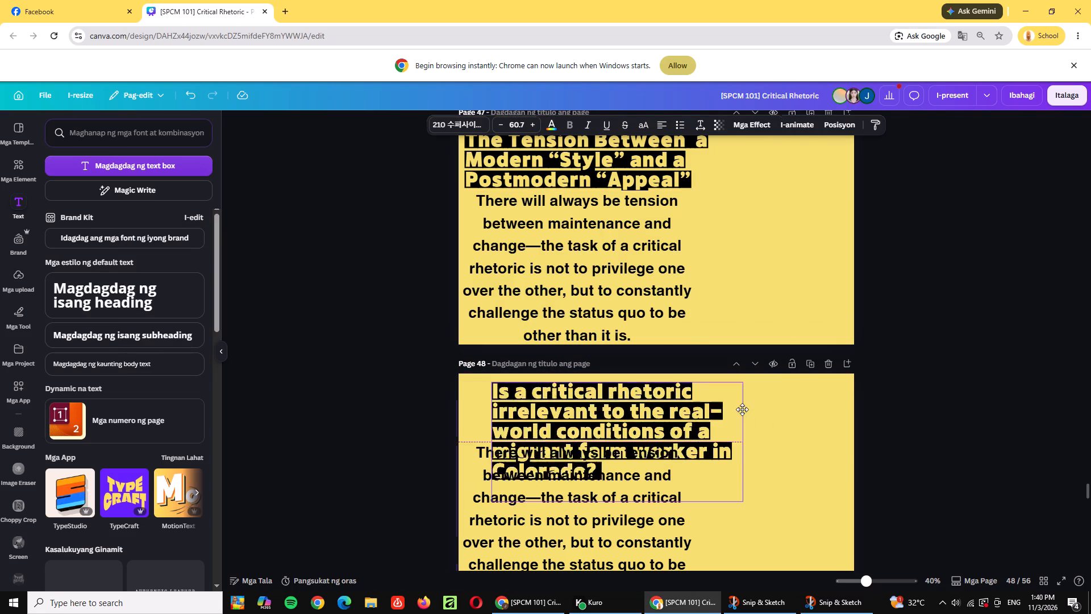
left_click_drag(742, 409, 768, 415)
left_click_drag(813, 443, 832, 443)
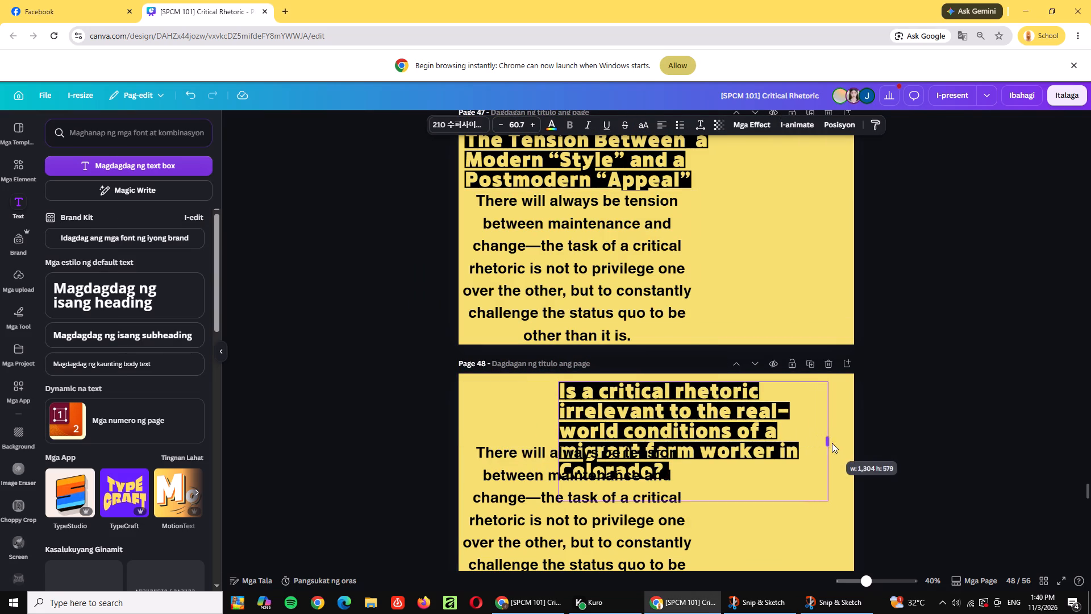
left_click_drag(832, 443, 853, 438)
left_click_drag(792, 431, 701, 414)
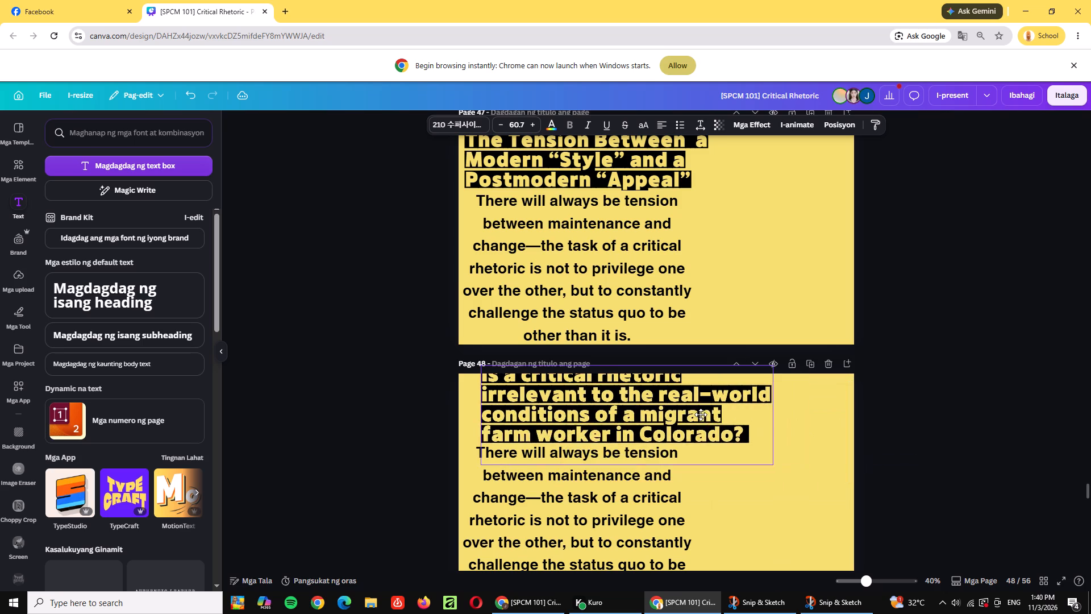
left_click_drag(701, 414, 698, 424)
left_click(632, 540)
left_click_drag(643, 520, 699, 553)
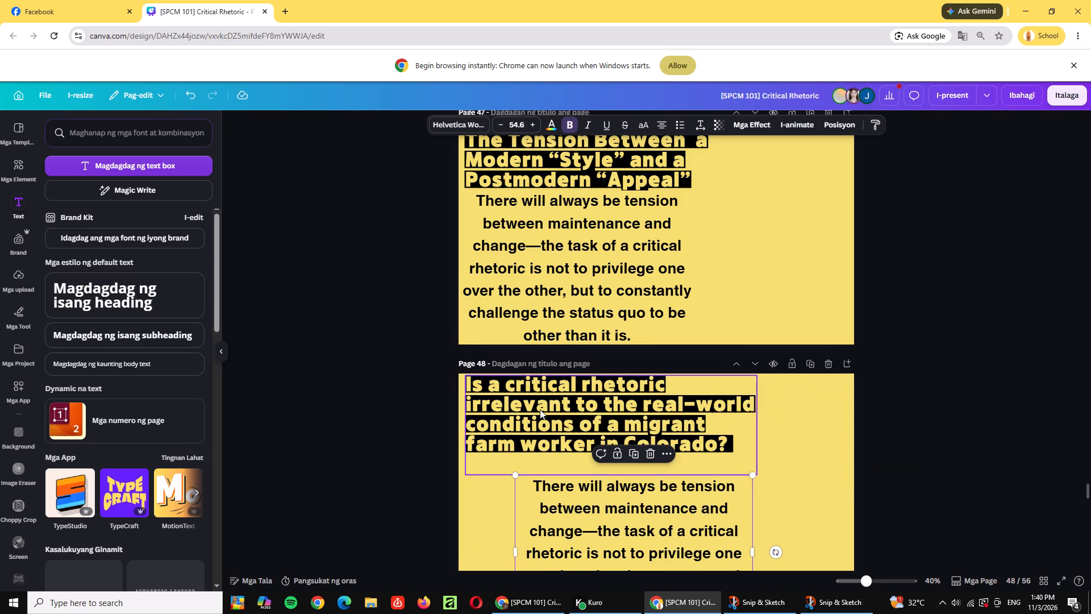
left_click_drag(540, 409, 541, 414)
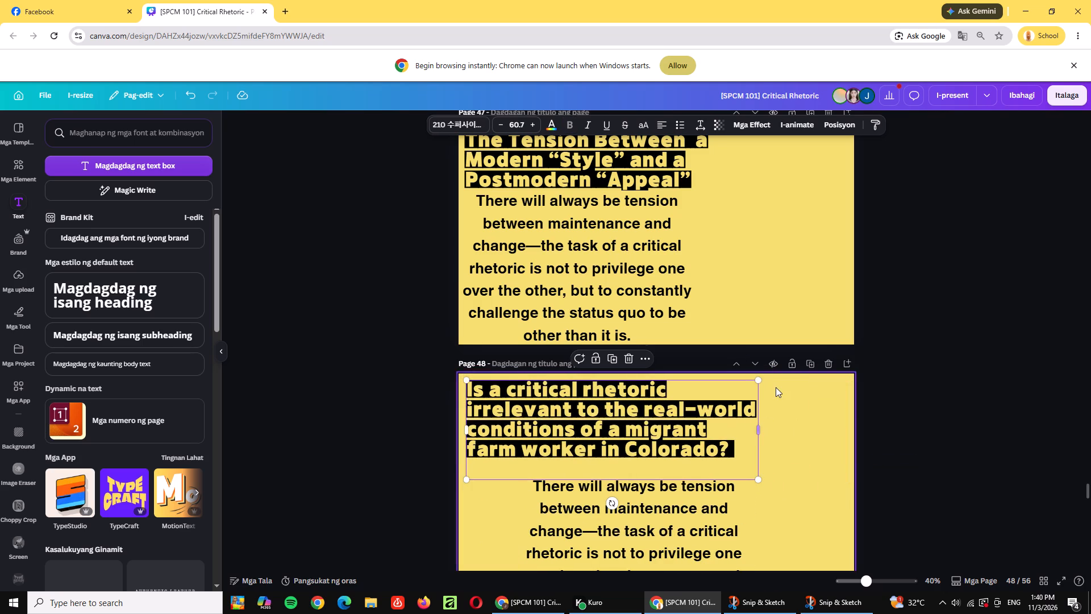
Replace the page 48 body sentence with the note "The "means of empowerment" inscribed in theory are useless without praxis." copied from the reading notes.
scroll(776, 387, "up", 2)
scroll(776, 387, "down", 5)
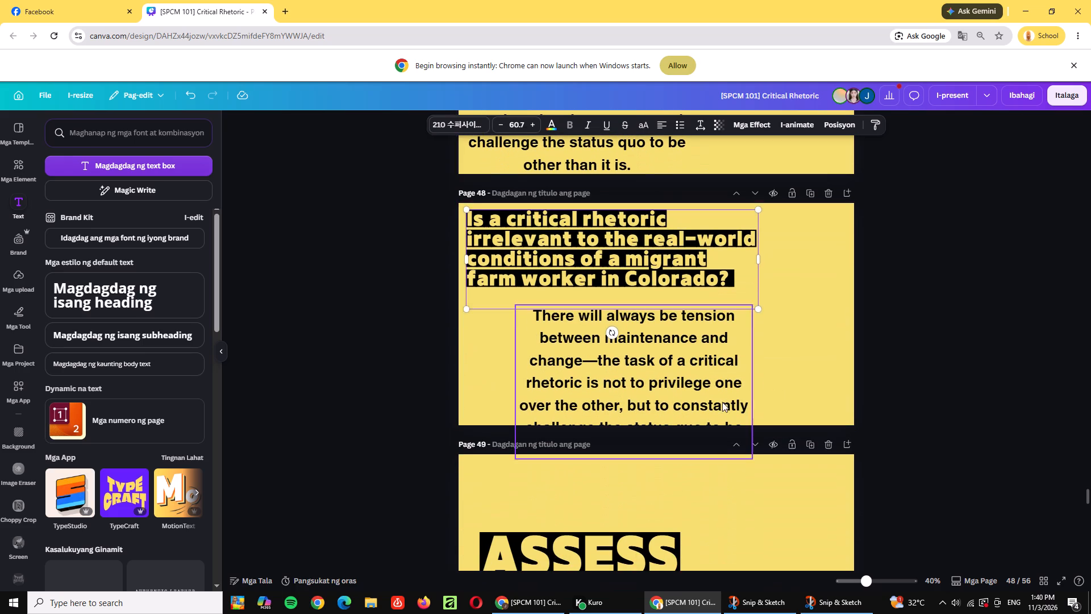
left_click(655, 385)
key("alt+Tab")
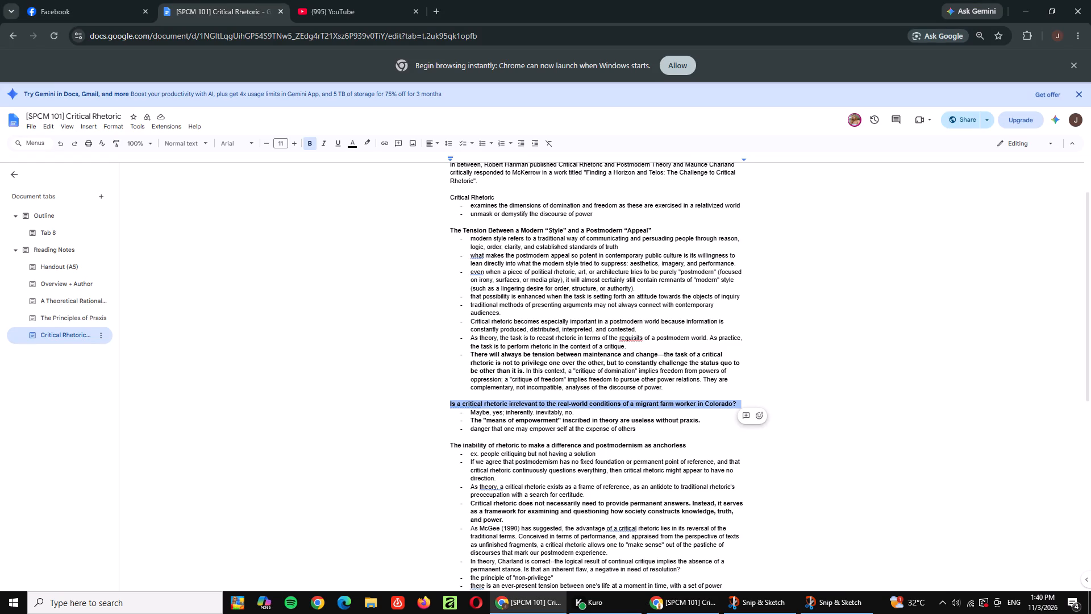
left_click_drag(470, 420, 702, 422)
key("ctrl+c")
key("alt+Tab")
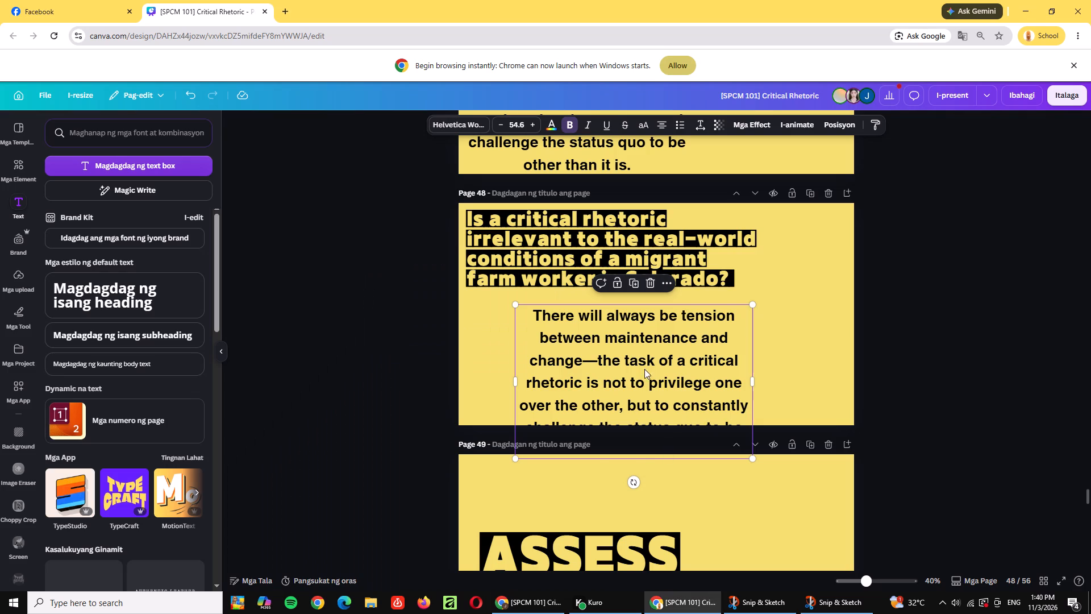
left_click(644, 366)
double_click(644, 366)
left_click(644, 366)
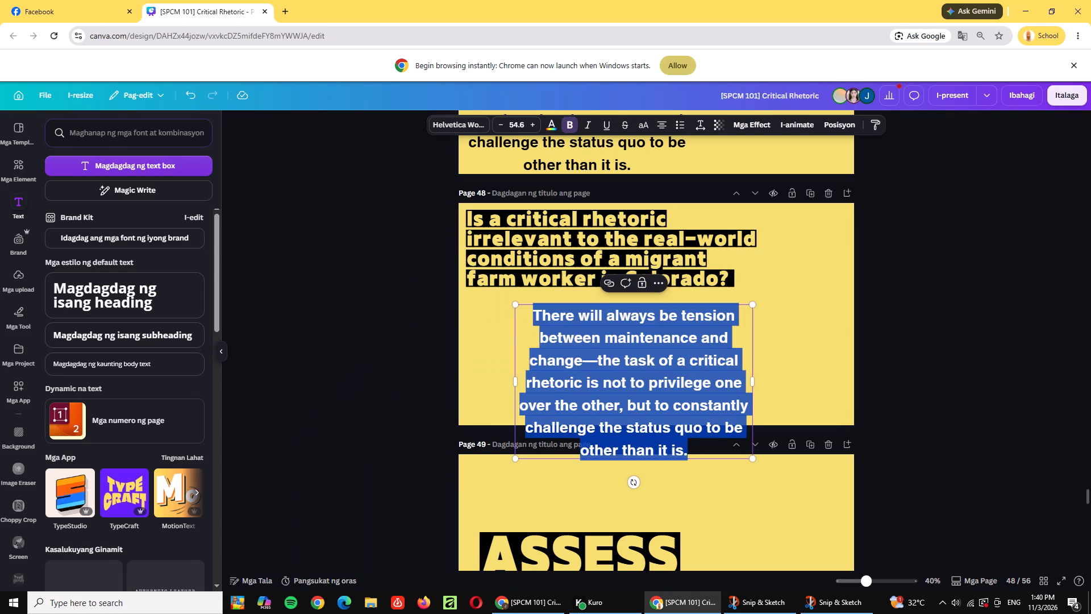
key("ctrl+v")
left_click(975, 306)
Move the empowerment sentence directly beneath the title, close to the slide's left edge.
key("alt+Tab")
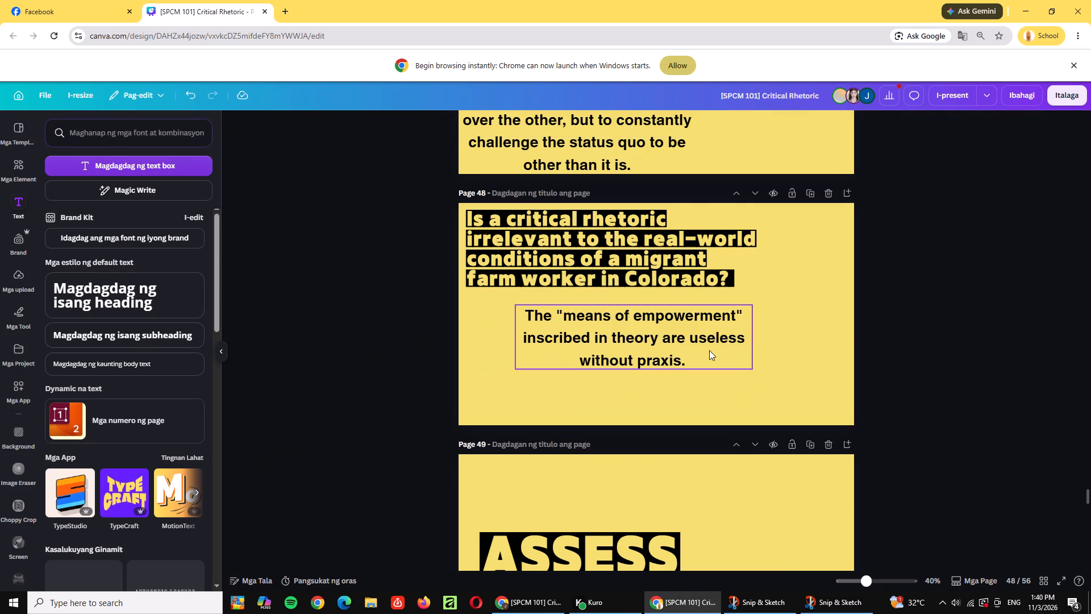
key("alt+Tab")
left_click_drag(660, 352, 611, 346)
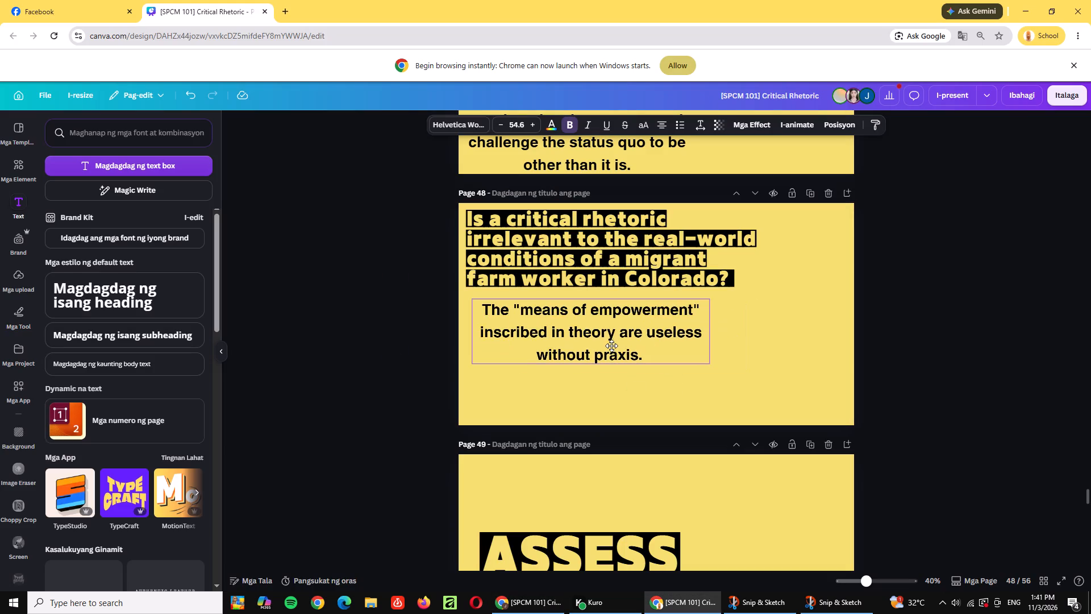
left_click_drag(611, 346, 607, 342)
Remove bold from the whole sentence except the quoted phrase "means of empowerment".
left_click(549, 310)
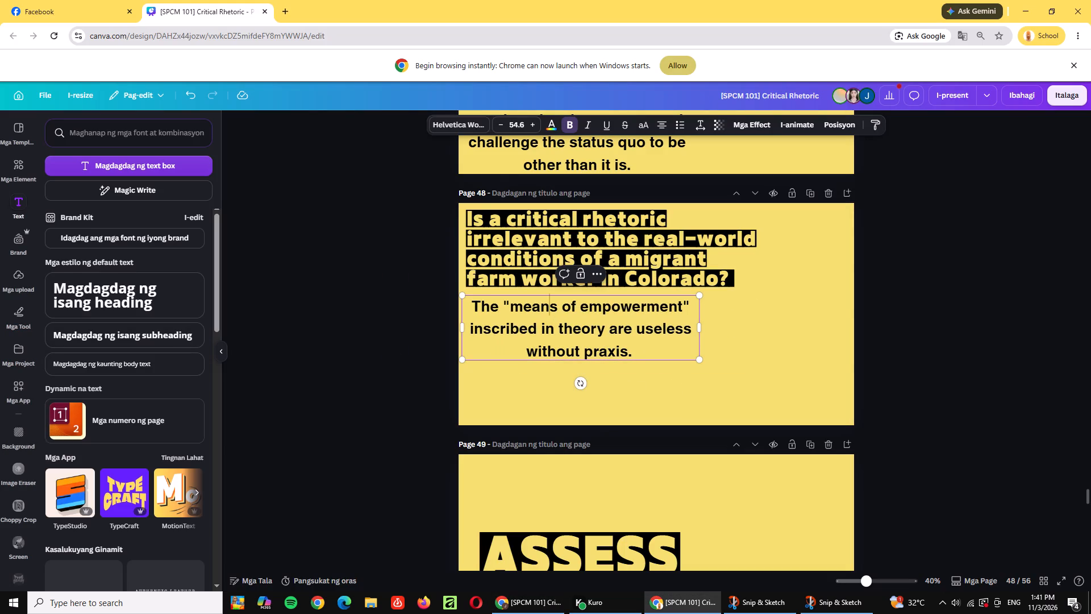
left_click_drag(502, 306, 681, 305)
left_click_drag(469, 307, 497, 306)
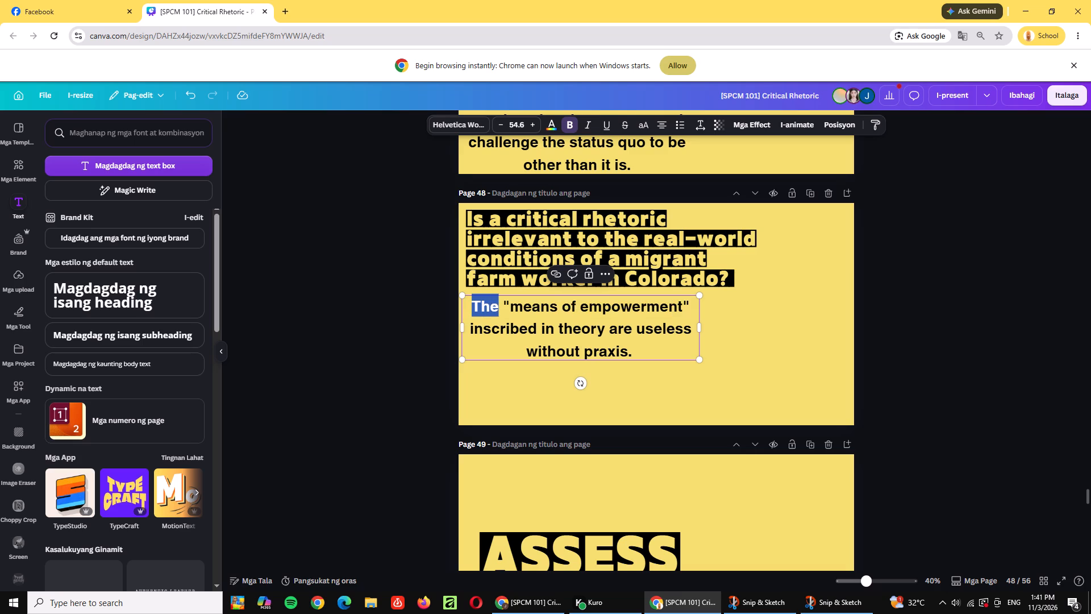
key("ctrl+b")
left_click_drag(471, 329, 636, 347)
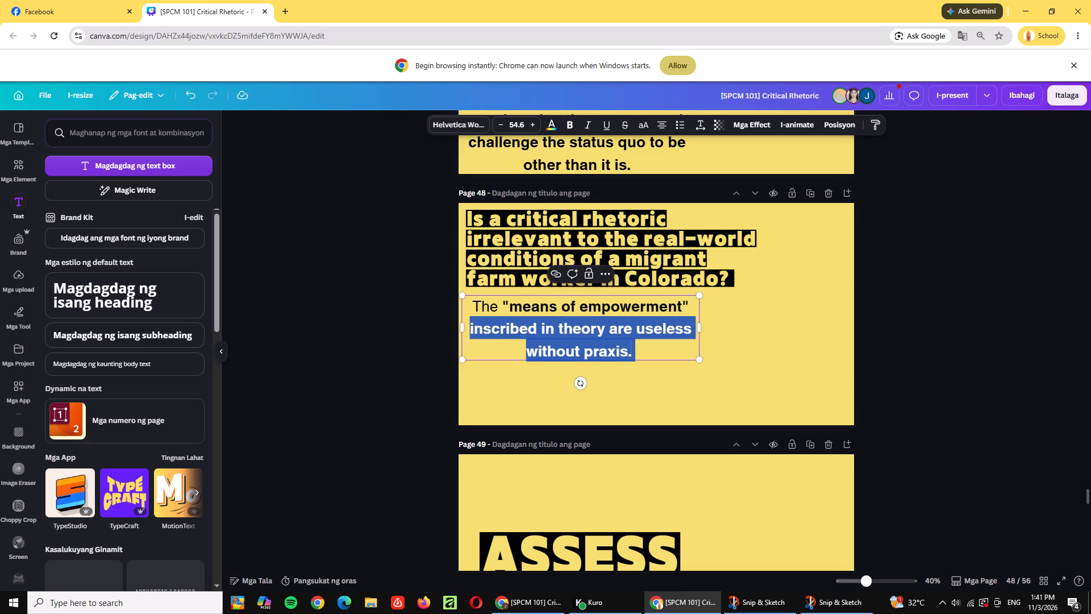
left_click_drag(636, 347, 636, 347)
left_click(636, 347, "ctrl")
key("ctrl+b")
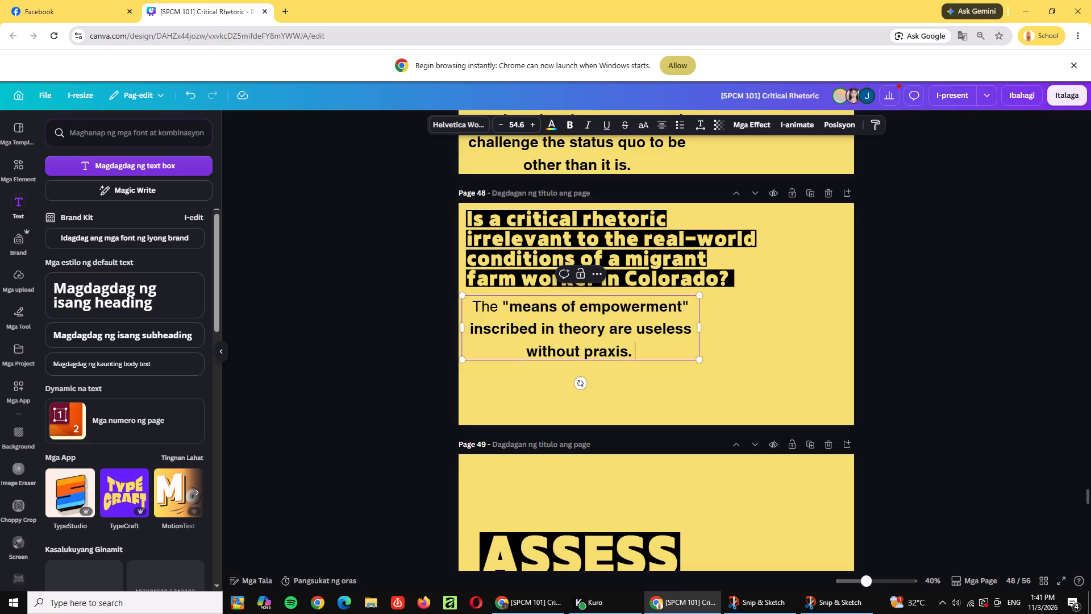
left_click_drag(468, 327, 631, 356)
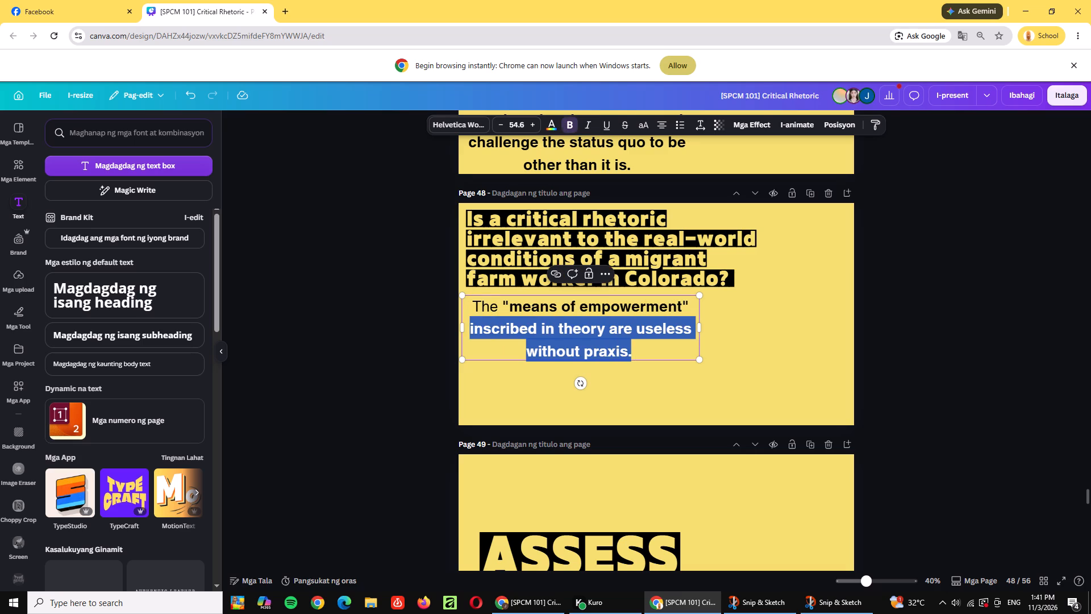
key("ctrl+b")
left_click(740, 345)
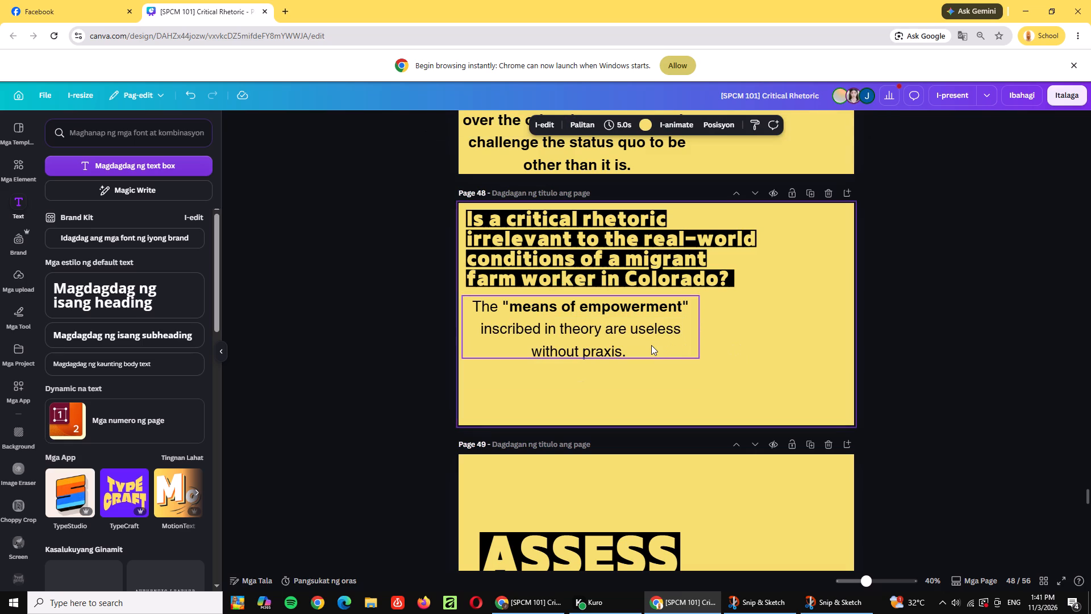
Change the page 48 sentence's font to Newsreader 36pt and italicize all of it.
left_click(651, 345)
left_click(477, 118)
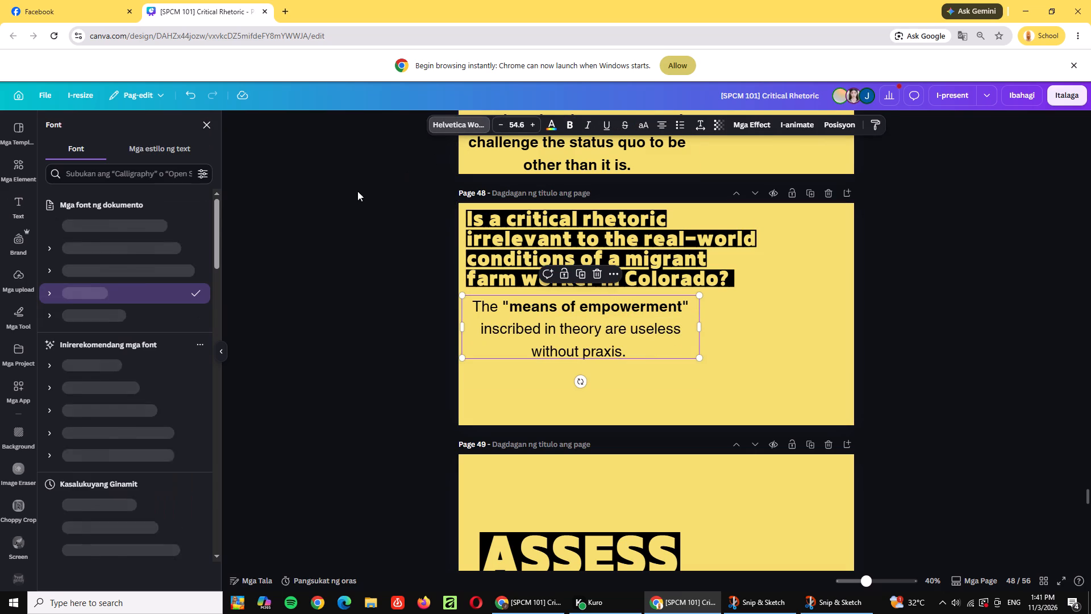
left_click(130, 317)
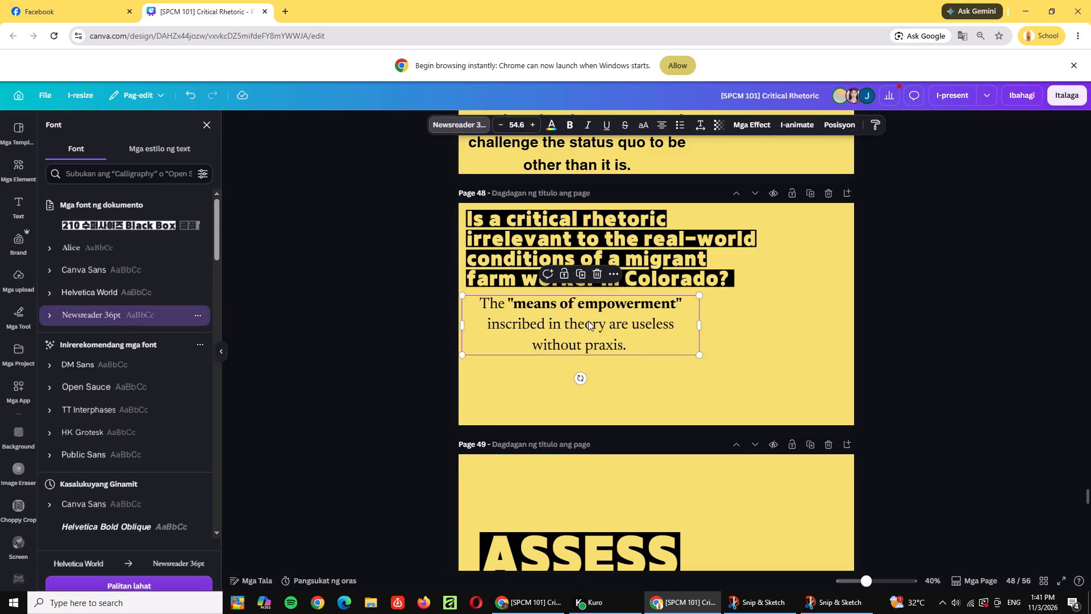
left_click(511, 302)
left_click_drag(480, 305, 544, 325)
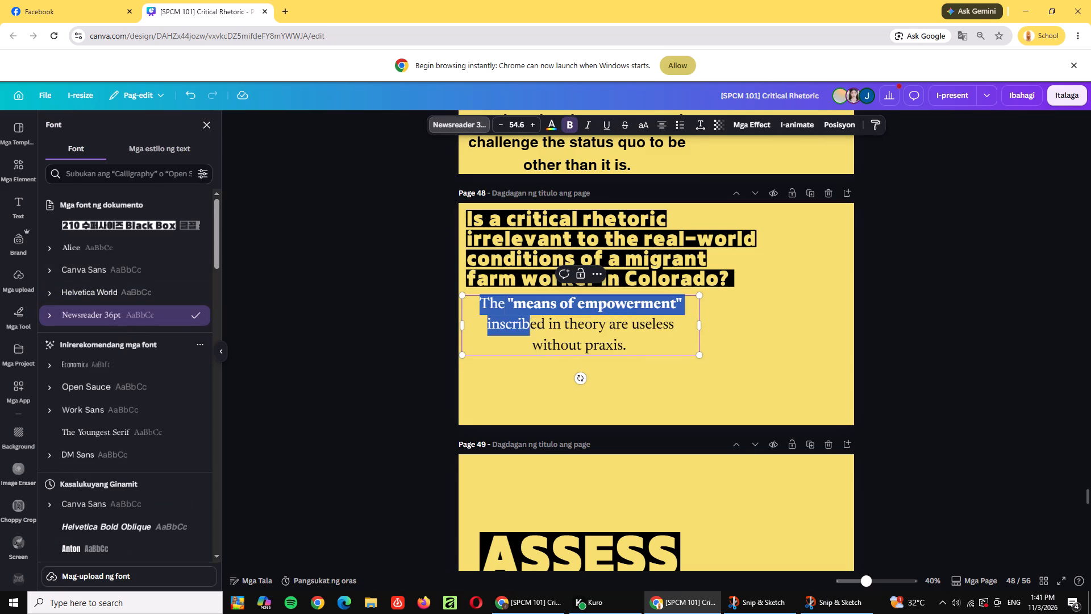
left_click_drag(544, 325, 669, 350)
left_click(589, 124)
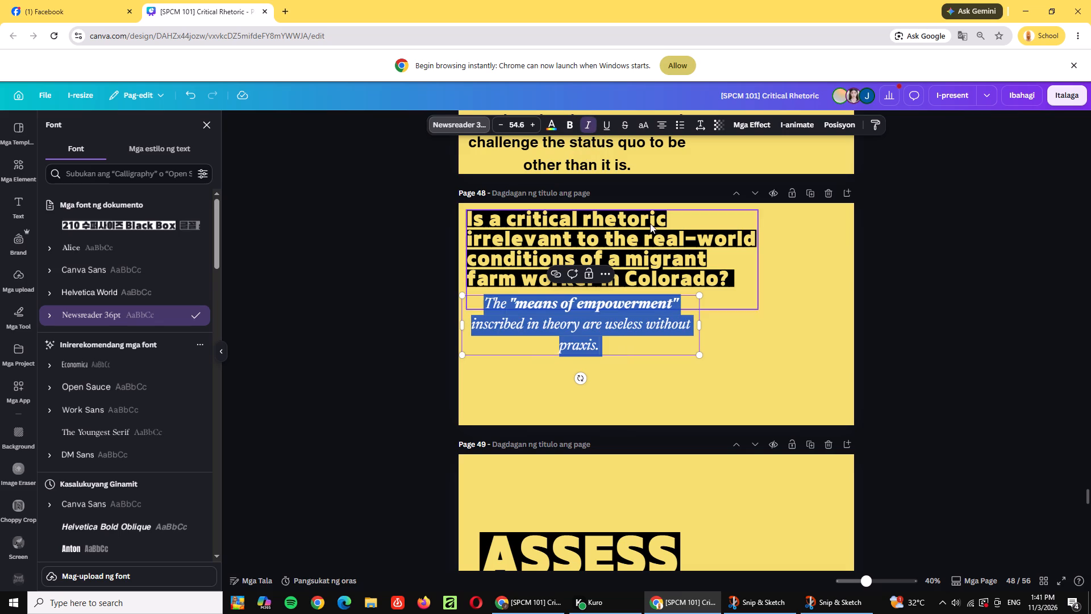
left_click(771, 313)
Narrow the sentence's text box so its first line ends at "means of empowerment", and move it to the lower part of the slide.
left_click(626, 327)
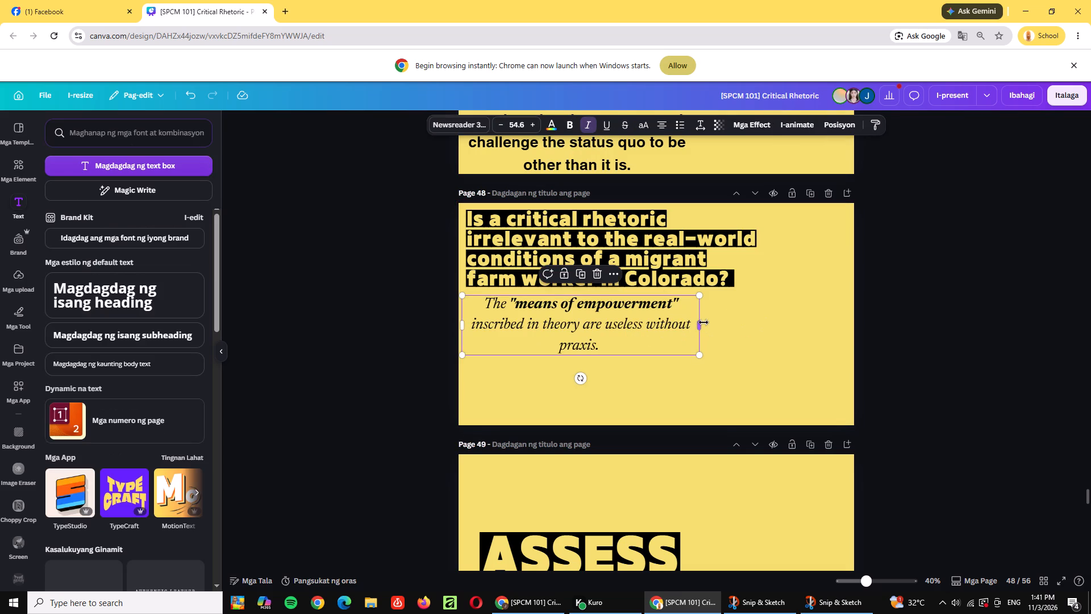
left_click_drag(703, 322, 669, 330)
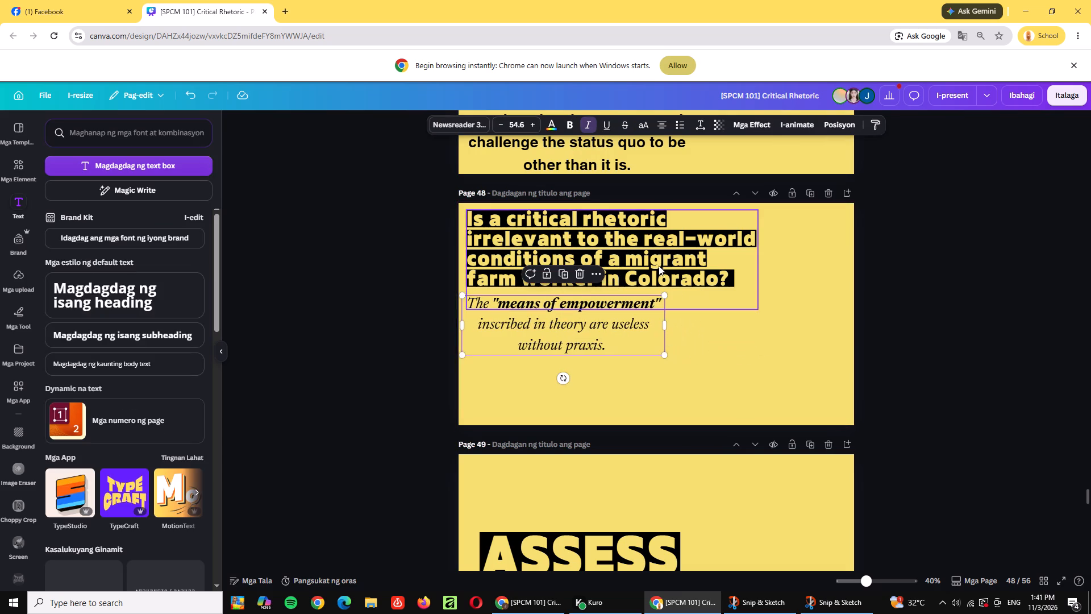
left_click(659, 264)
left_click_drag(628, 343, 634, 400)
Delete the empty trailing line at the end of the page 48 title.
left_click(663, 252)
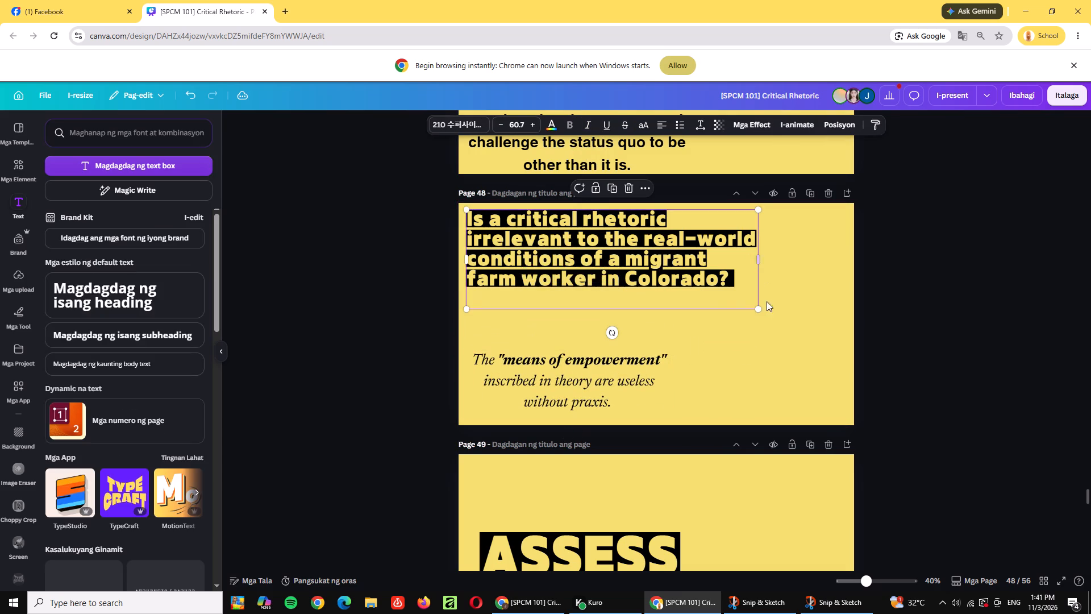
left_click(715, 301)
key("BackSpace")
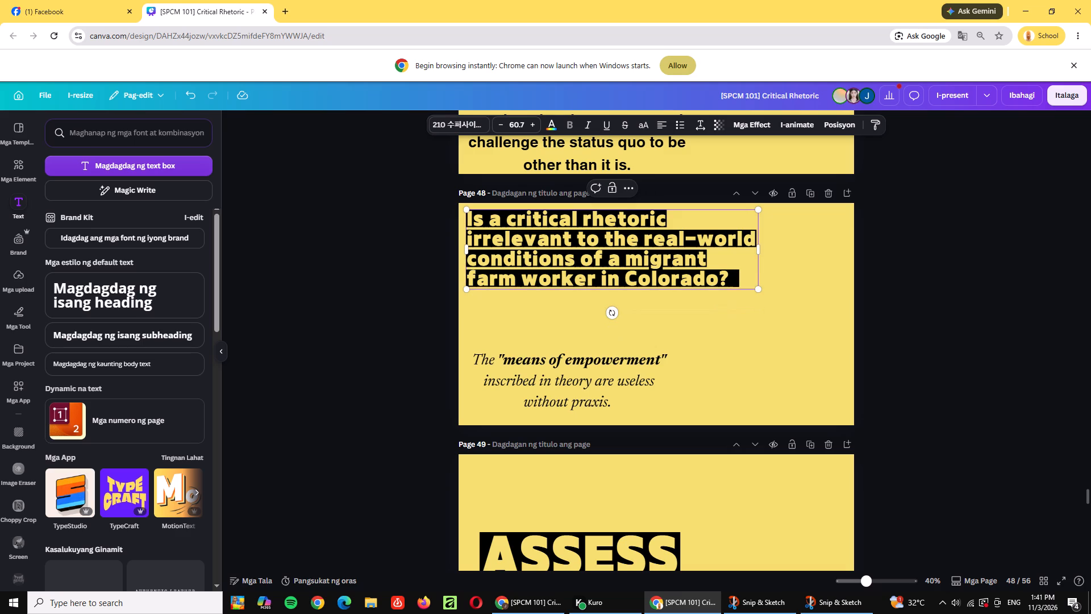
left_click(805, 315)
Enlarge the page 48 title to about size 80.8 so it spans the slide's width, and adjust the sentence's position beneath it.
left_click(701, 262)
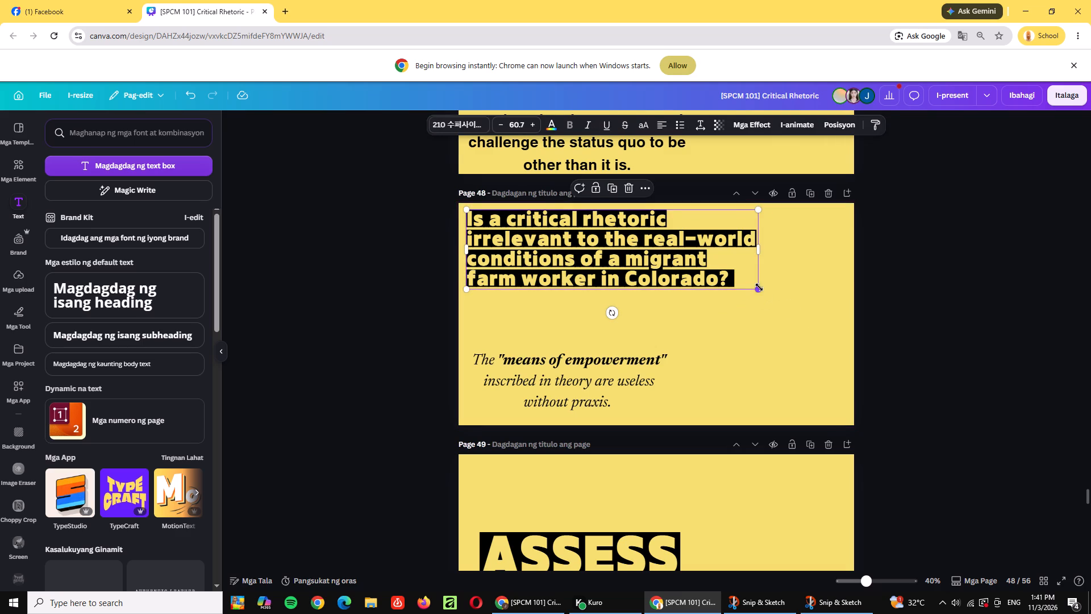
left_click_drag(759, 287, 843, 360)
left_click_drag(760, 273, 754, 287)
left_click(765, 373)
left_click(612, 391)
left_click_drag(609, 389, 609, 372)
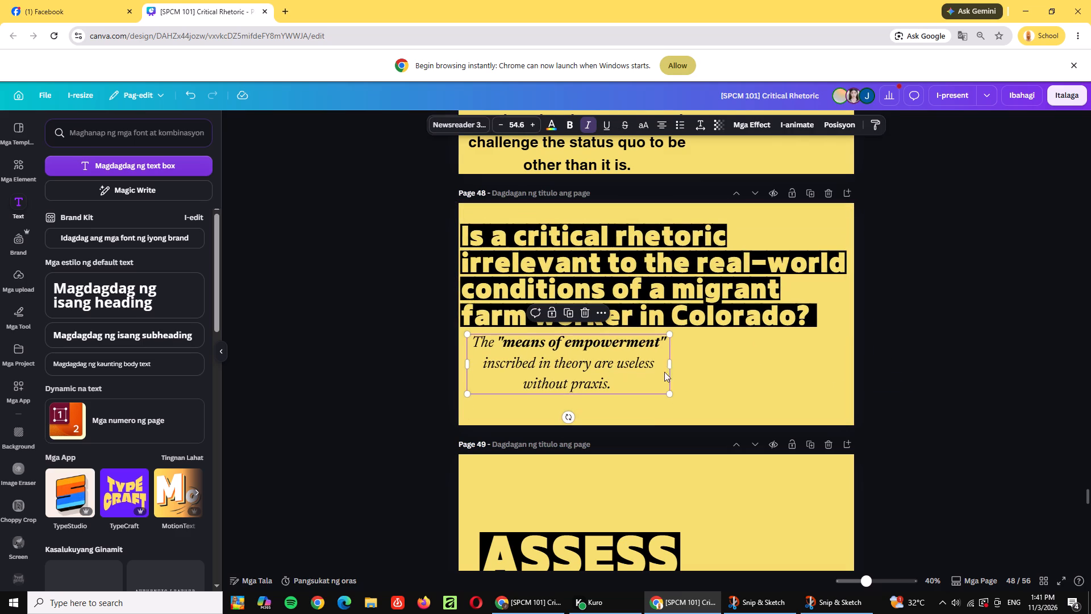
Enlarge the page 48 sentence to about size 76.7 and move it to the slide's right edge, beneath the title.
left_click_drag(671, 364, 649, 371)
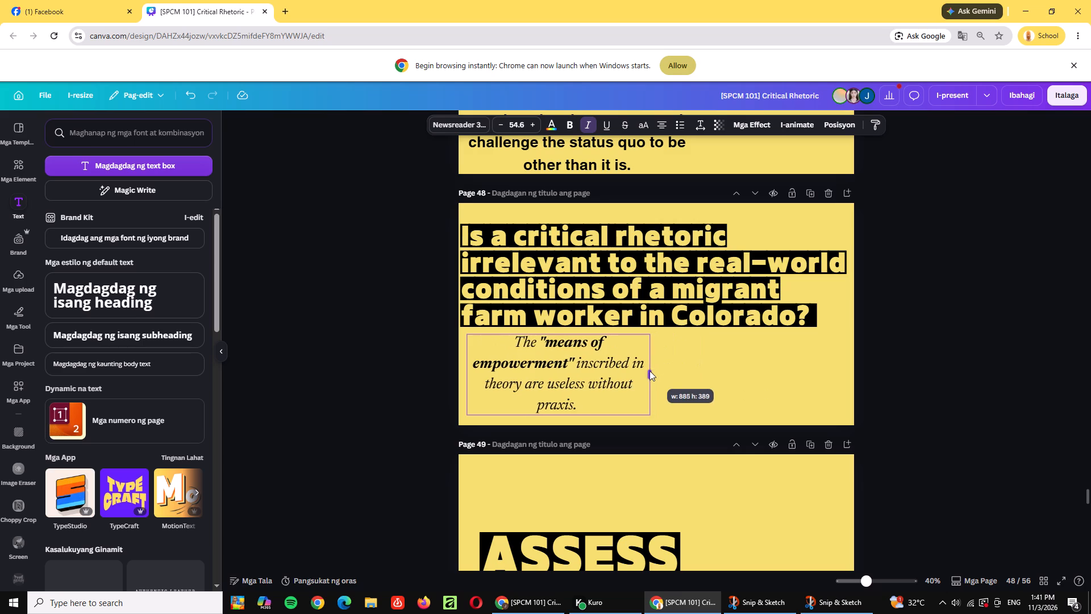
left_click_drag(649, 371, 671, 375)
left_click_drag(674, 395, 714, 426)
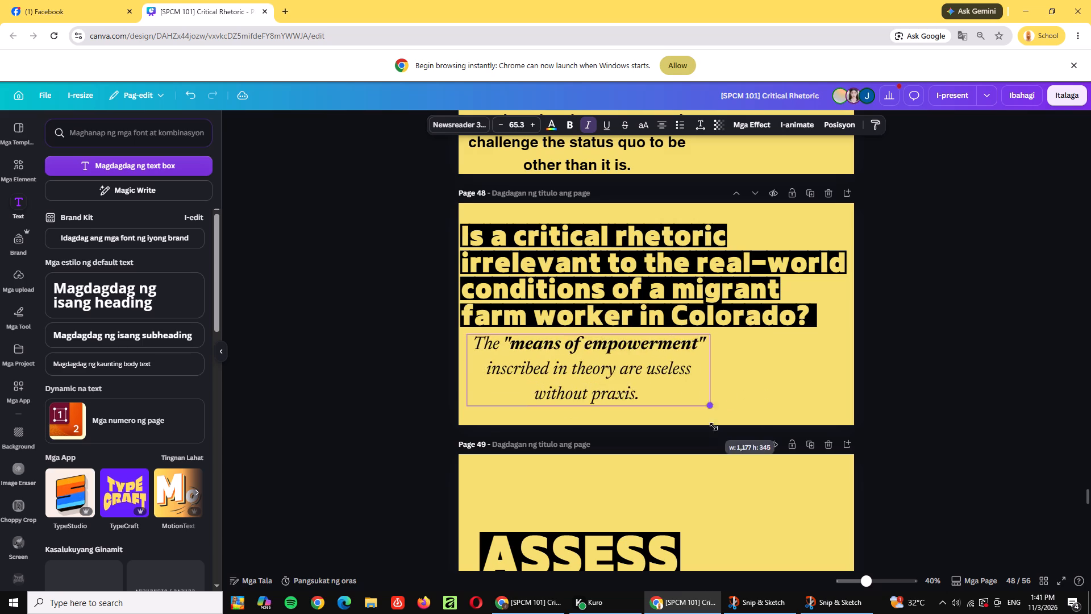
left_click_drag(714, 426, 748, 446)
left_click_drag(631, 376, 690, 377)
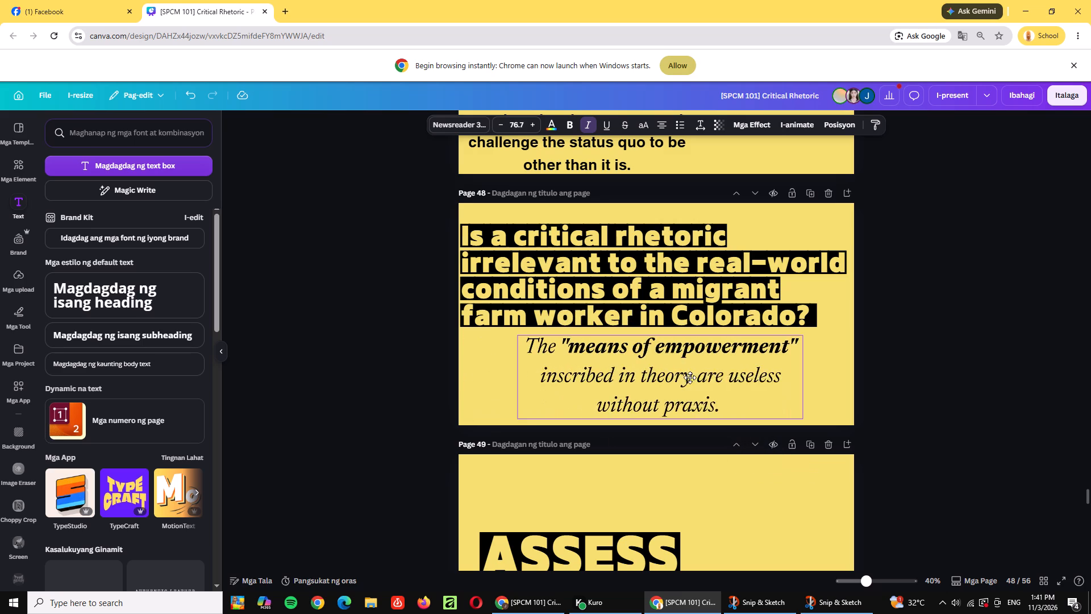
left_click_drag(690, 377, 730, 377)
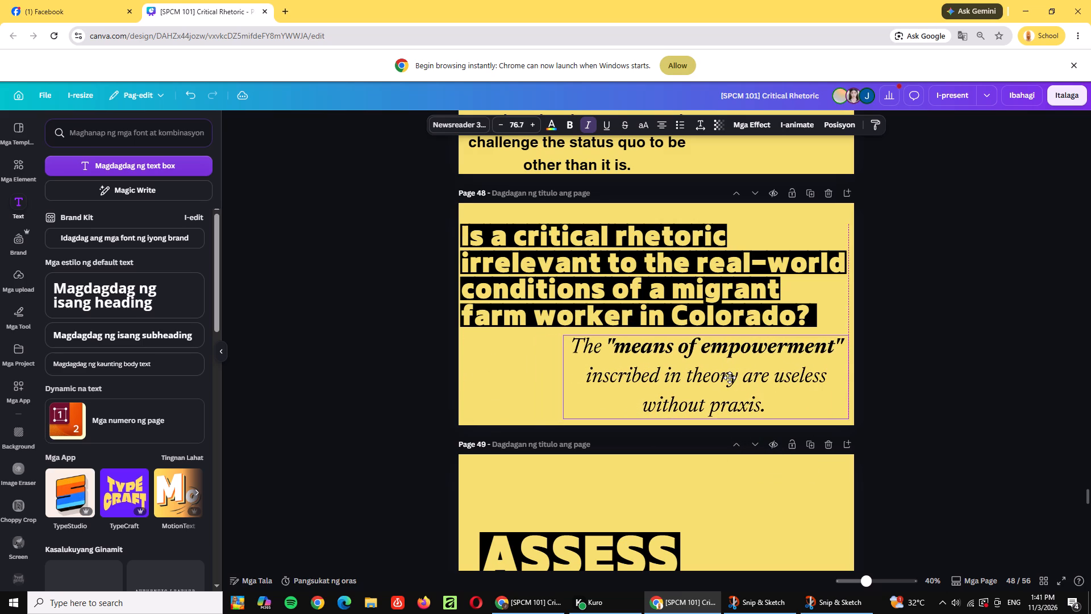
left_click_drag(730, 377, 730, 377)
left_click(873, 305)
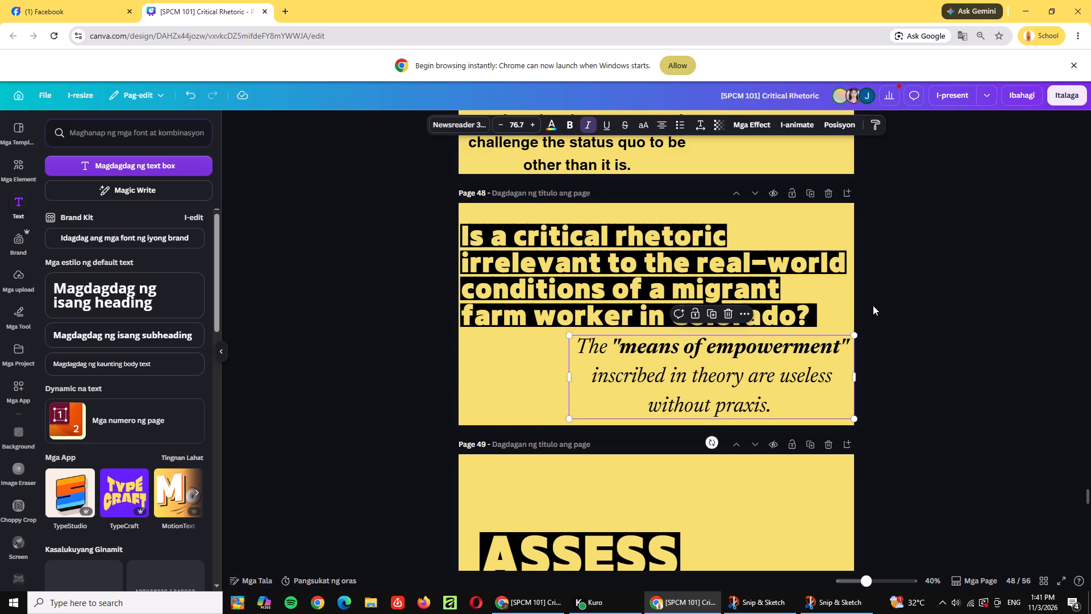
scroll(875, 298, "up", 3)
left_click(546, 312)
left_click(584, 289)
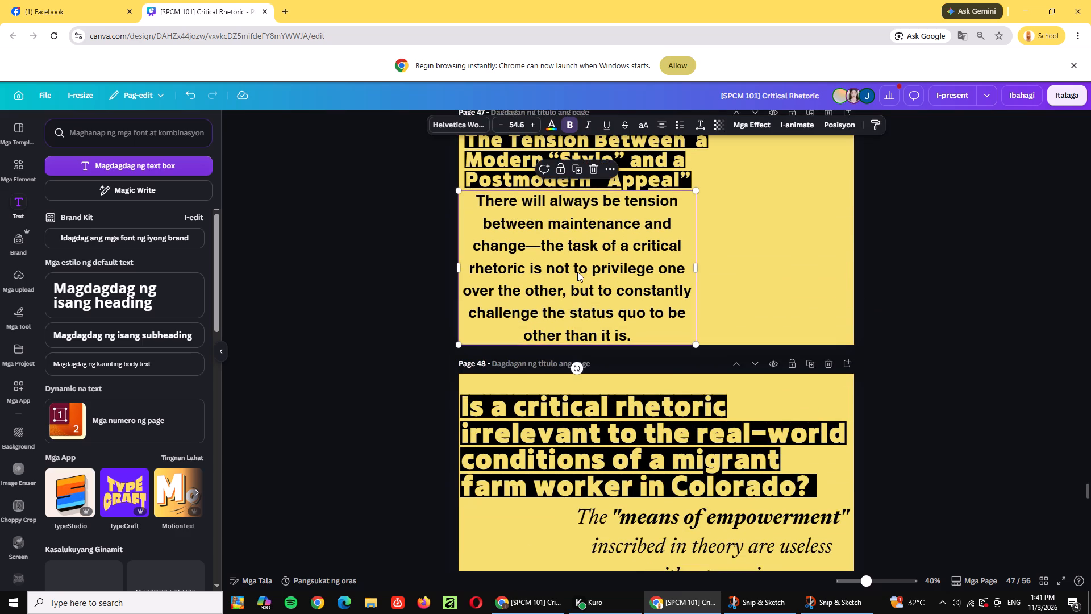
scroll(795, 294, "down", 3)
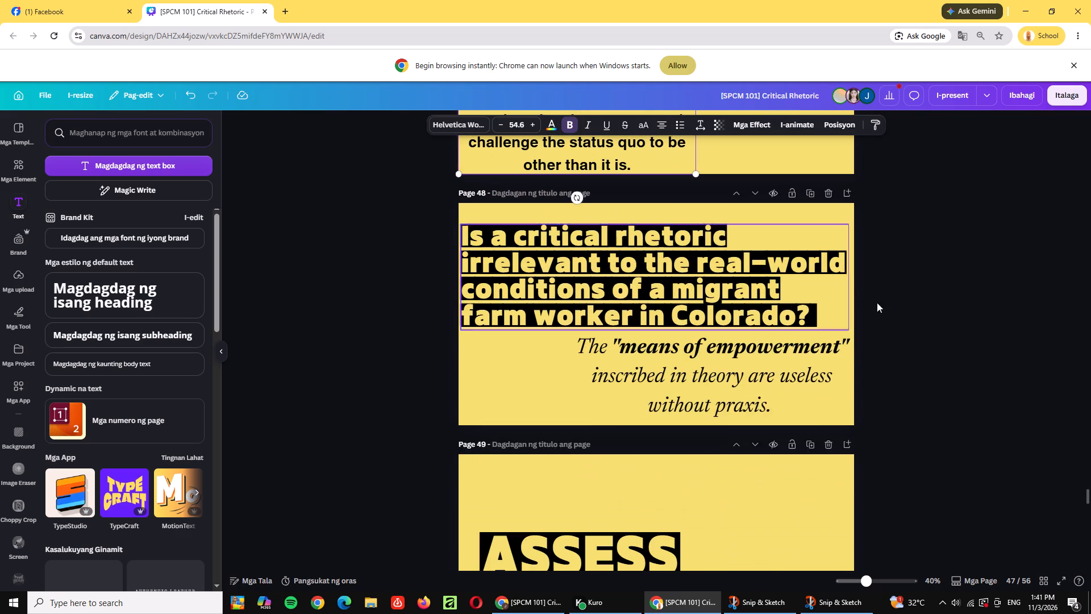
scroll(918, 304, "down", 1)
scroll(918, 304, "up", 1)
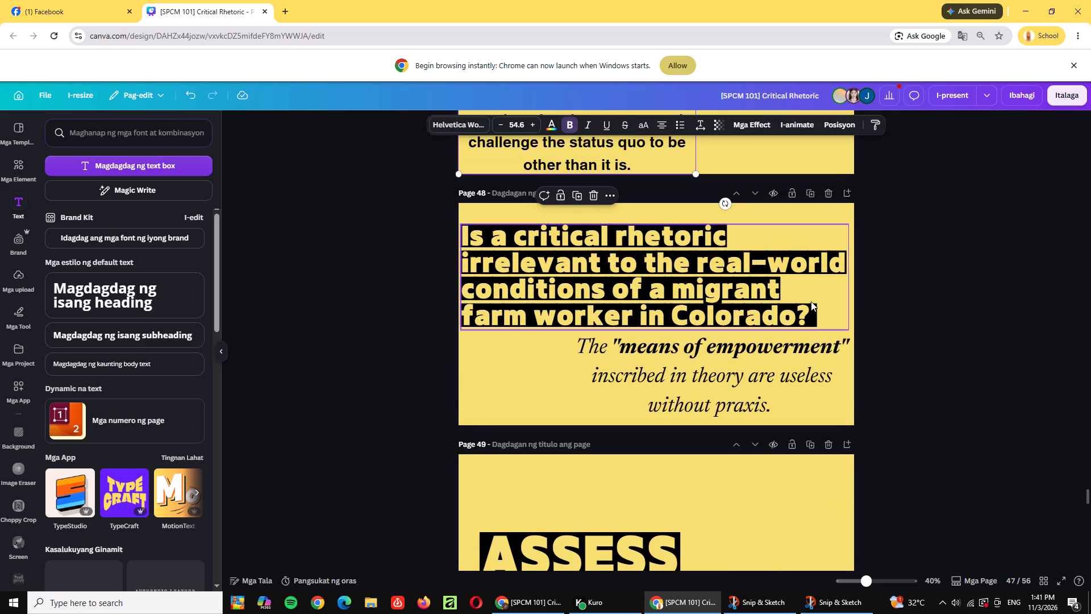
Duplicate page 48 as the base for the next section's slide.
left_click(932, 222)
left_click(810, 193)
scroll(704, 414, "down", 1)
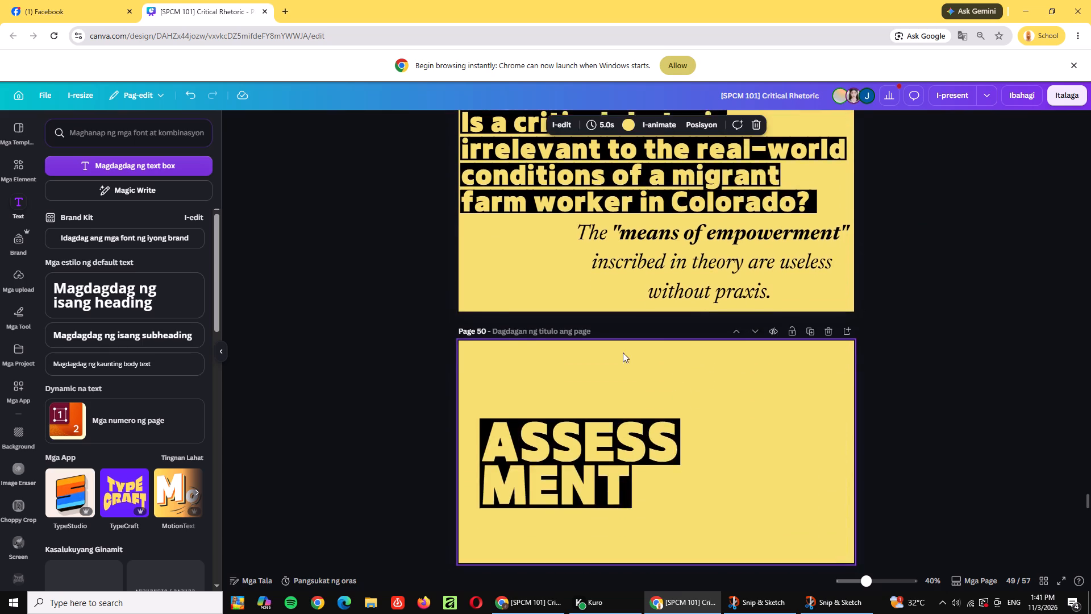
scroll(623, 352, "up", 2)
Switch to Facebook and check the newest messages in the open chat.
left_click(85, 12)
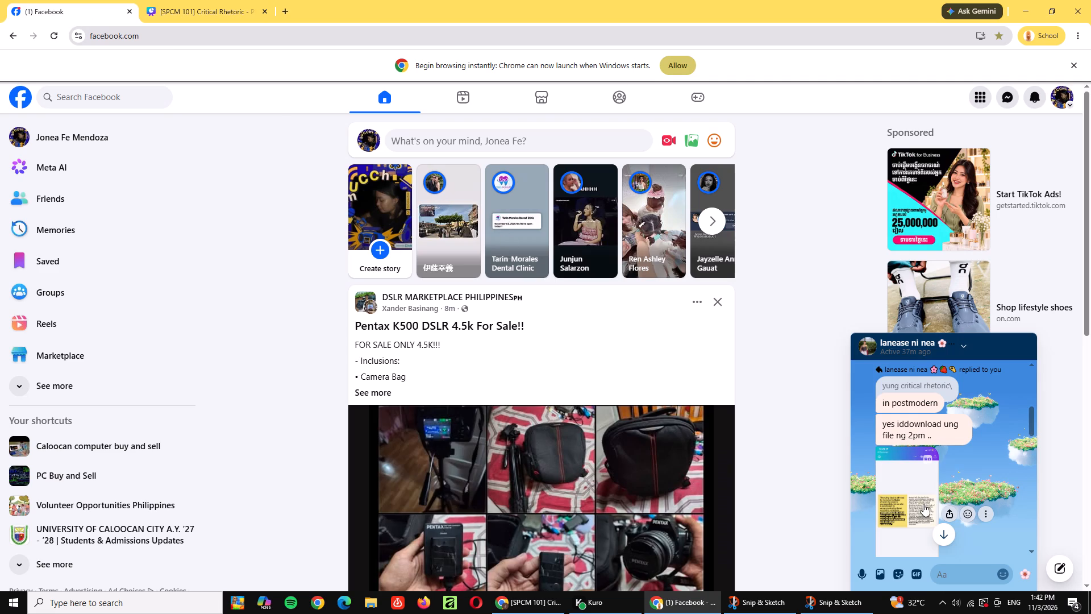
left_click(943, 536)
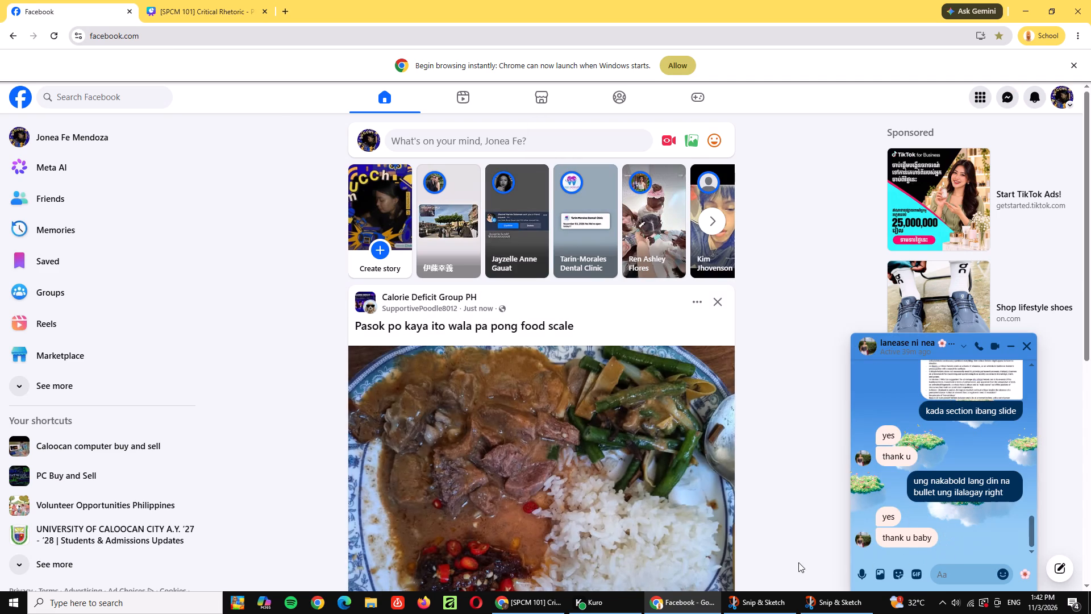
Copy the heading "The inability of rhetoric to make a difference and postmodernism as anchorless" from the Google Docs notes.
left_click(542, 603)
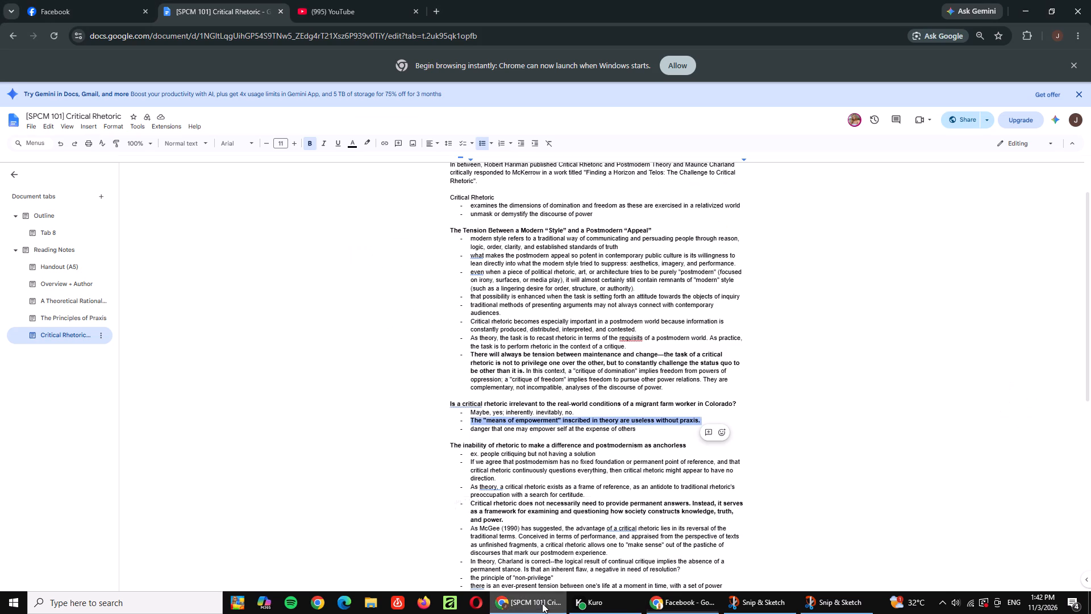
scroll(542, 428, "down", 1)
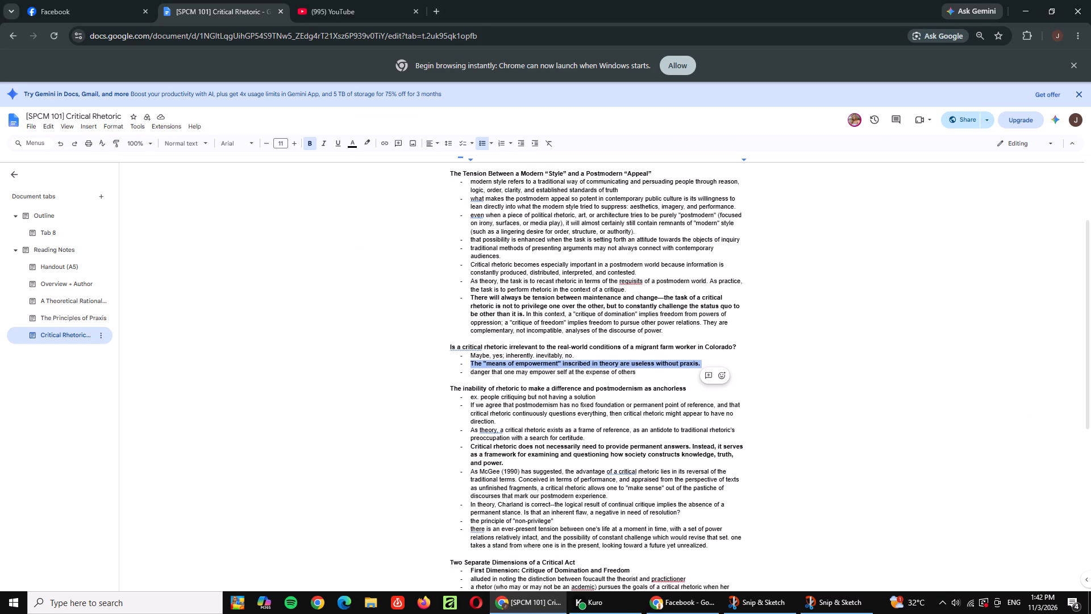
left_click_drag(448, 387, 605, 396)
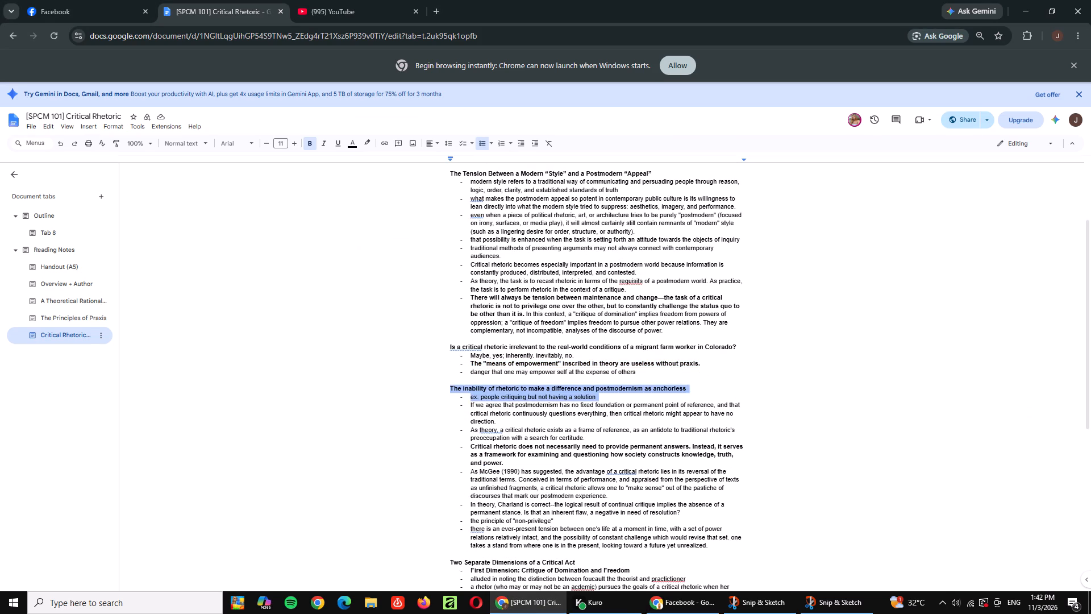
left_click_drag(605, 396, 689, 387)
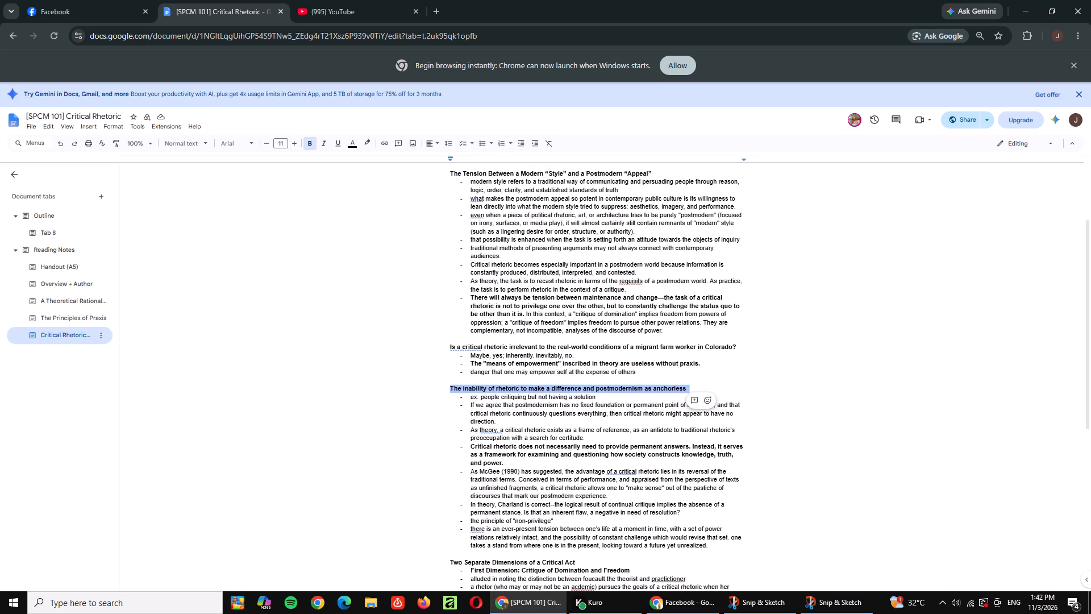
key("ctrl+c")
key("alt+Tab")
key("alt+Tab")
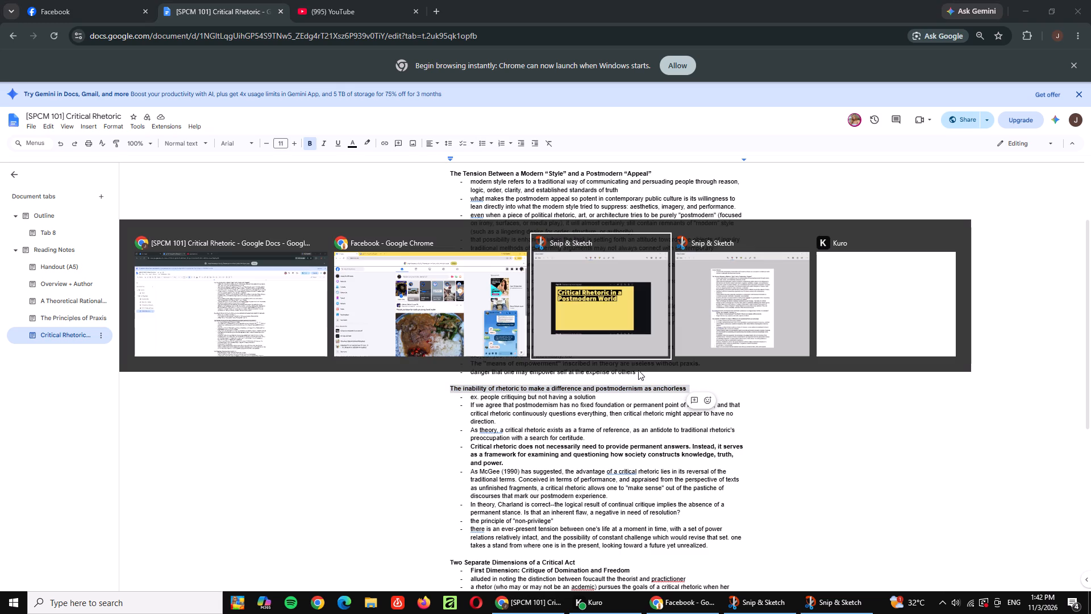
Return to the Canva slides and replace the page 49 title with "The inability of rhetoric to make a difference and postmodernism as anchorless".
key("alt+Tab")
key("alt+Tab")
key("alt+Tab")
key("alt+Tab")
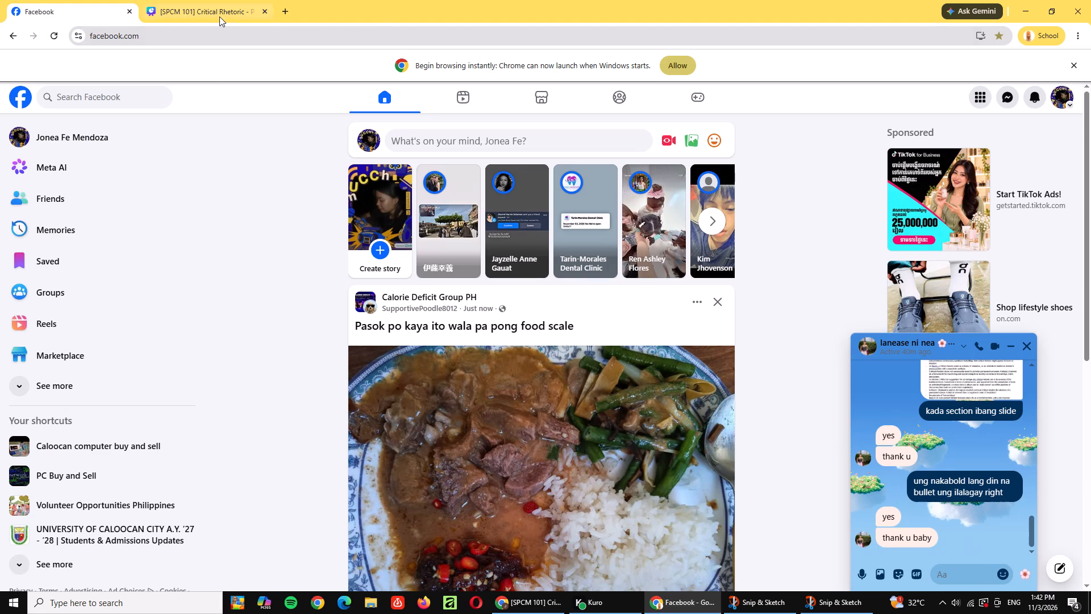
left_click(219, 16)
scroll(676, 419, "down", 1)
scroll(640, 326, "up", 3)
double_click(618, 351)
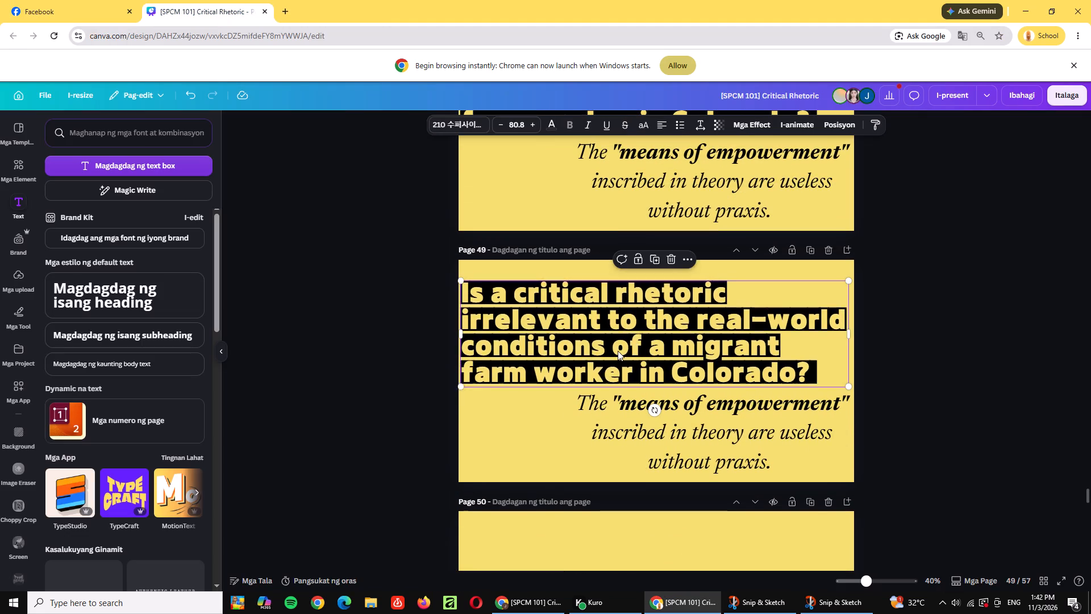
key("ctrl+v")
left_click(977, 308)
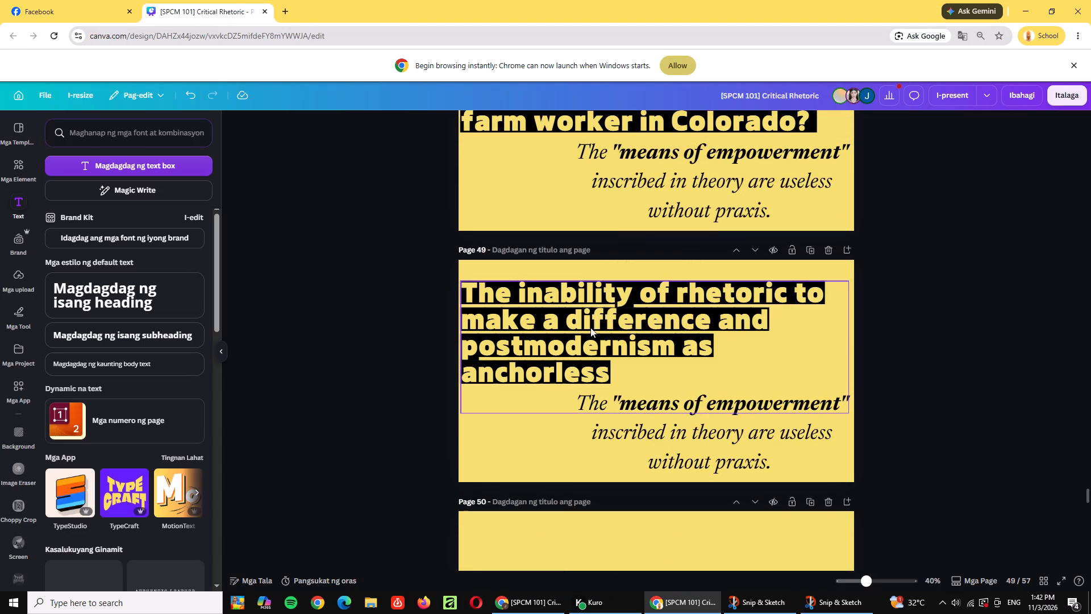
Look over the remaining sections of the reading notes from the "inability of rhetoric" heading to the end, and return to the slides.
key("alt+Tab")
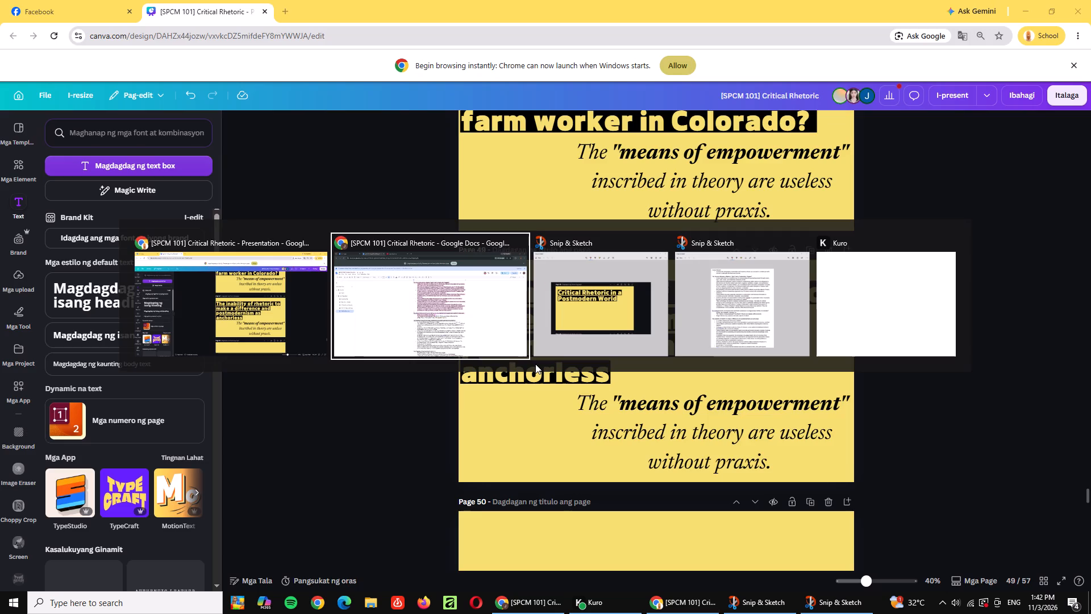
scroll(825, 371, "down", 3)
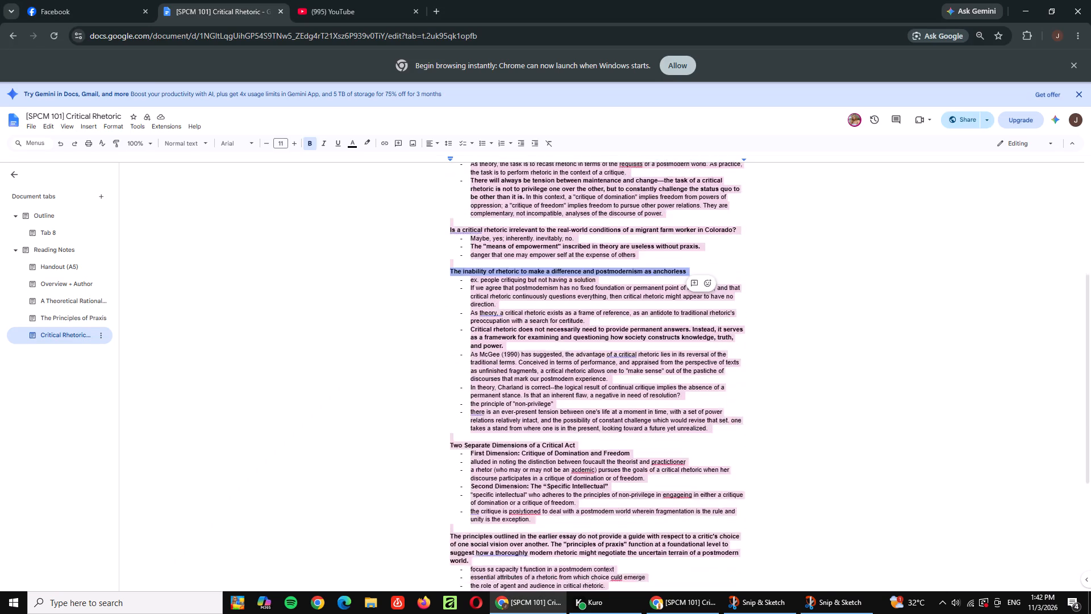
scroll(825, 371, "down", 1)
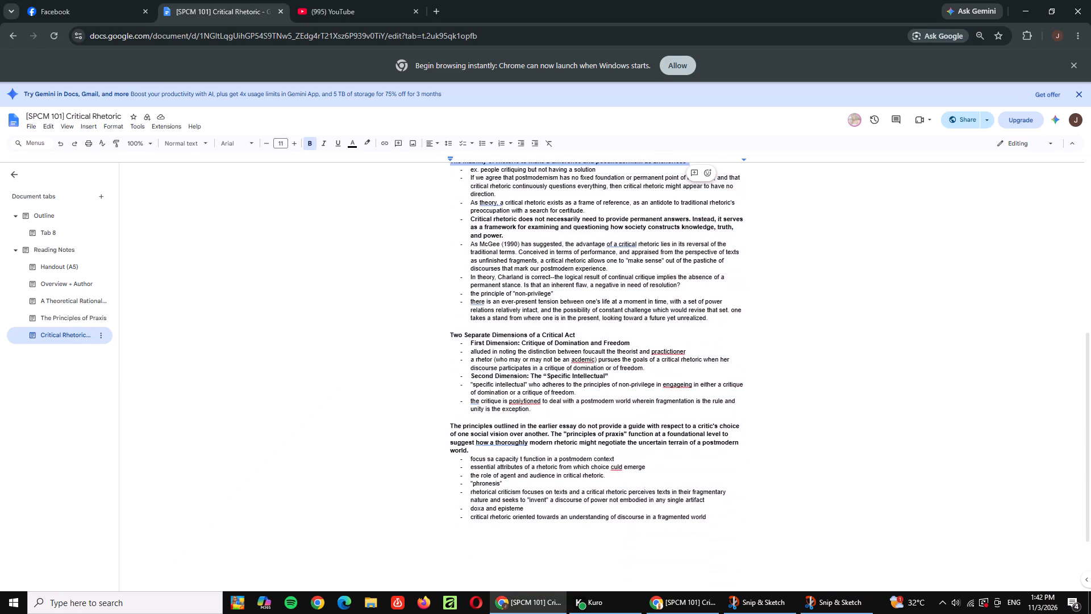
key("alt+Tab")
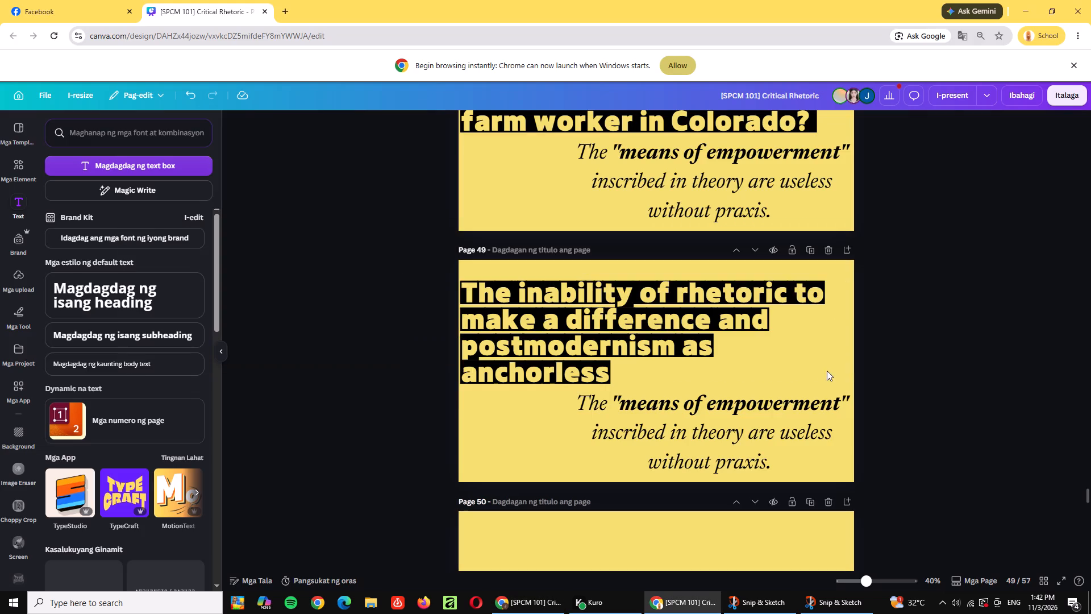
Shift the page 49 title slightly so it sits centred horizontally on the slide.
scroll(621, 383, "up", 1)
left_click_drag(674, 433, 672, 428)
left_click(907, 382)
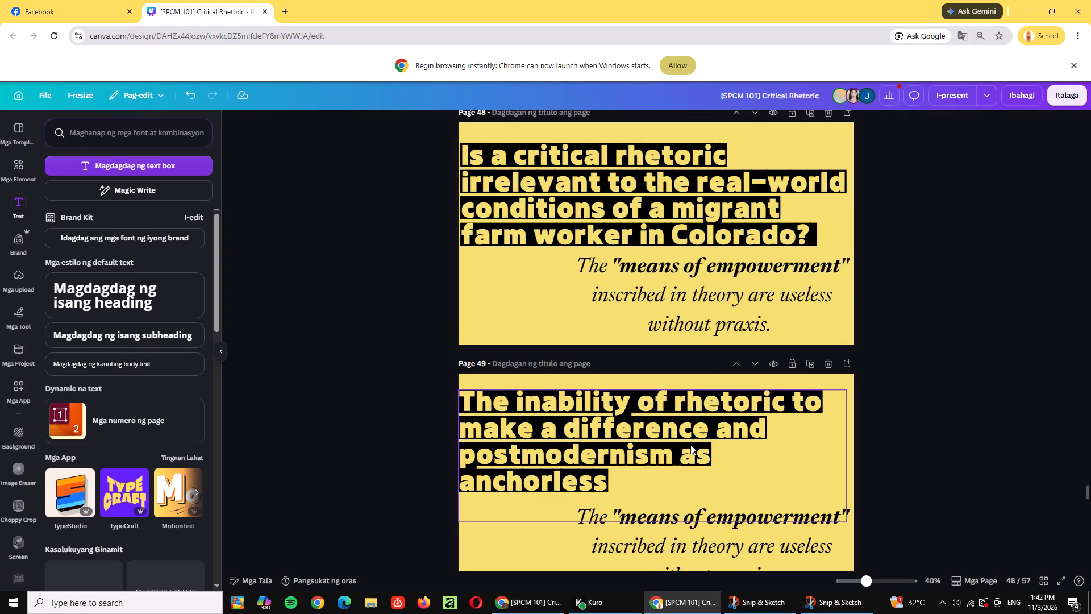
left_click(682, 445)
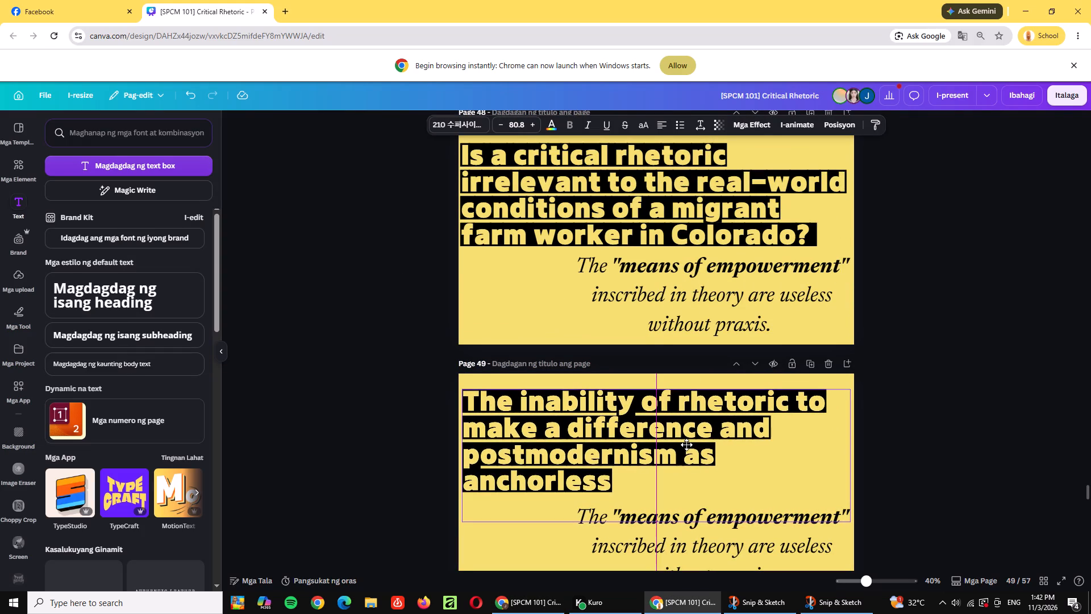
Widen the page 47 body text to nearly the slide's full width and move it lower, away from the title.
scroll(686, 445, "up", 2)
scroll(688, 439, "down", 1)
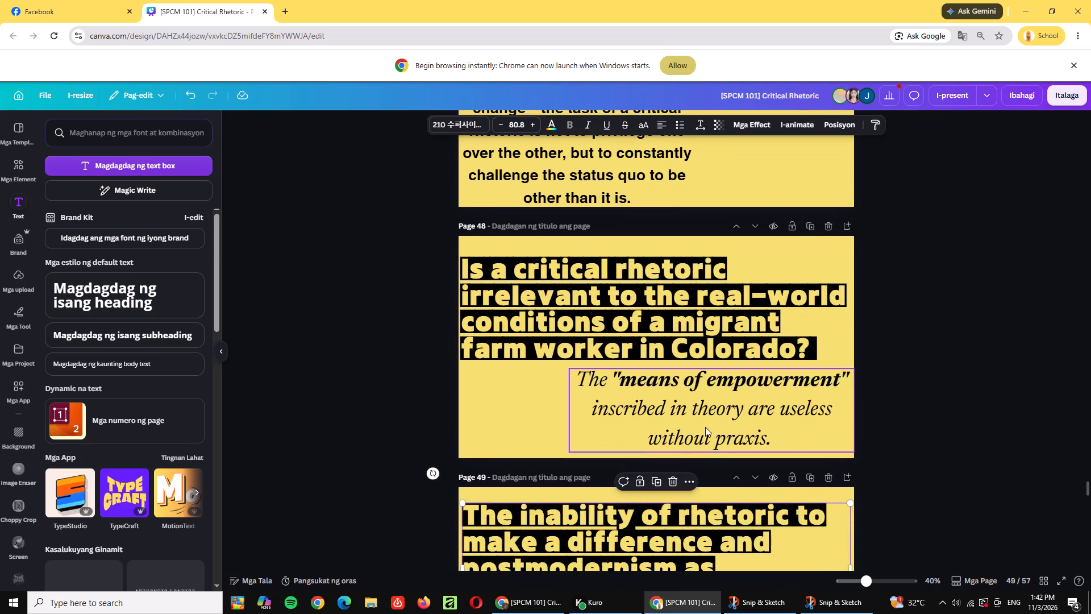
scroll(1013, 375, "up", 3)
scroll(1013, 375, "down", 1)
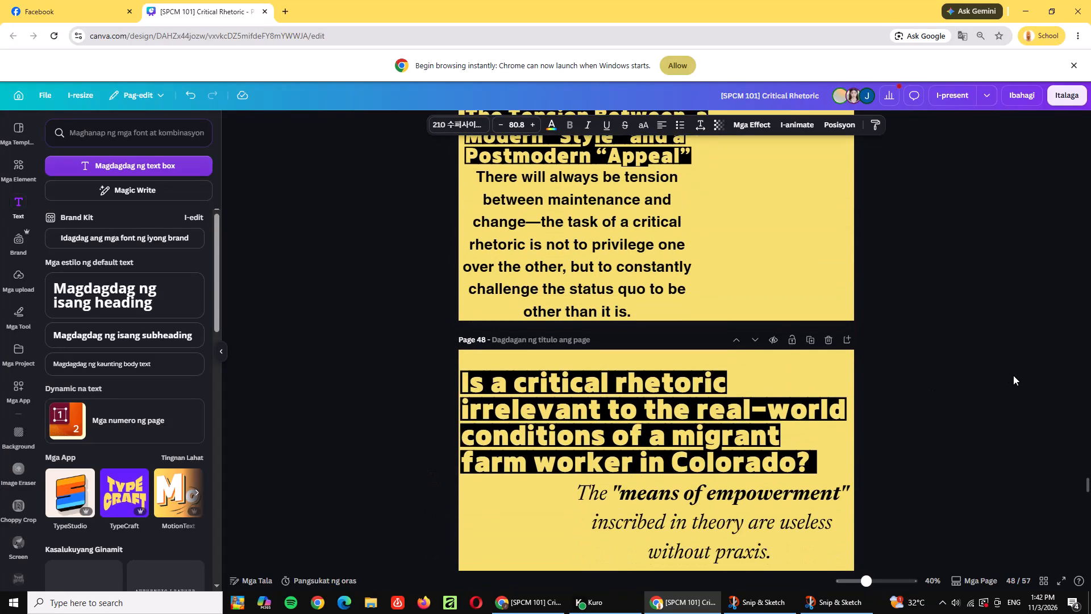
scroll(1013, 375, "up", 2)
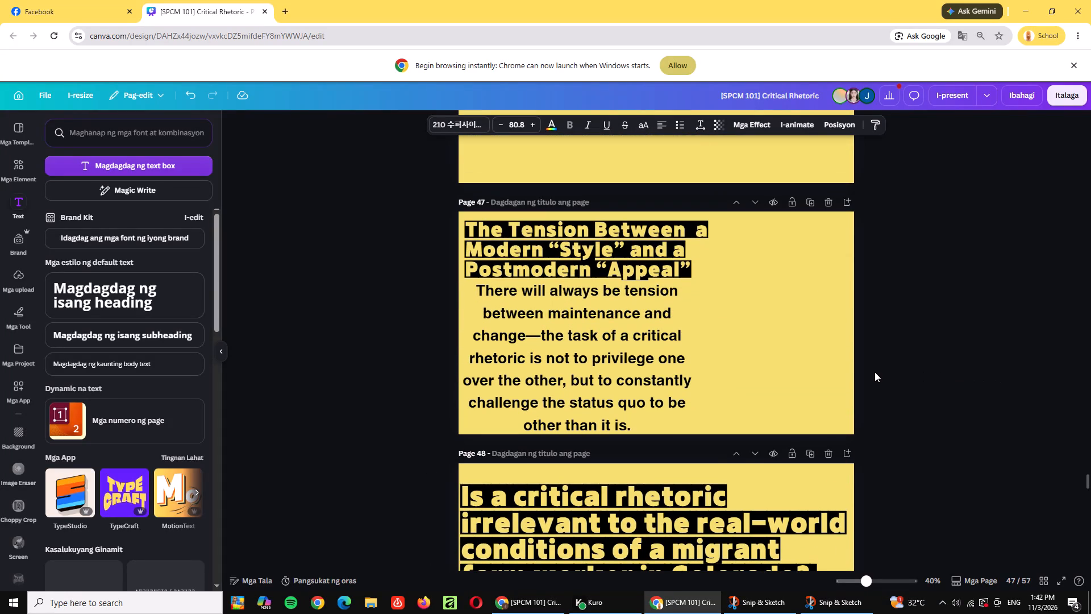
left_click(653, 352)
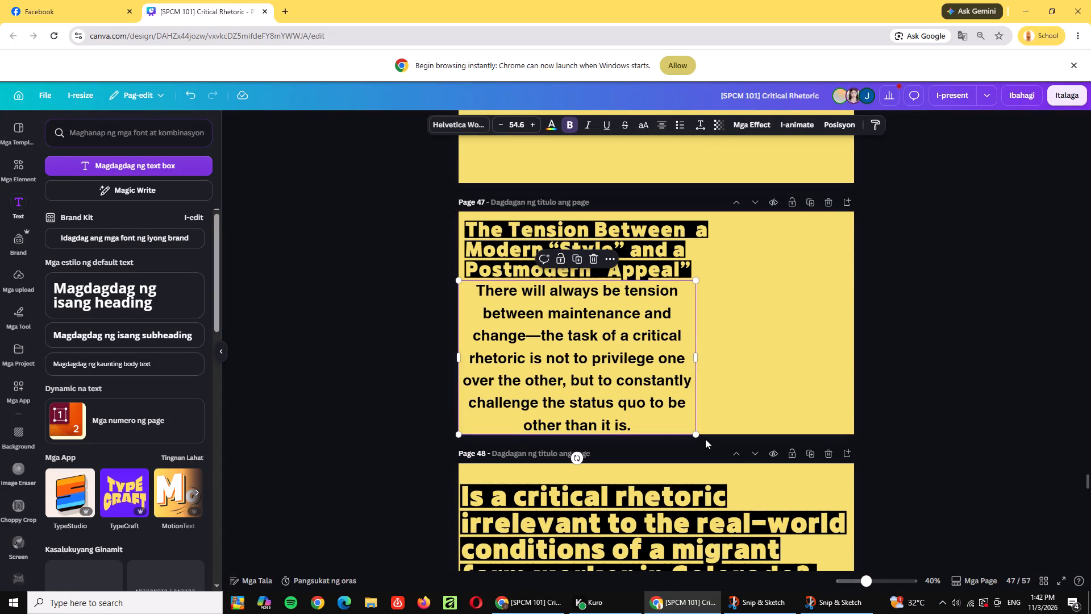
left_click_drag(699, 354, 848, 351)
left_click_drag(778, 323, 781, 366)
Enlarge the page 47 title to about size 92.7 and nudge it into place above the body text.
left_click(655, 250)
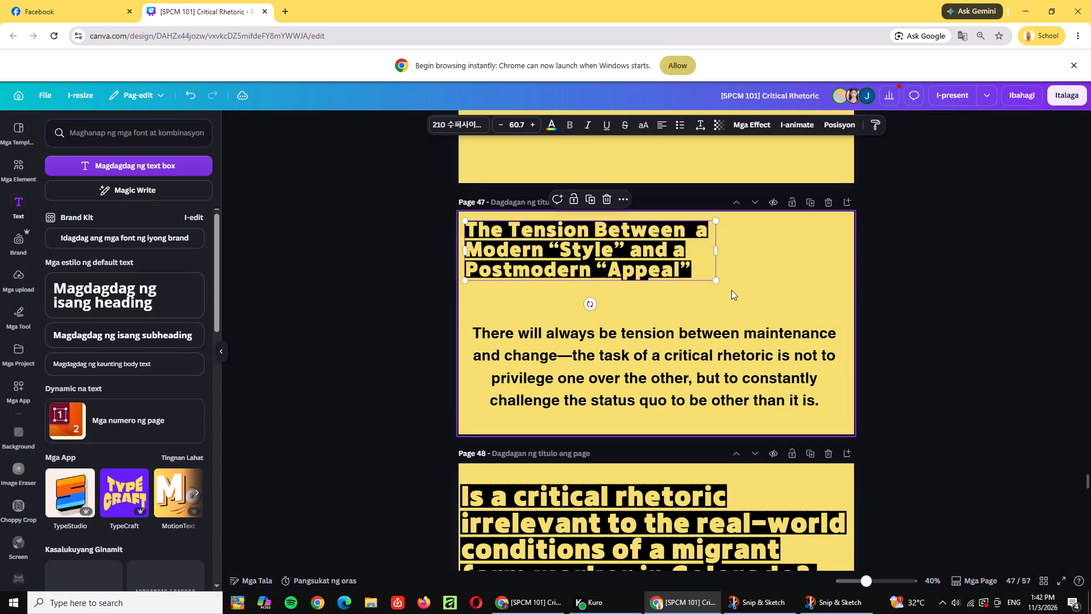
left_click_drag(713, 282, 842, 316)
left_click_drag(727, 292, 734, 297)
Narrow the page 47 body text to five lines, left-align it, and place it directly beneath the title, flush with its left edge.
left_click(778, 379)
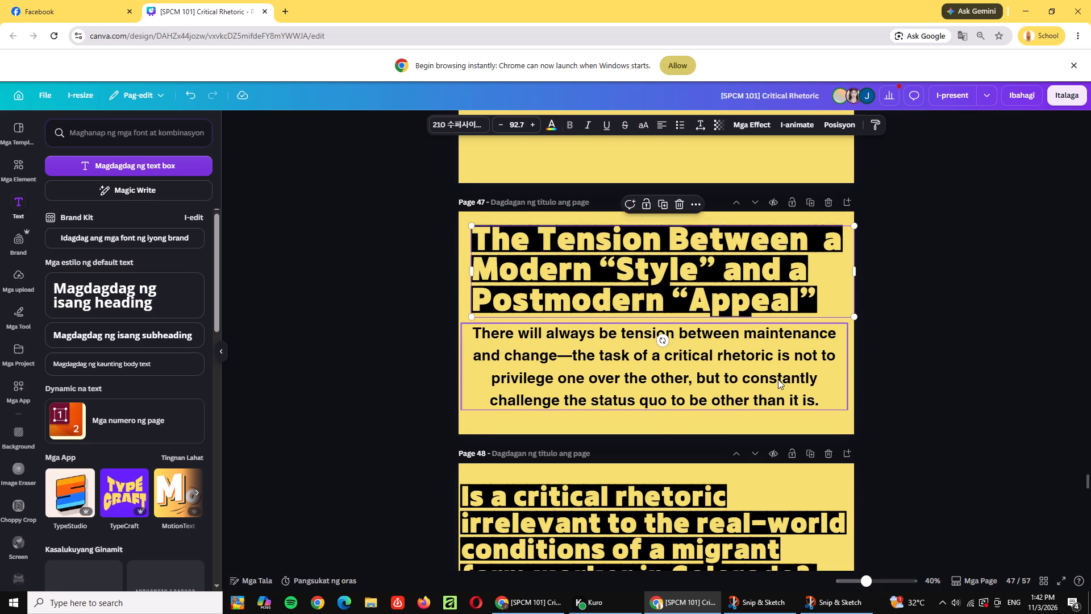
left_click_drag(849, 367, 799, 367)
left_click_drag(799, 367, 798, 367)
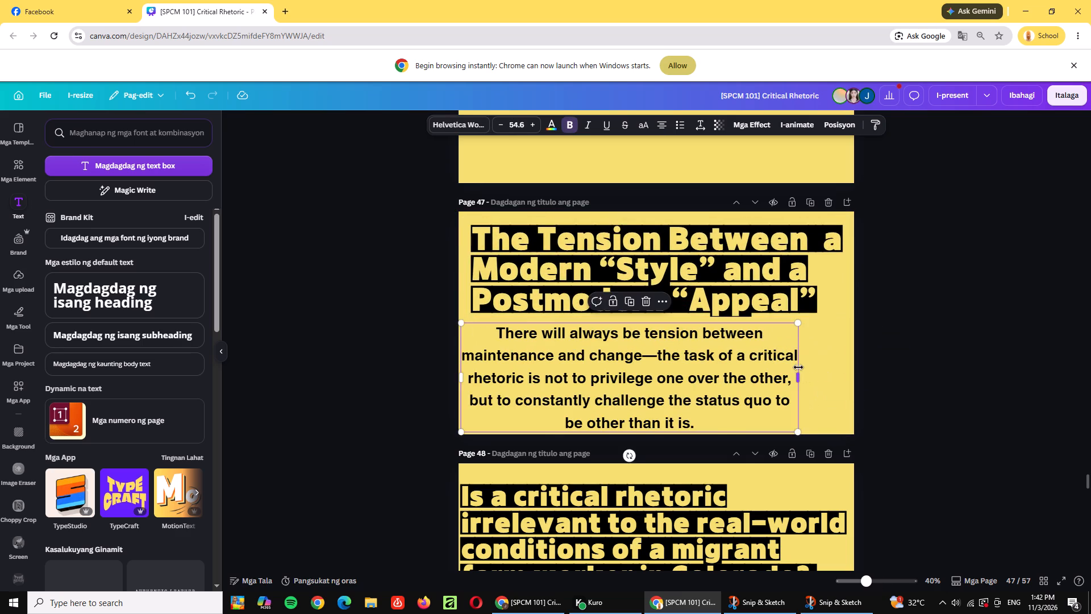
left_click_drag(798, 367, 790, 367)
left_click_drag(719, 383, 719, 375)
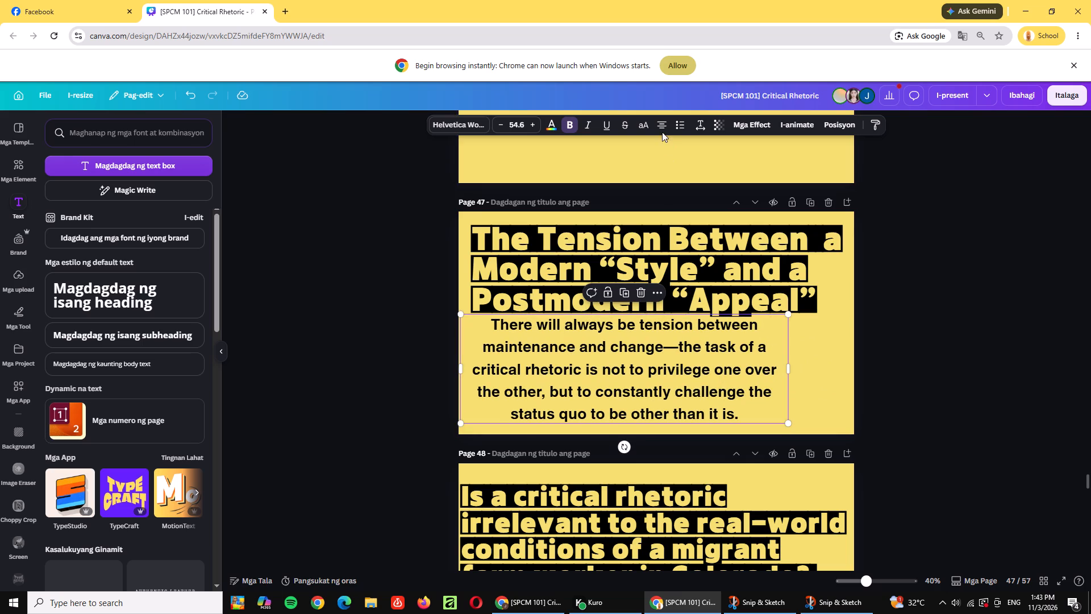
left_click(661, 131)
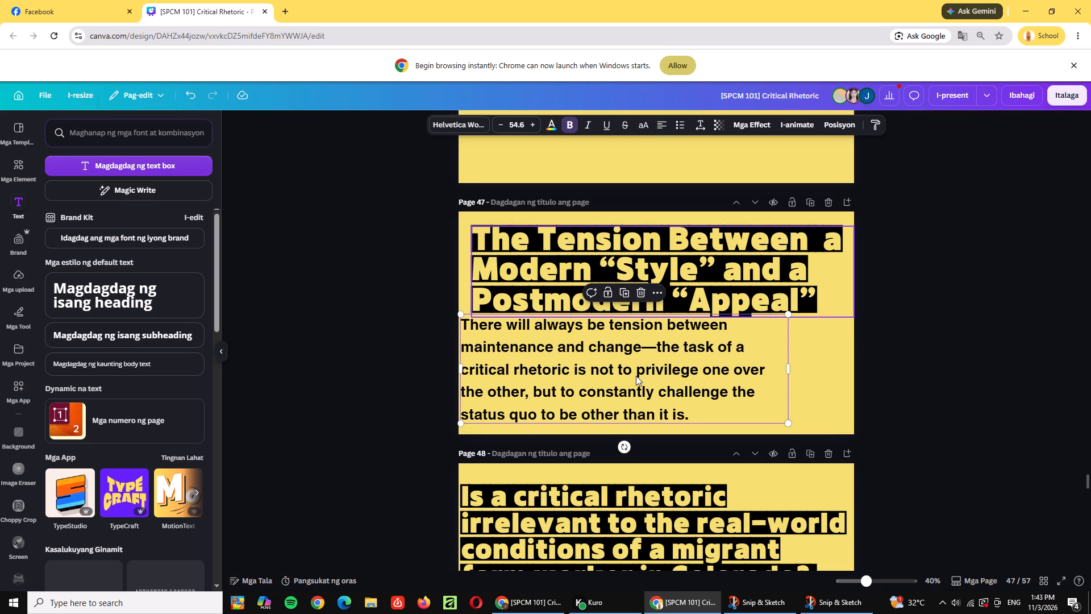
left_click_drag(636, 376, 644, 376)
left_click(644, 376)
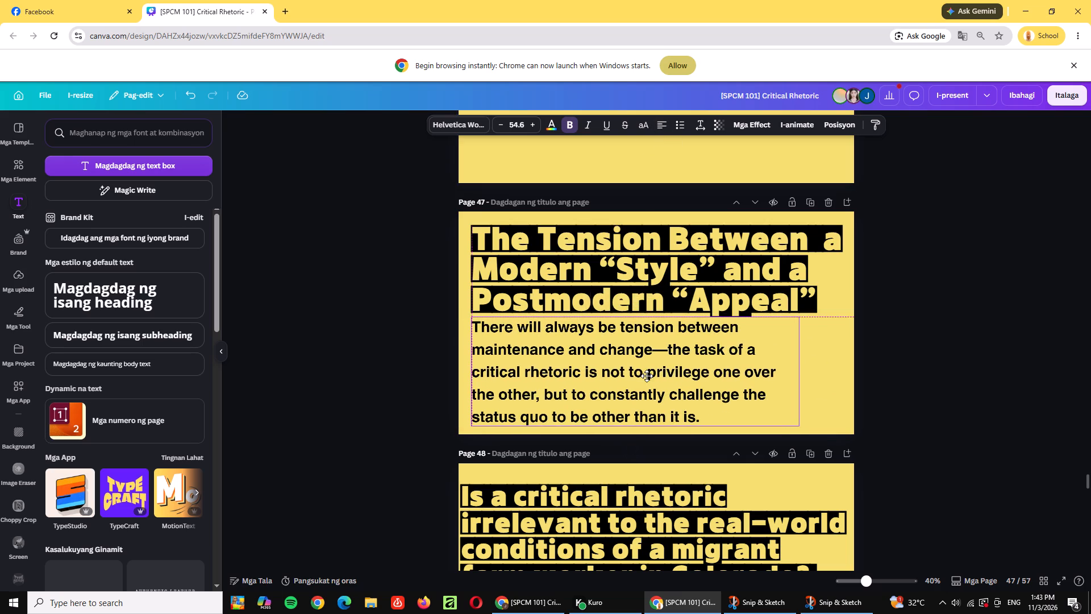
Scale the page 47 title and body text down together and position the pair near the slide's left edge, vertically centred.
left_click(699, 271, "shift")
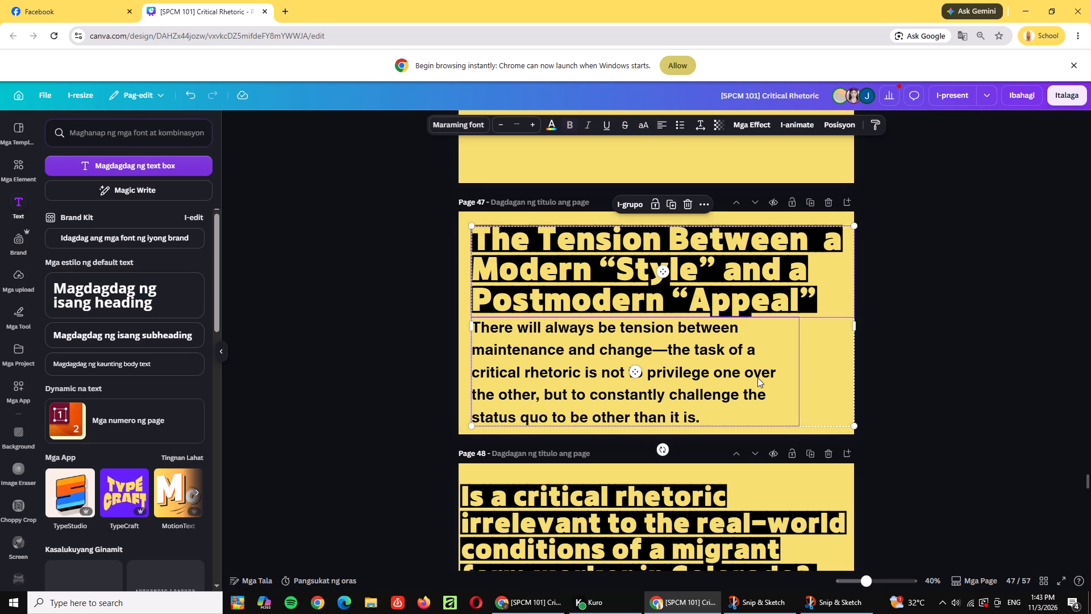
left_click_drag(758, 377, 751, 377)
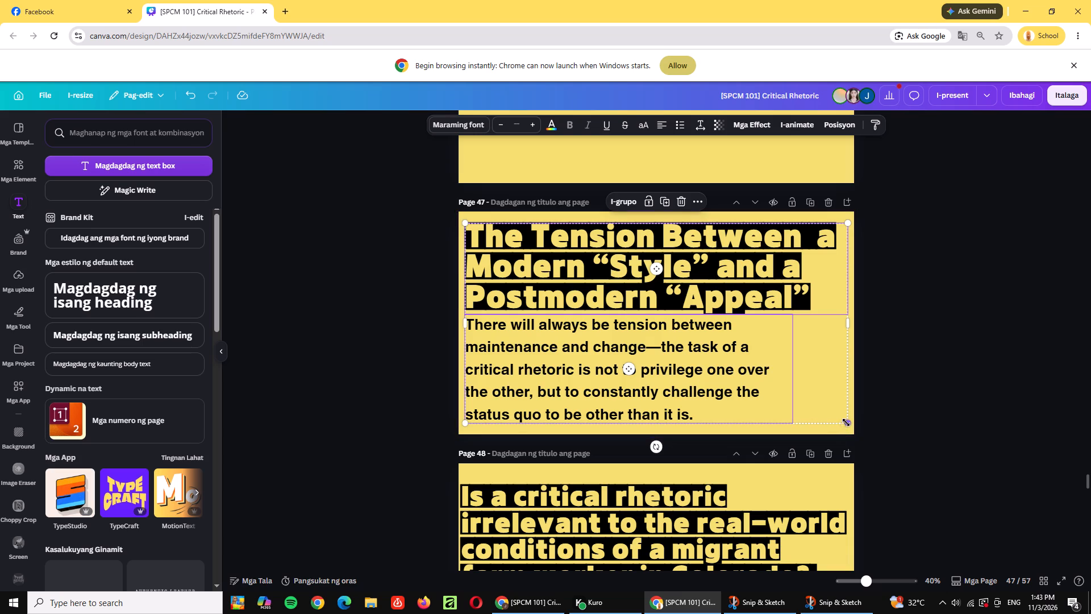
left_click_drag(846, 422, 807, 400)
left_click_drag(740, 367, 740, 379)
left_click(934, 327)
Look over the layouts of pages 47 to 49 to compare them.
scroll(934, 327, "down", 3)
scroll(934, 327, "up", 2)
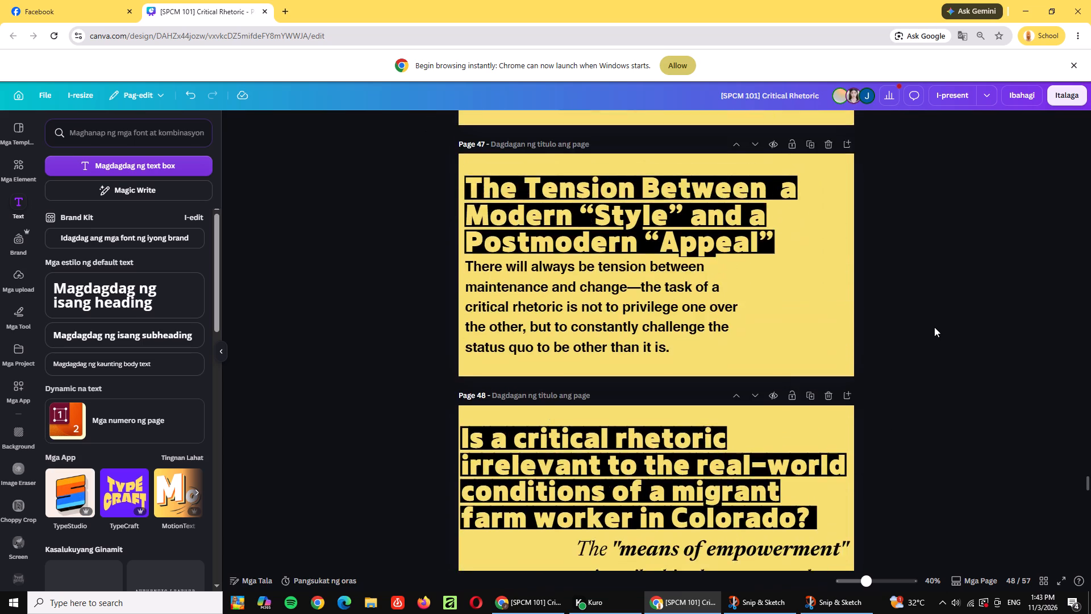
scroll(934, 327, "up", 1)
scroll(884, 333, "down", 9)
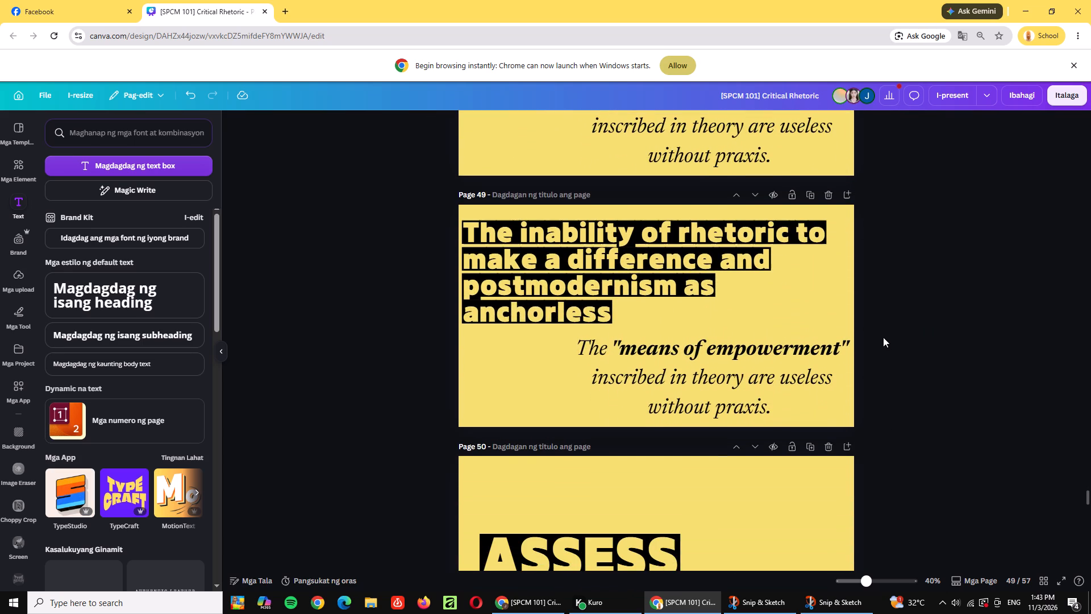
scroll(682, 384, "up", 4)
scroll(682, 384, "down", 1)
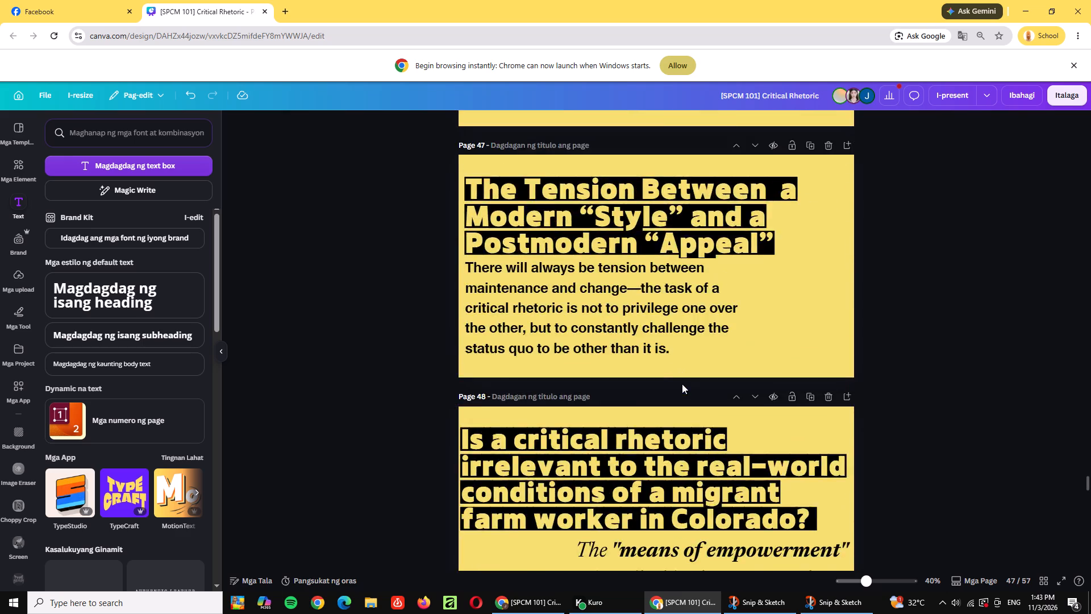
scroll(682, 384, "down", 5)
Replace the page 49 body text with the notes' bolded point, from "Critical rhetoric does not necessarily need to provide permanent answers" through "knowledge, truth, and power.".
key("alt+Tab")
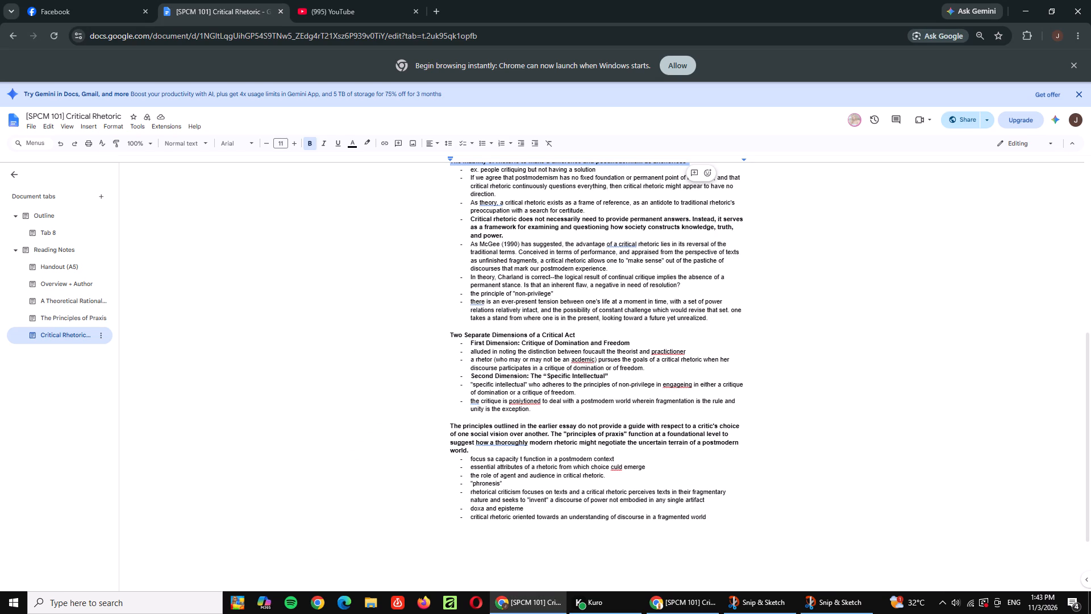
scroll(480, 310, "up", 1)
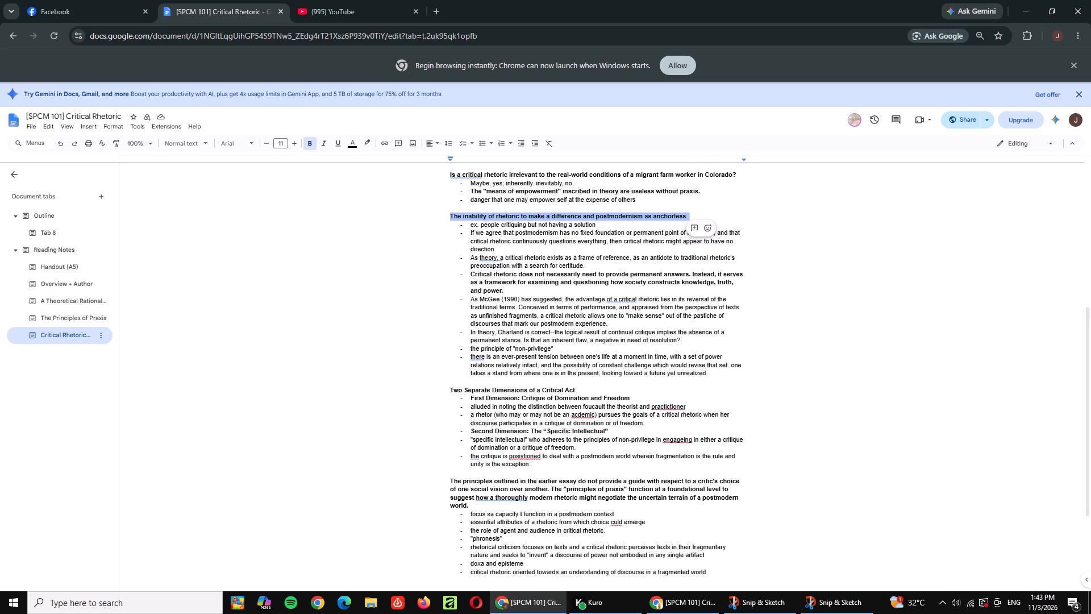
left_click_drag(469, 279, 502, 292)
left_click(483, 285)
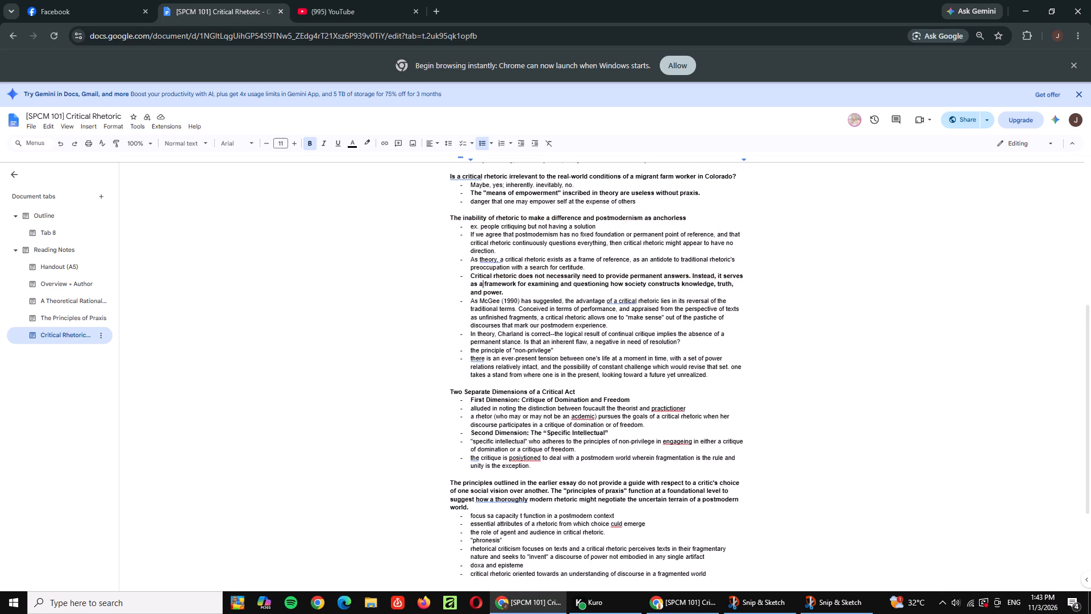
left_click_drag(471, 277, 506, 292)
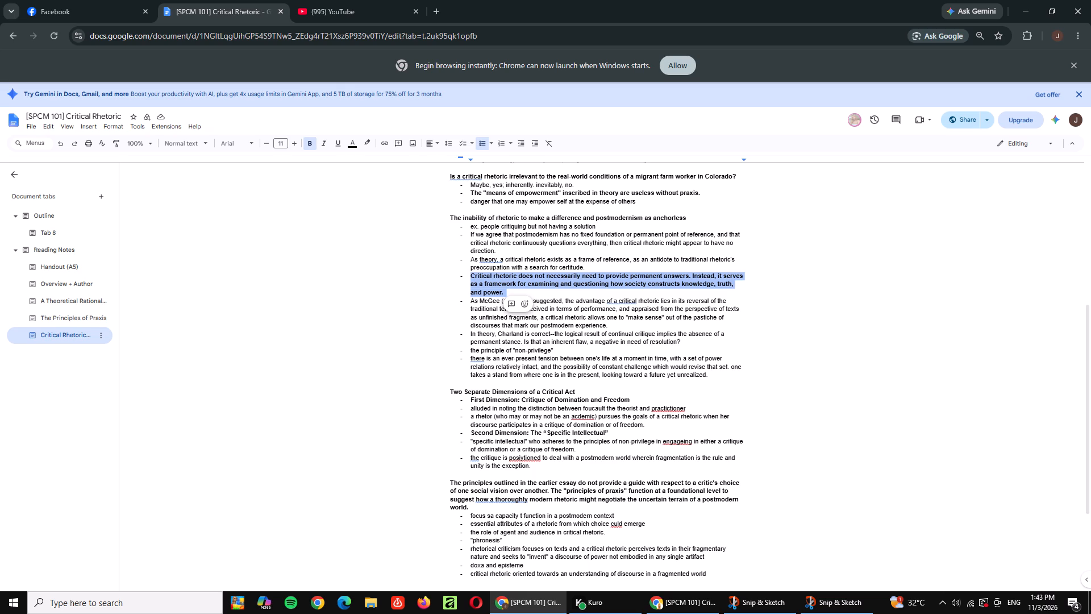
key("ctrl+c")
key("alt+Tab")
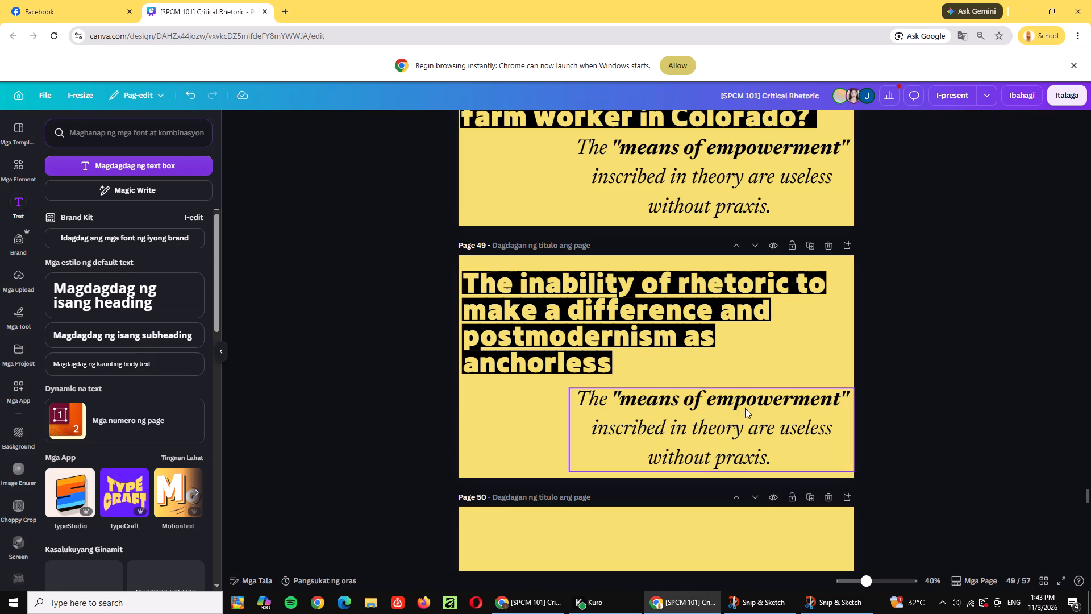
double_click(747, 408)
key("ctrl+v")
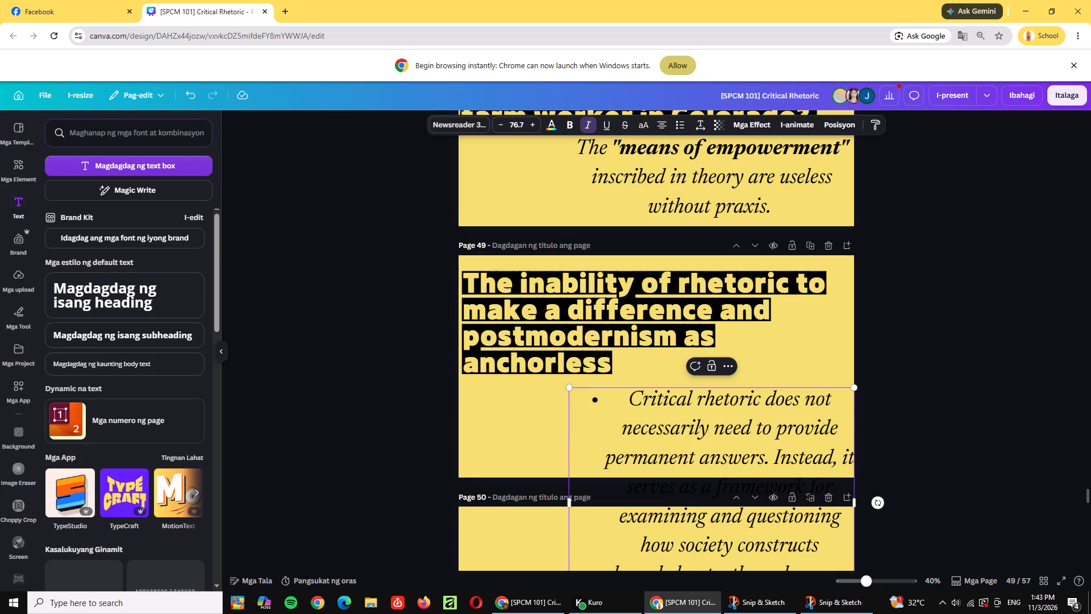
Remove the bullet and the empty trailing line from the page 49 body text, moving the text up to reach its end.
scroll(630, 417, "down", 2)
scroll(630, 417, "up", 2)
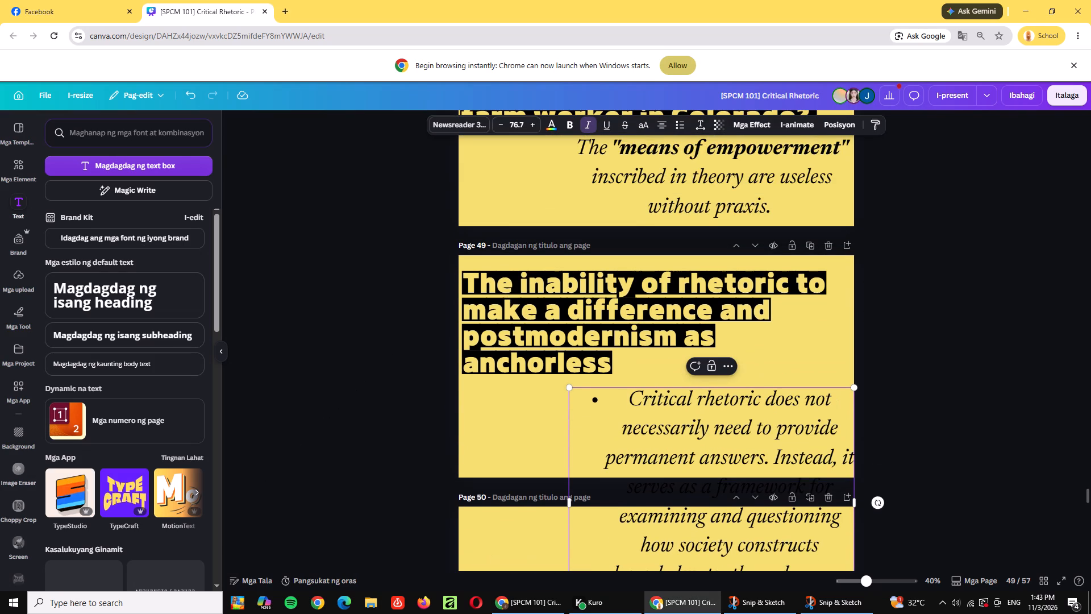
left_click(625, 408)
key("BackSpace")
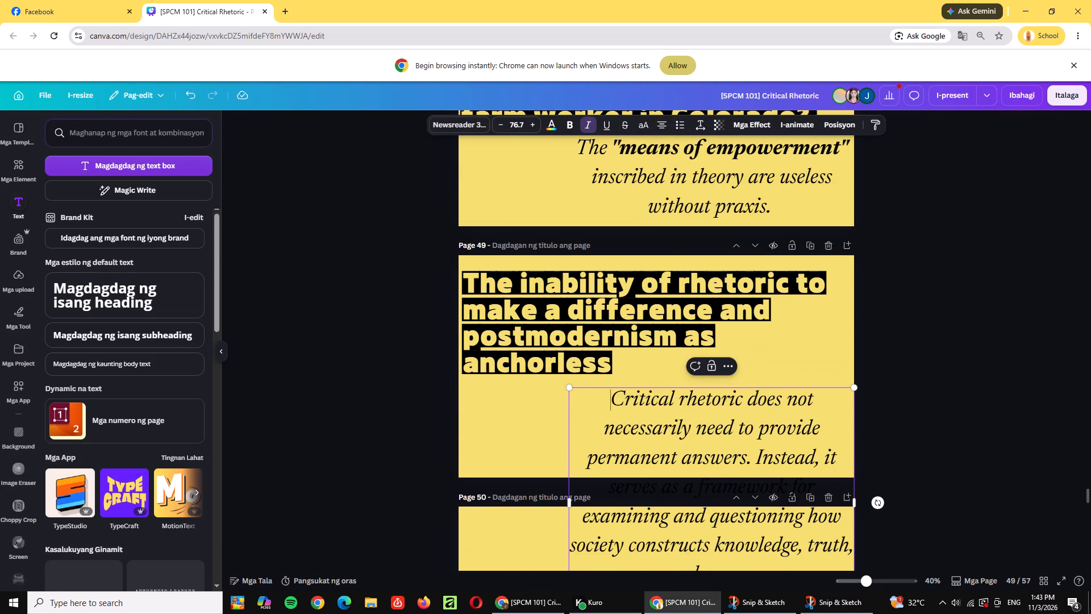
left_click(913, 408)
left_click(805, 413)
left_click_drag(809, 422, 728, 298)
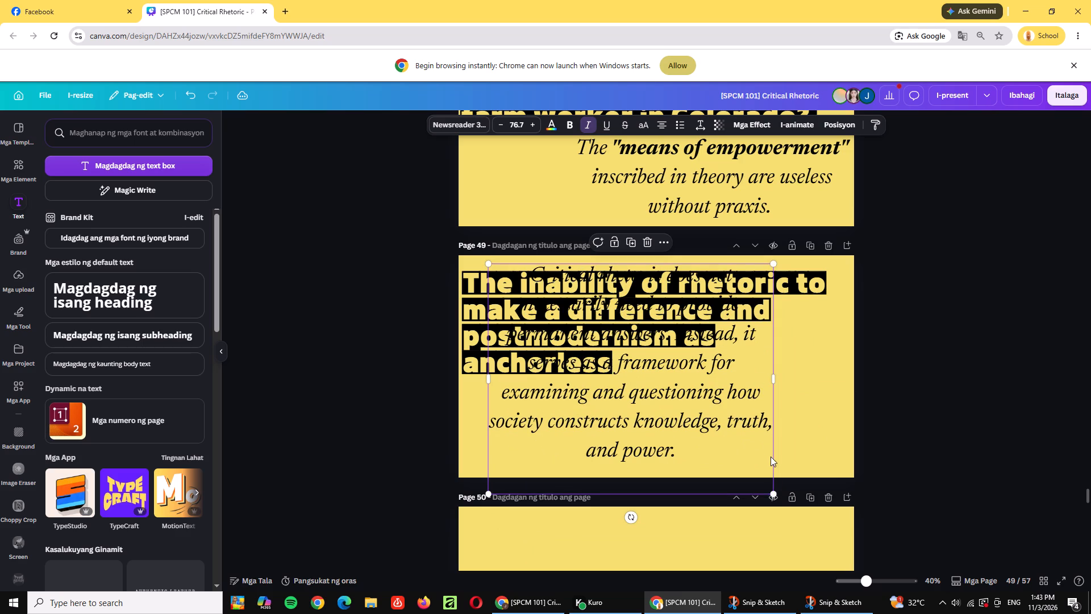
left_click(749, 470)
key("BackSpace")
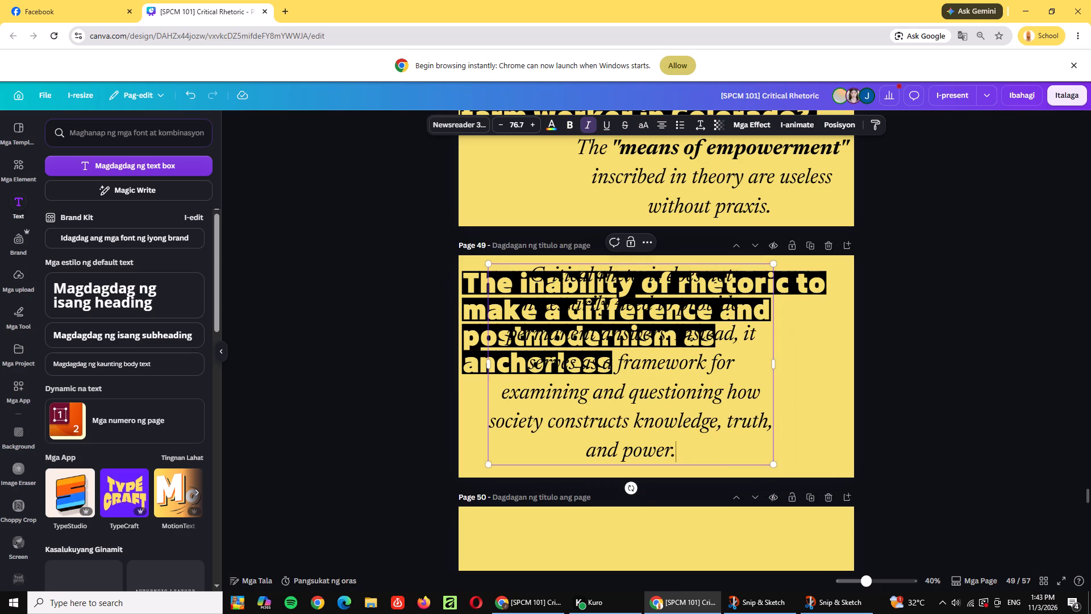
Widen the page 49 body text box, reduce its text size, and move it down toward the space below the title.
left_click_drag(776, 366, 819, 366)
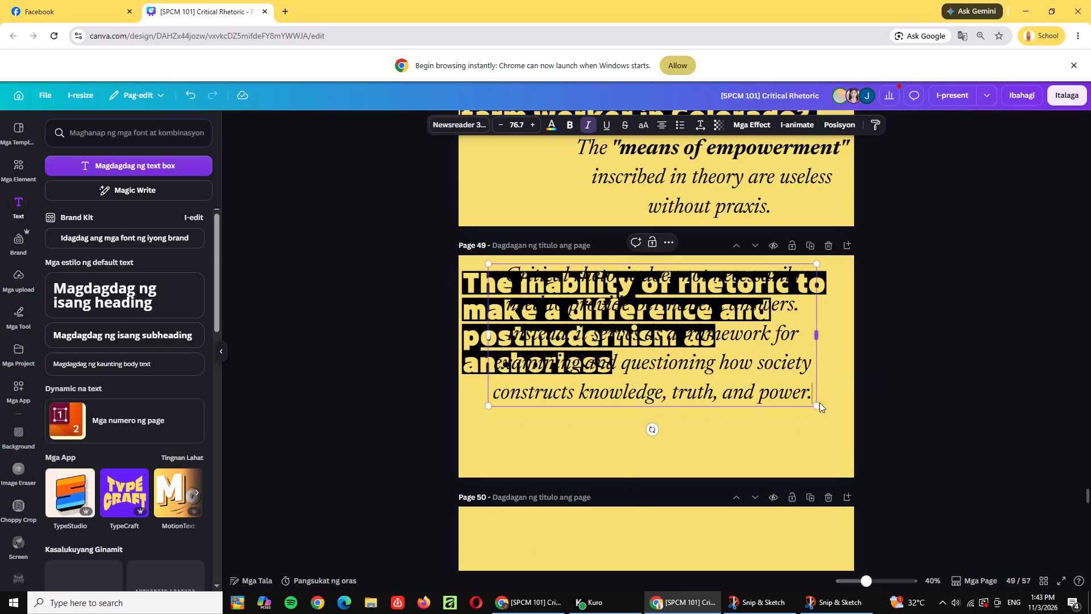
left_click_drag(815, 406, 802, 397)
left_click_drag(744, 363, 757, 398)
left_click(924, 373)
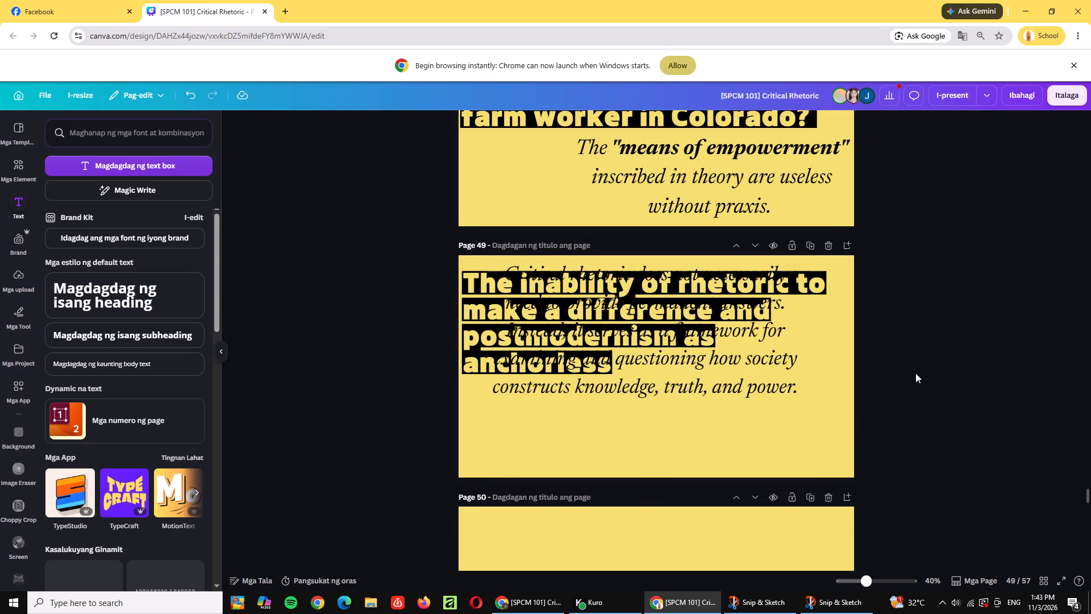
left_click_drag(749, 358, 754, 414)
left_click(807, 381)
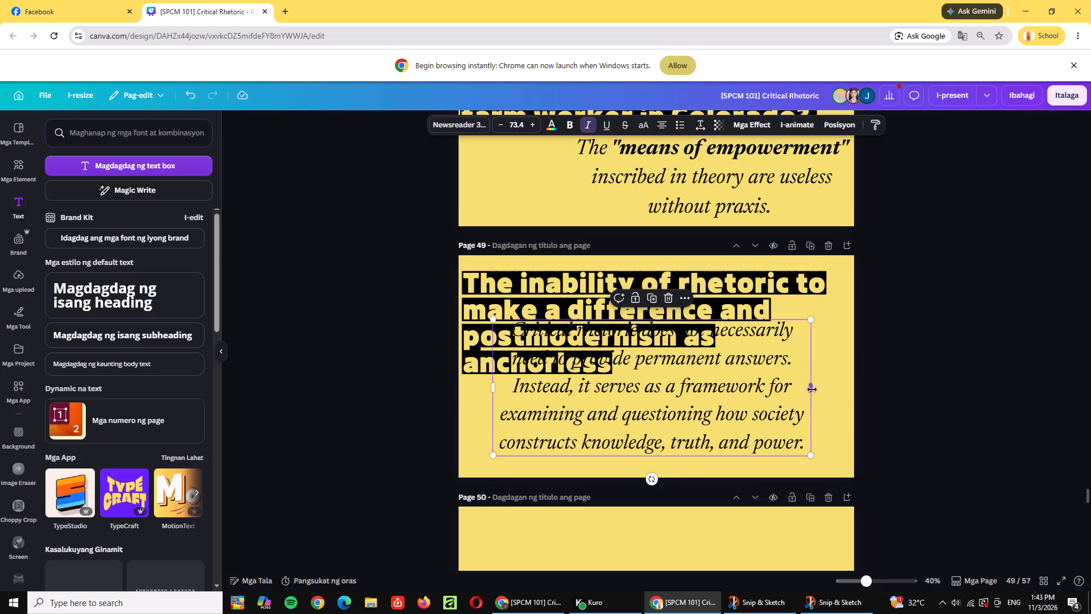
left_click_drag(813, 391, 839, 393)
left_click_drag(835, 455, 778, 416)
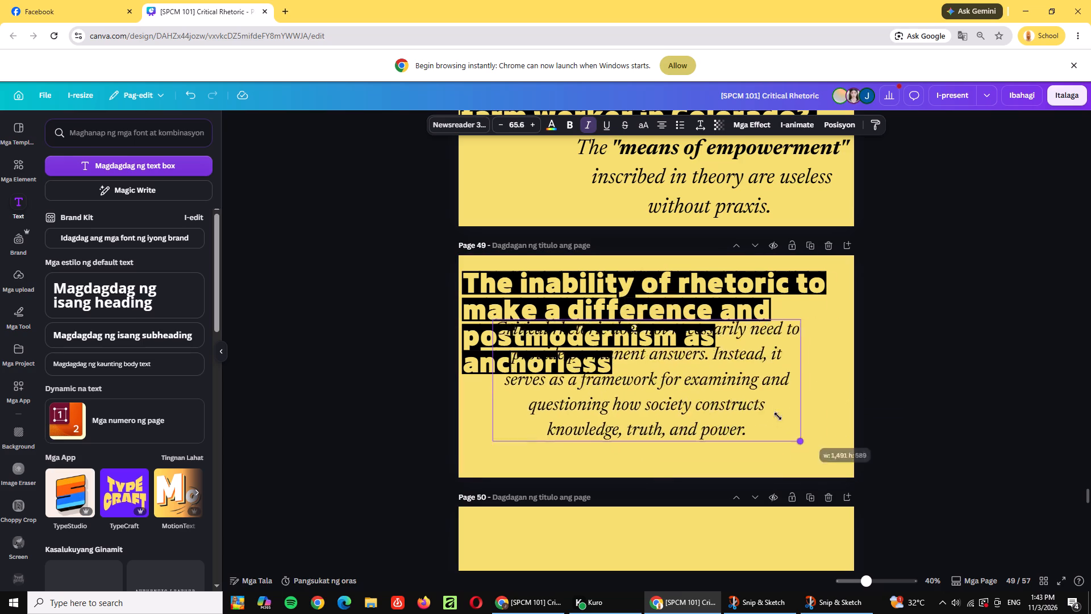
left_click_drag(778, 416, 777, 416)
left_click_drag(739, 384, 757, 424)
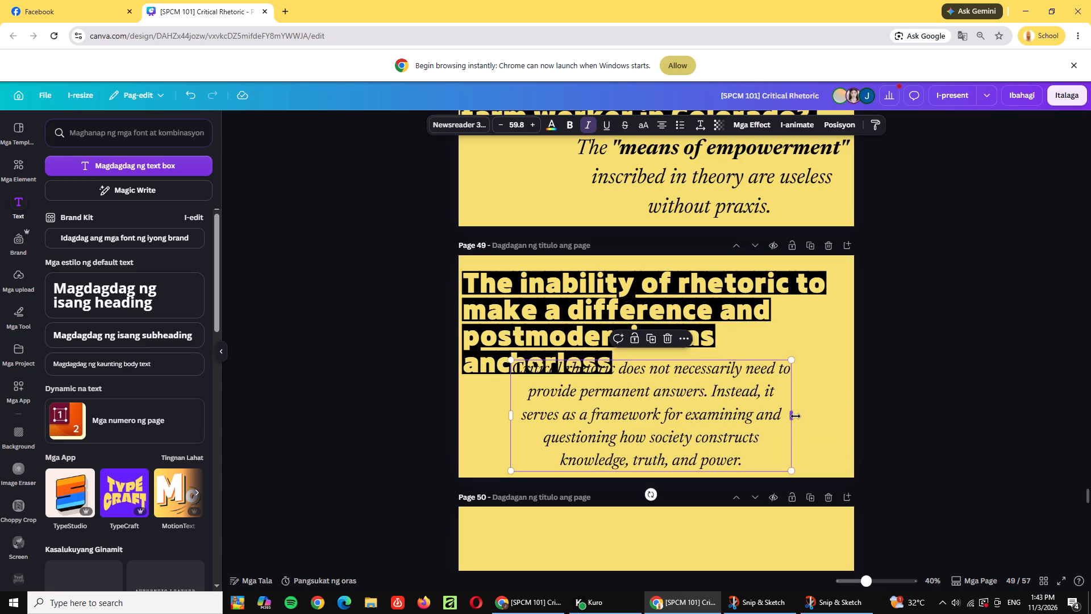
Widen the page 49 body text box to wrap on four lines and place it just below the title.
left_click_drag(796, 416, 856, 416)
left_click_drag(789, 401, 760, 424)
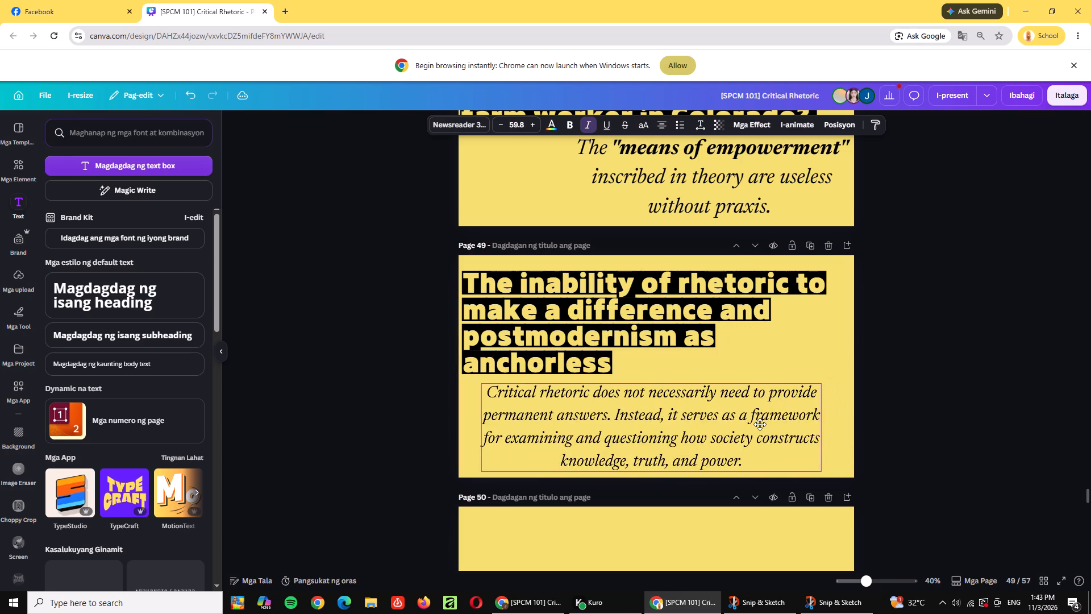
left_click_drag(760, 424, 748, 423)
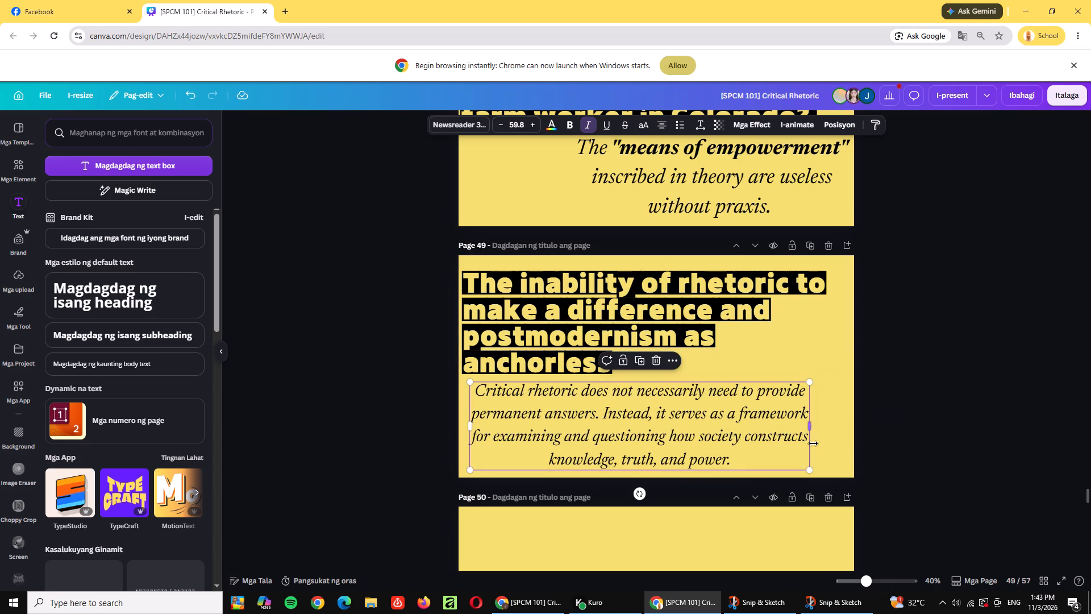
left_click_drag(811, 424, 843, 421)
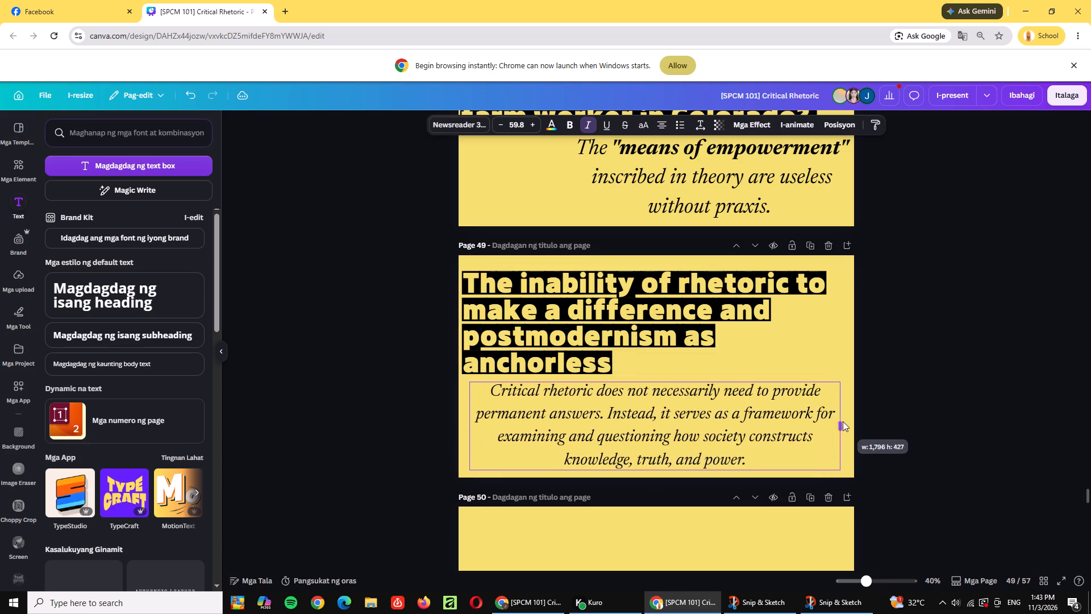
left_click_drag(843, 421, 832, 418)
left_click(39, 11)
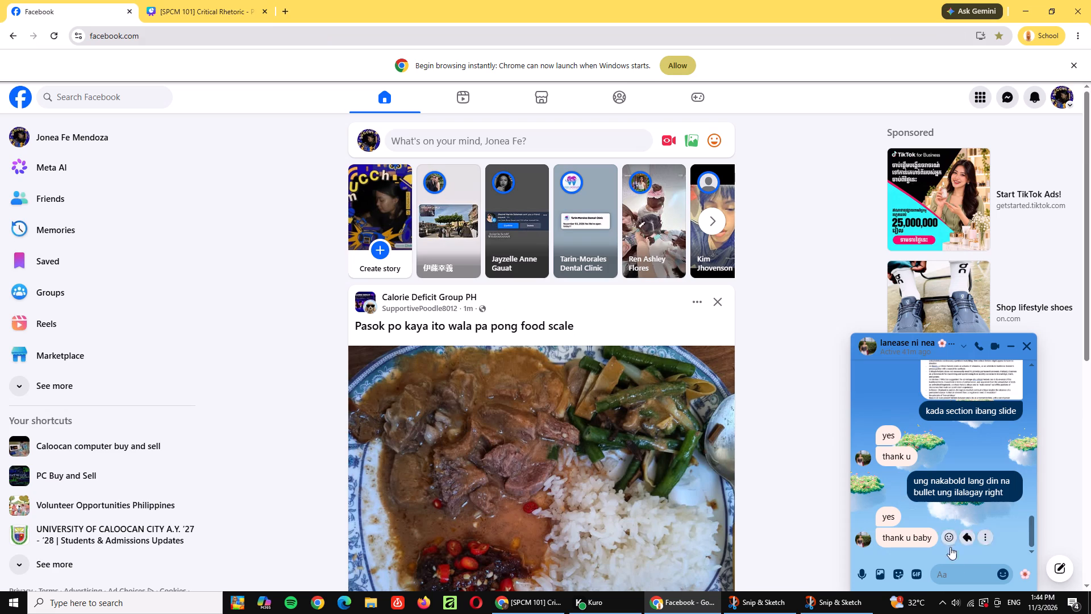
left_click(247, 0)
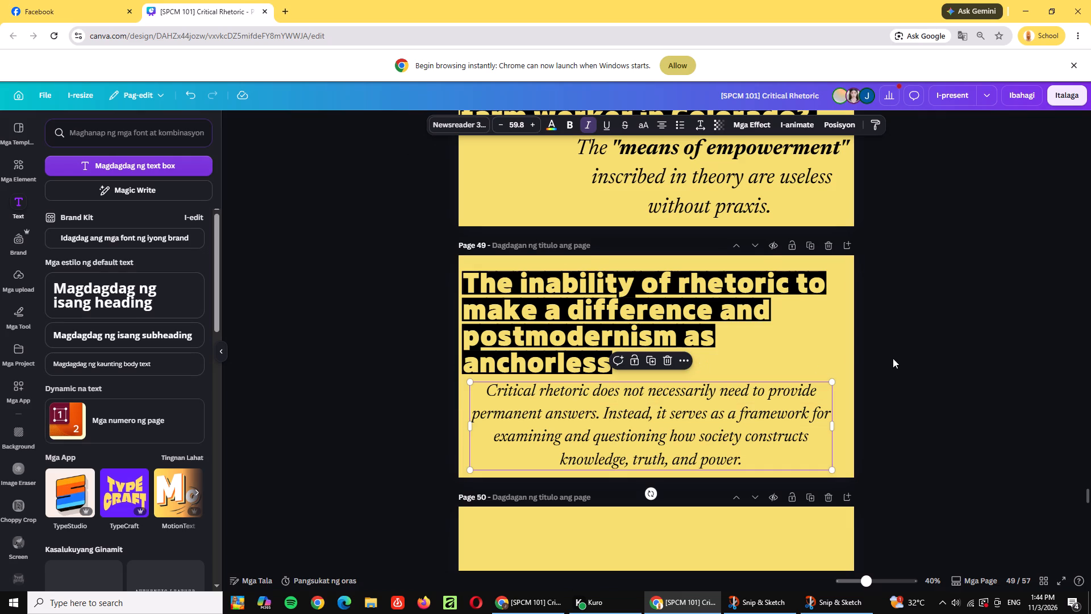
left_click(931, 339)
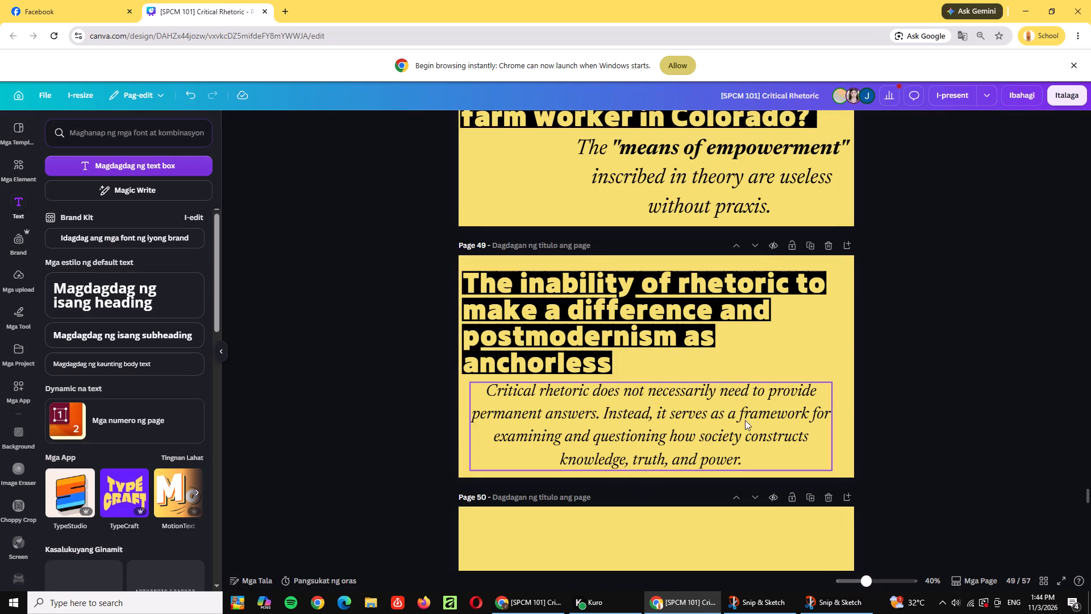
Line up the page 49 body text box with the title's left edge and left-align its text.
left_click_drag(752, 439, 743, 437)
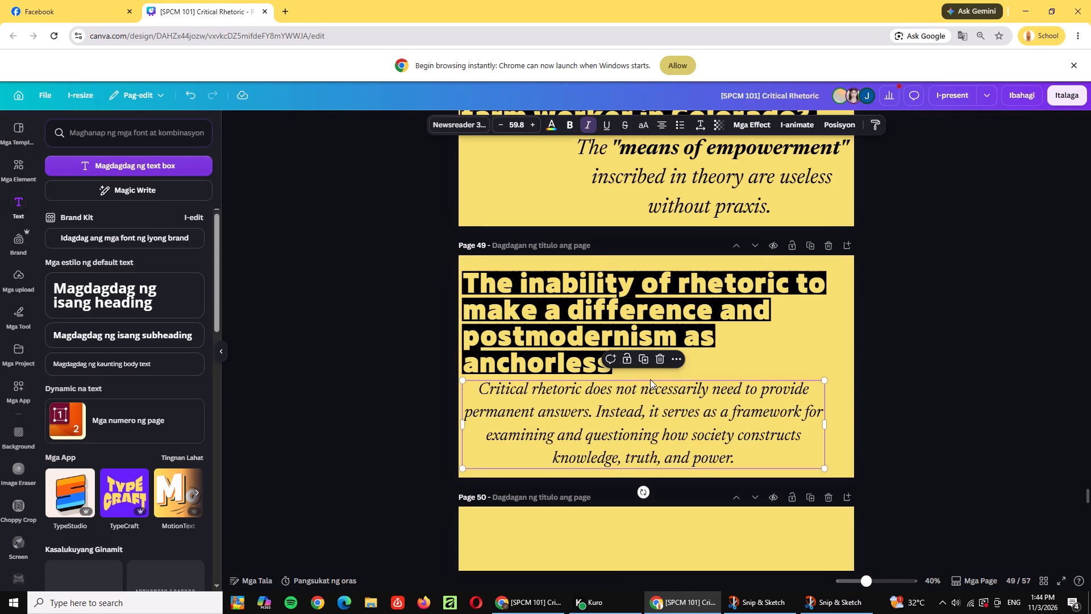
left_click(664, 122)
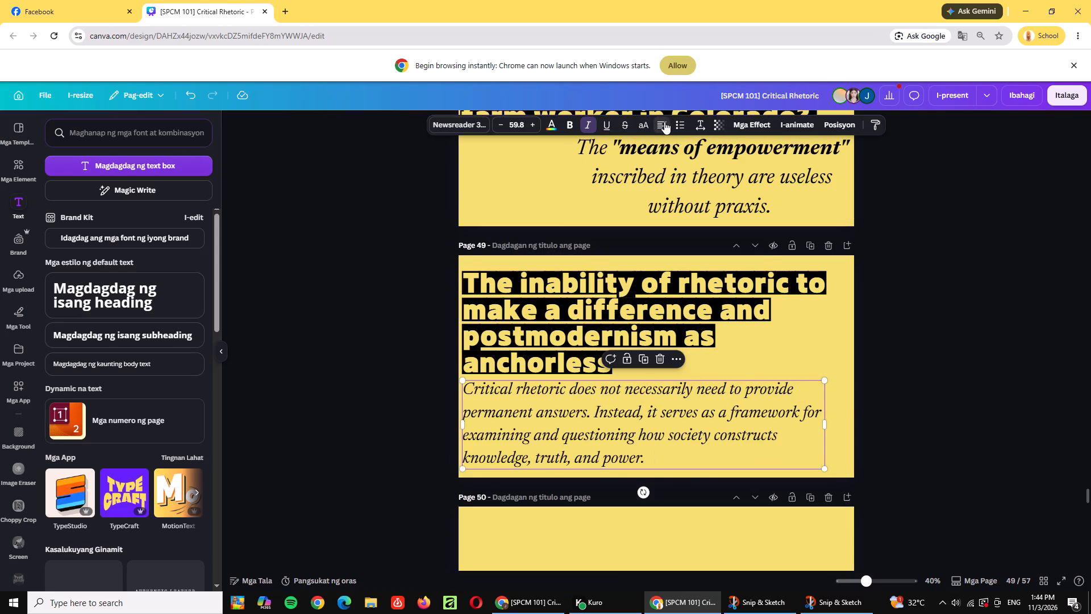
left_click(978, 342)
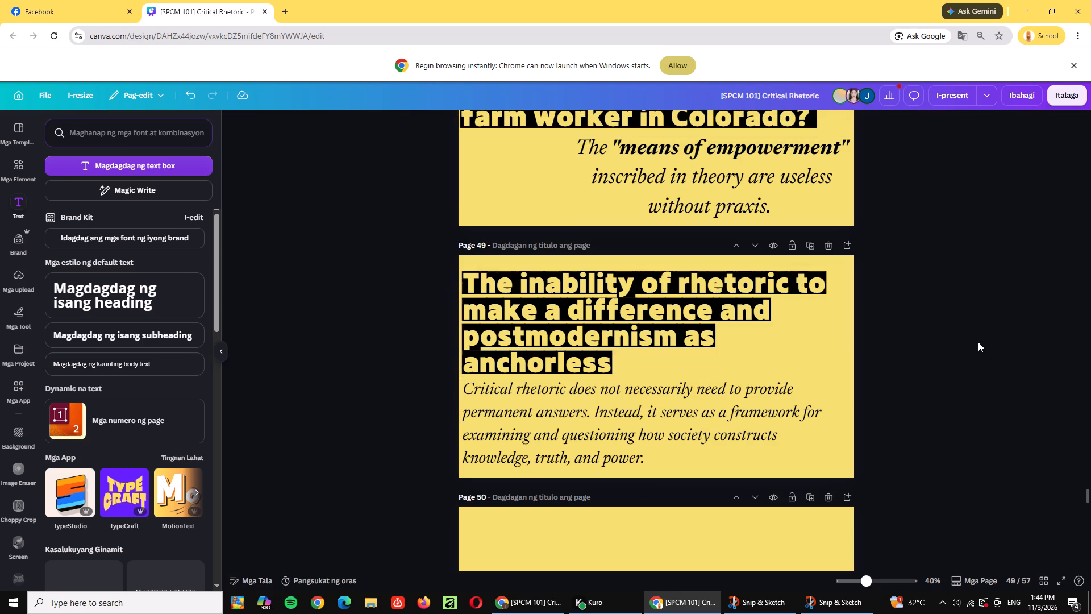
Scale the page 49 title and body text down together, to a title size of about 61.4, and shift them slightly down the slide.
left_click(669, 309)
left_click(765, 444, "shift")
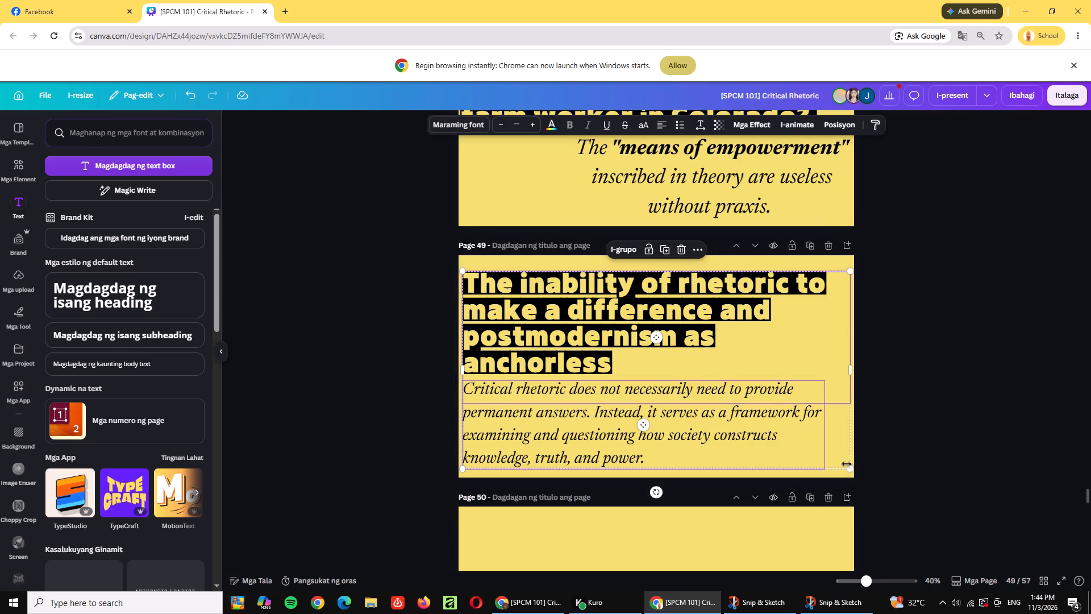
left_click_drag(852, 468, 756, 428)
left_click_drag(714, 331, 717, 353)
left_click(969, 296)
Narrow the page 49 title box to a width of about 1,018 so the heading wraps onto five lines.
left_click(661, 316)
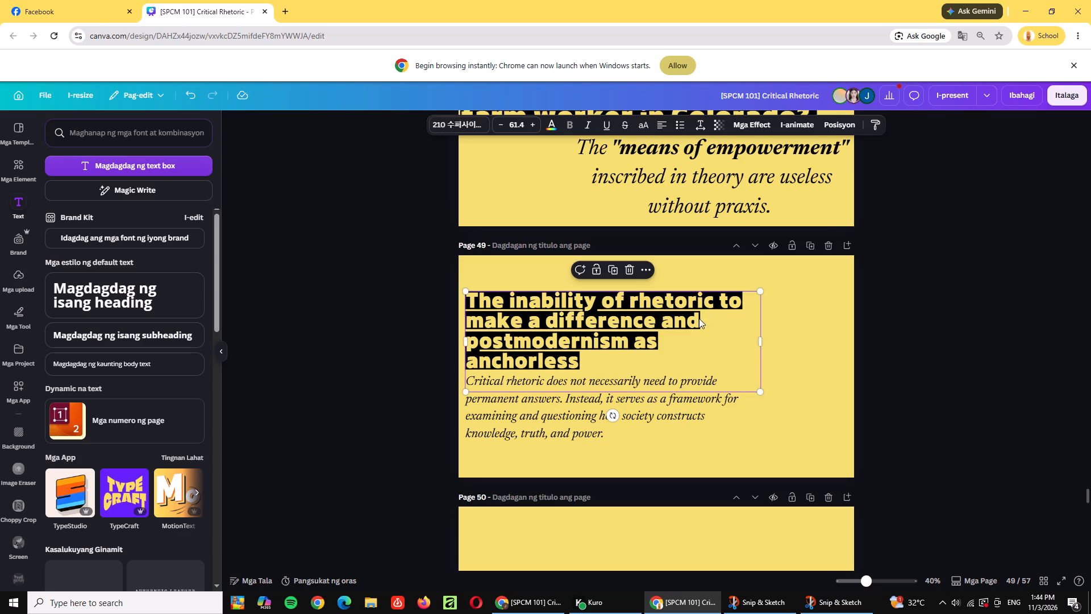
left_click_drag(761, 345, 702, 345)
left_click_drag(705, 355, 678, 355)
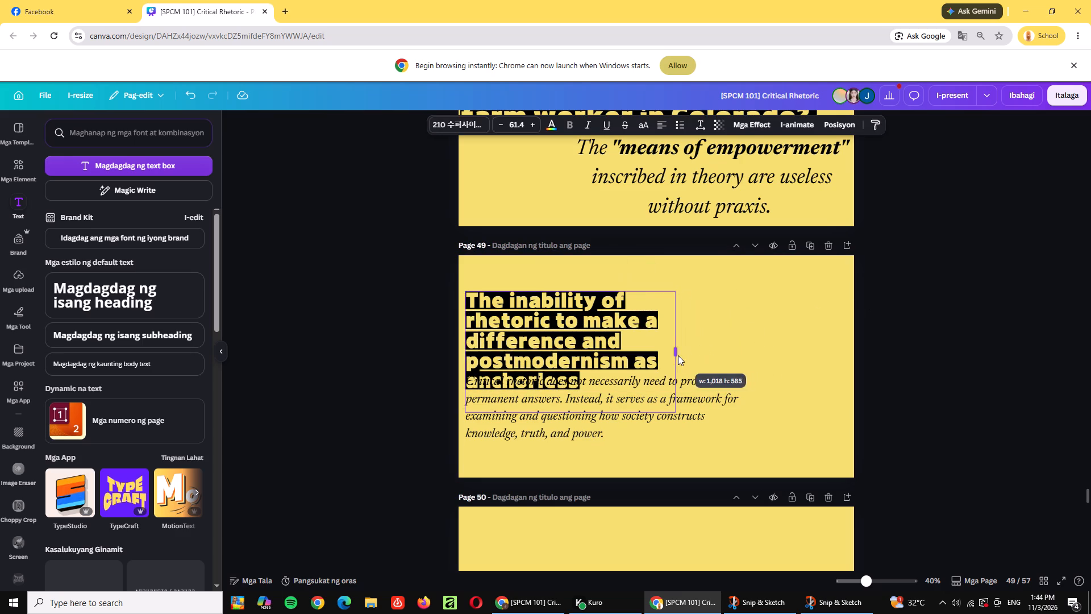
Narrow the page 49 title box so the title wraps onto five lines, and move it up clear of the body text.
left_click_drag(678, 355, 653, 350)
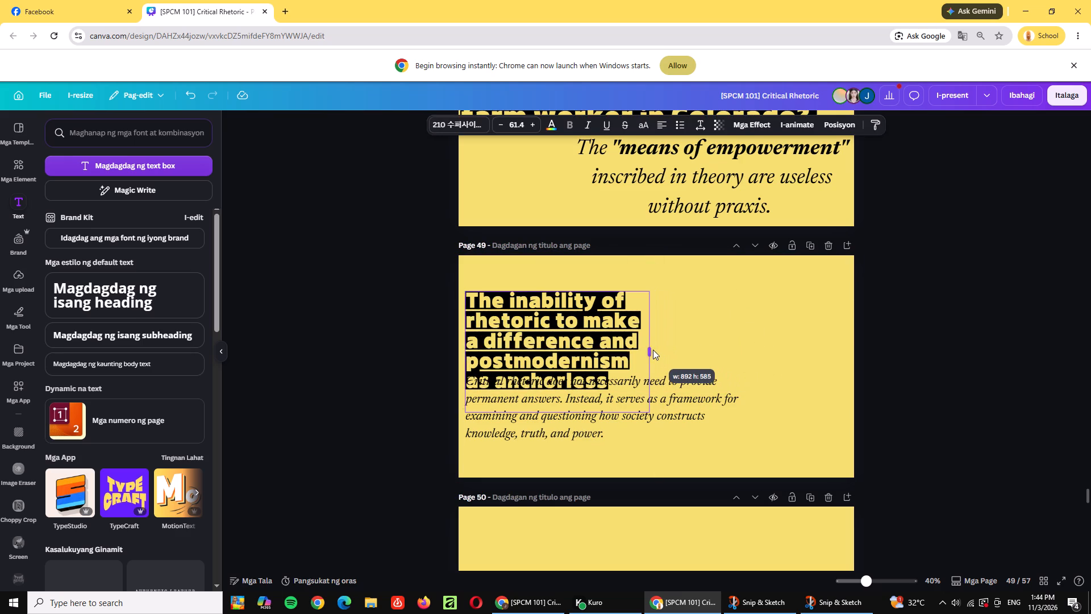
left_click_drag(653, 350, 655, 350)
left_click(739, 331)
left_click(631, 343)
left_click_drag(653, 350, 644, 353)
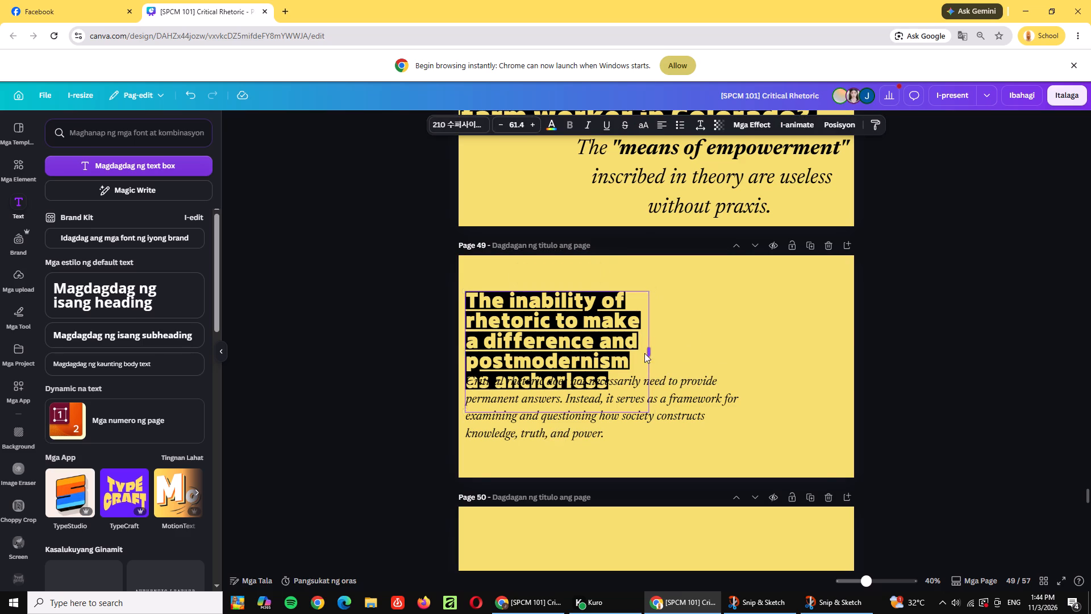
left_click_drag(644, 353, 643, 353)
left_click(756, 317)
left_click_drag(580, 325, 582, 298)
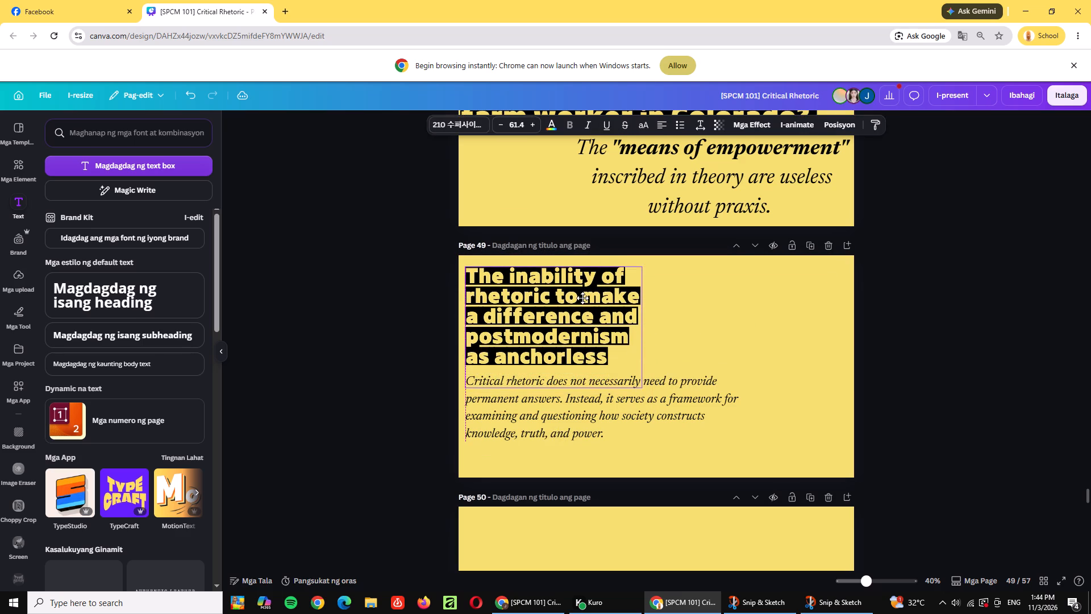
Narrow the page 49 body text box so the text wraps onto six lines, and shift the title down close above it.
left_click_drag(582, 298, 582, 297)
left_click(598, 426)
left_click_drag(746, 406, 715, 406)
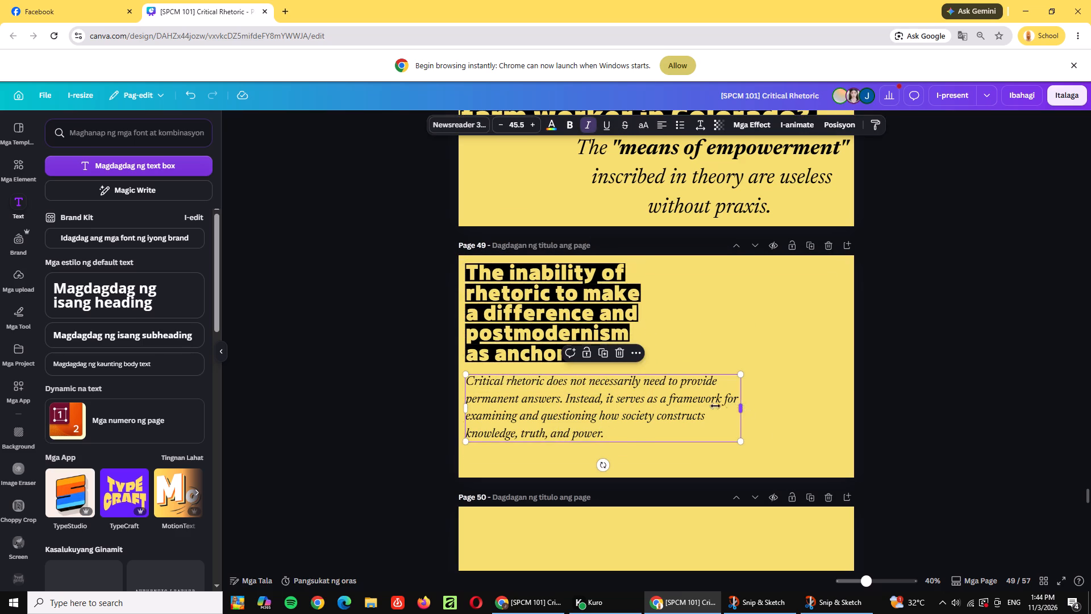
left_click_drag(715, 406, 656, 403)
left_click(617, 312)
left_click_drag(617, 310, 618, 317)
left_click(622, 431)
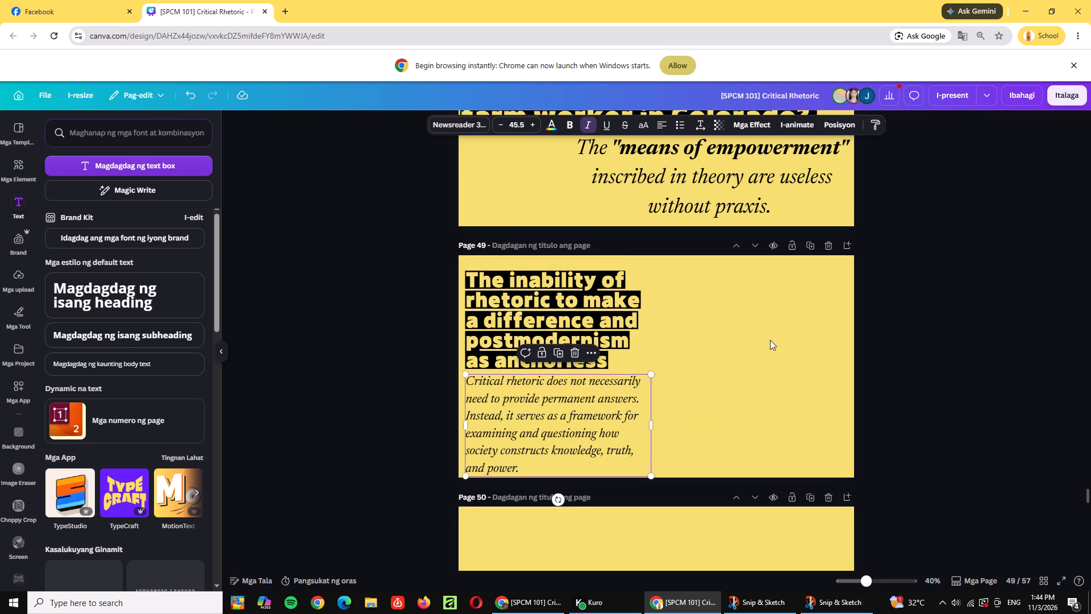
left_click(774, 339)
Move the page 49 title up, remove its trailing empty line, and enlarge it to fill the space above the body text.
scroll(726, 376, "down", 3)
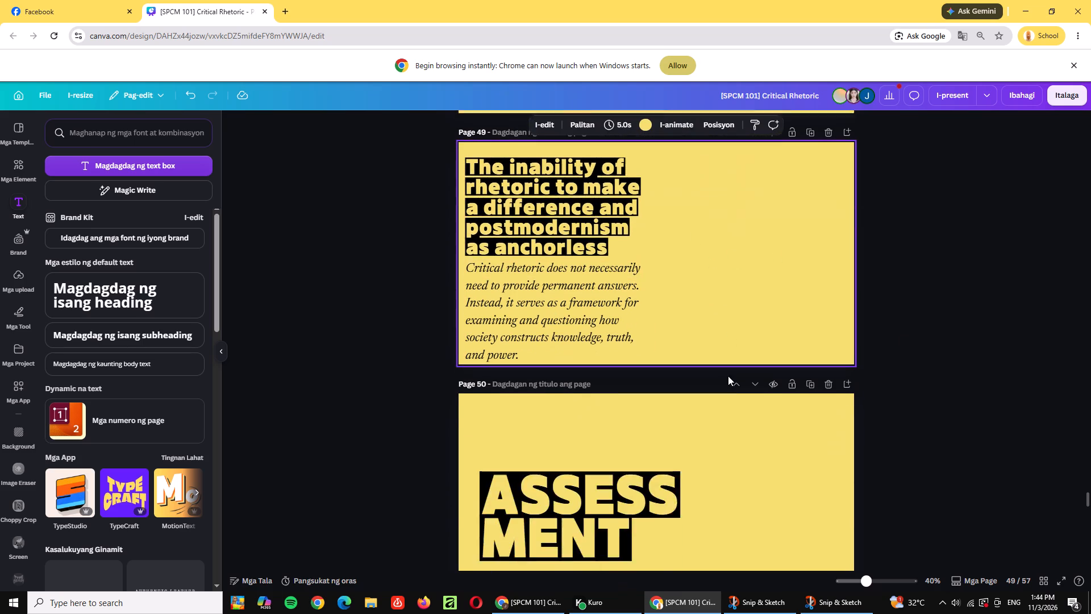
scroll(728, 376, "down", 1)
scroll(728, 376, "up", 12)
scroll(728, 376, "down", 5)
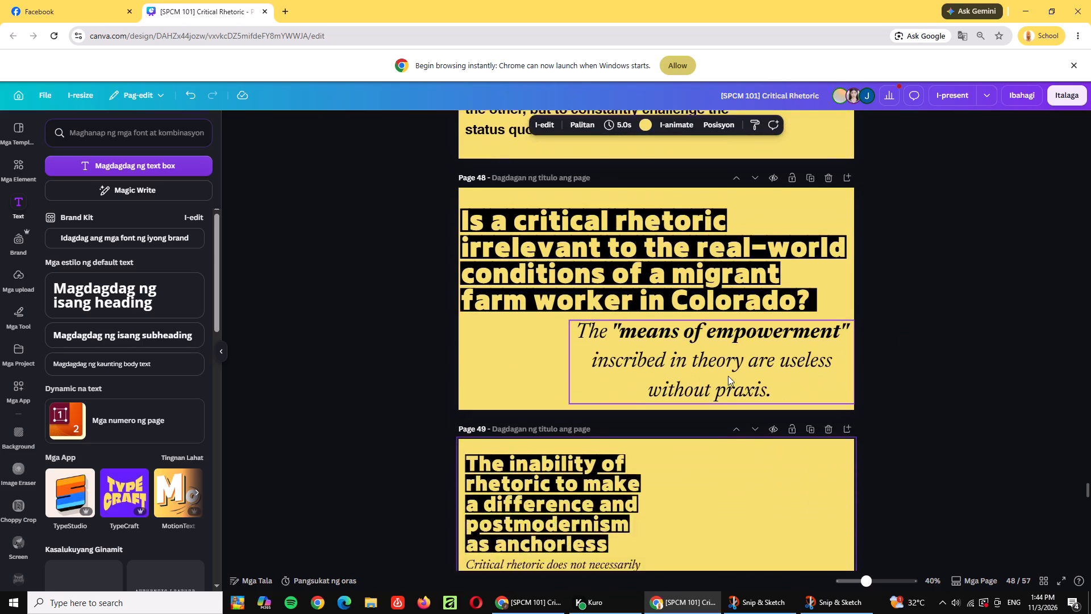
scroll(728, 376, "up", 1)
scroll(728, 376, "down", 3)
left_click(603, 463)
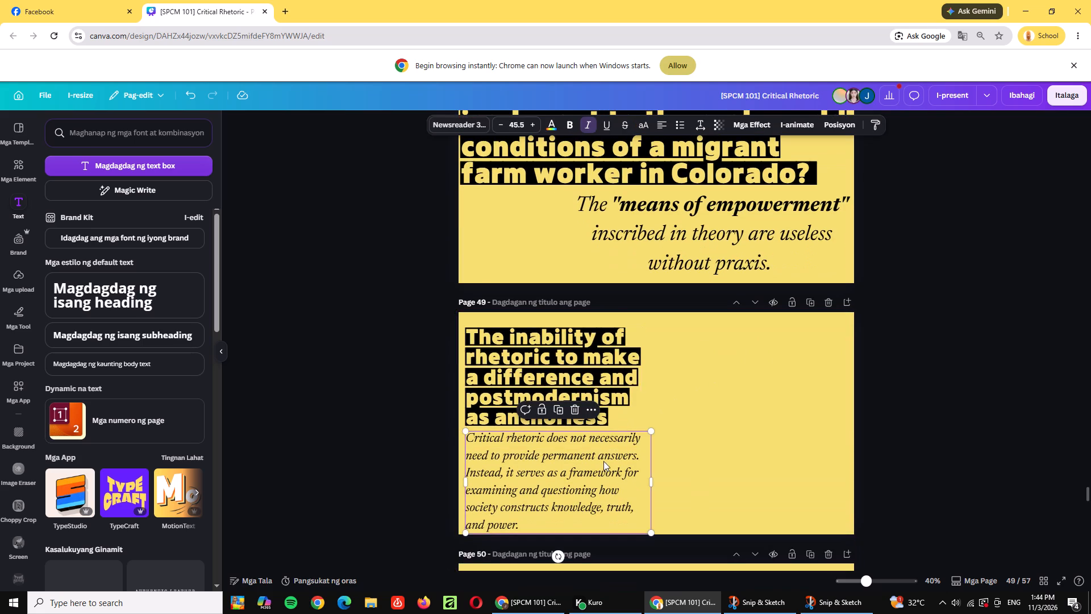
left_click(571, 370)
left_click_drag(575, 366, 576, 356)
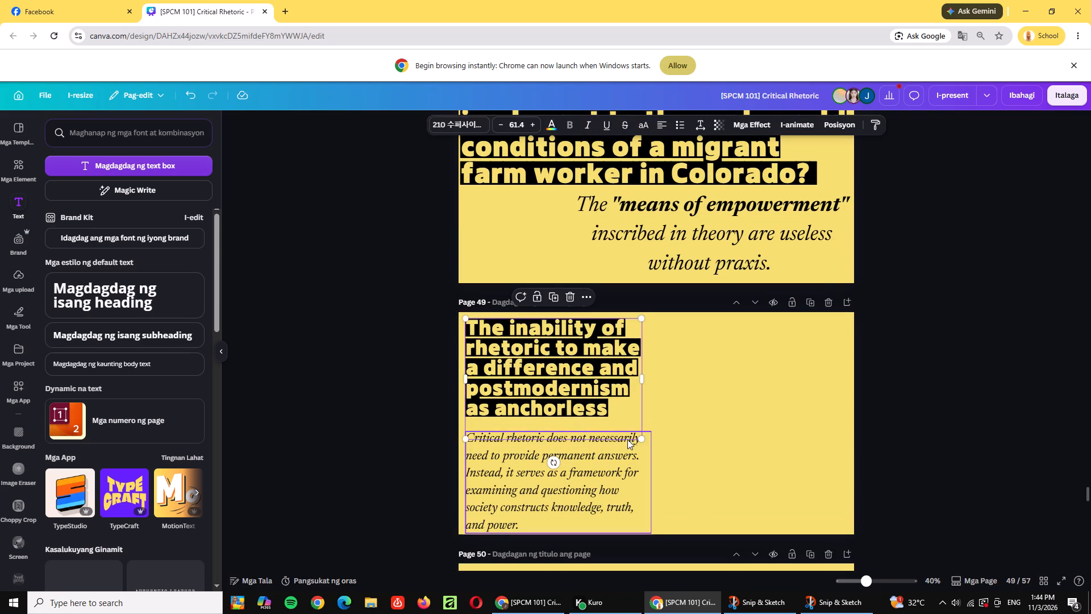
left_click(609, 424)
key("BackSpace")
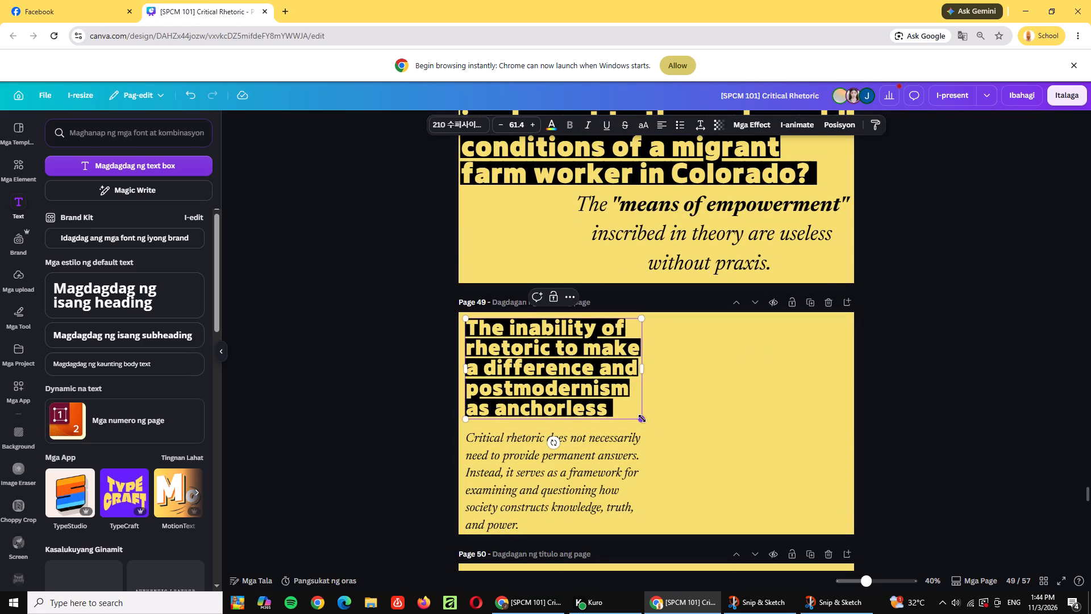
left_click_drag(642, 418, 669, 429)
left_click(719, 416)
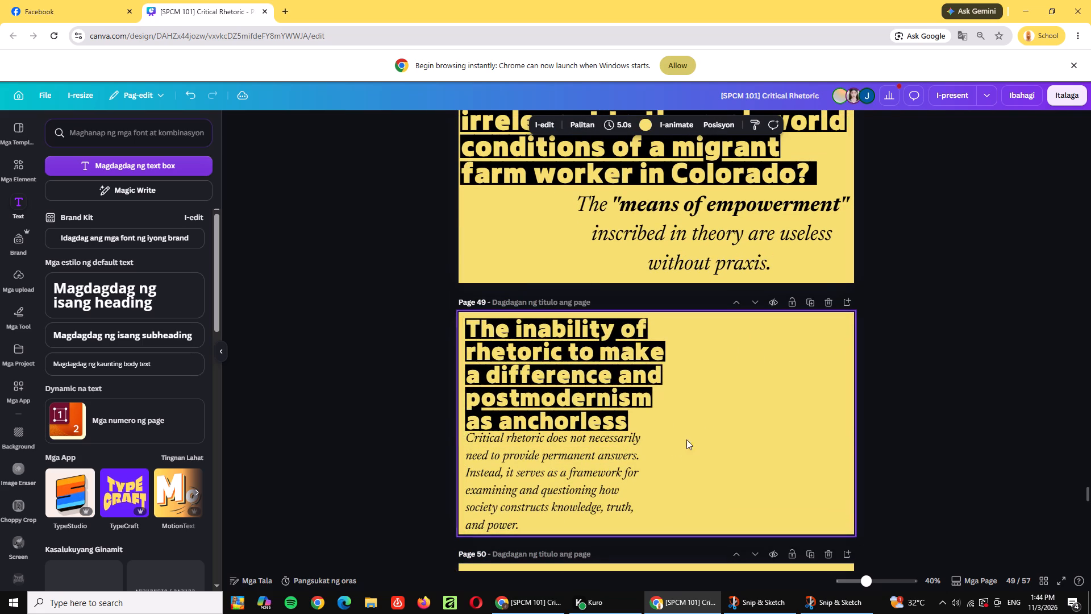
Widen the page 49 body text box to five lines, enlarge its text to about 48.7, and align it under the title.
left_click(614, 470)
left_click(1072, 345)
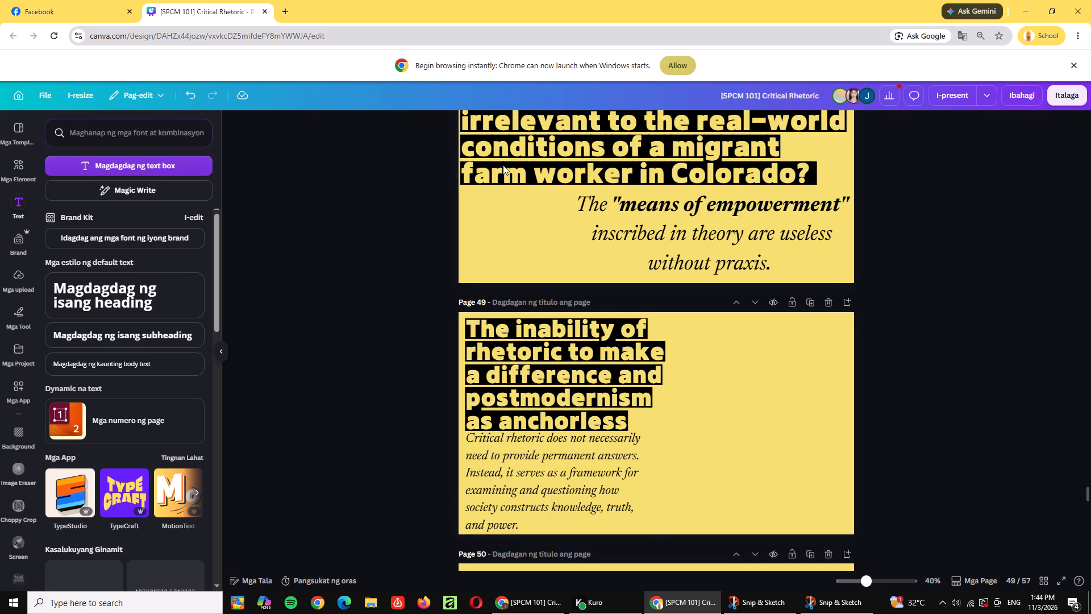
left_click(550, 487)
left_click(560, 486)
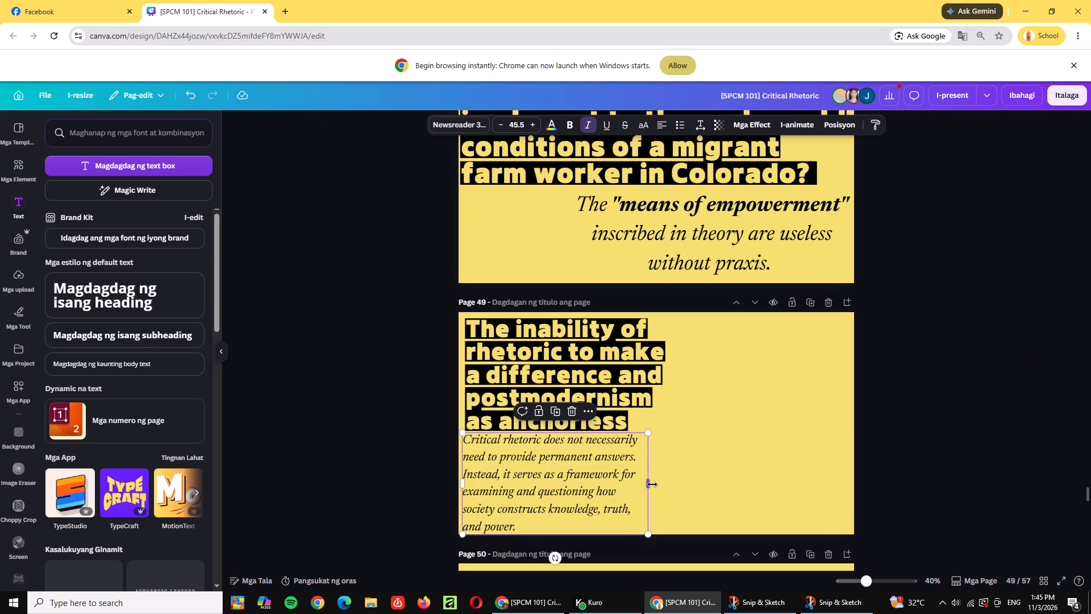
left_click_drag(652, 484, 670, 484)
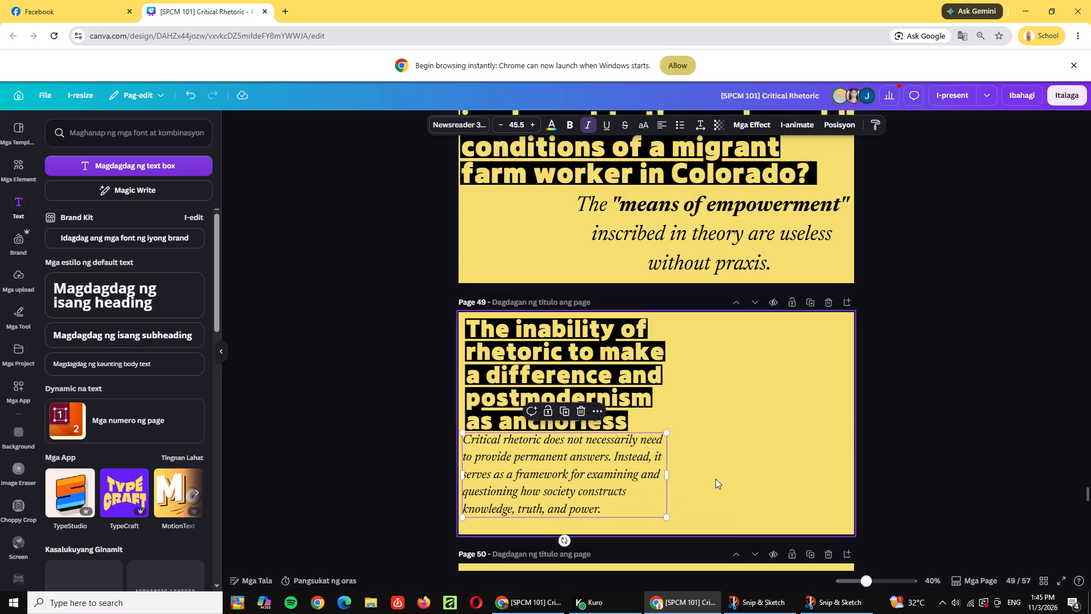
left_click_drag(669, 518, 684, 525)
left_click(618, 487)
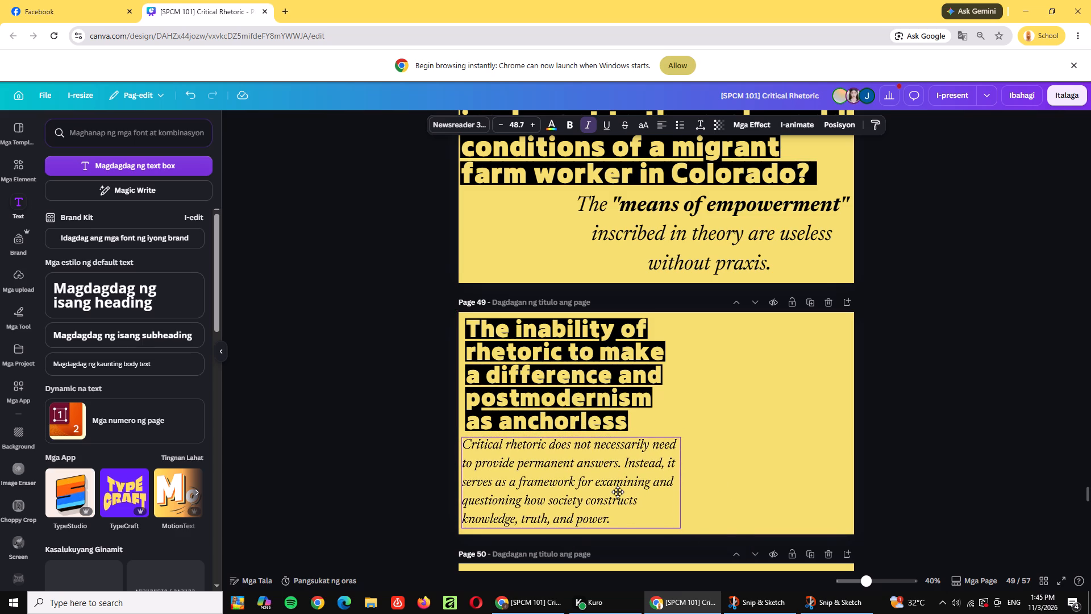
left_click(732, 467)
Review the slides on pages 46 to 49 to compare their heading and body text layouts.
scroll(933, 406, "down", 3)
scroll(933, 406, "down", 2, "ctrl")
scroll(933, 406, "up", 2)
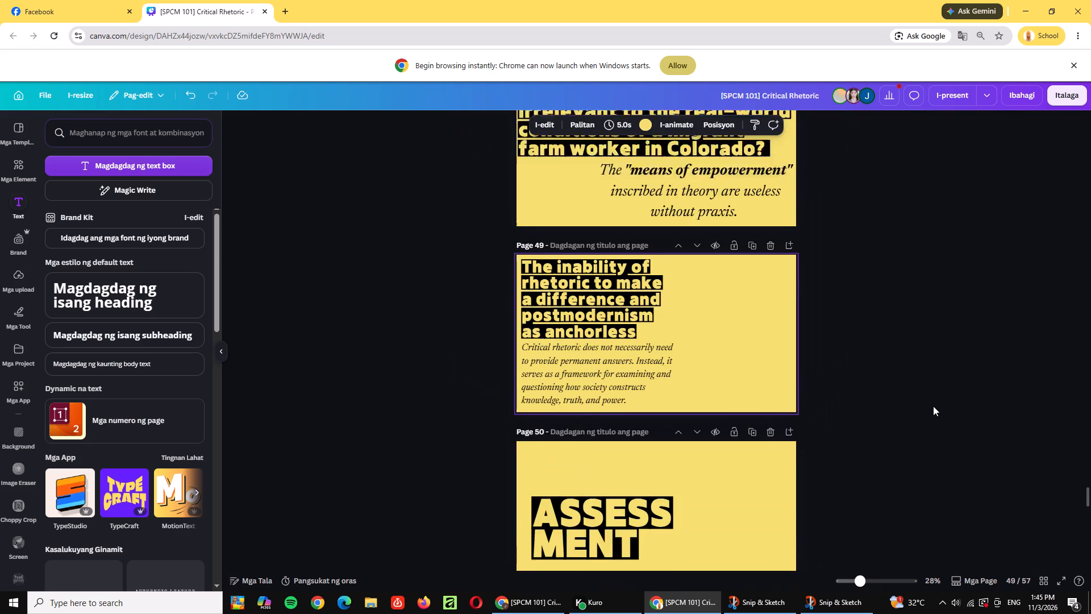
scroll(933, 406, "up", 8)
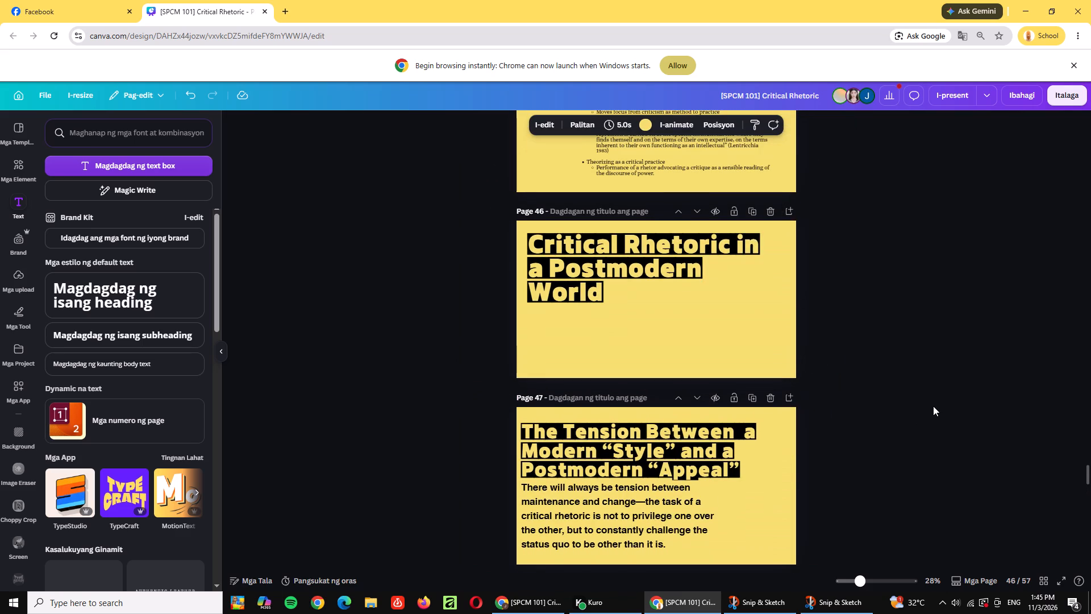
scroll(933, 406, "down", 6)
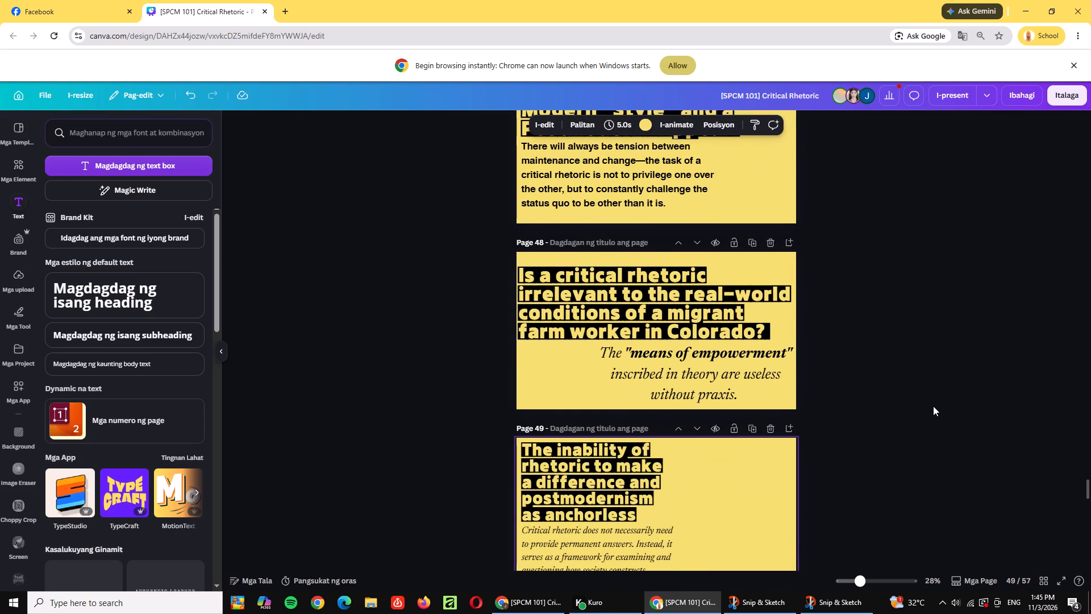
scroll(933, 406, "down", 1)
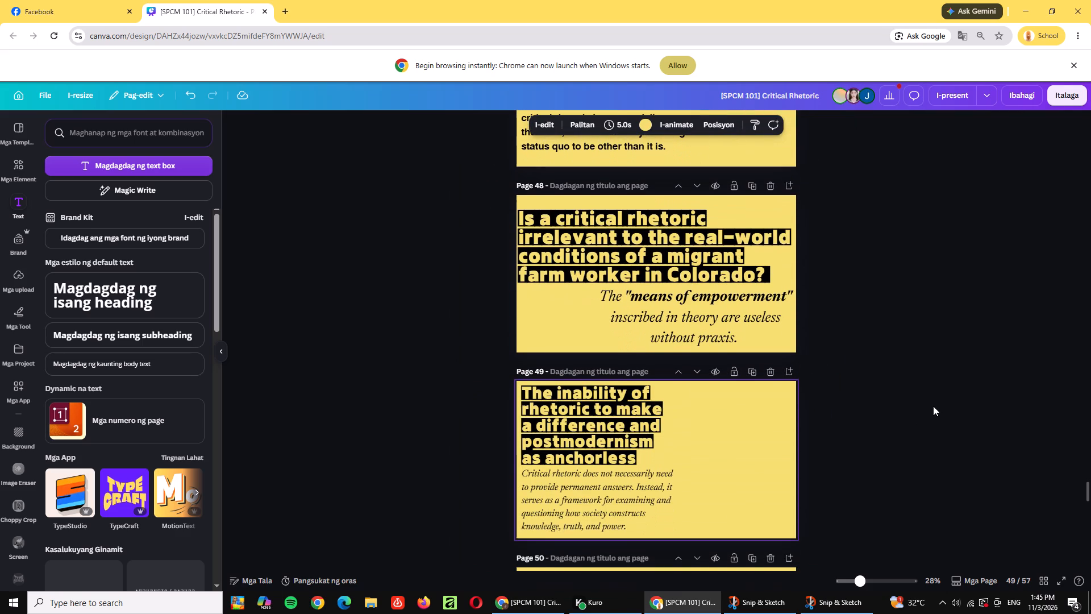
scroll(933, 406, "down", 2)
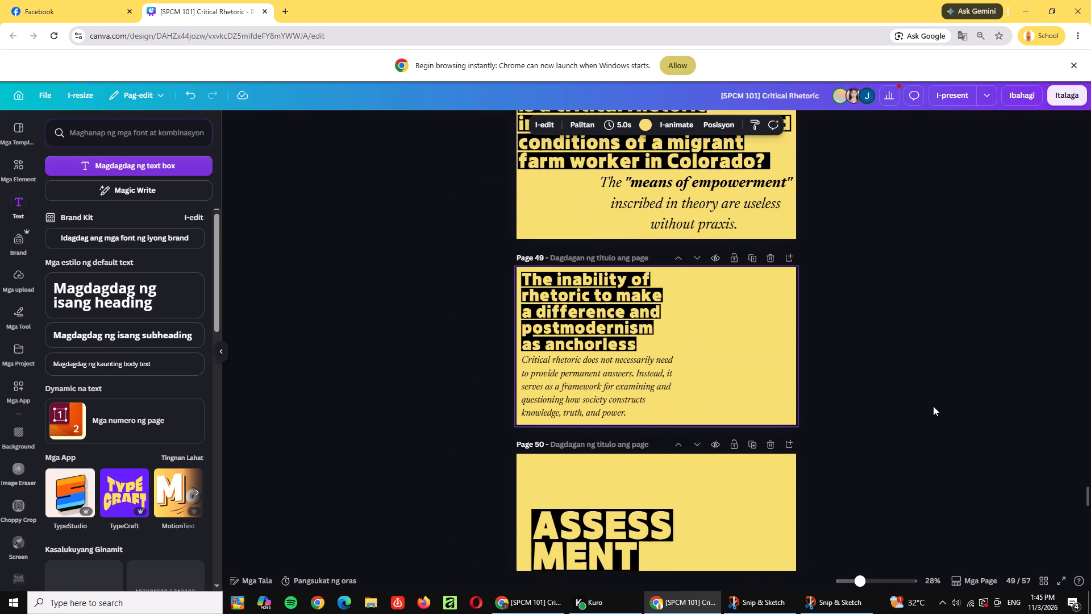
Duplicate page 49 as the base for the next slide.
left_click(755, 258)
Replace the page 50 title with the notes' heading "Two Separate Dimensions of a Critical Act".
key("alt+Tab")
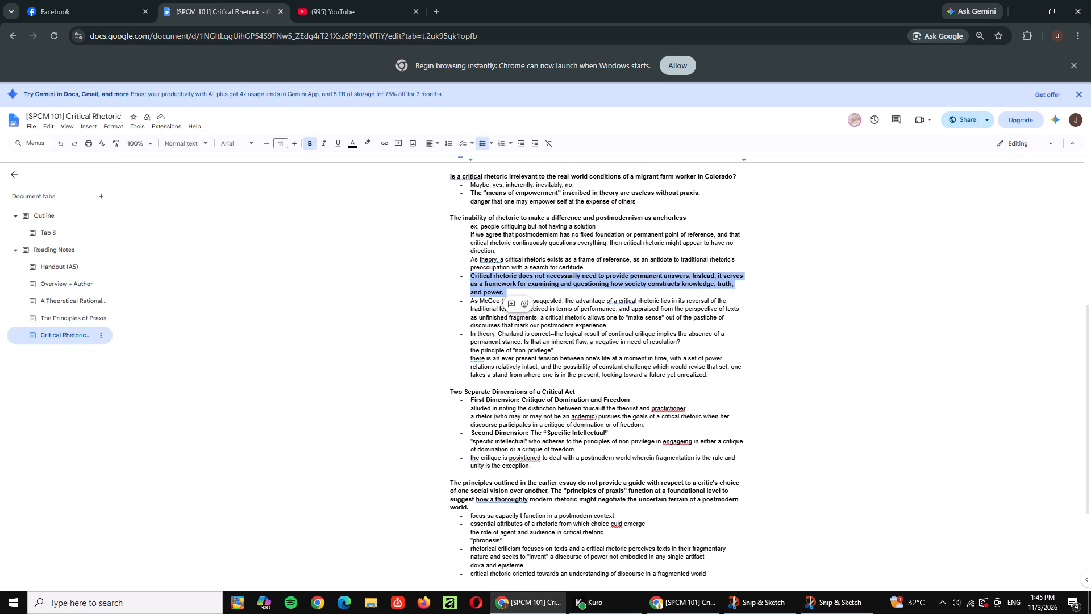
key("alt+Tab")
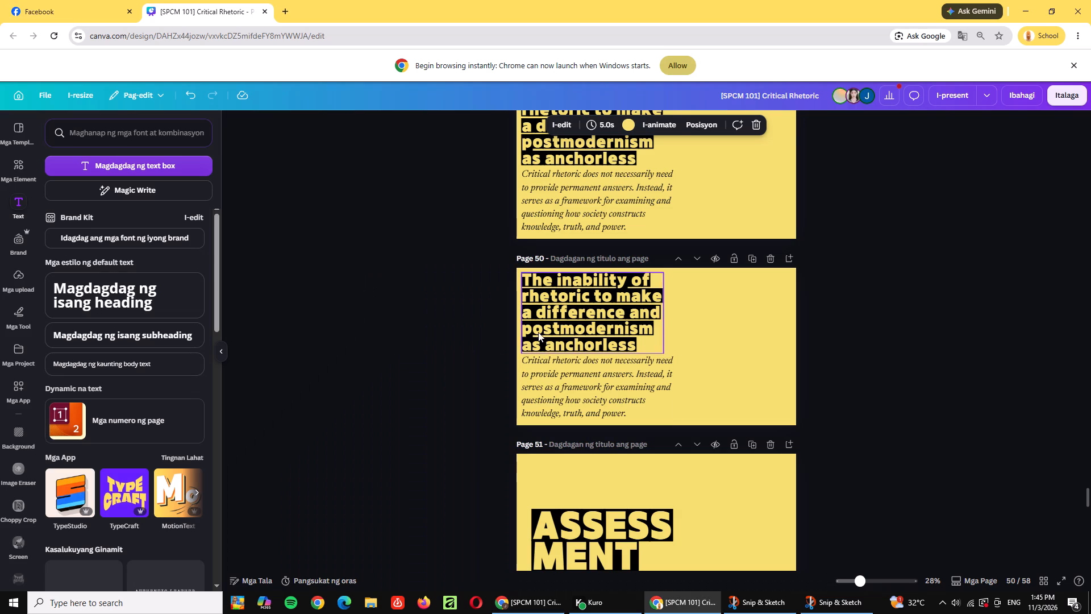
left_click(543, 318)
scroll(718, 341, "up", 3, "ctrl")
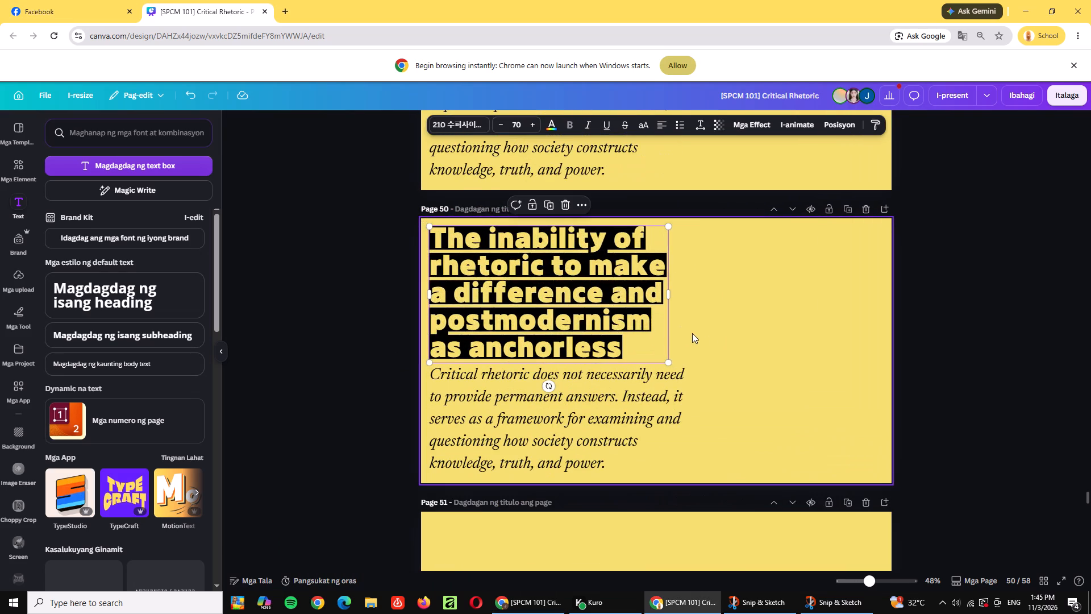
key("alt+Tab")
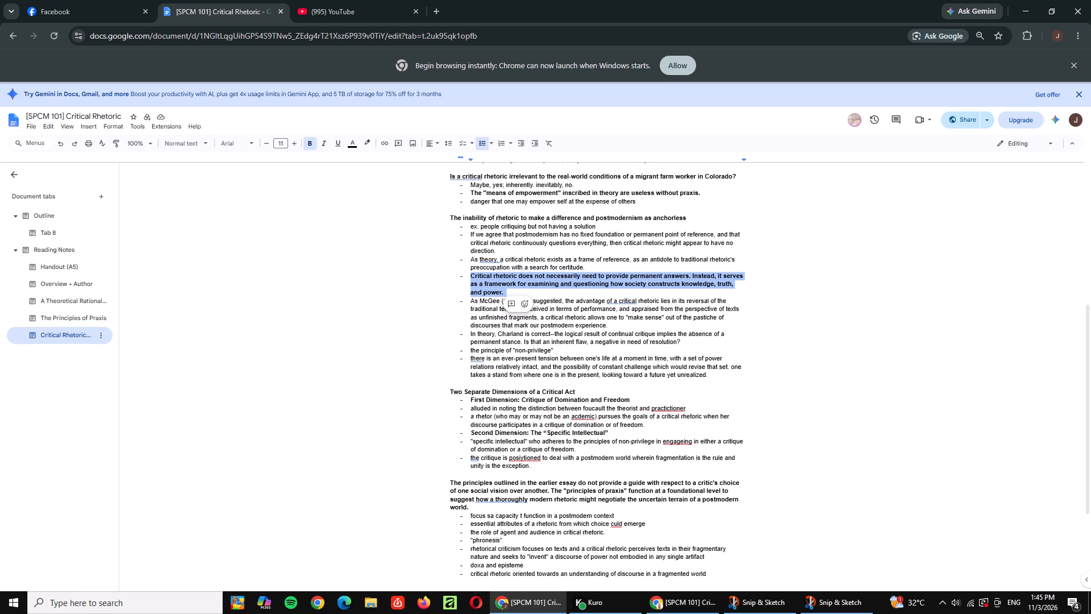
left_click_drag(452, 389, 557, 391)
left_click(450, 388)
left_click_drag(450, 388, 478, 392)
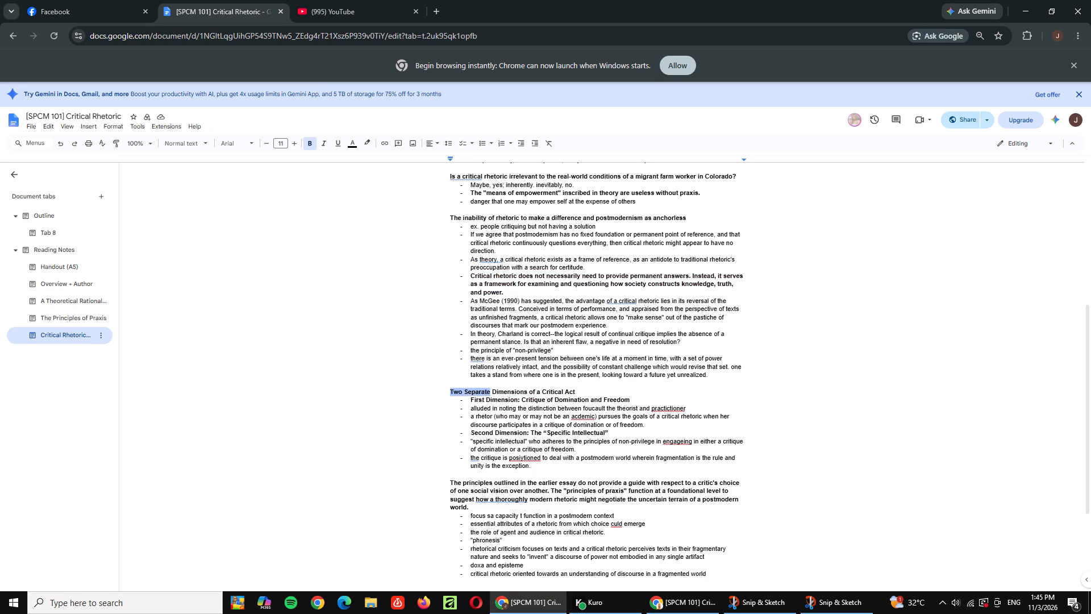
left_click_drag(478, 392, 573, 391)
key("ctrl+c")
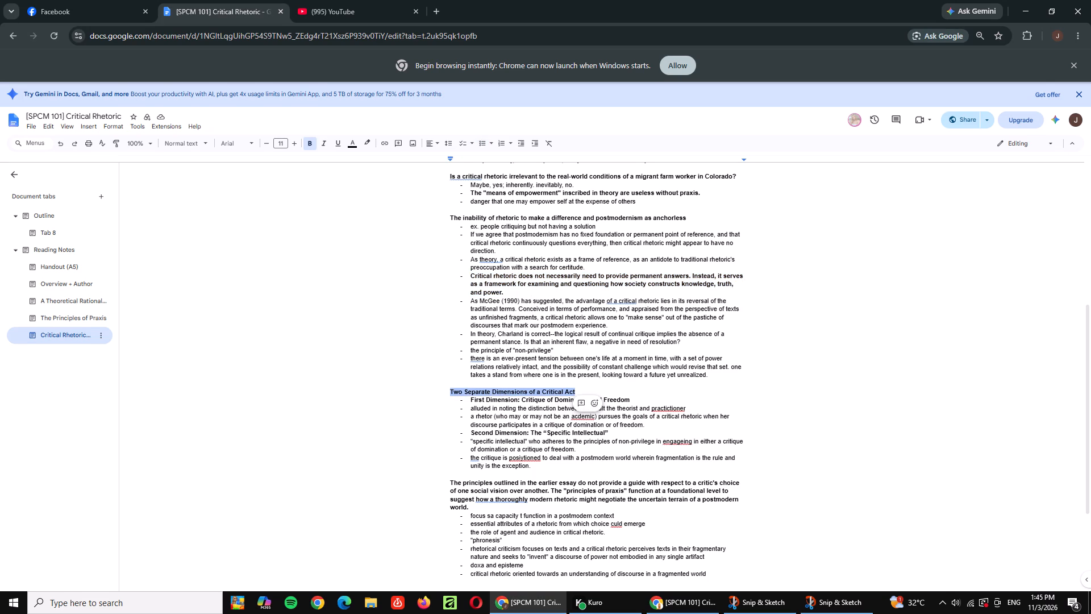
key("alt+Tab")
double_click(547, 308)
key("ctrl+v")
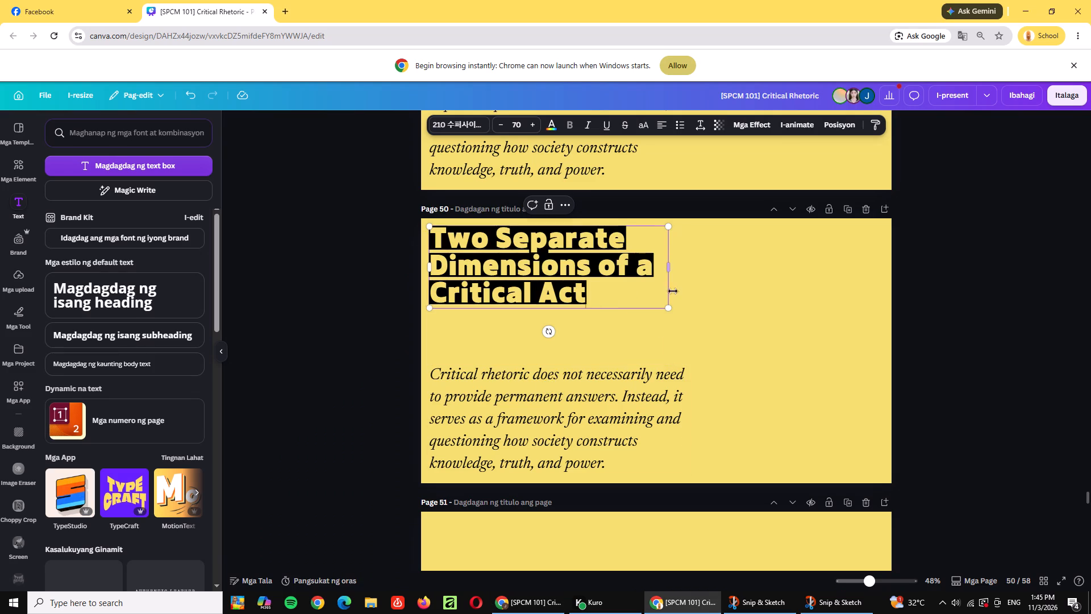
Resize the page 50 title box so the title wraps onto three lines at a text size of about 97.9.
left_click_drag(671, 271, 840, 271)
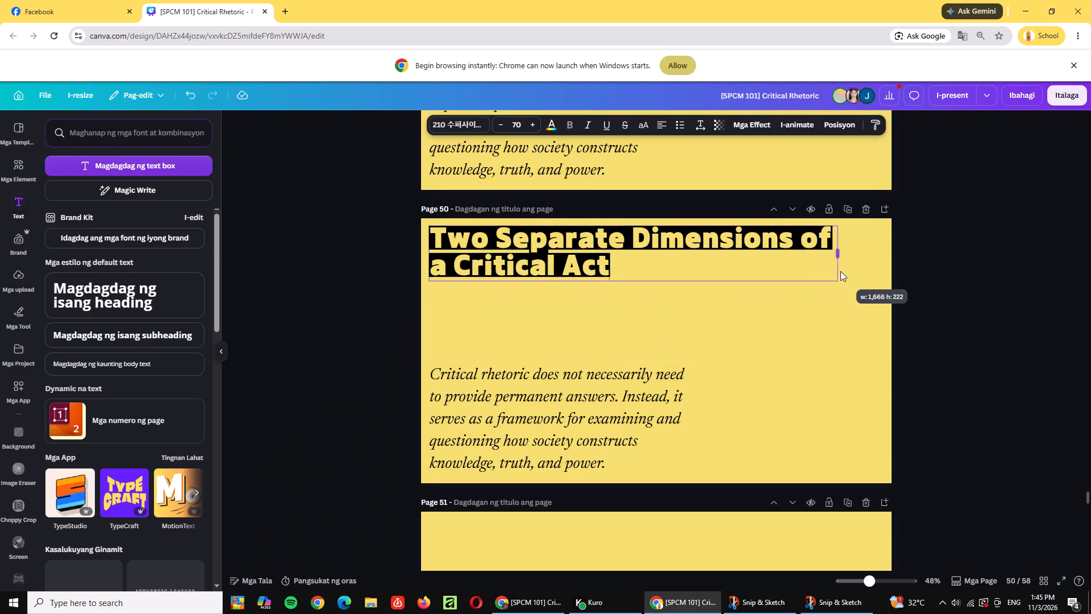
left_click_drag(840, 271, 835, 273)
left_click_drag(832, 284, 867, 311)
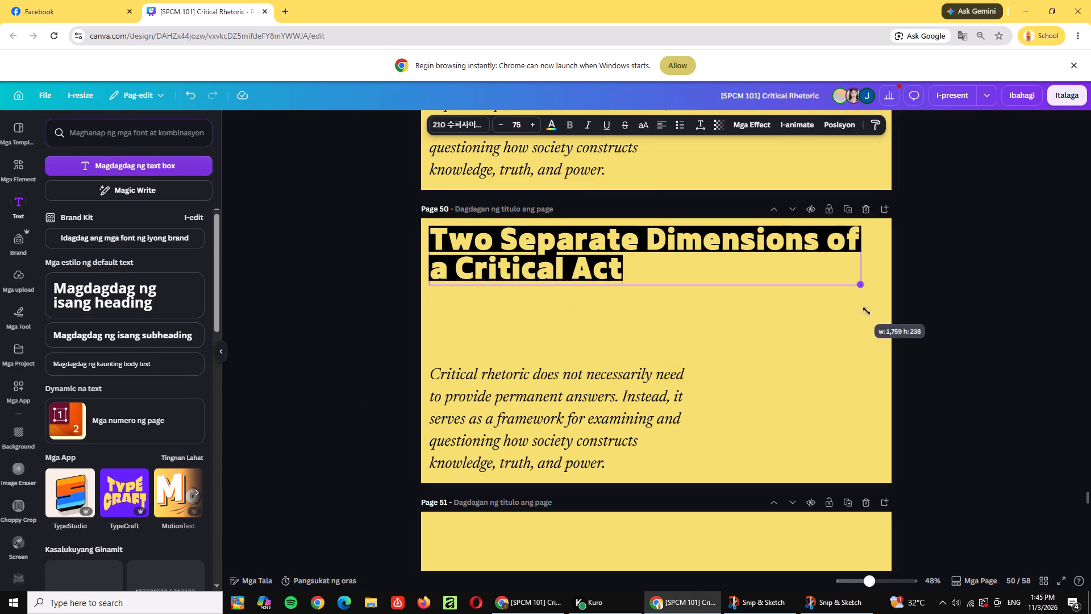
left_click_drag(867, 311, 876, 318)
left_click(962, 290)
left_click(790, 257)
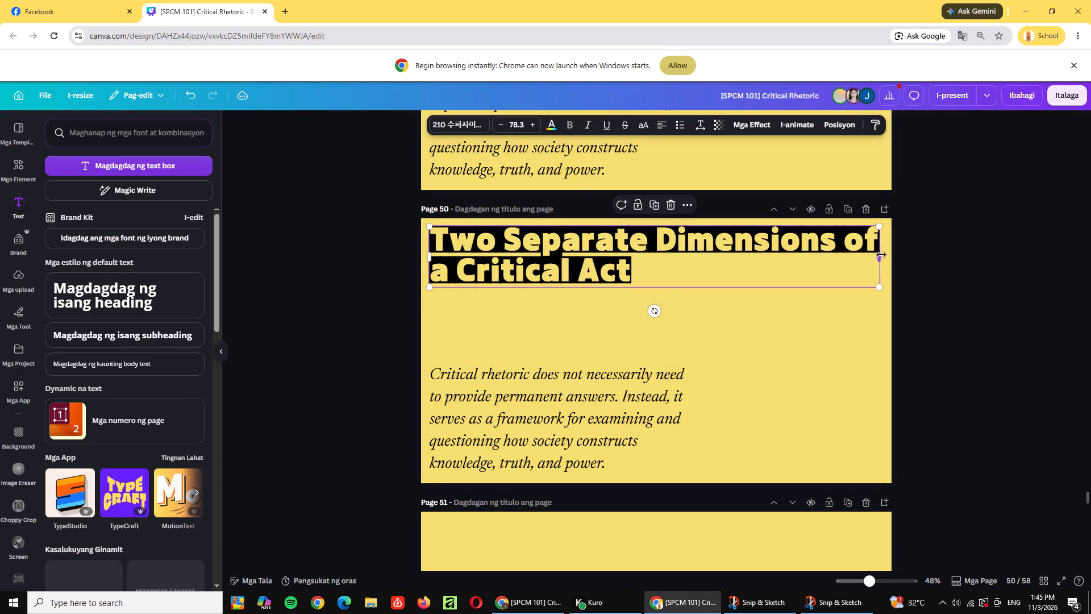
left_click_drag(881, 255, 753, 262)
left_click(751, 270)
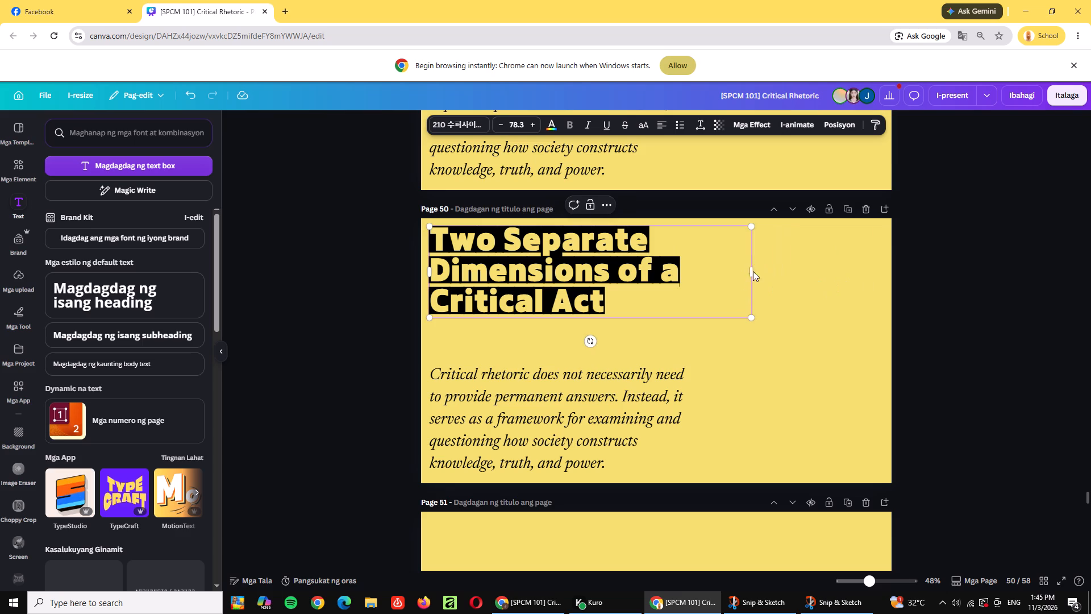
left_click_drag(753, 275, 682, 284)
left_click_drag(682, 319, 744, 314)
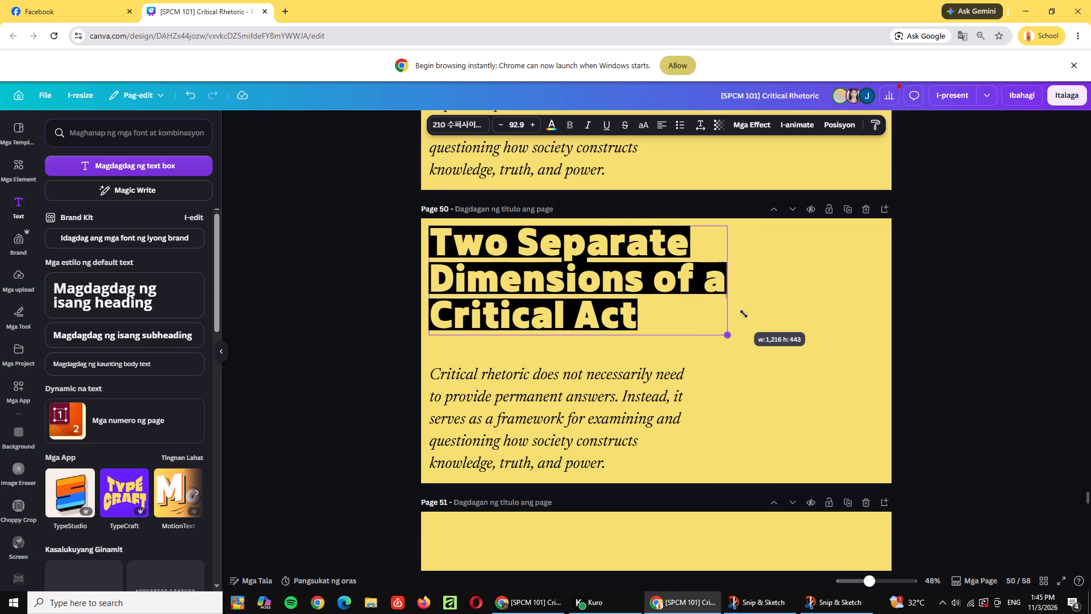
left_click_drag(744, 314, 756, 314)
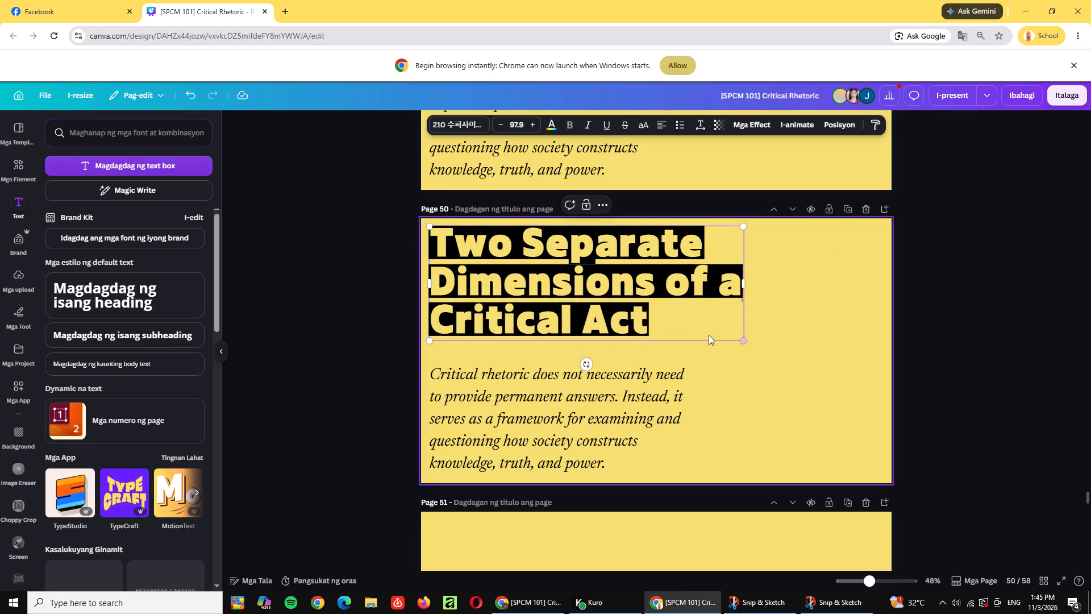
Clear the copied body text on page 50, keeping its text box.
left_click(589, 414)
key("alt+Tab")
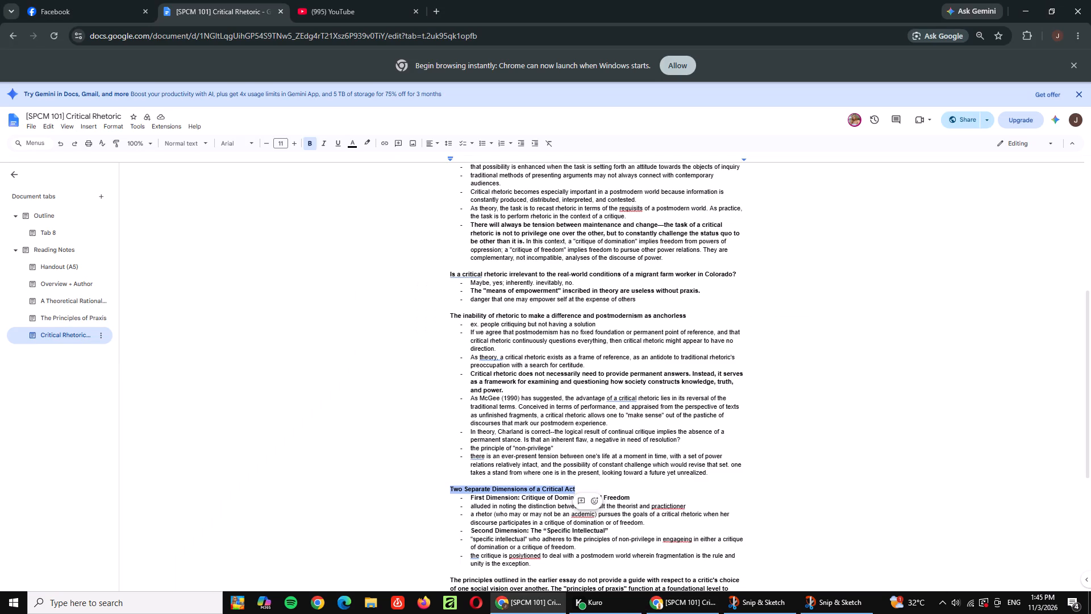
key("alt+Tab")
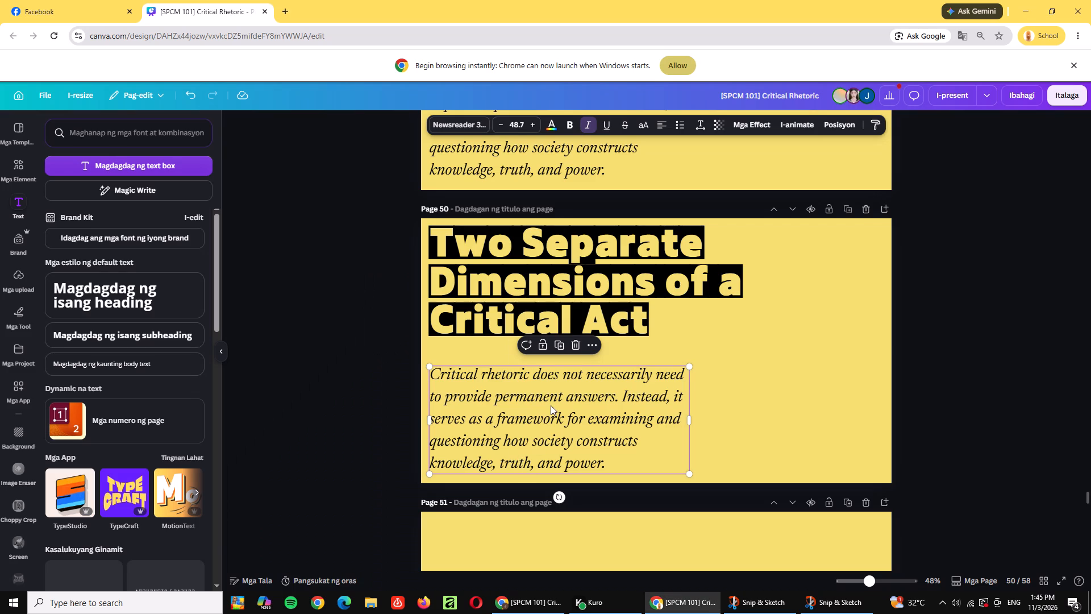
left_click(551, 405)
key("BackSpace")
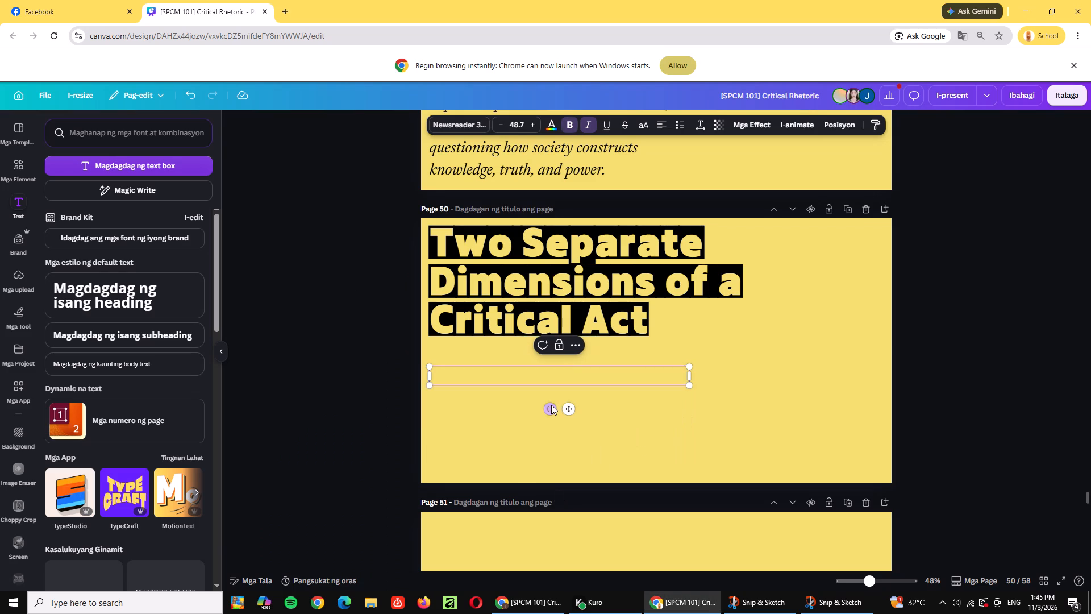
Set the font of the emptied page 50 body text box to 210 수퍼사이즈 Black Box.
left_click(454, 118)
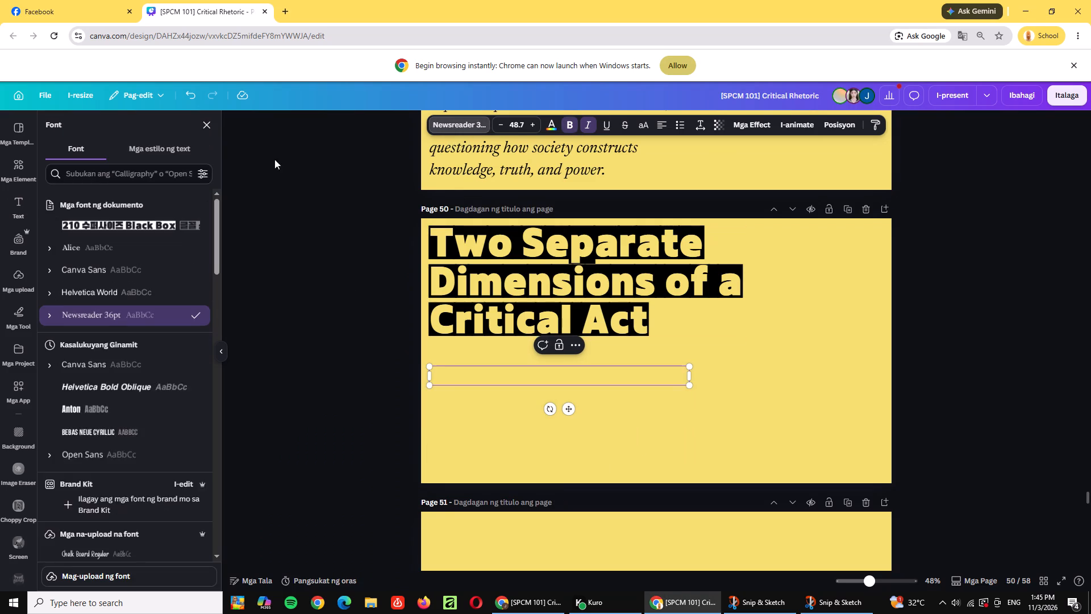
left_click(154, 228)
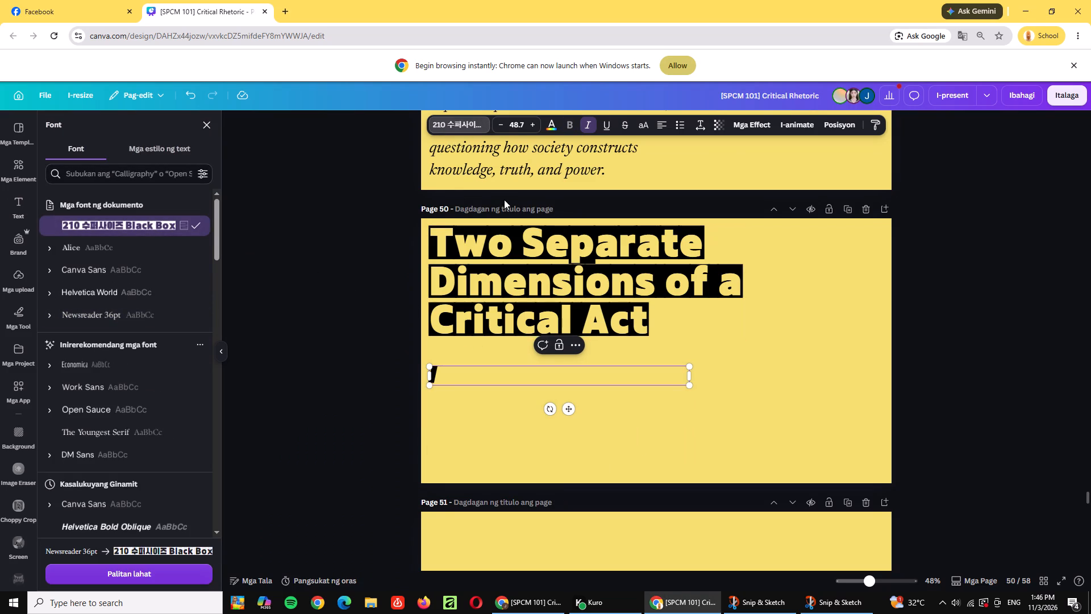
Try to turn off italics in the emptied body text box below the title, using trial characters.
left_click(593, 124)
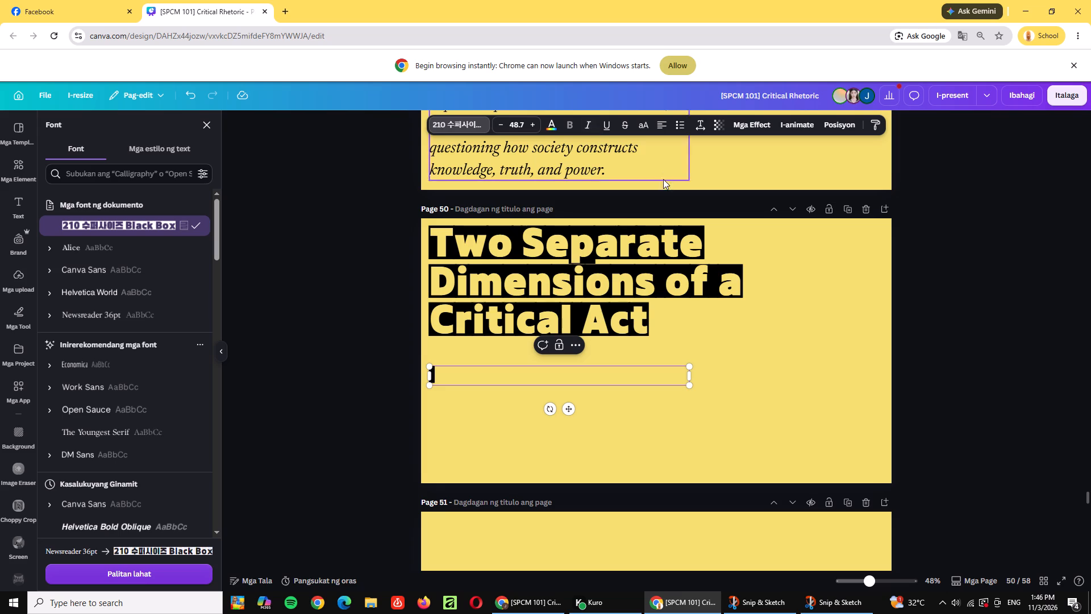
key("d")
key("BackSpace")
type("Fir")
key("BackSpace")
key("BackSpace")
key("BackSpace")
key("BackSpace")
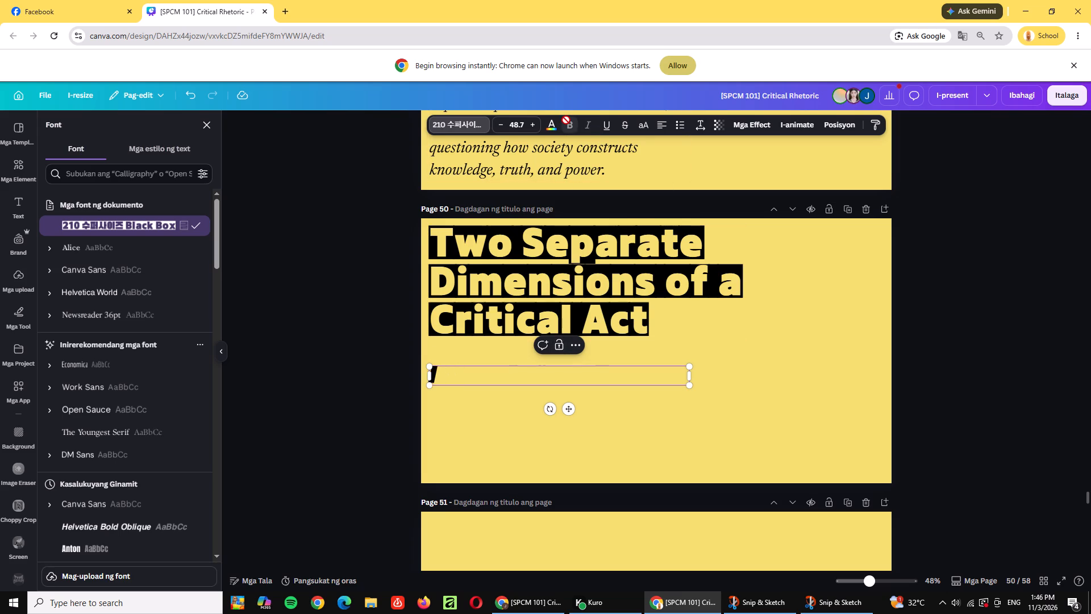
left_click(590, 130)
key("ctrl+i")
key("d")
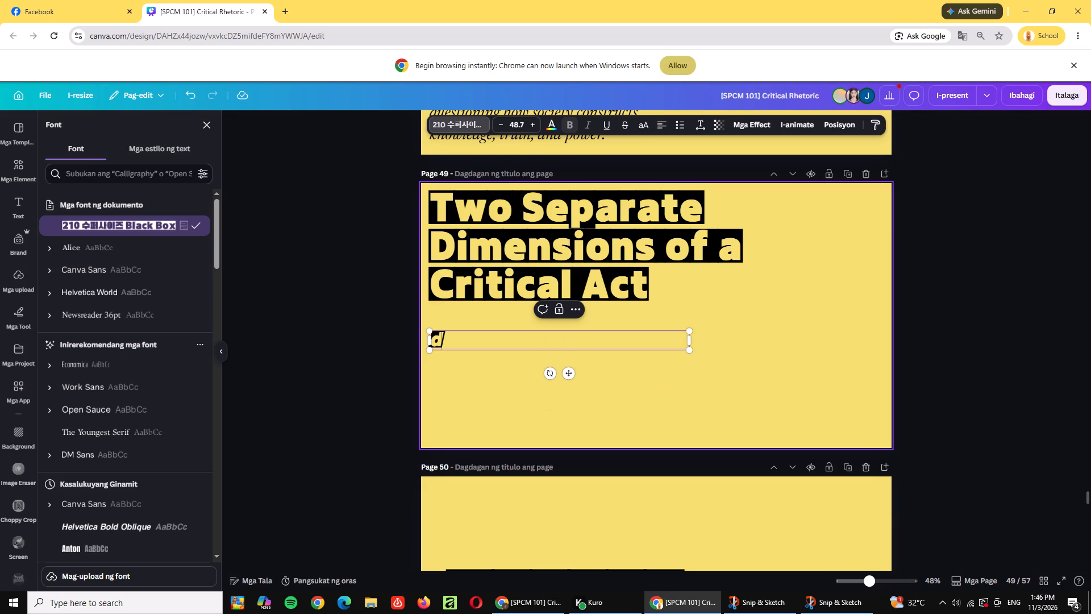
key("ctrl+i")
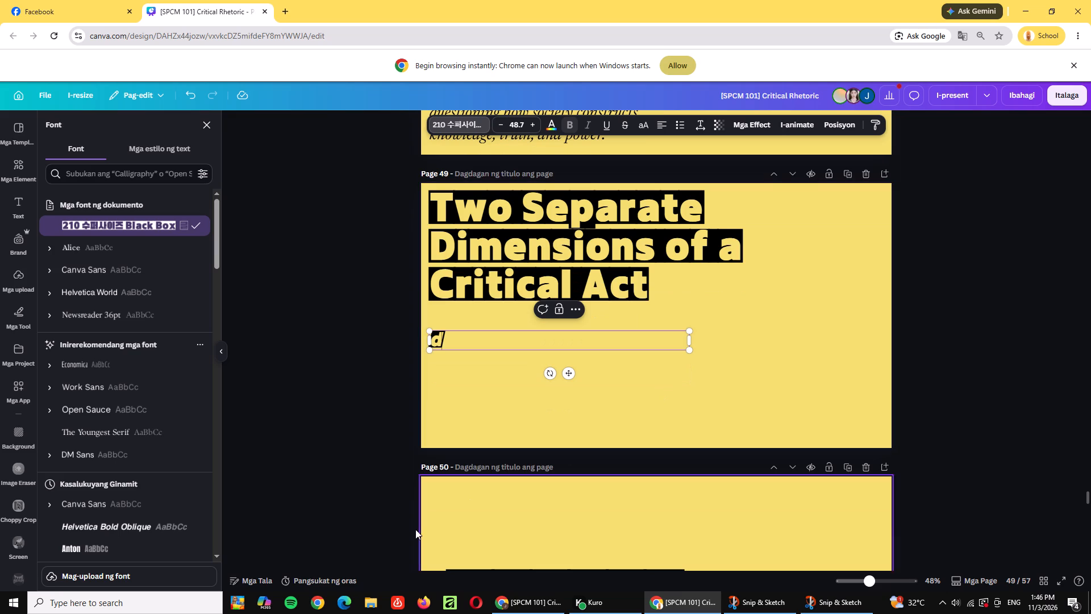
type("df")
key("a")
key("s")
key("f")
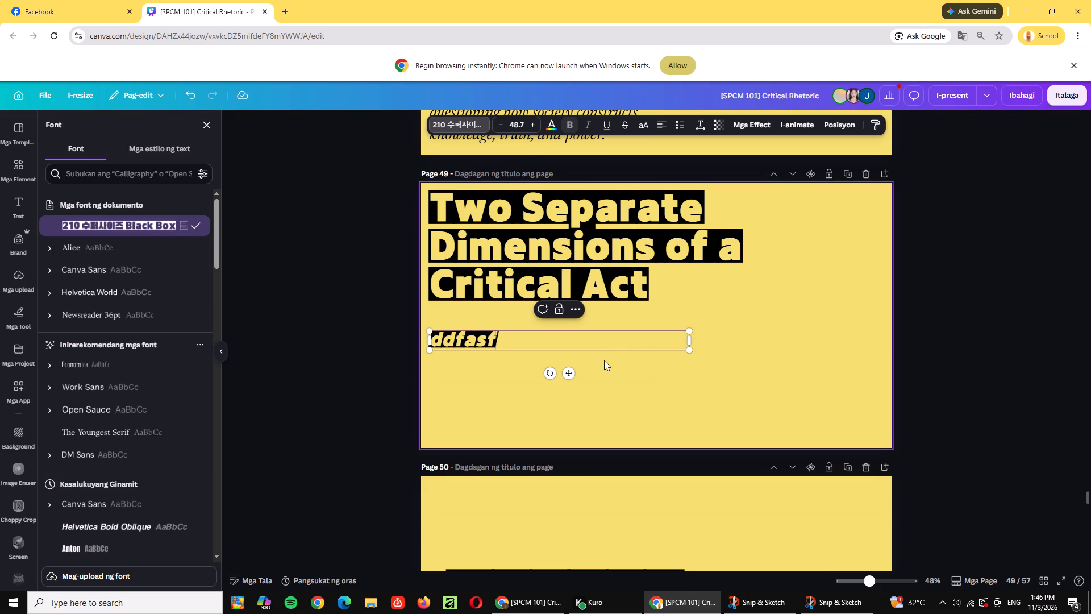
Erase the trial characters below the title and discard the emptied body text box.
key("BackSpace")
key("BackSpace")
key("BackSpace")
key("BackSpace")
key("BackSpace")
key("BackSpace")
key("BackSpace")
key("BackSpace")
key("BackSpace")
key("BackSpace")
key("BackSpace")
key("BackSpace")
key("BackSpace")
key("BackSpace")
left_click(732, 335)
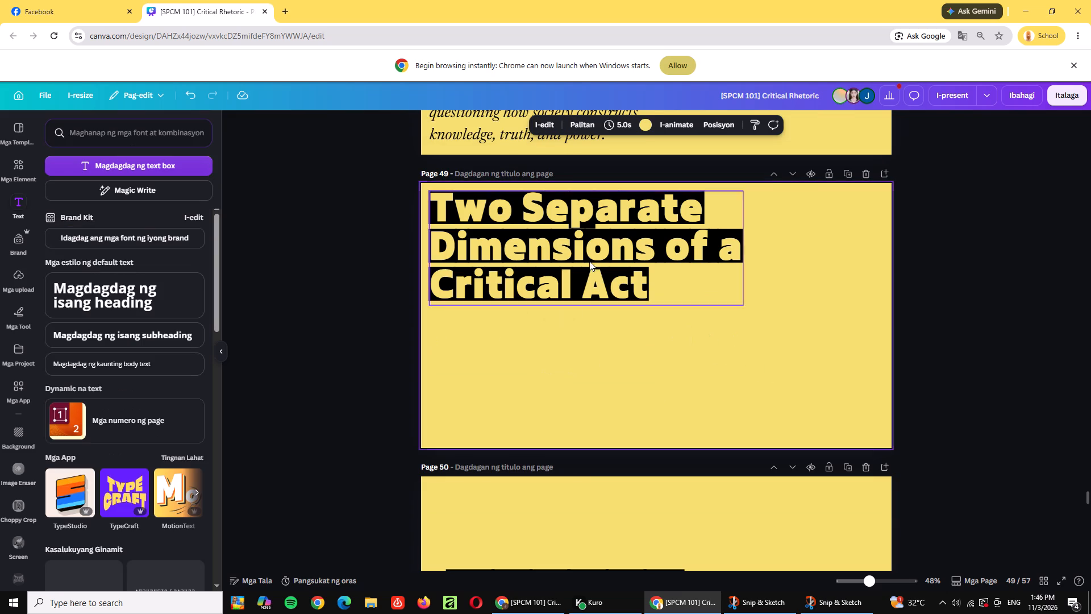
Add a new text box on page 49 reading "First Dimension: Critique", following the wording in the reading notes.
left_click(105, 160)
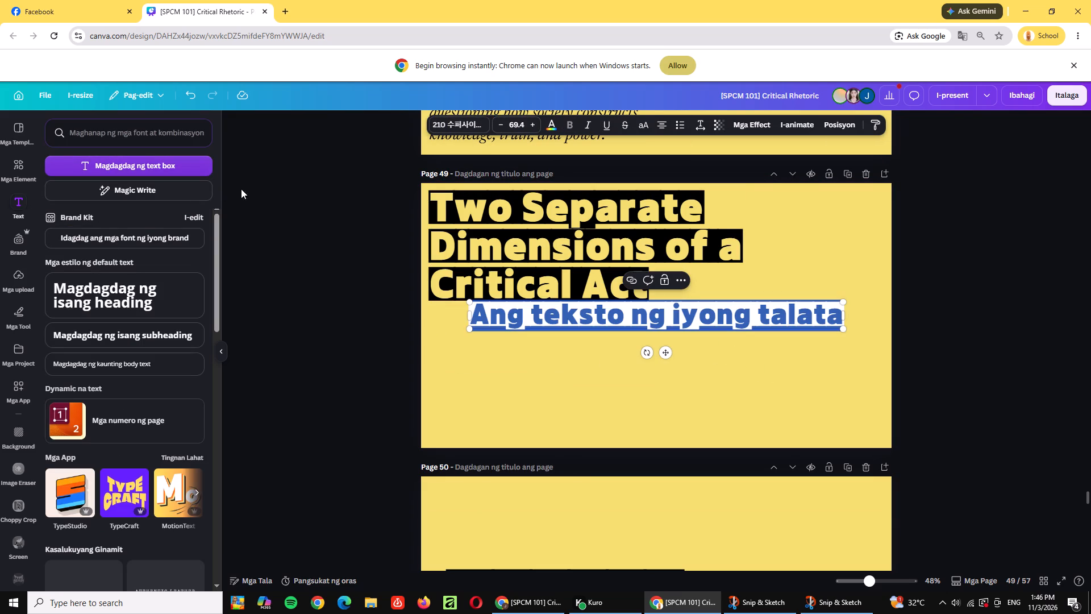
type("Fir")
type("st D")
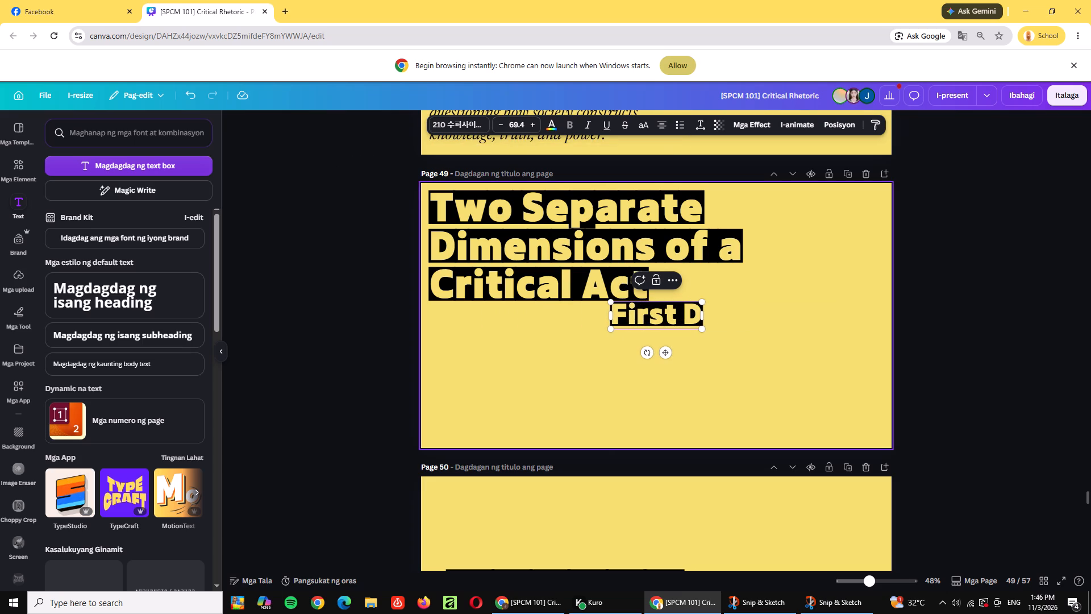
type("imension:")
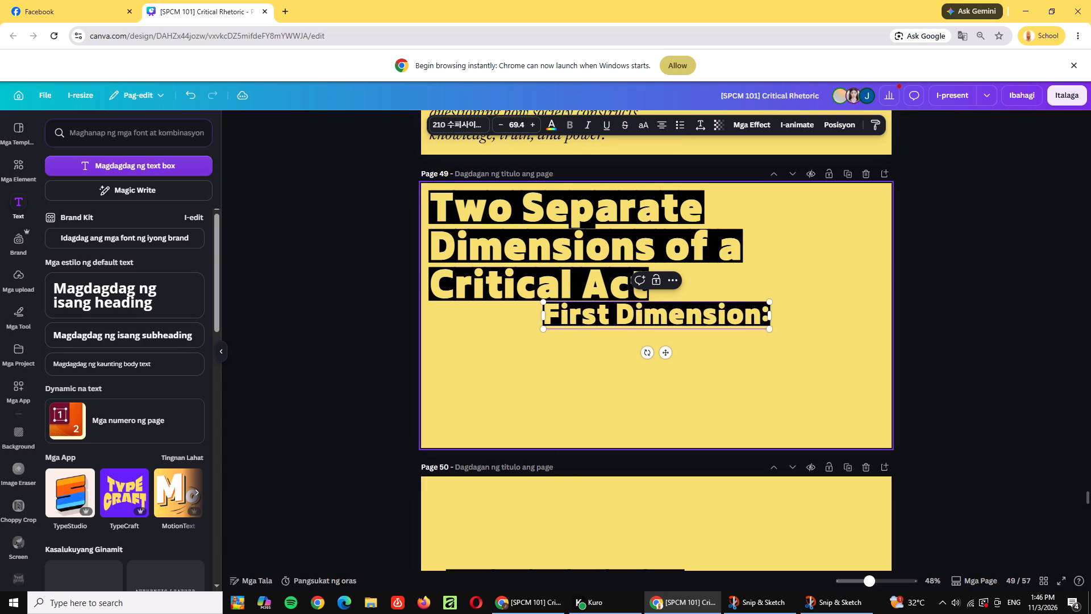
key("space")
key("alt+Tab")
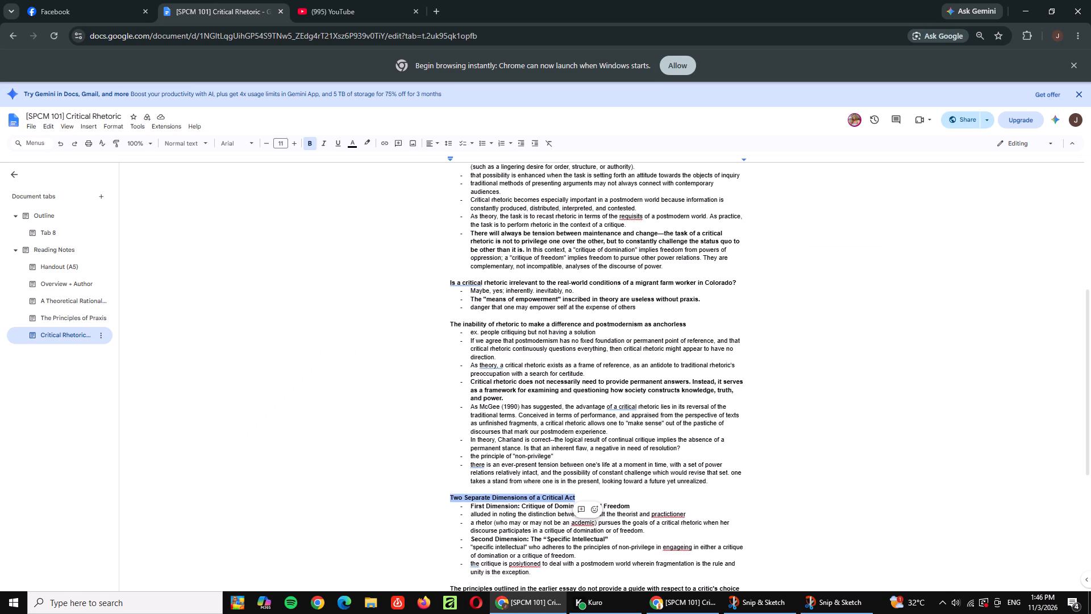
left_click(950, 459)
key("alt+Tab")
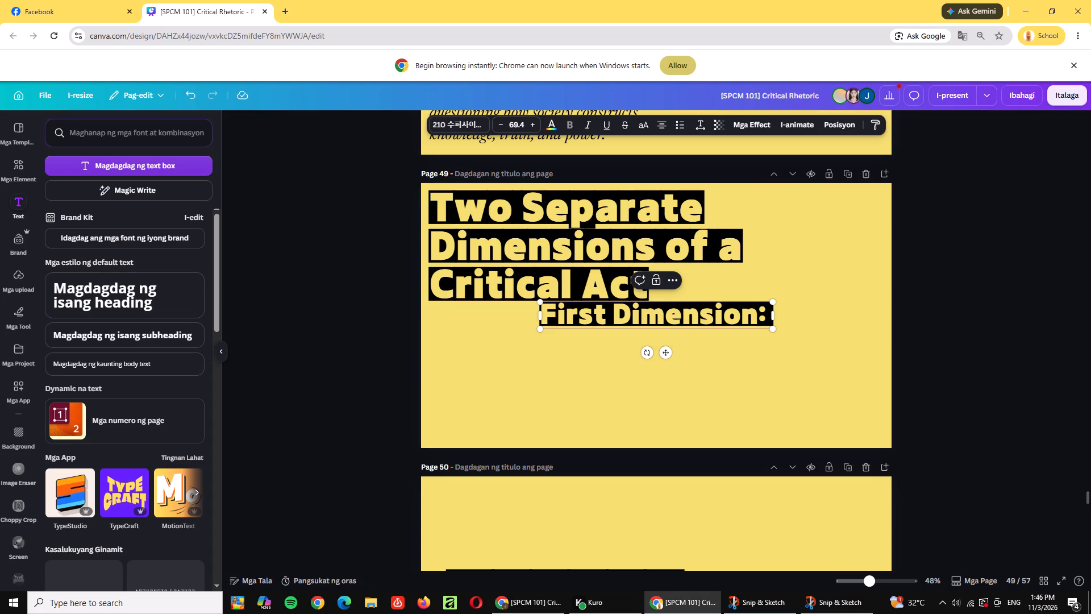
key("space")
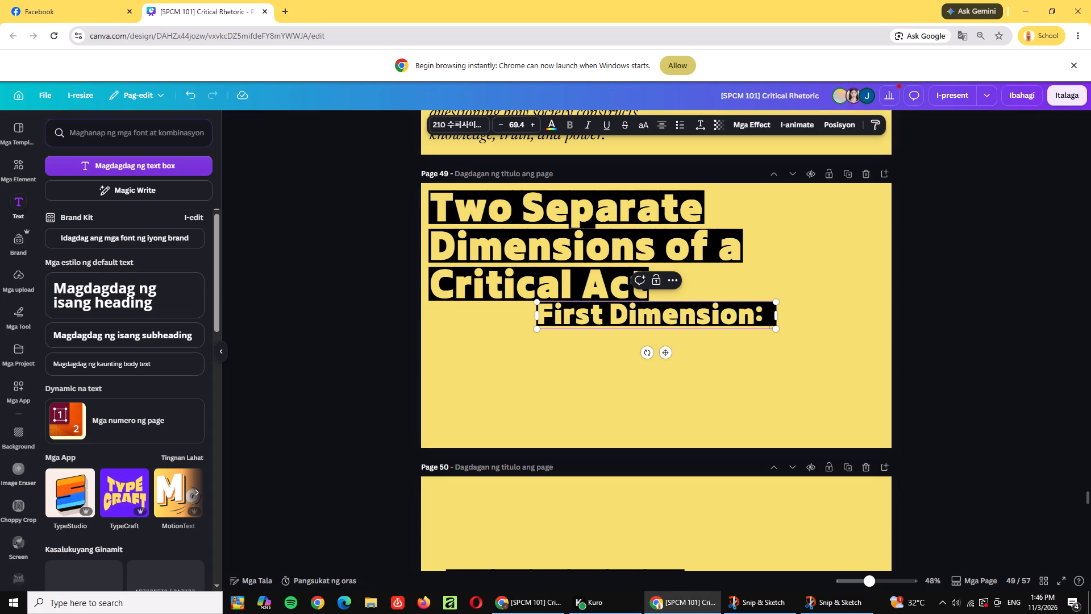
type("C")
type("ritiquw")
key("space")
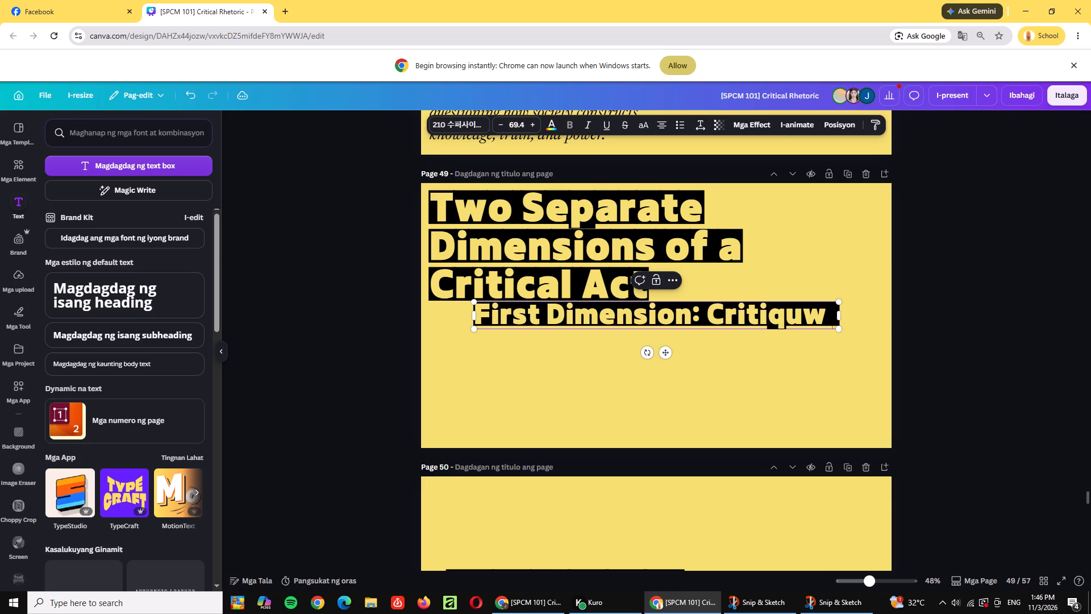
key("BackSpace")
key("BackSpace")
key("e")
Look through the earlier slides to compare how their headings and body text are styled.
scroll(740, 352, "up", 2)
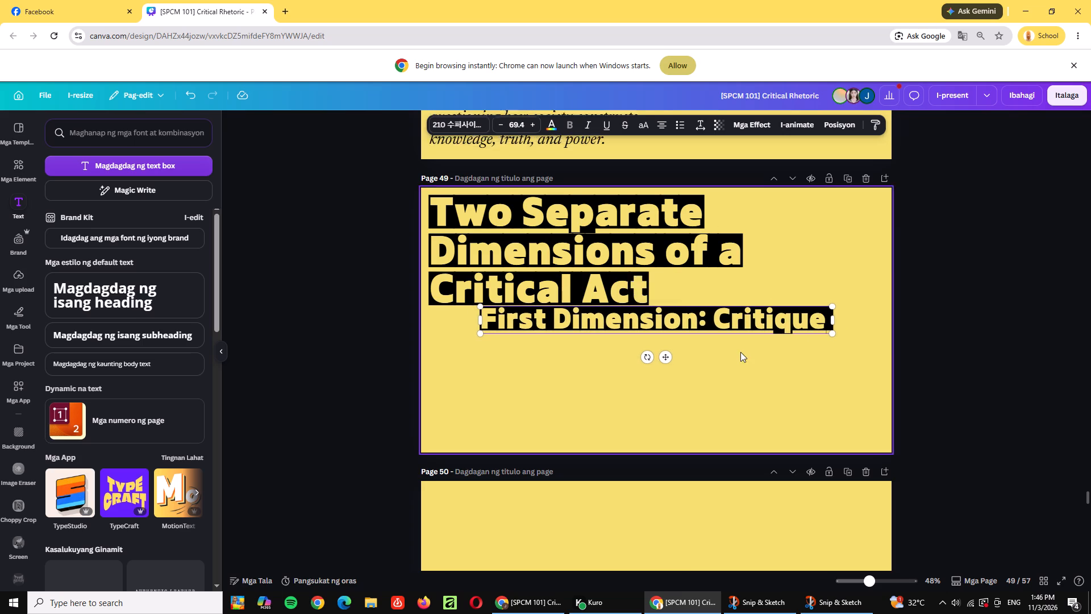
scroll(740, 352, "up", 20)
scroll(740, 352, "up", 19)
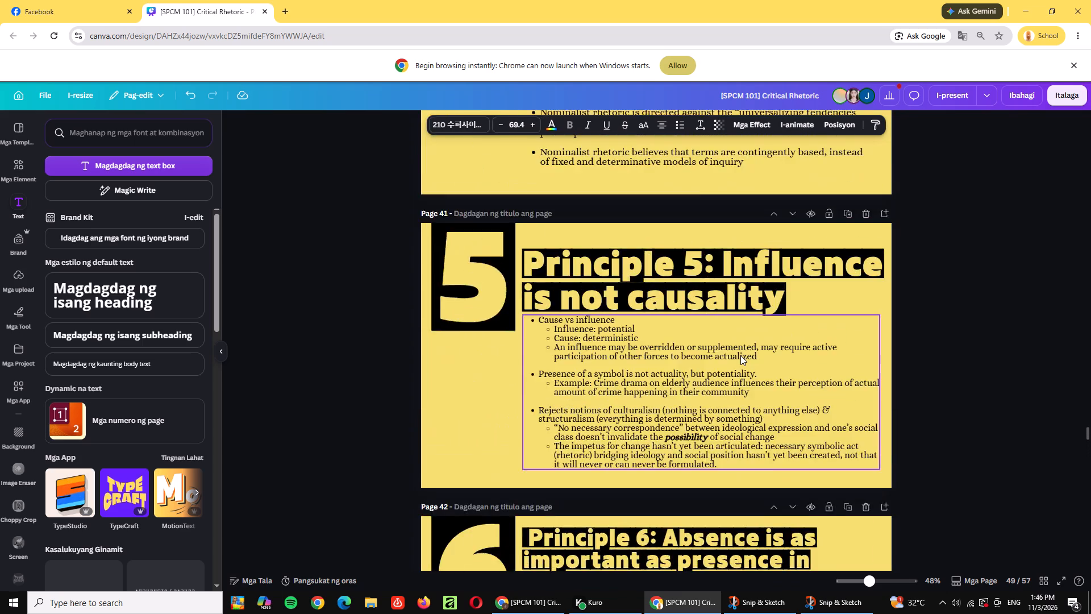
scroll(740, 355, "up", 20)
scroll(740, 355, "up", 18)
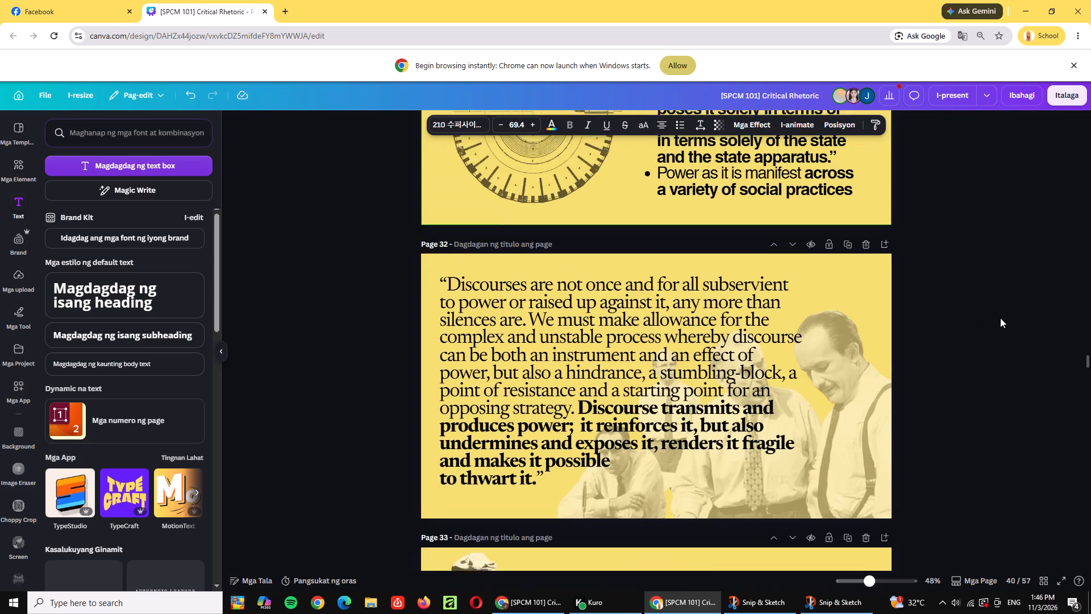
scroll(1000, 318, "up", 16)
scroll(1000, 318, "down", 5)
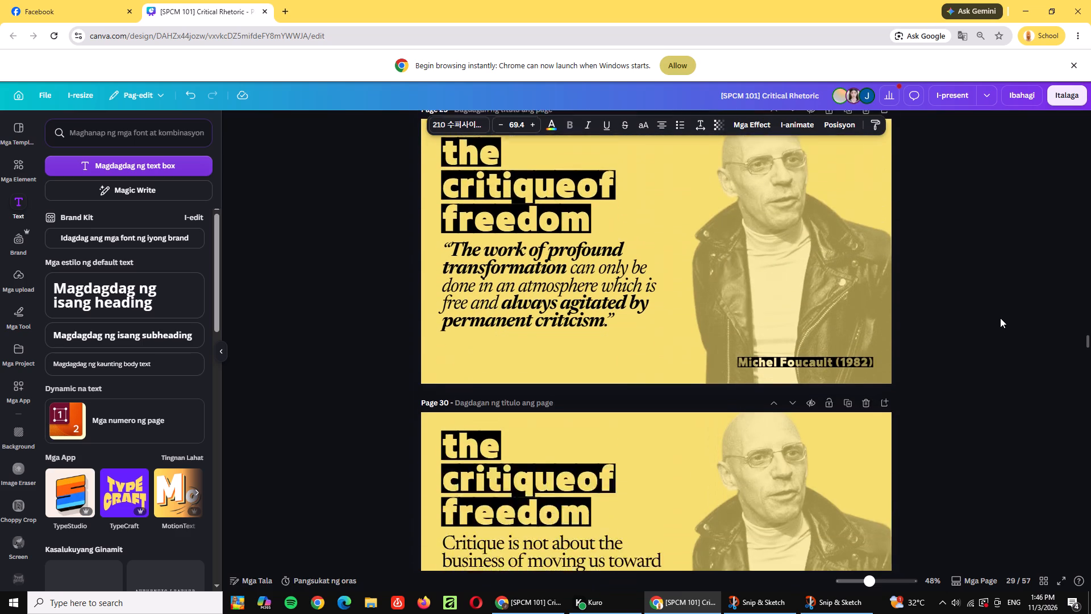
scroll(1000, 318, "down", 3)
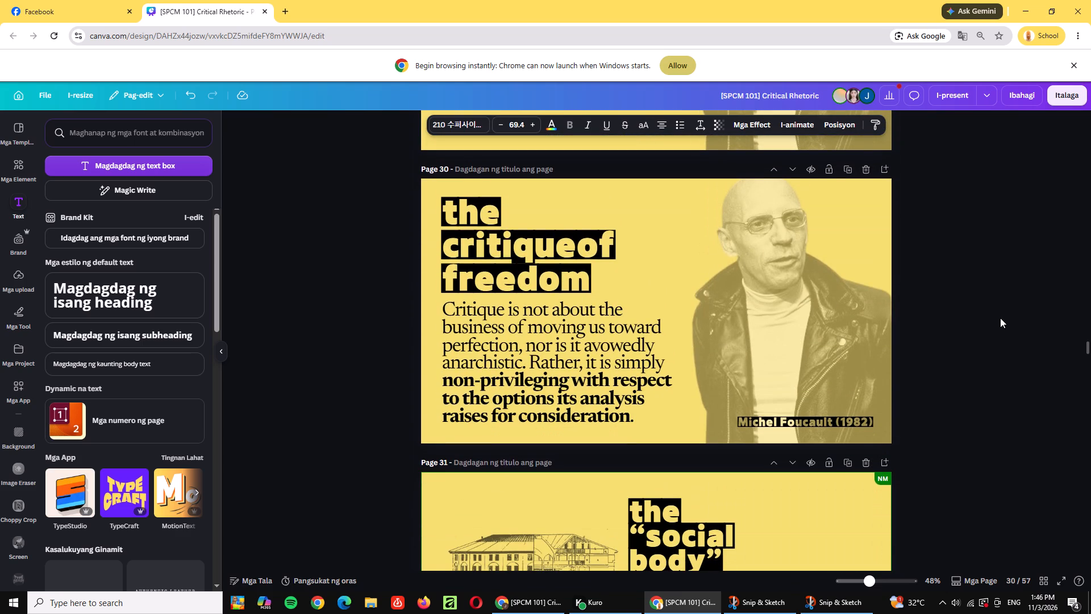
scroll(1000, 318, "down", 16)
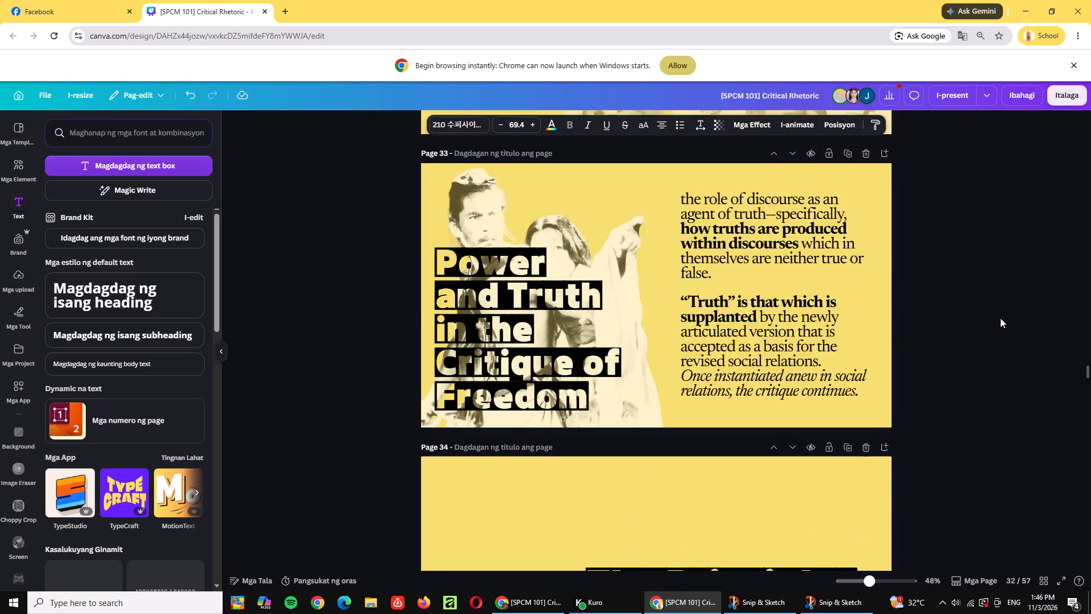
scroll(1000, 318, "down", 20)
scroll(1000, 318, "down", 10)
scroll(1000, 318, "down", 14)
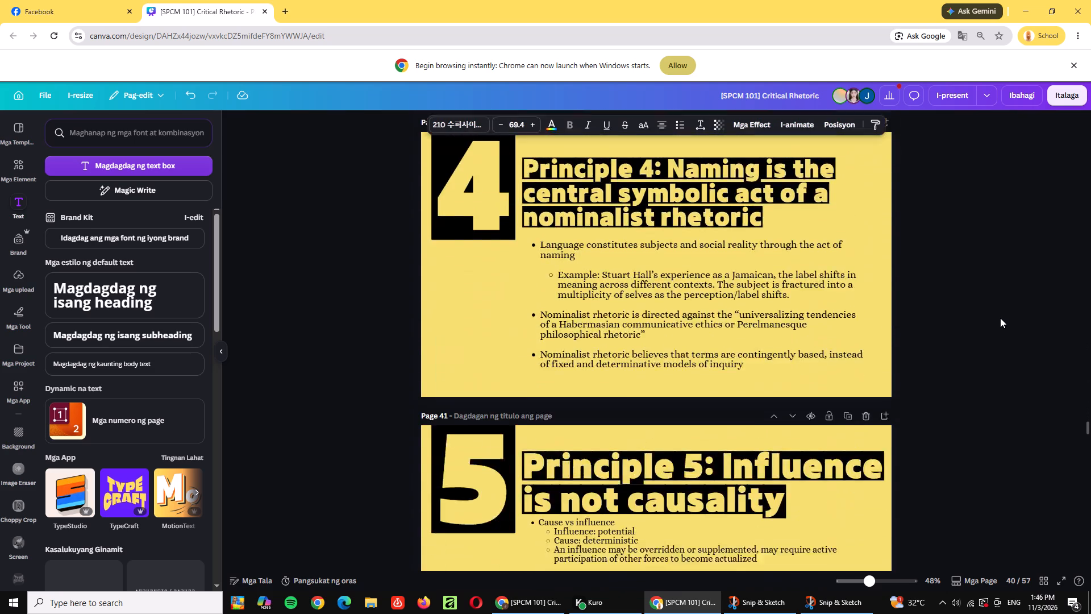
scroll(1000, 318, "down", 7)
scroll(1000, 318, "down", 15)
scroll(1000, 318, "up", 5)
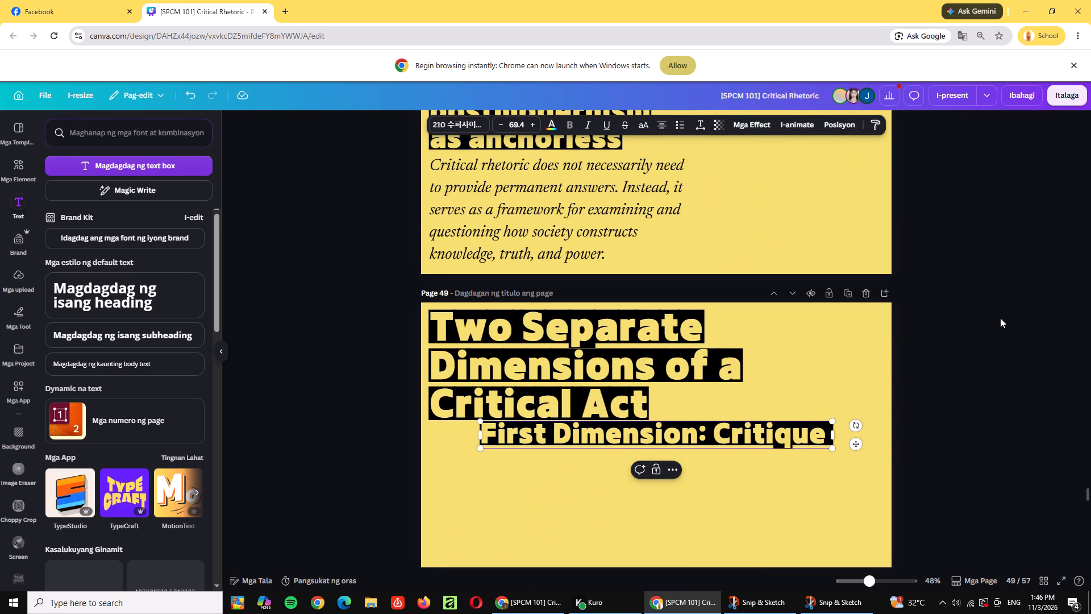
scroll(1000, 318, "down", 2)
Move the "First Dimension: Critique" text box down so it sits clear of the page 49 title.
left_click(1028, 296)
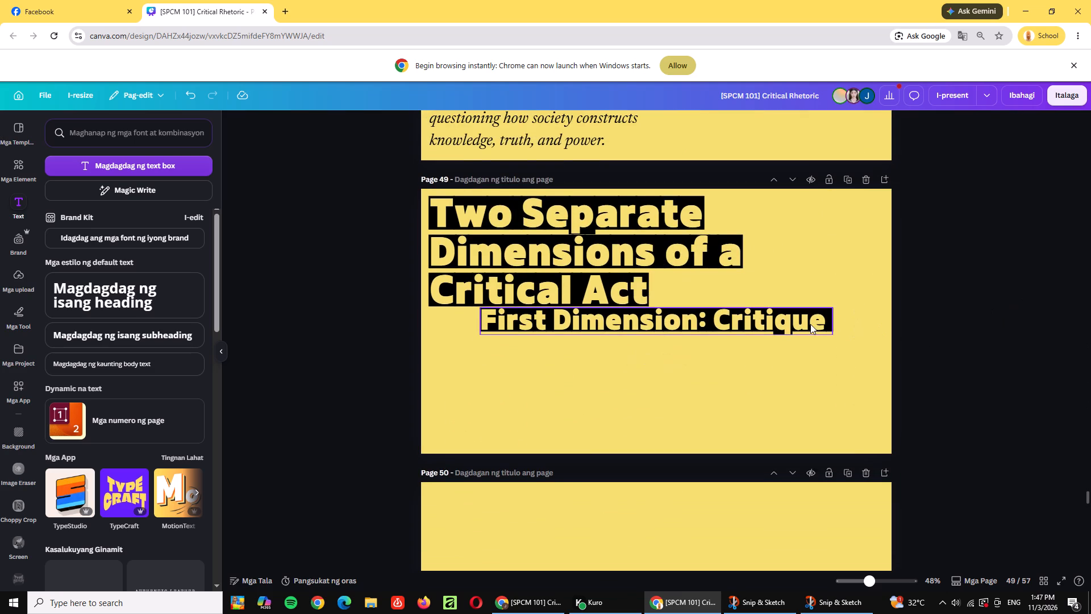
left_click(810, 324)
left_click_drag(810, 324, 810, 329)
left_click_drag(805, 336, 741, 360)
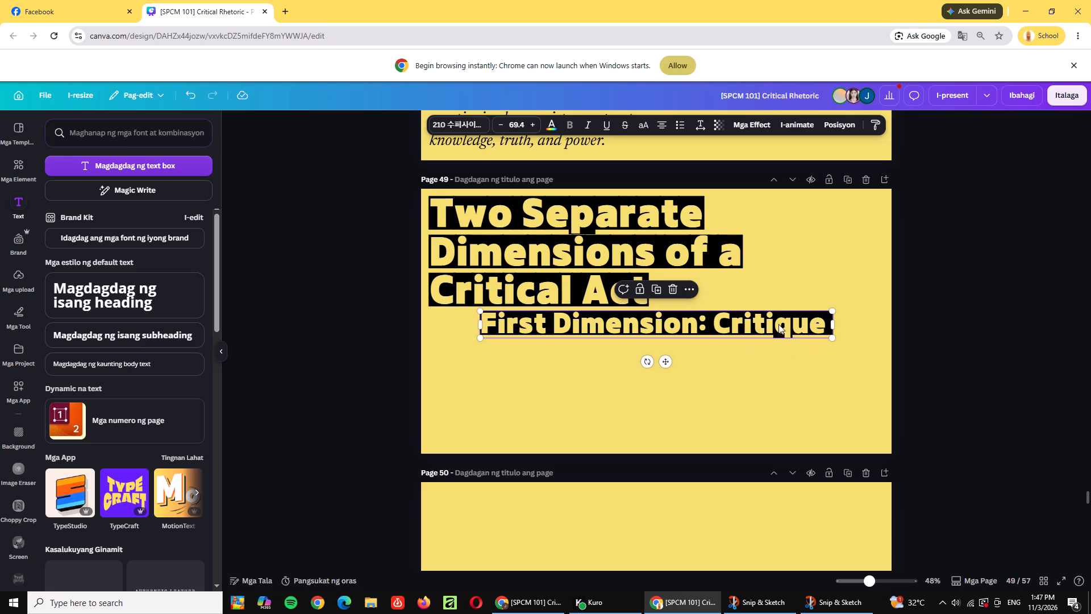
left_click_drag(784, 324, 754, 341)
left_click(753, 341)
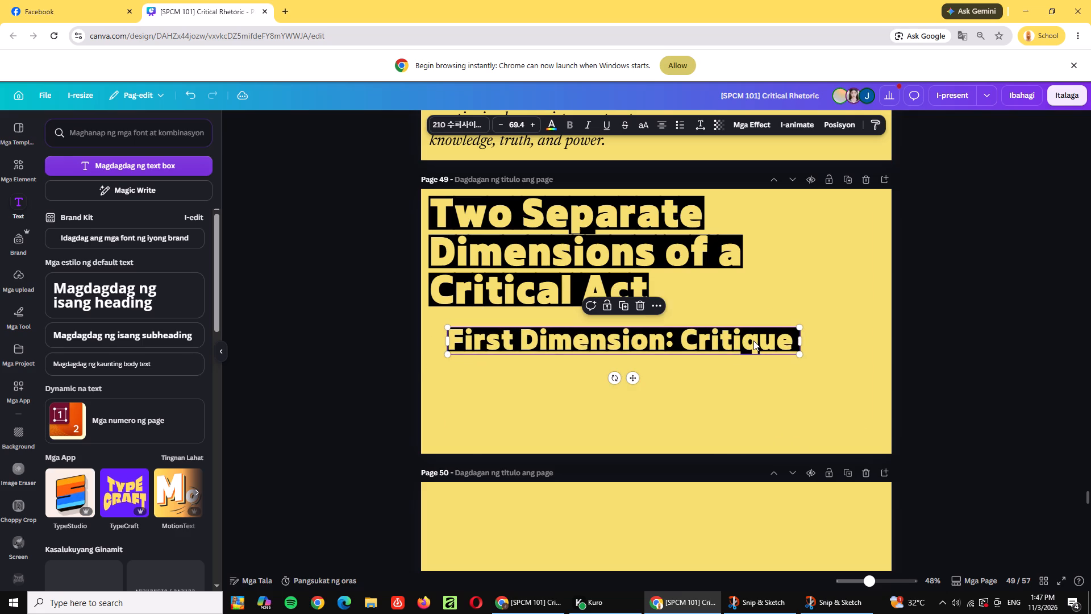
left_click(848, 287)
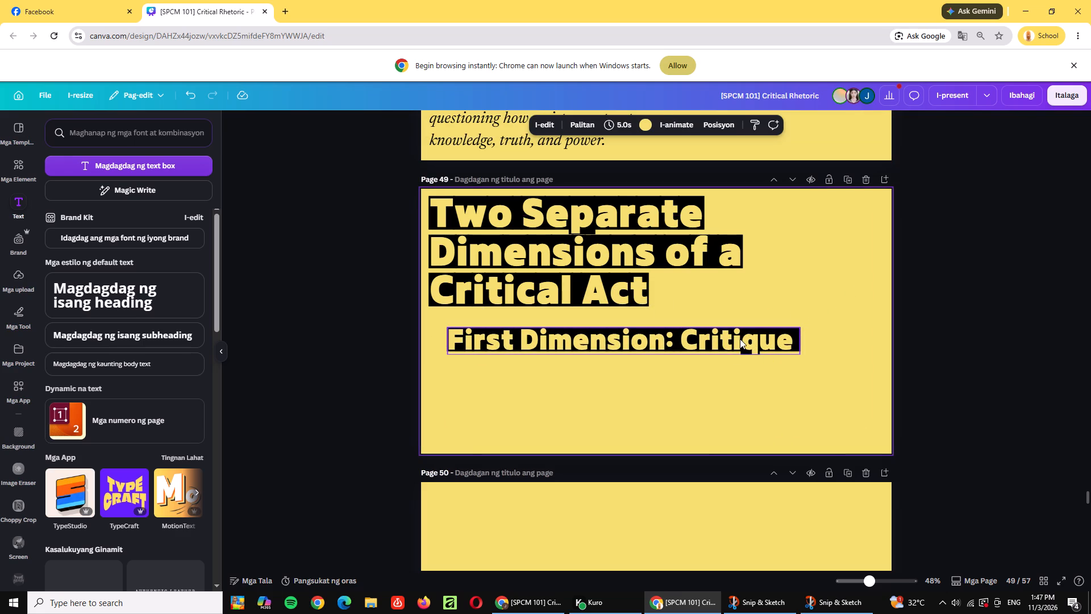
left_click_drag(747, 342, 747, 355)
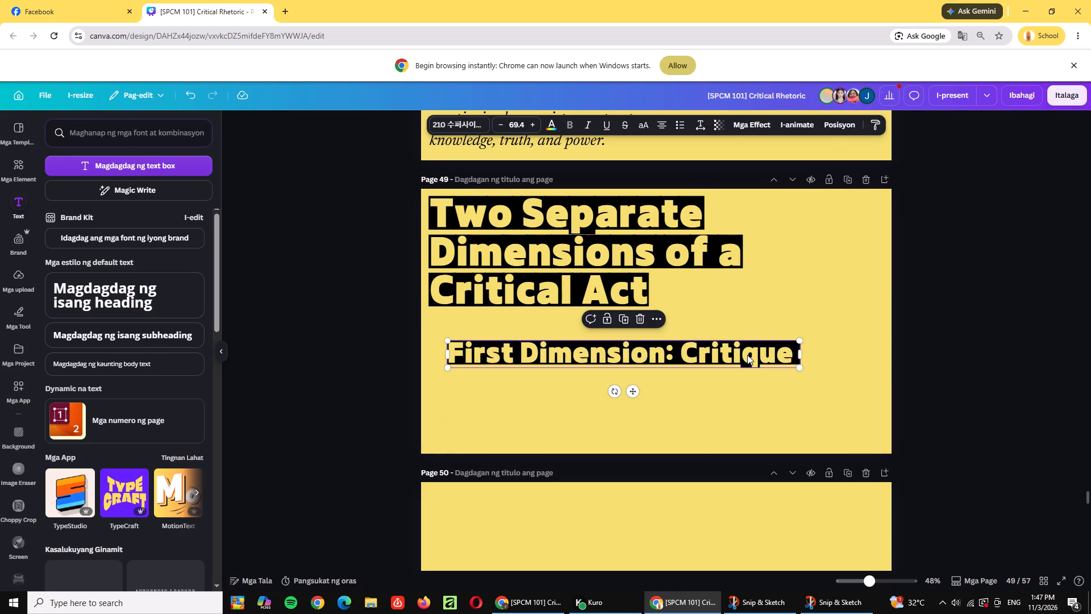
Recheck the subheading wording in the notes and set the "First Dimension: Critique" text to the Alice font, trying Newsreader 36pt first.
key("alt+Tab")
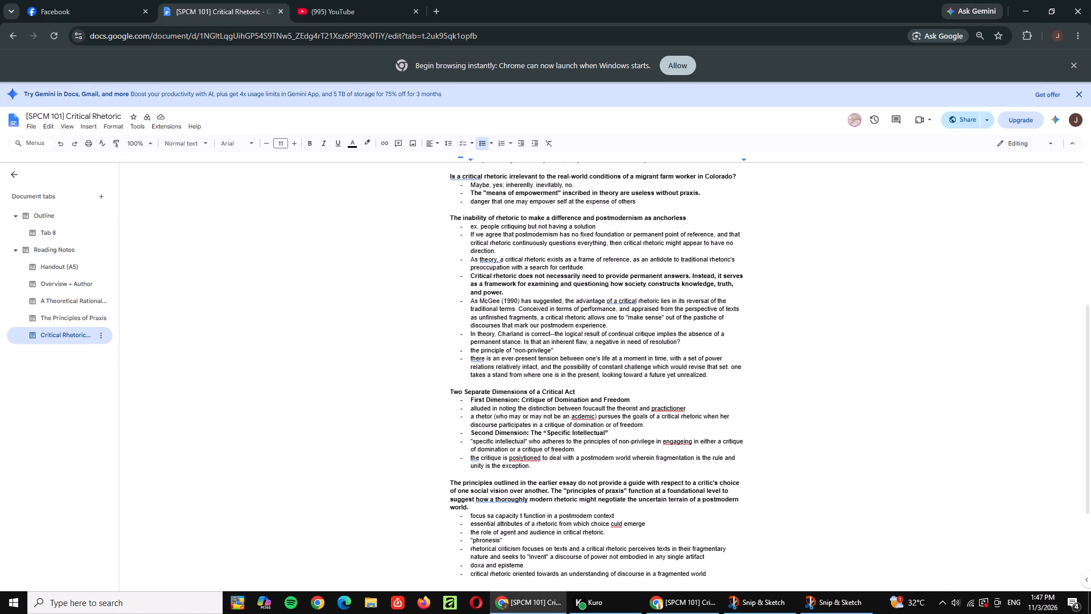
key("alt+Tab")
left_click(790, 355)
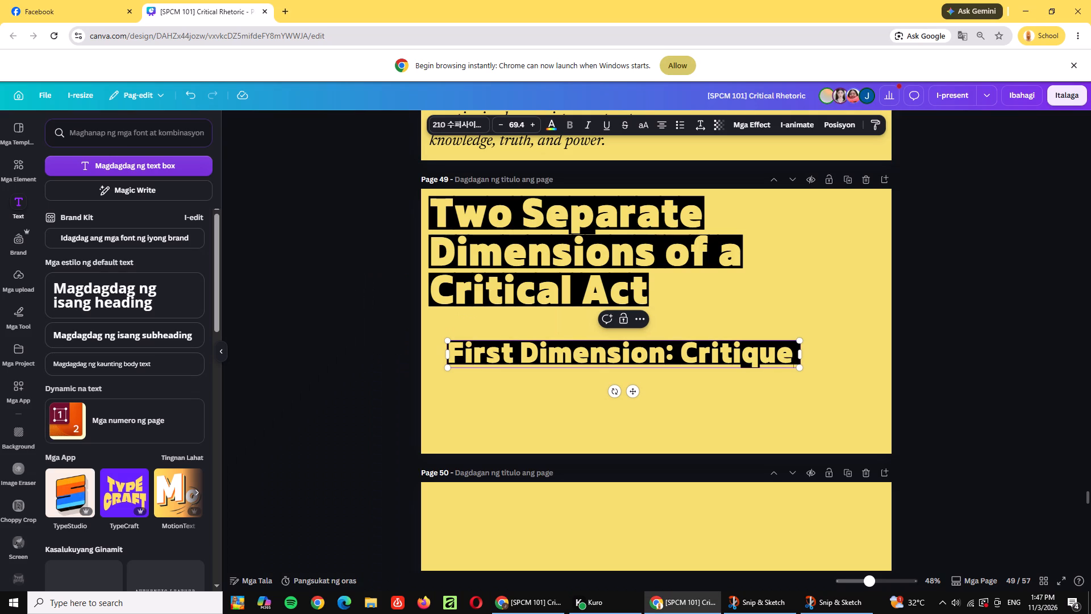
left_click(851, 386)
left_click(759, 355)
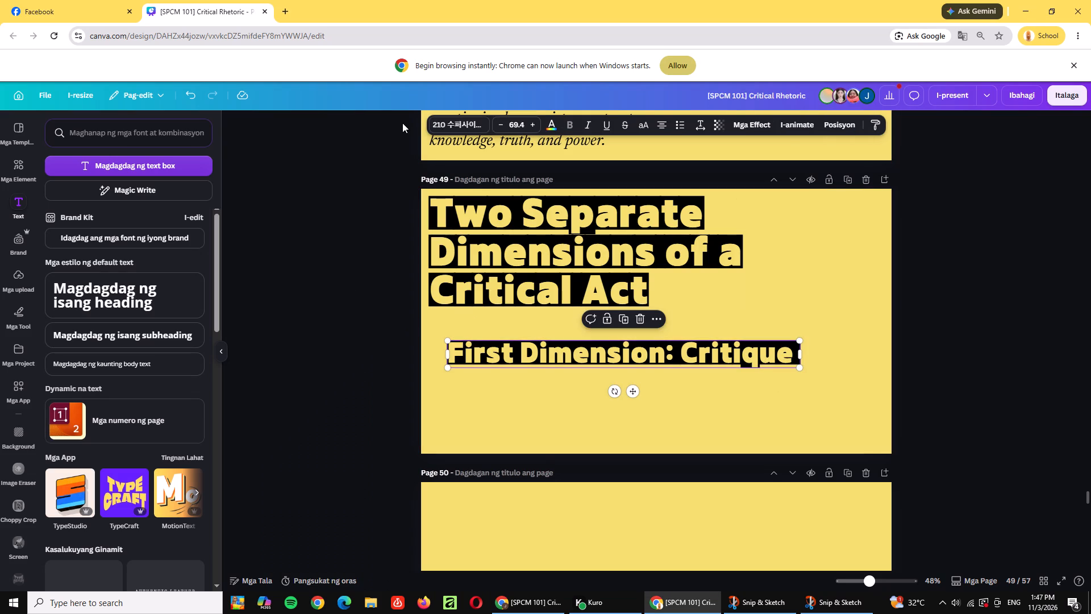
left_click(455, 119)
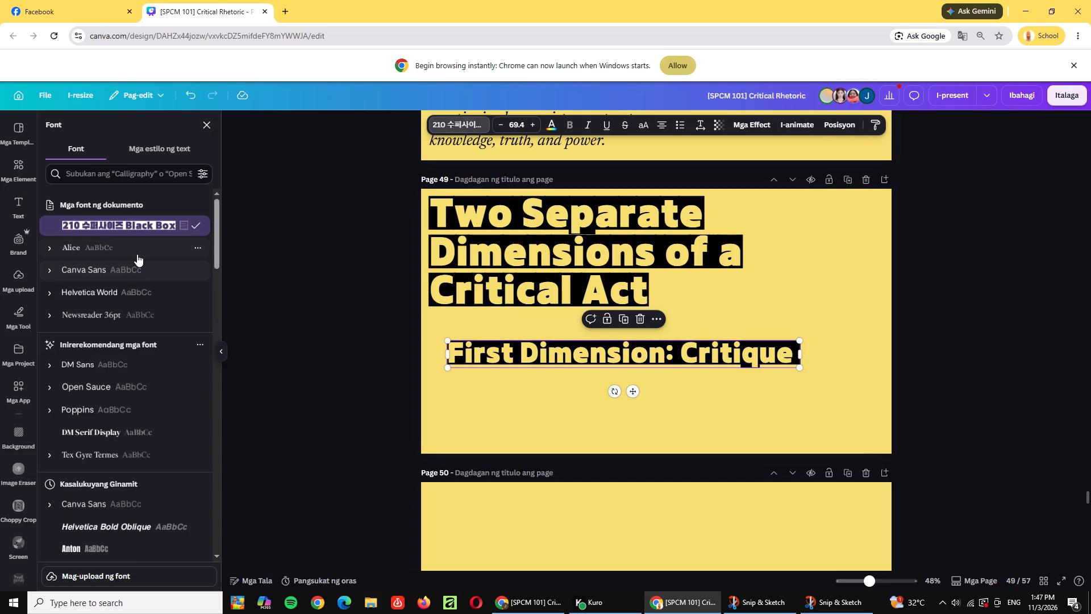
left_click(135, 315)
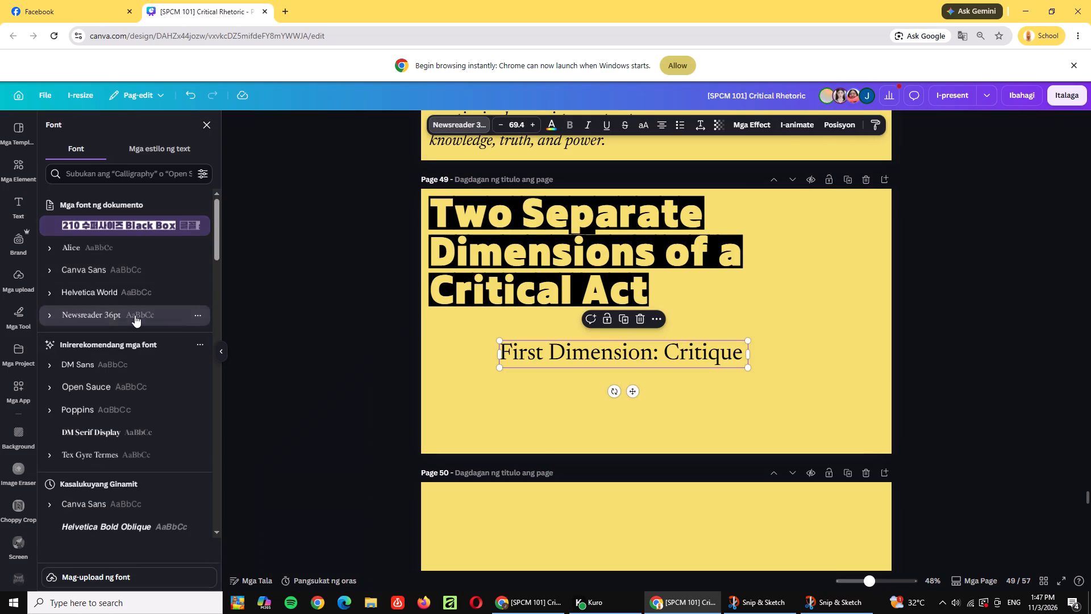
left_click(122, 248)
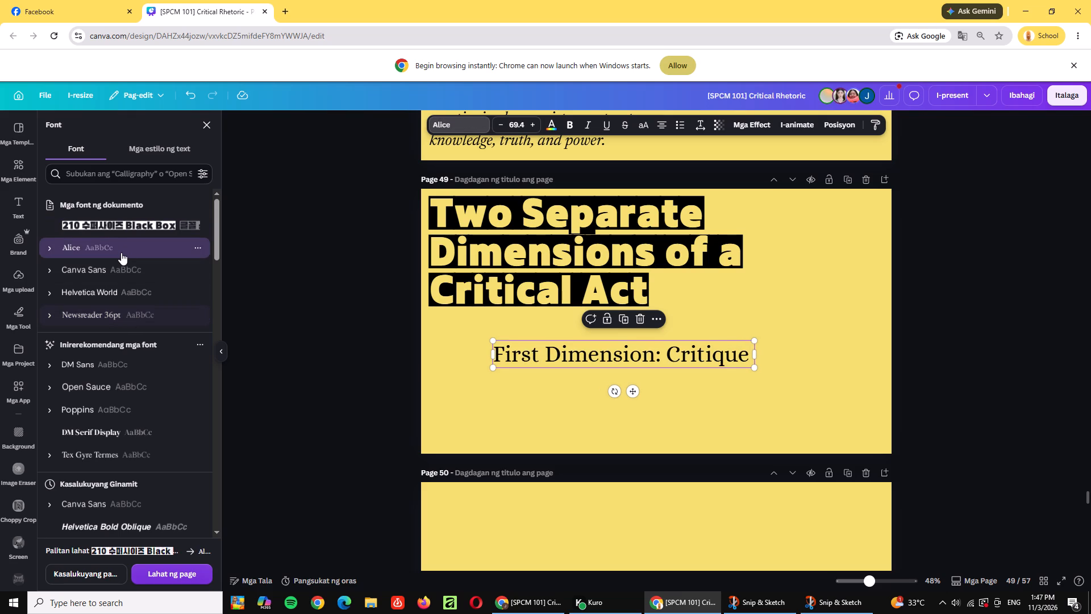
Extend the page 49 subheading to read "First Dimension: Critique of Domination and Freedom", checking the wording against the reading notes.
left_click(747, 355)
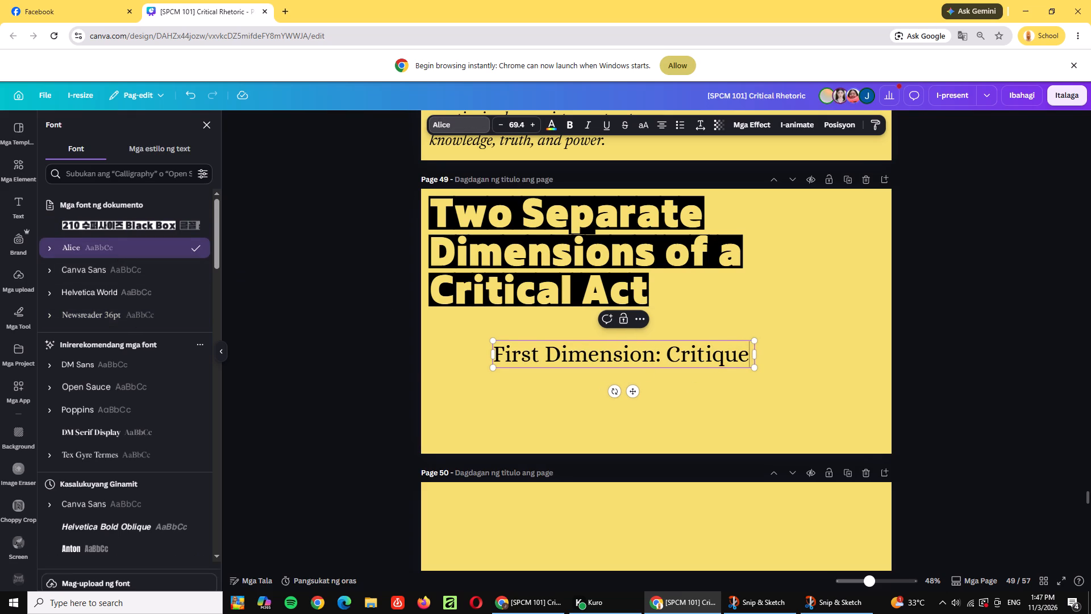
key("space")
type("of Domination")
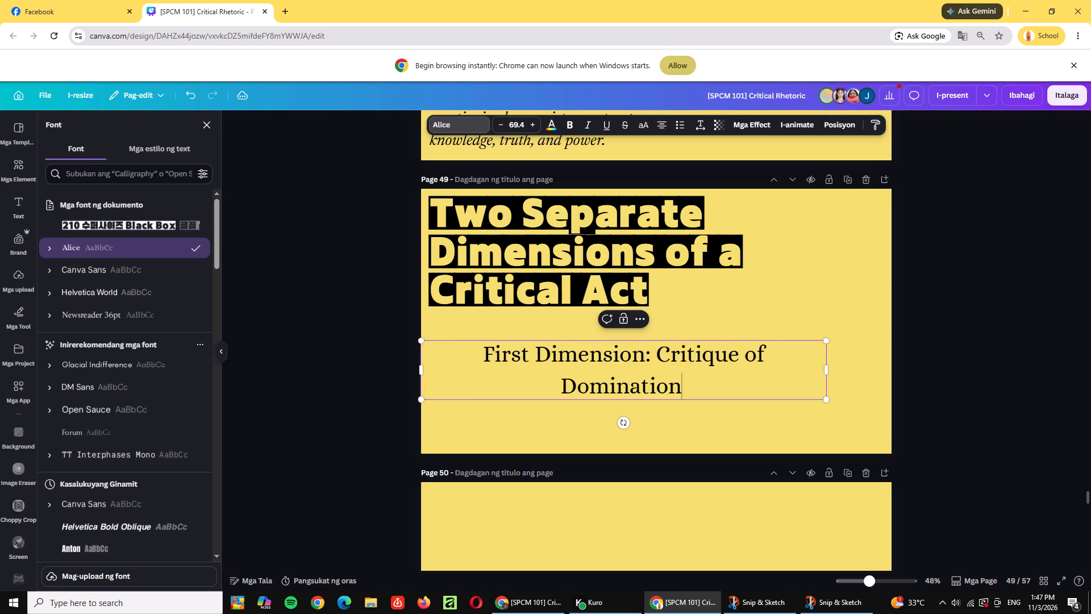
key("alt+Tab")
key("alt+Tab")
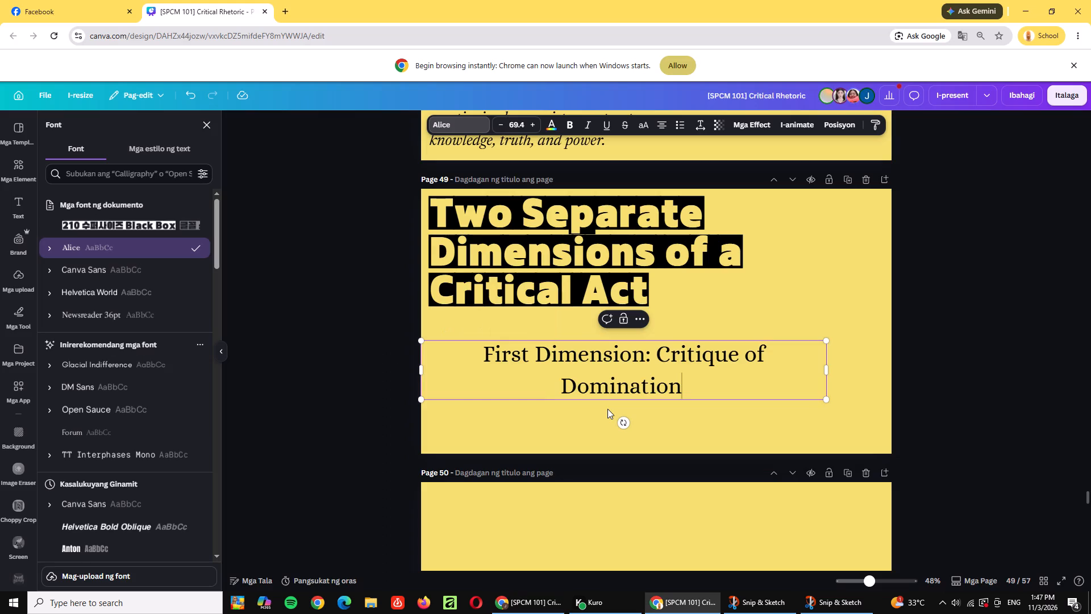
key("space")
type("and Frees")
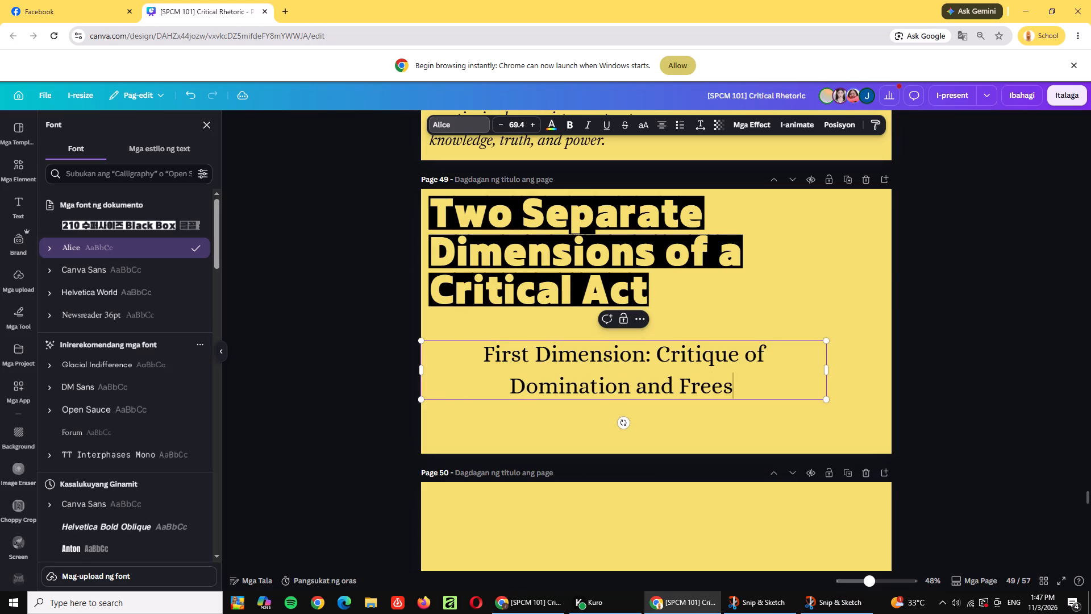
key("BackSpace")
type("dom")
Resize the page 49 subheading text box, widening it, scaling the text down to about 52.8, and narrowing its width toward the title's.
left_click(1088, 403)
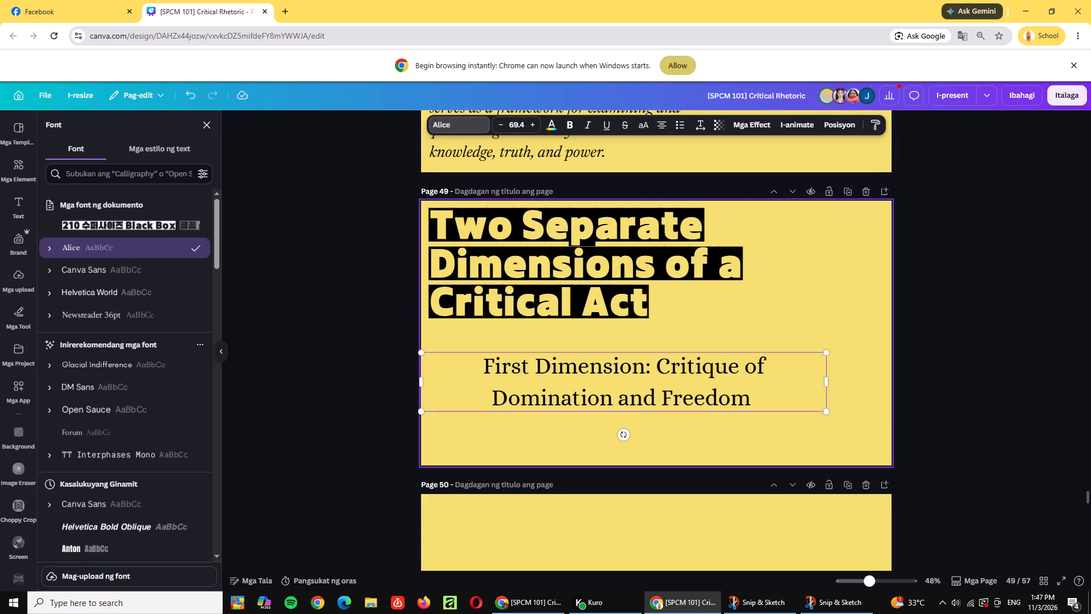
left_click(661, 389)
left_click(840, 393)
left_click(760, 390)
left_click(826, 382)
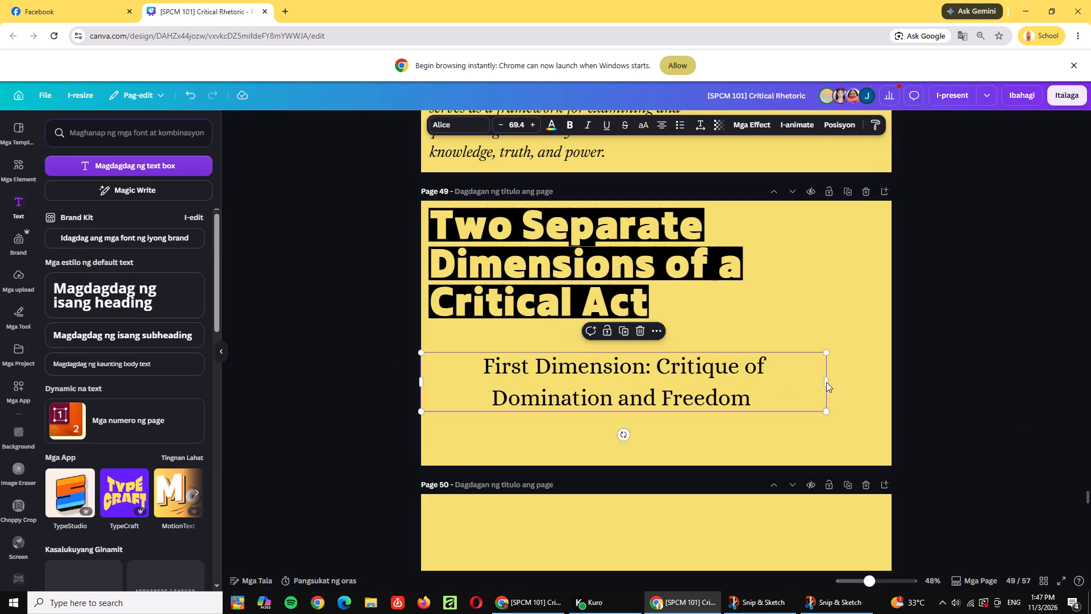
left_click(844, 384)
left_click(806, 384)
left_click_drag(830, 383, 876, 382)
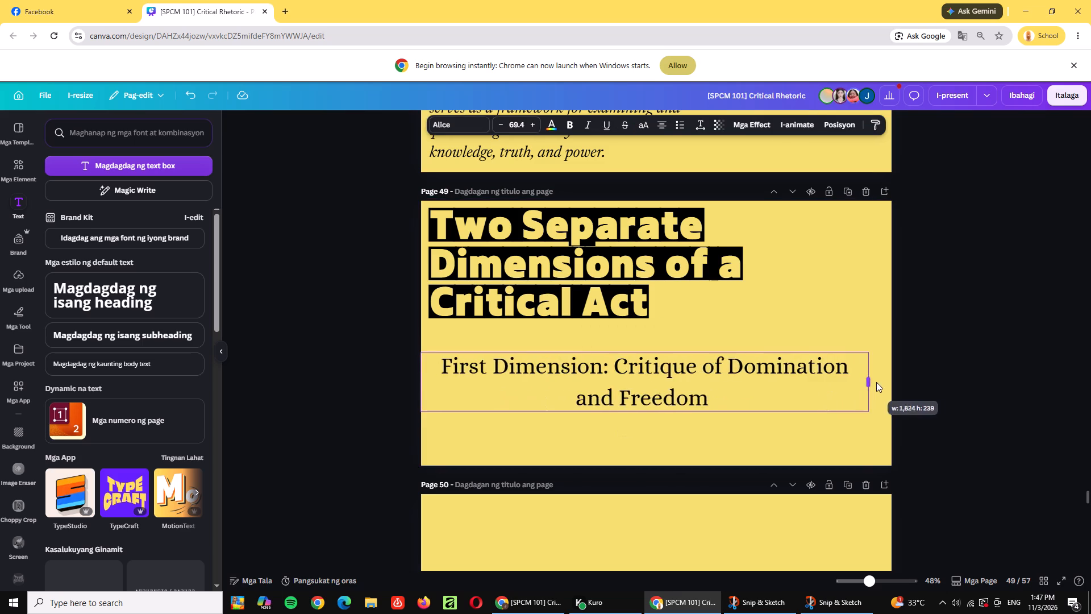
left_click_drag(876, 382, 896, 379)
left_click_drag(892, 411, 851, 397)
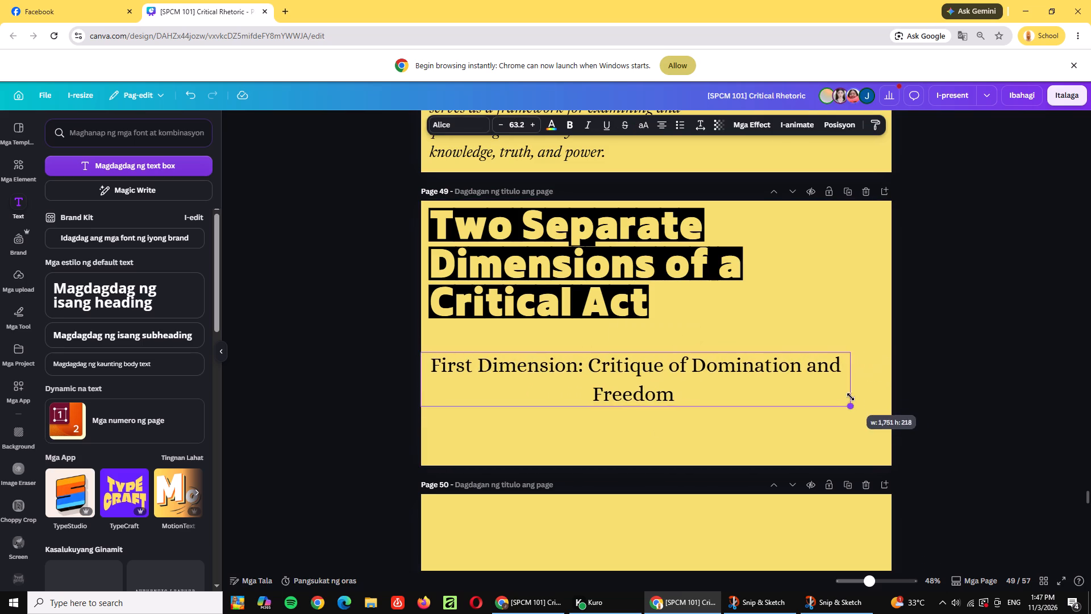
left_click_drag(851, 397, 780, 393)
left_click_drag(781, 375, 743, 378)
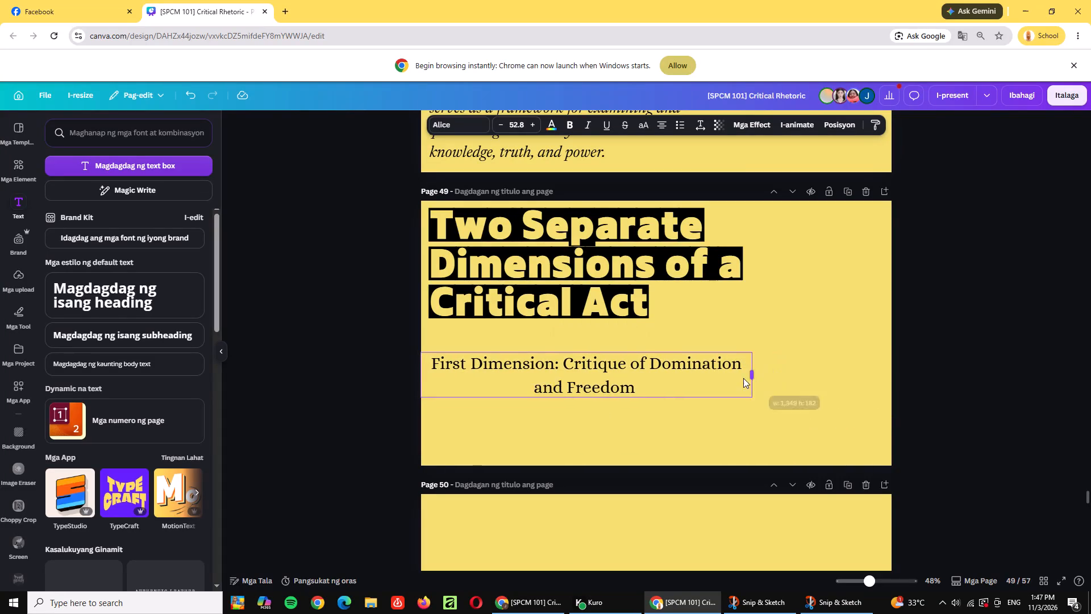
Adjust the width of the "First Dimension: Critique of Domination and Freedom" text box so the subheading wraps onto three lines.
left_click_drag(743, 378, 616, 372)
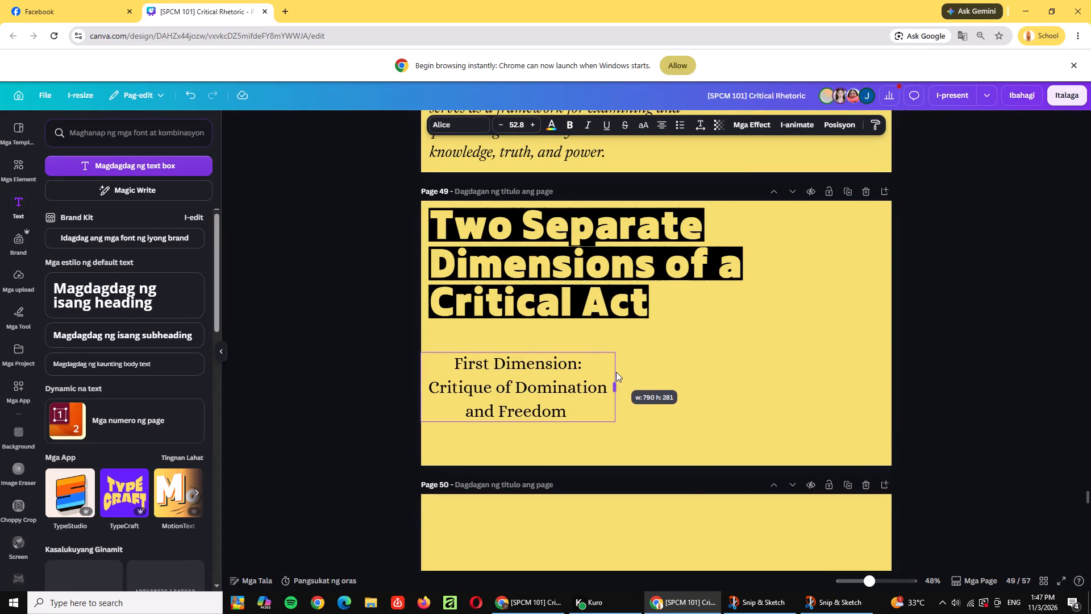
left_click_drag(616, 372, 854, 372)
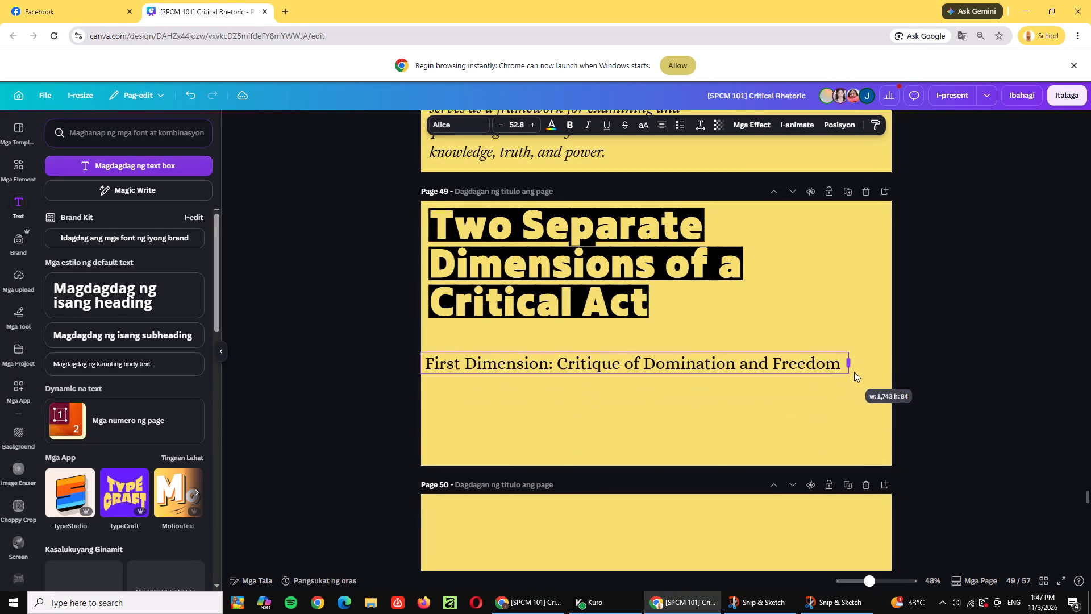
left_click_drag(854, 372, 610, 374)
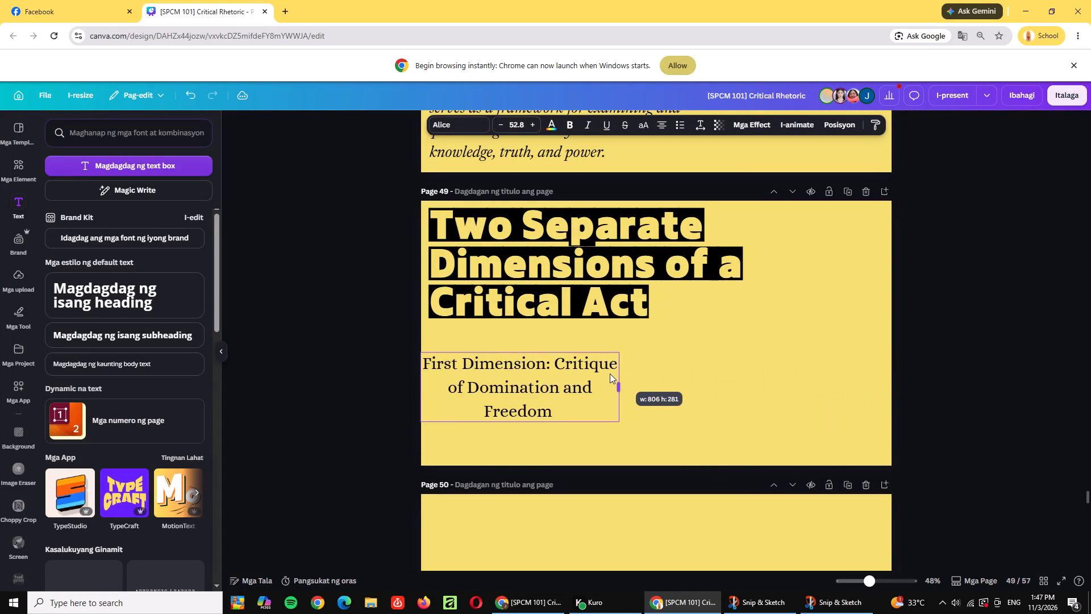
left_click_drag(610, 374, 627, 374)
left_click(608, 391)
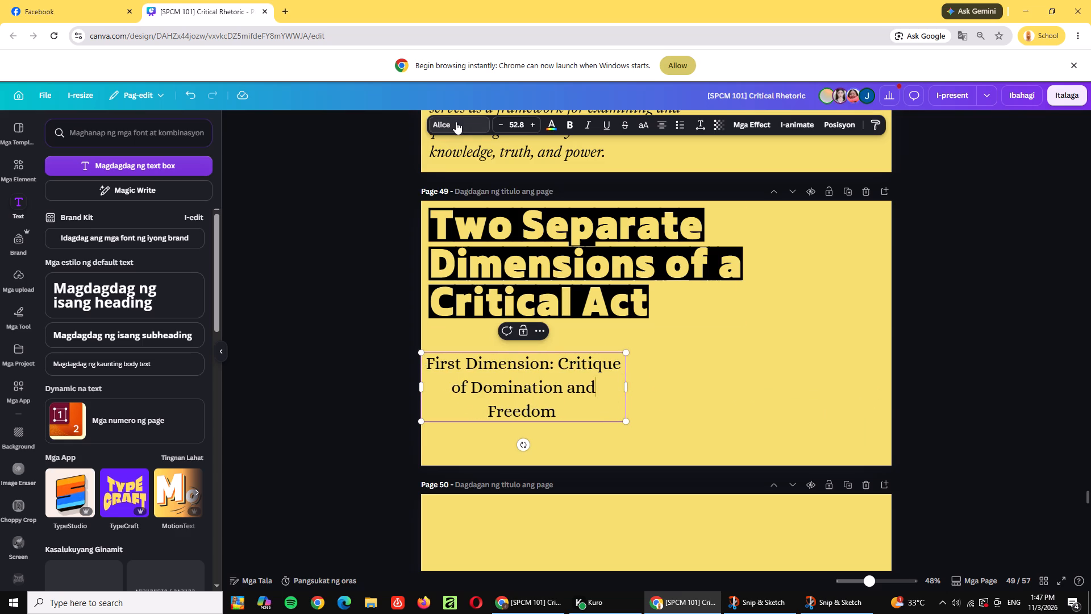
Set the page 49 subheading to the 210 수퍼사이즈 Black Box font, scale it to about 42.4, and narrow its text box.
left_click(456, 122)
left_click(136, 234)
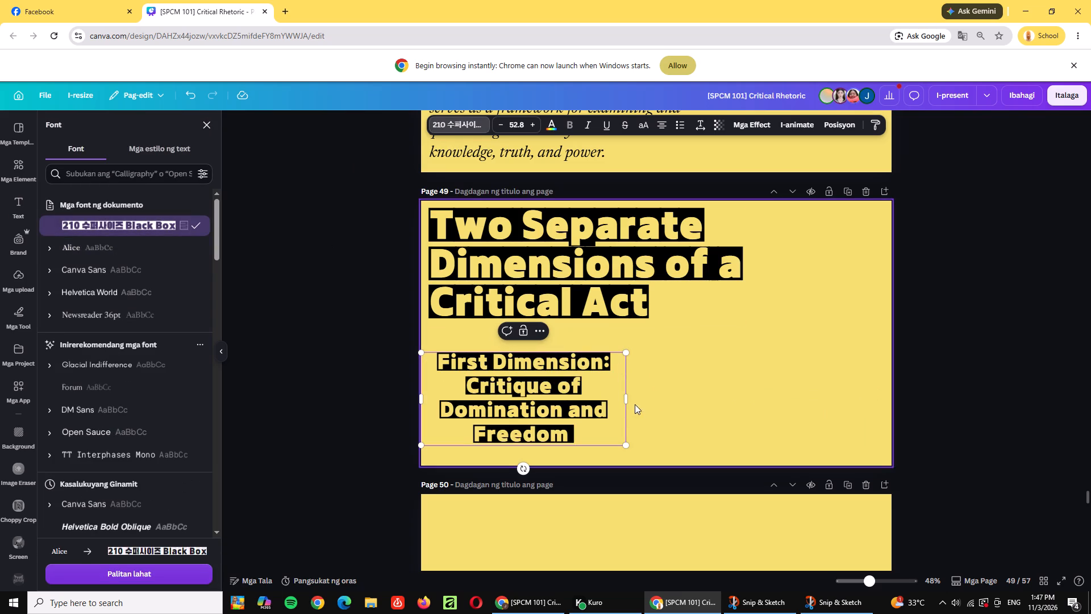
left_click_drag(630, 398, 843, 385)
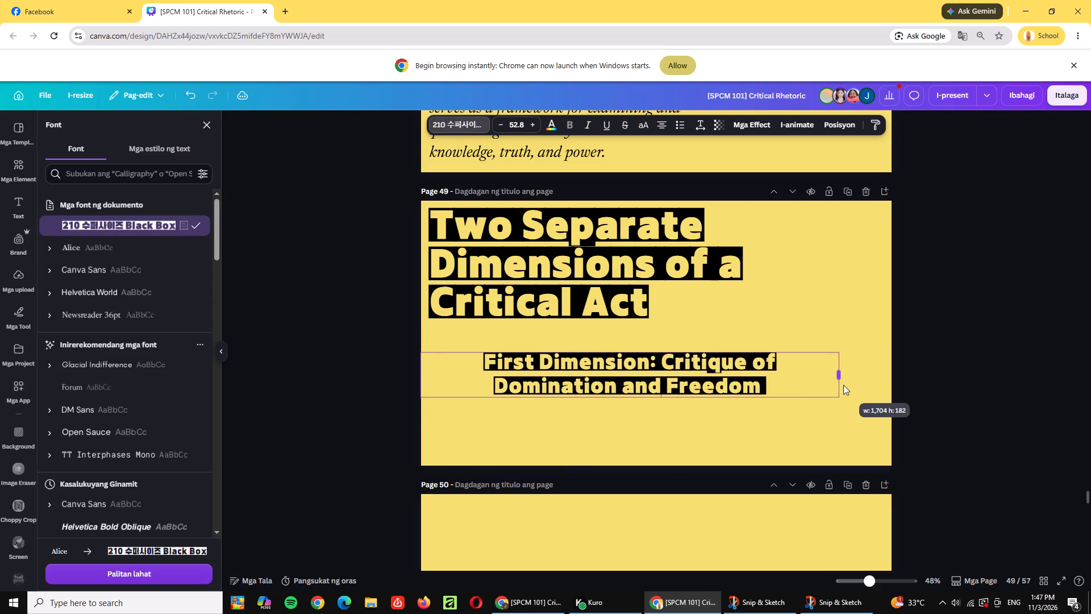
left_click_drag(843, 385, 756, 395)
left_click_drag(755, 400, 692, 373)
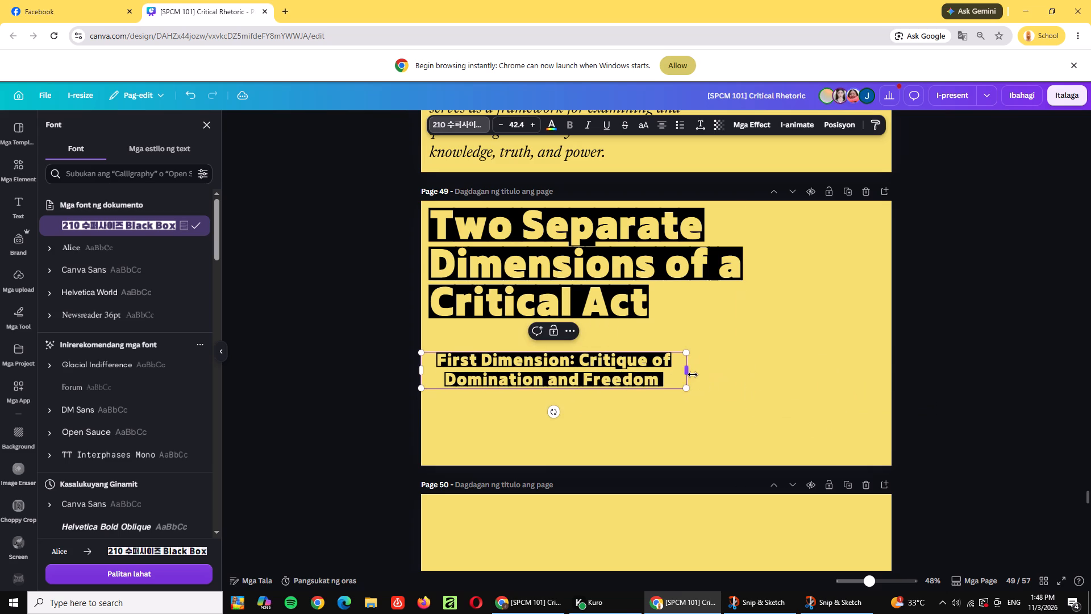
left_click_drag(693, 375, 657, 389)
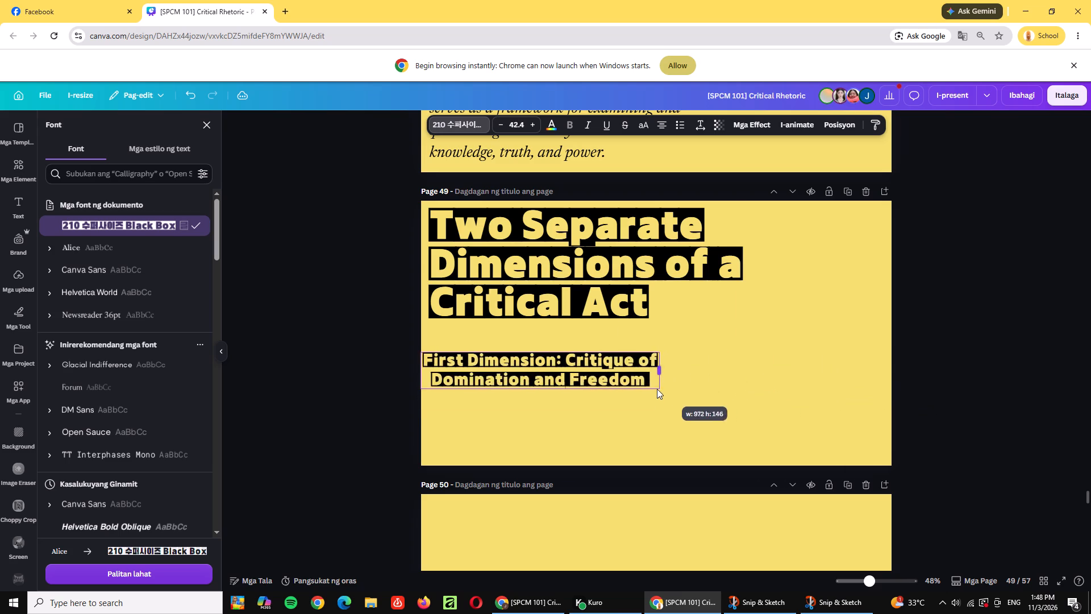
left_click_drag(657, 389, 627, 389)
Delete the "First Dimension: Critique of Domination and Freedom" subheading text box from page 49.
key("BackSpace")
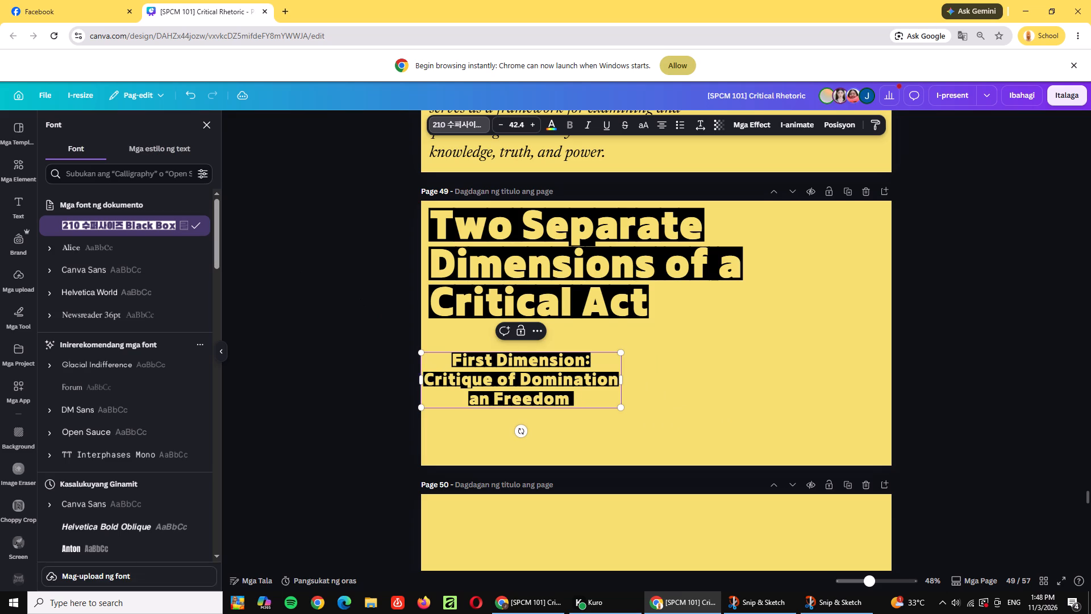
left_click(665, 368)
left_click(577, 370)
key("BackSpace")
left_click(80, 7)
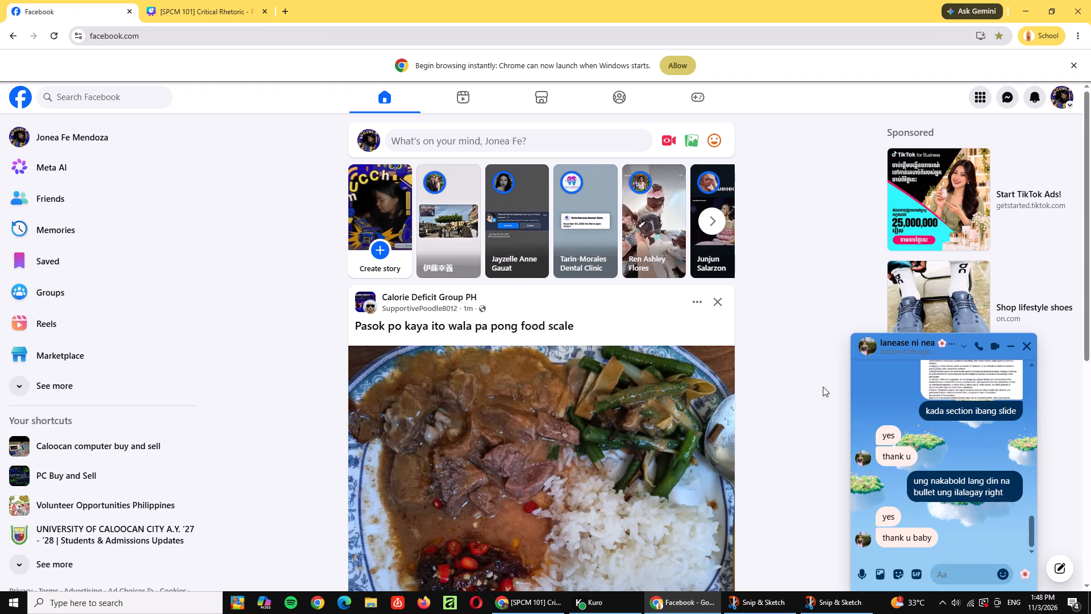
left_click(972, 571)
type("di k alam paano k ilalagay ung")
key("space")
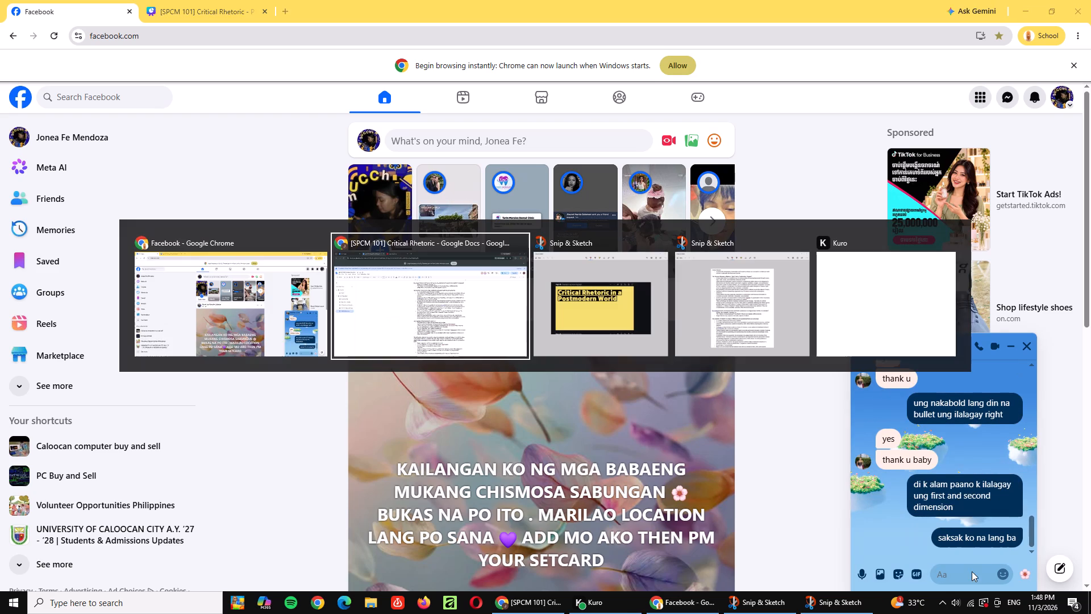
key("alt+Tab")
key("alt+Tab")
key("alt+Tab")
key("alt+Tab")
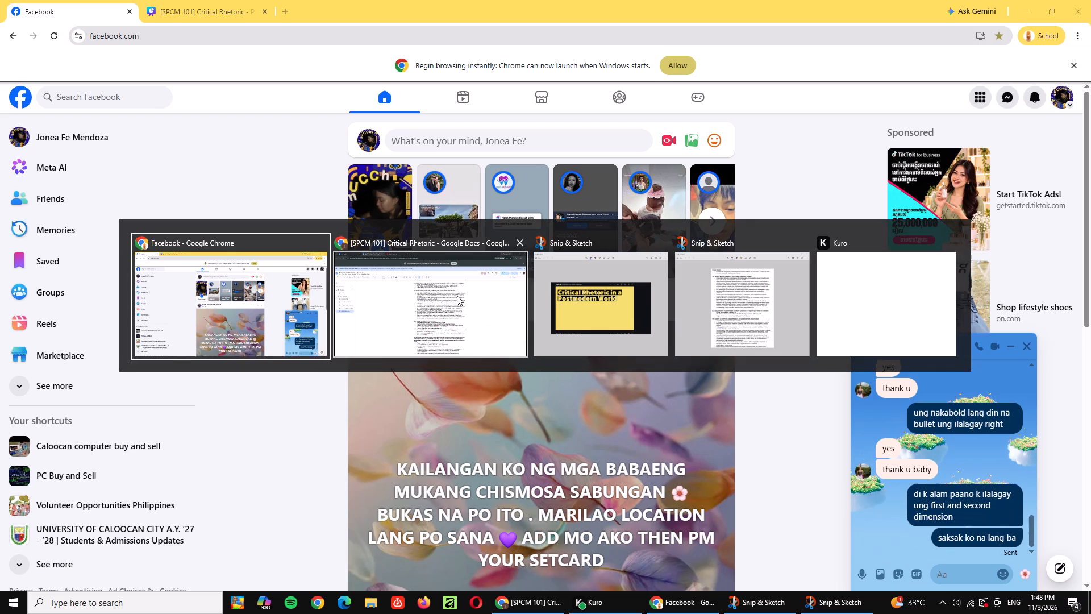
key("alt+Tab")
left_click(111, 1)
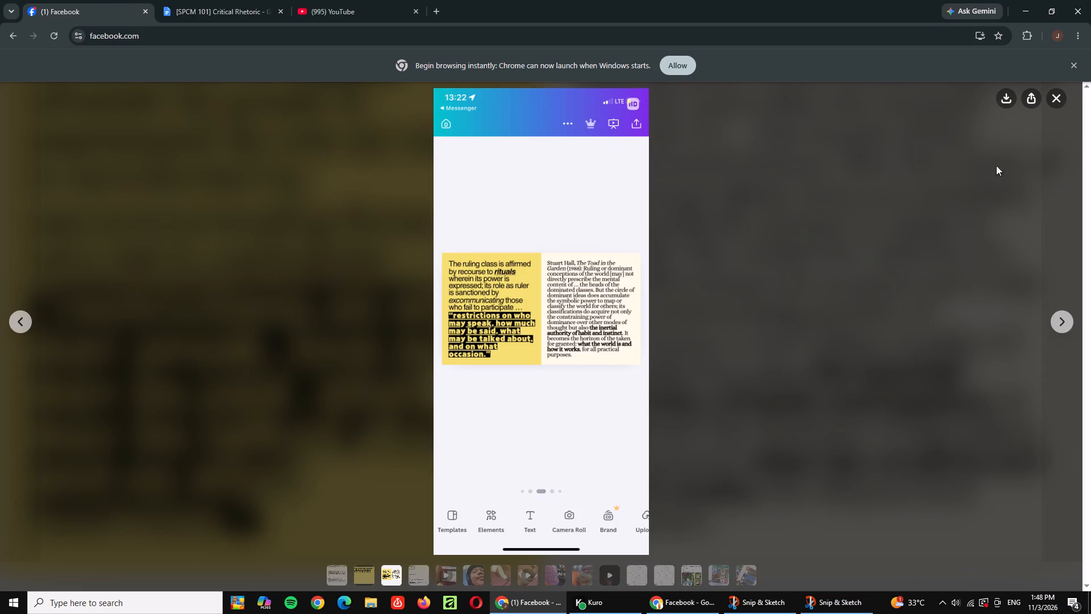
left_click(1051, 99)
scroll(941, 513, "down", 9)
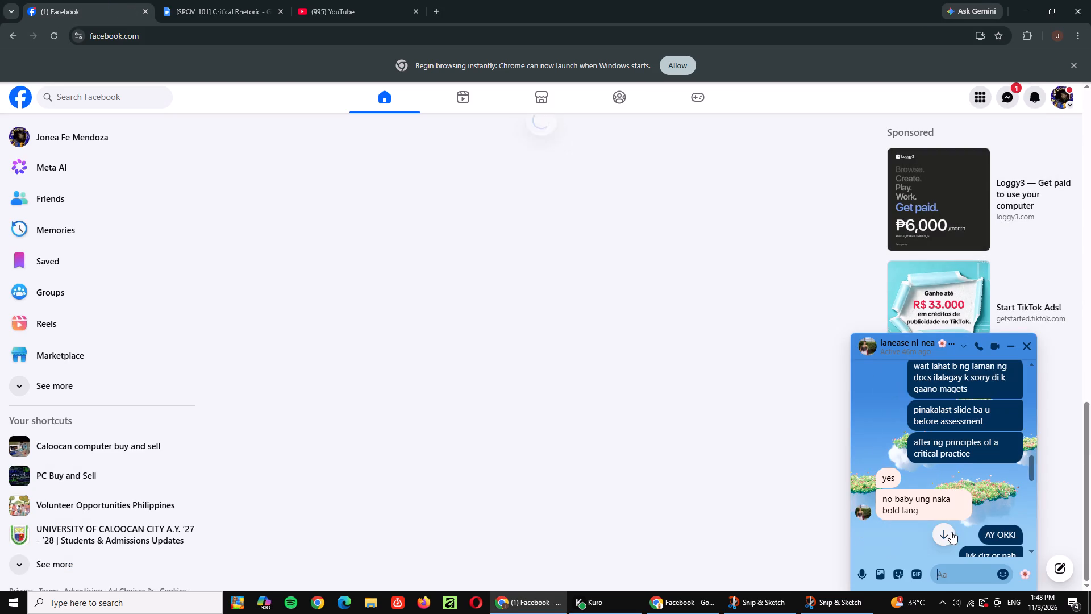
left_click(949, 532)
left_click(915, 539)
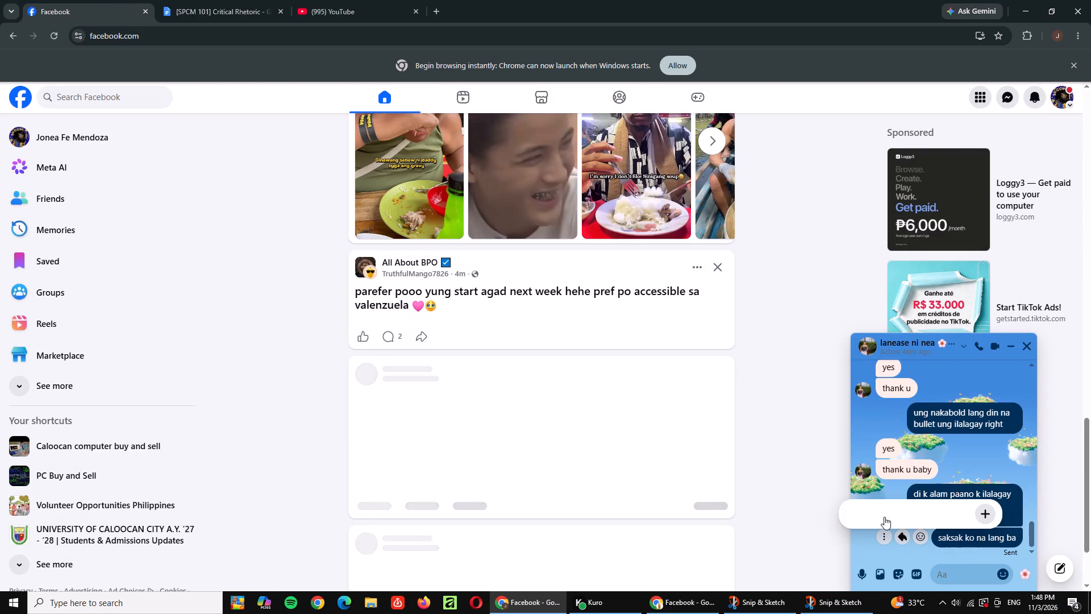
left_click(878, 512)
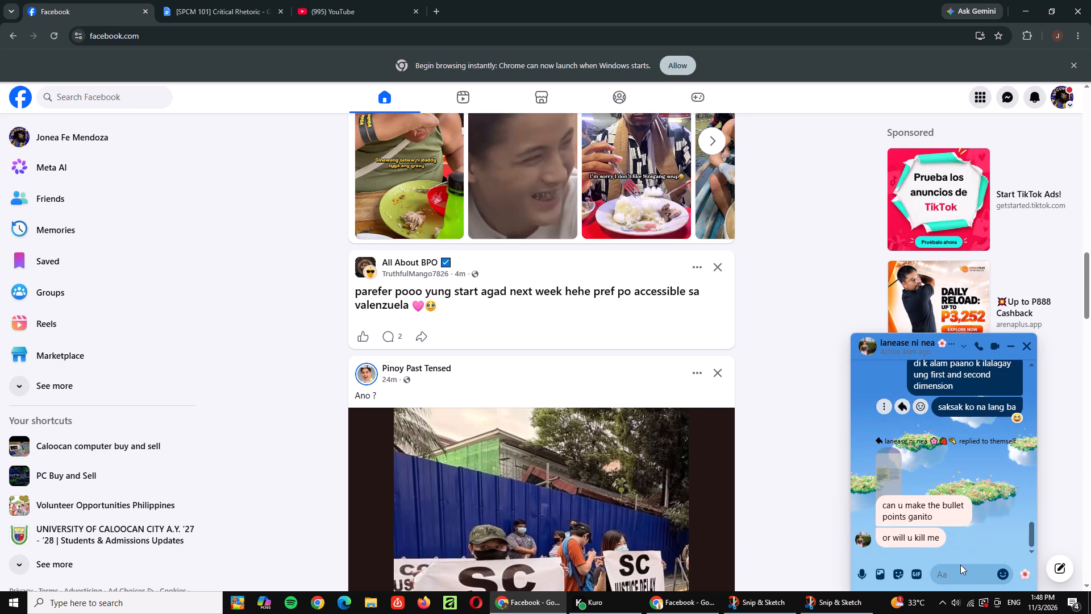
left_click(893, 479)
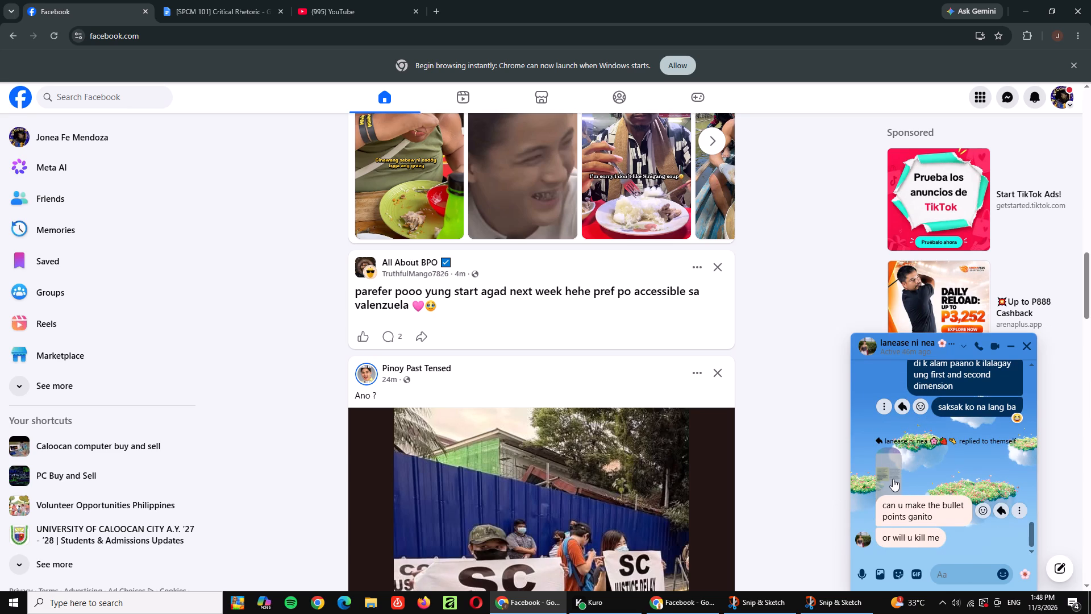
left_click(896, 470)
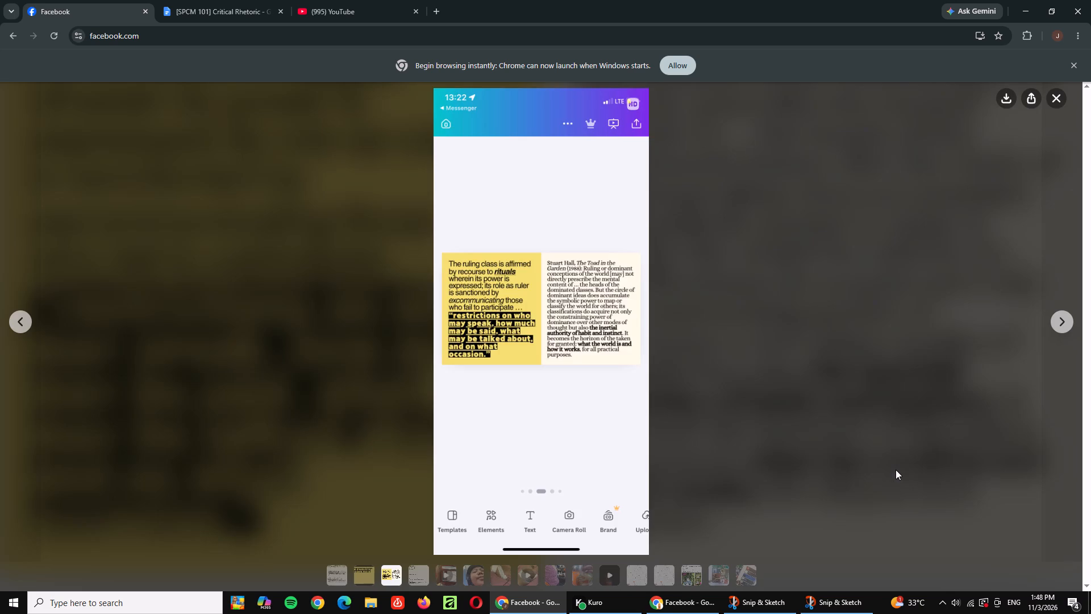
key("Escape")
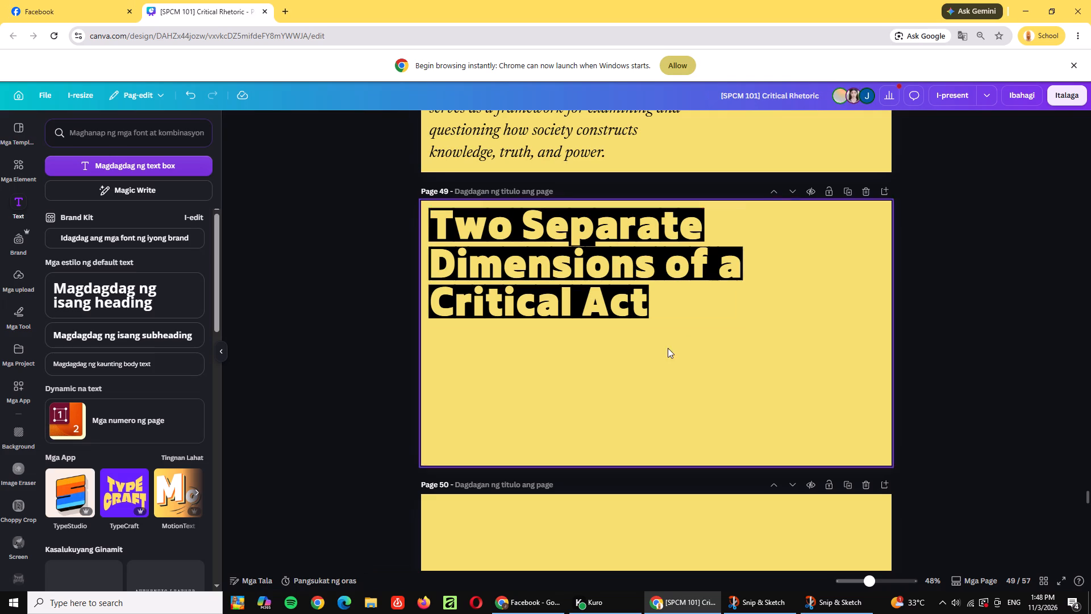
scroll(837, 331, "up", 5)
scroll(658, 348, "up", 13)
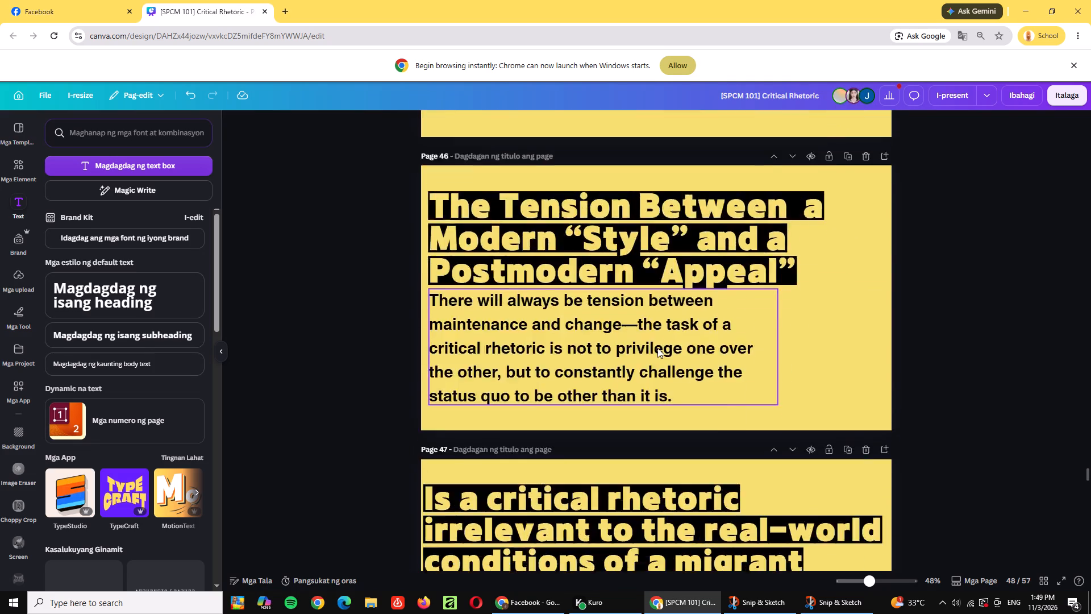
scroll(657, 348, "up", 20)
scroll(657, 348, "up", 20)
scroll(657, 348, "up", 7)
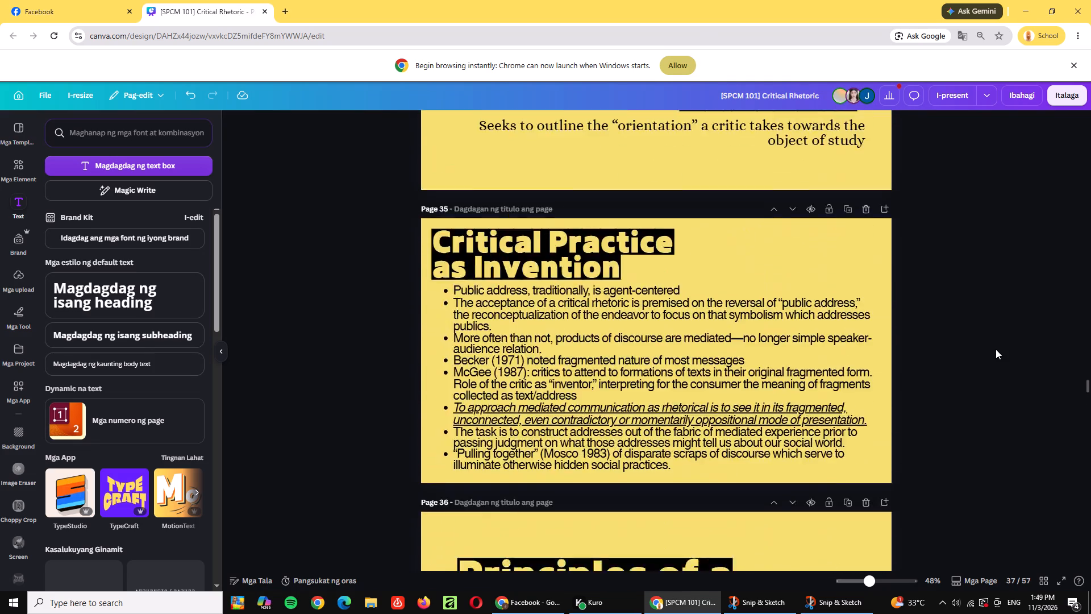
scroll(996, 349, "up", 20)
scroll(996, 349, "up", 20)
scroll(996, 349, "up", 7)
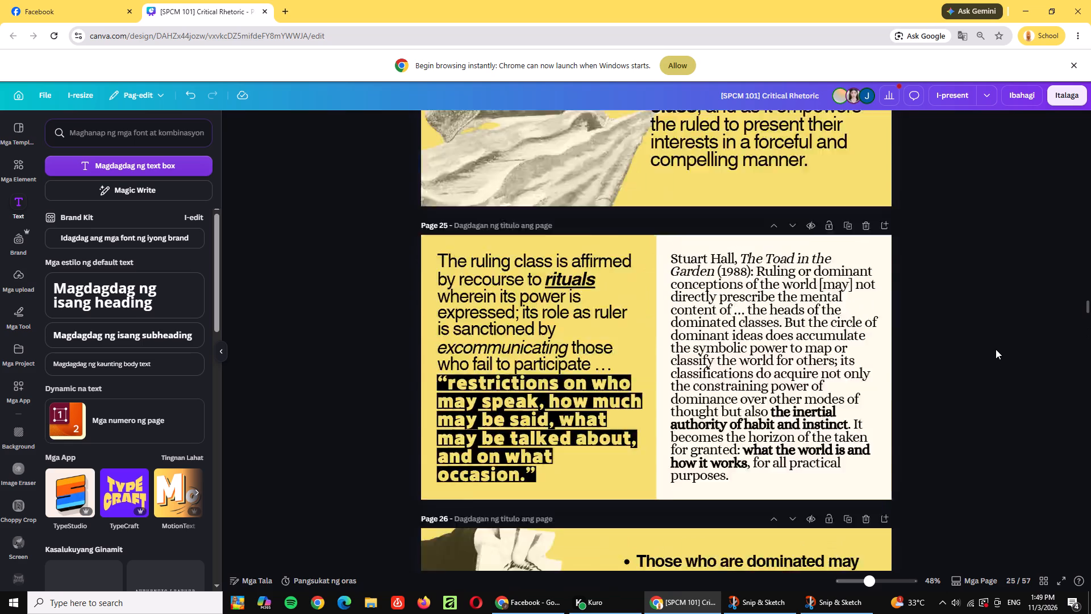
scroll(996, 349, "up", 7)
scroll(996, 349, "down", 11)
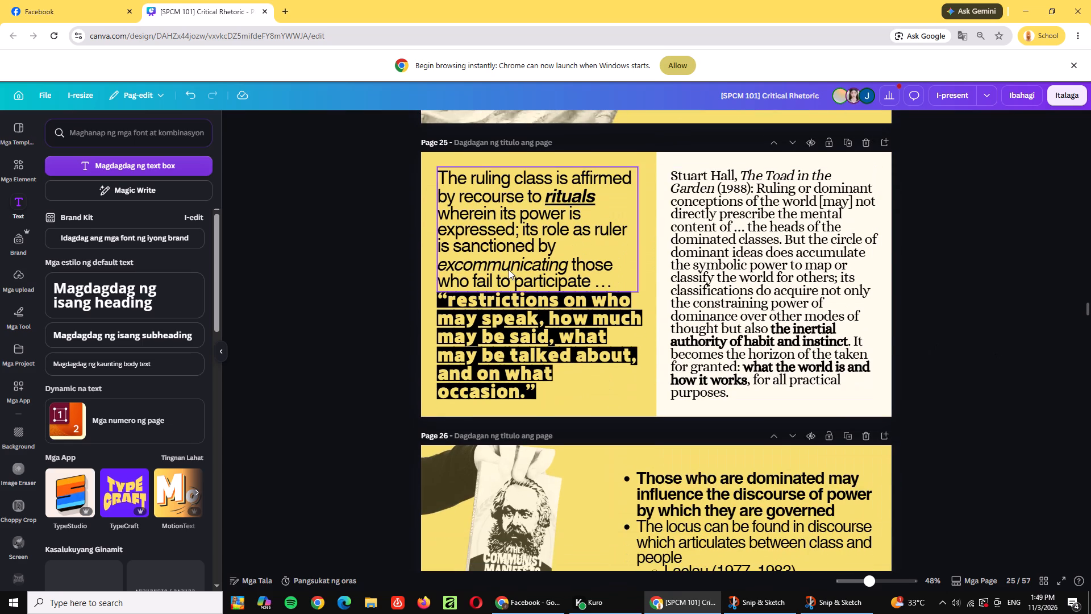
left_click(509, 269)
left_click(345, 176)
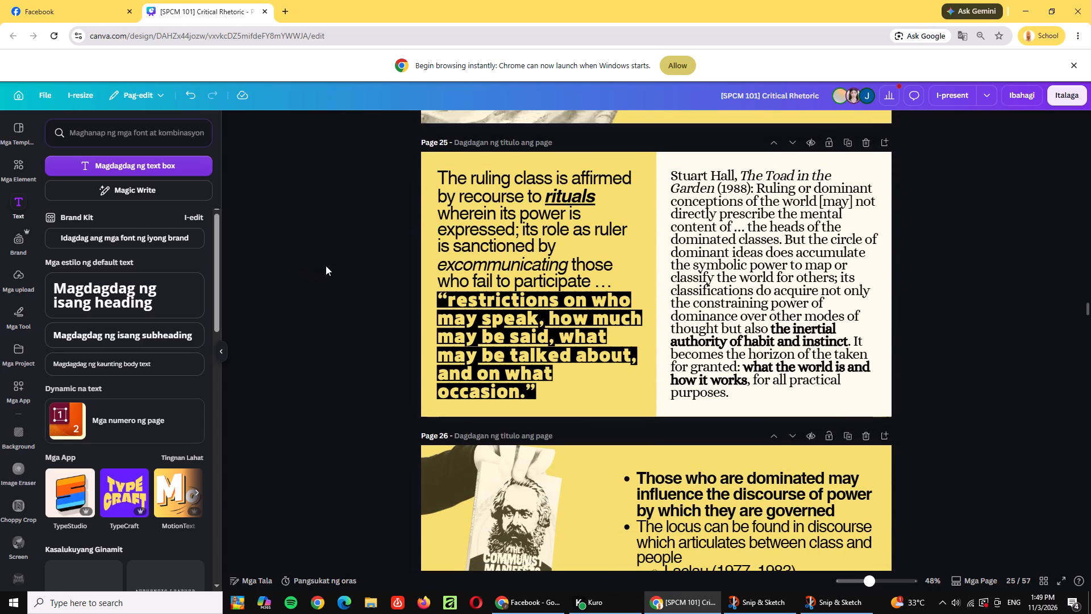
scroll(328, 263, "down", 20)
scroll(347, 240, "up", 8)
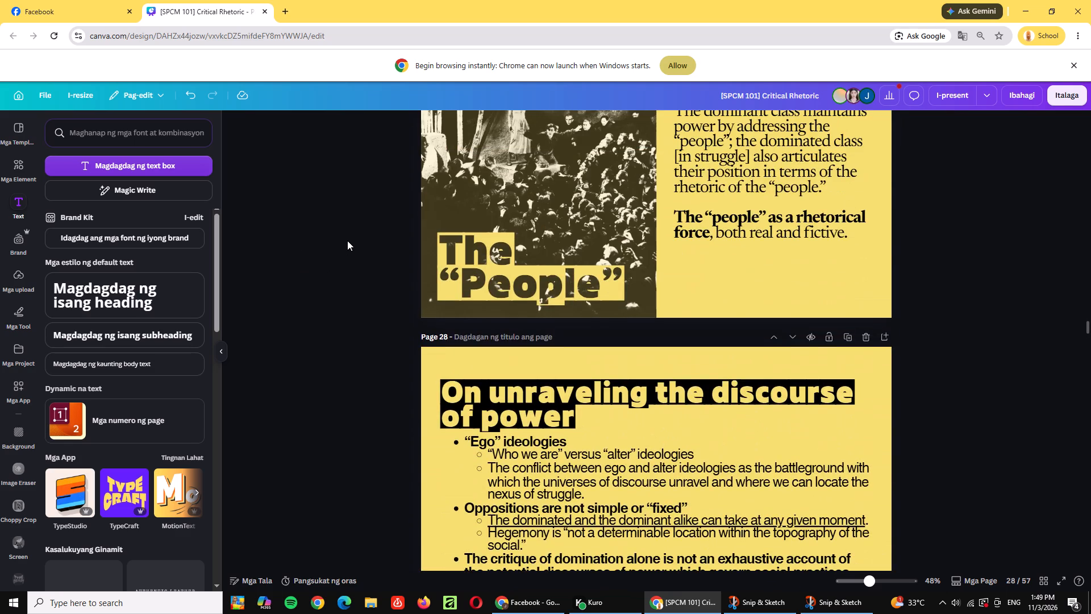
Italicize the body text beneath "The Tension Between a Modern “Style” and a Postmodern “Appeal”" on page 47.
scroll(348, 240, "down", 7)
scroll(348, 240, "down", 20)
scroll(348, 240, "down", 7)
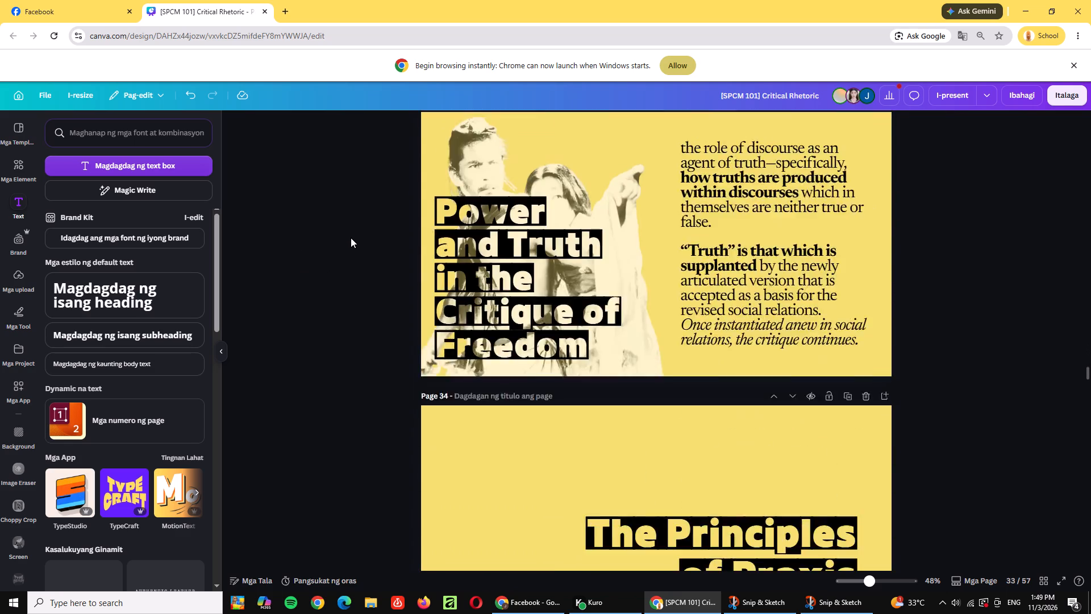
scroll(351, 238, "down", 20)
scroll(351, 238, "down", 1)
scroll(351, 233, "down", 20)
scroll(351, 233, "down", 3)
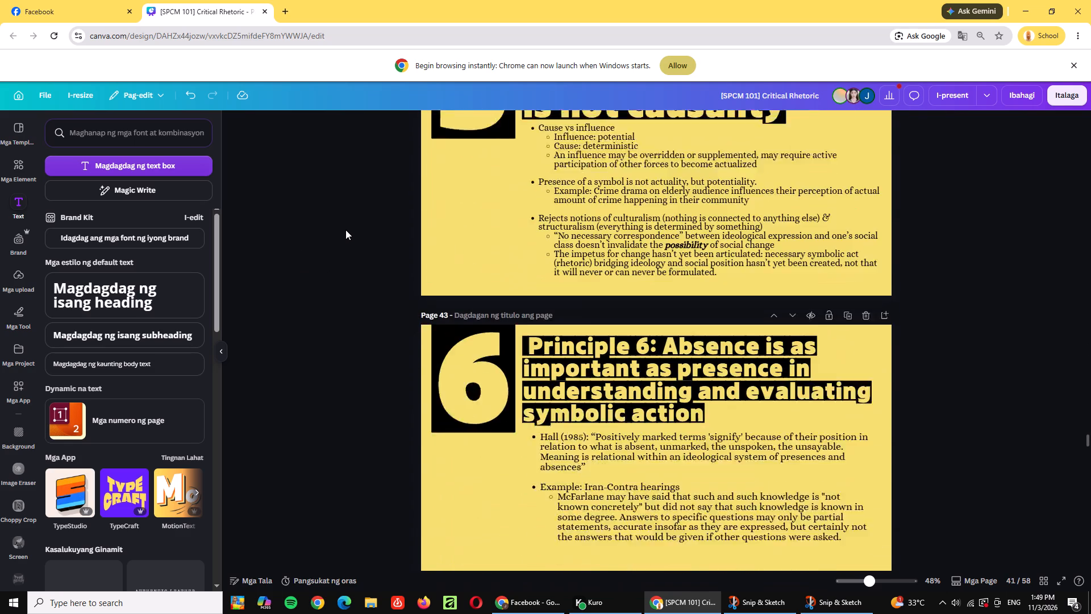
scroll(345, 230, "down", 17)
scroll(345, 229, "down", 11)
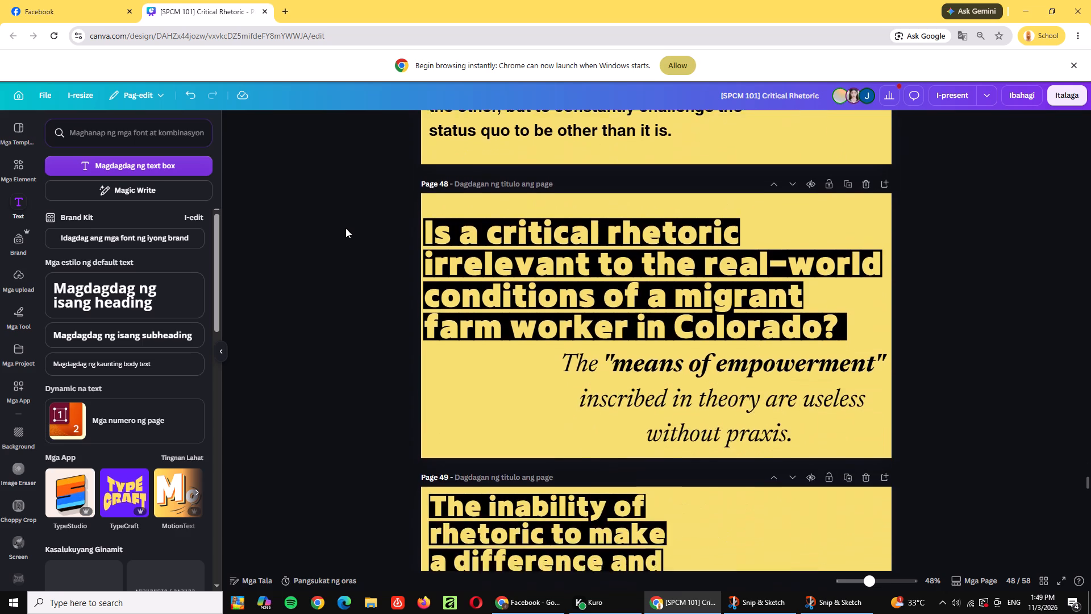
scroll(345, 228, "down", 1)
scroll(345, 228, "up", 6)
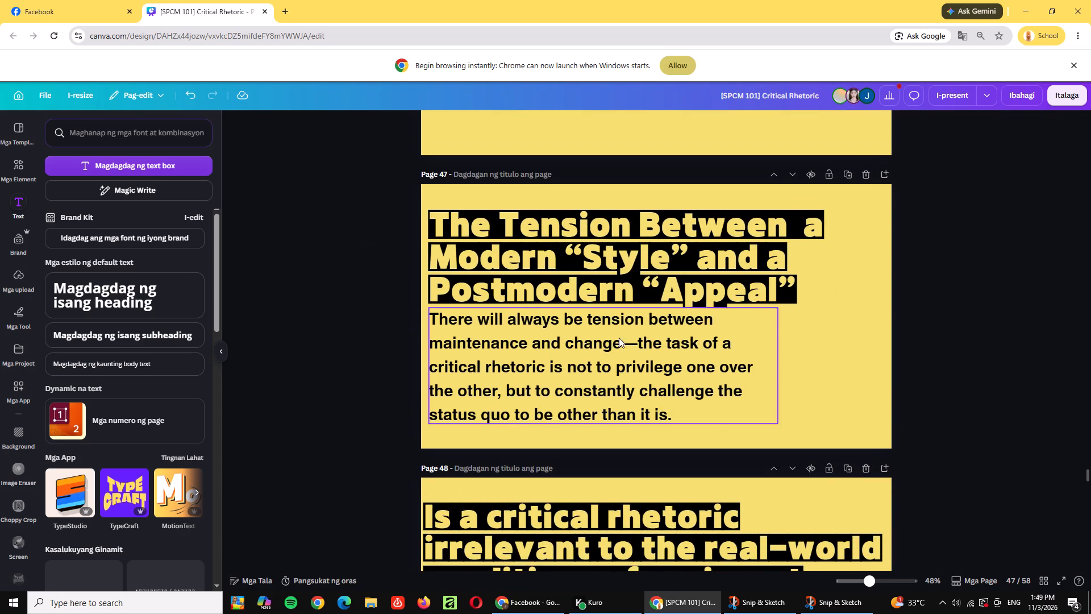
left_click(645, 352)
left_click(586, 129)
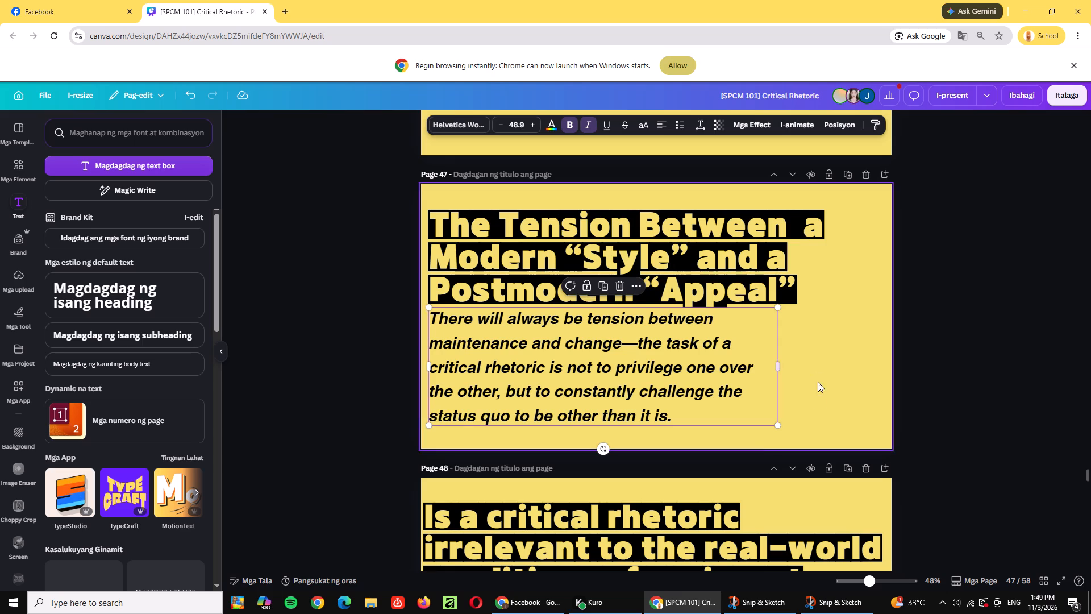
Compare the page 47 body text styling with the text on the neighbouring slides, pages 46 to 49.
scroll(752, 399, "down", 4)
scroll(752, 399, "up", 2)
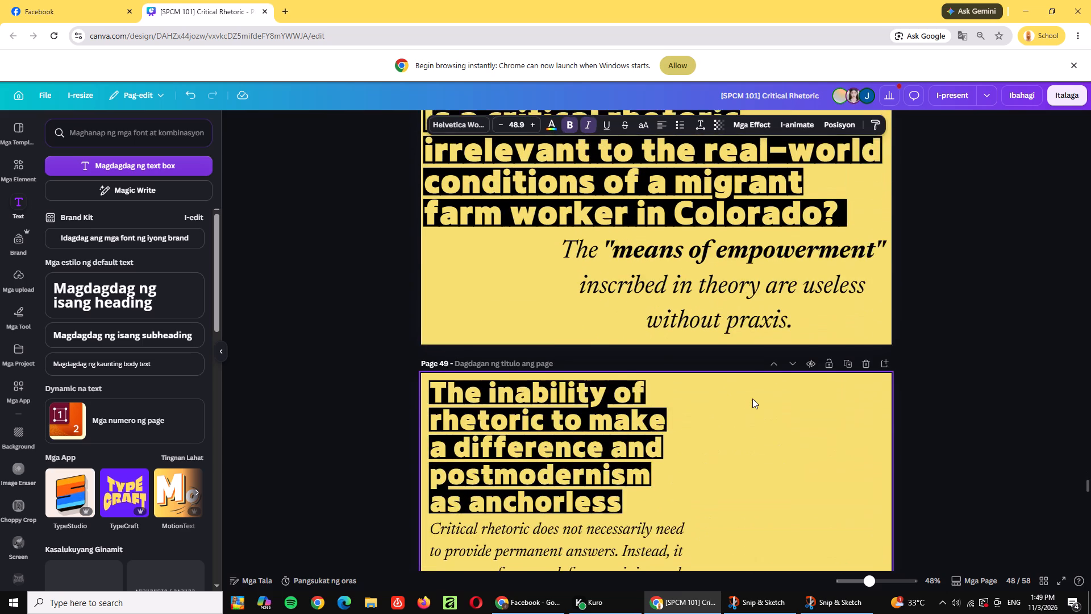
scroll(752, 399, "up", 5)
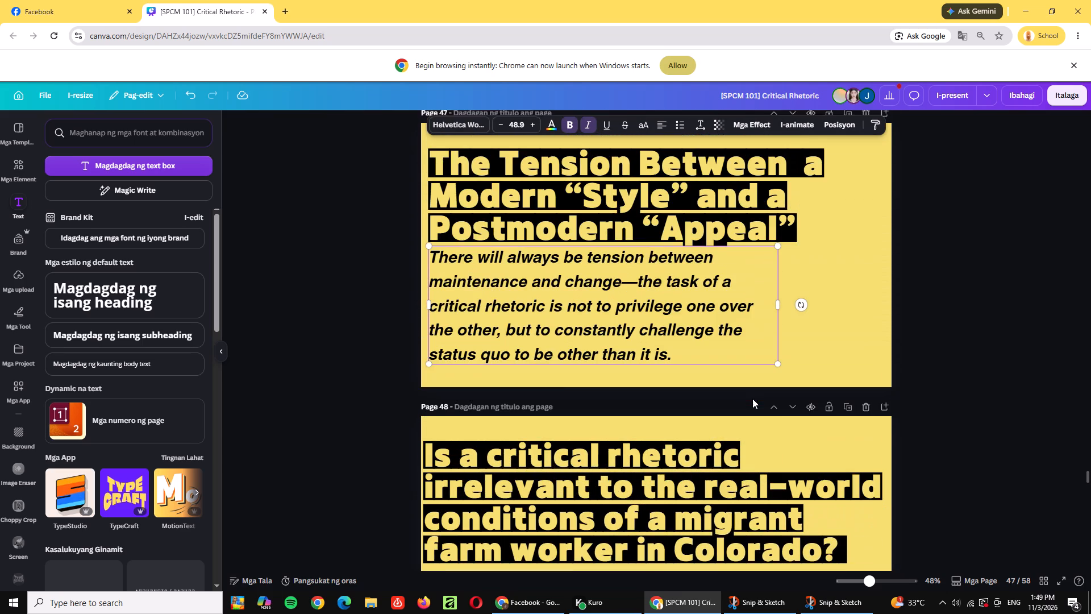
left_click(980, 288)
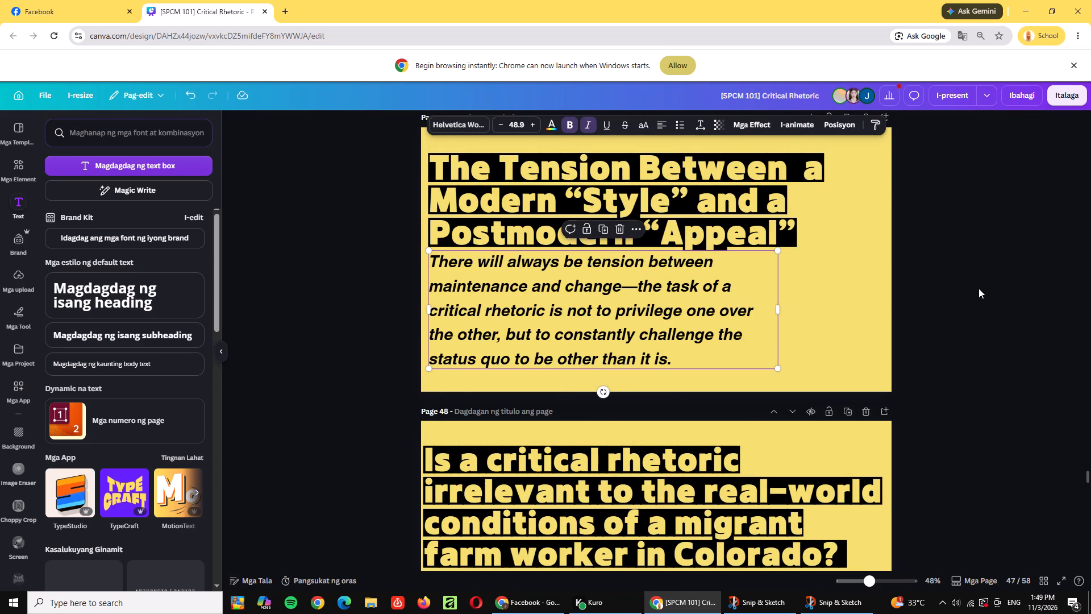
scroll(743, 332, "up", 4)
scroll(742, 336, "down", 6)
scroll(742, 339, "up", 3)
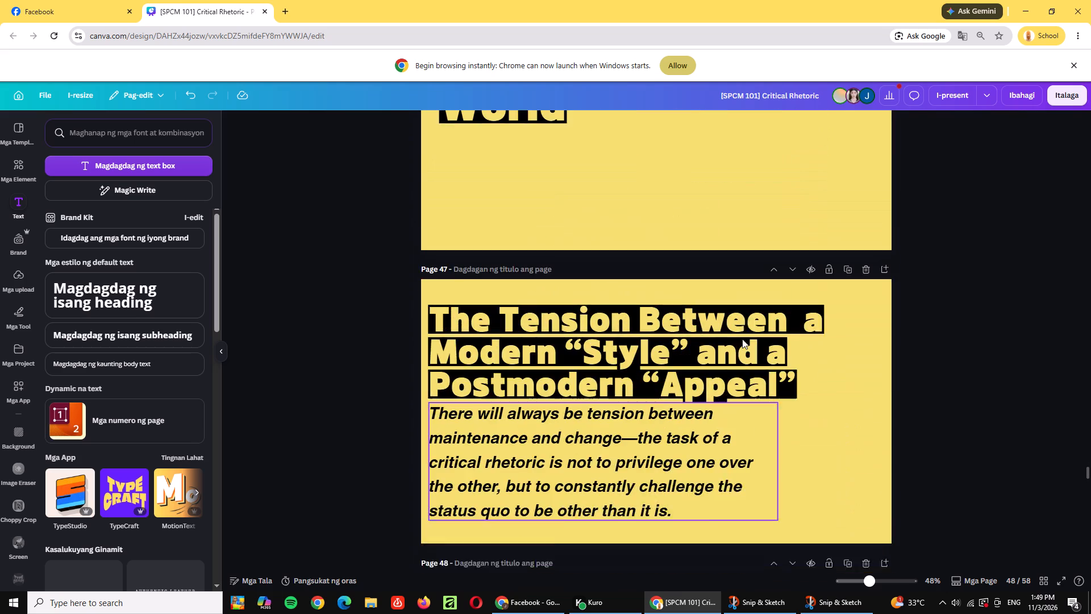
scroll(735, 360, "down", 1)
Nudge the italic body text box on page 47 slightly down, away from its heading.
left_click(715, 378)
left_click(699, 370)
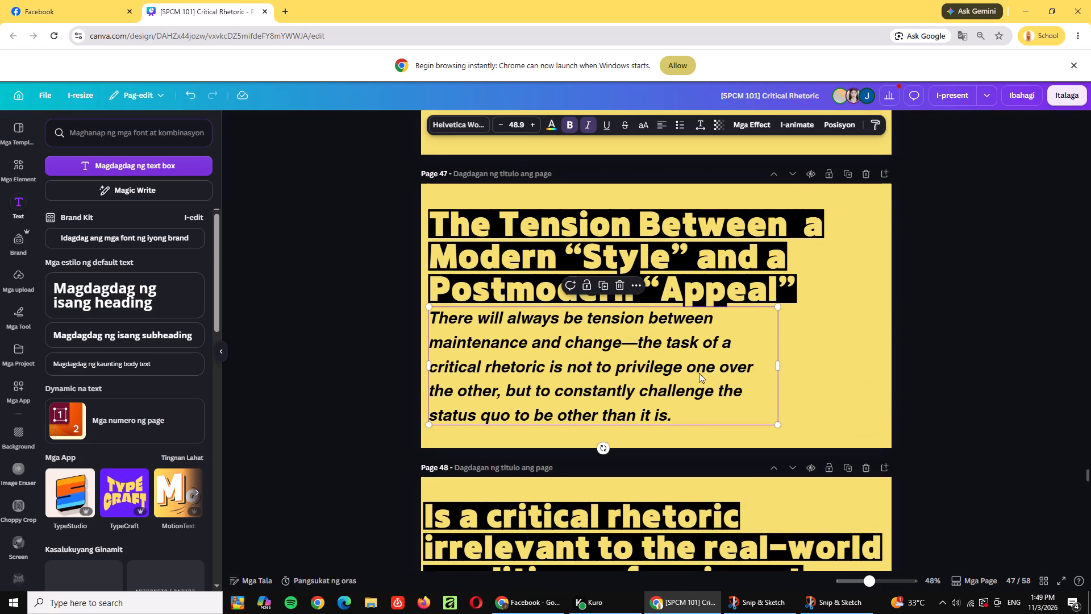
Switch to the Facebook chat and re-examine the collaborator's reference screenshot for the bullet-point format.
key("alt+Tab")
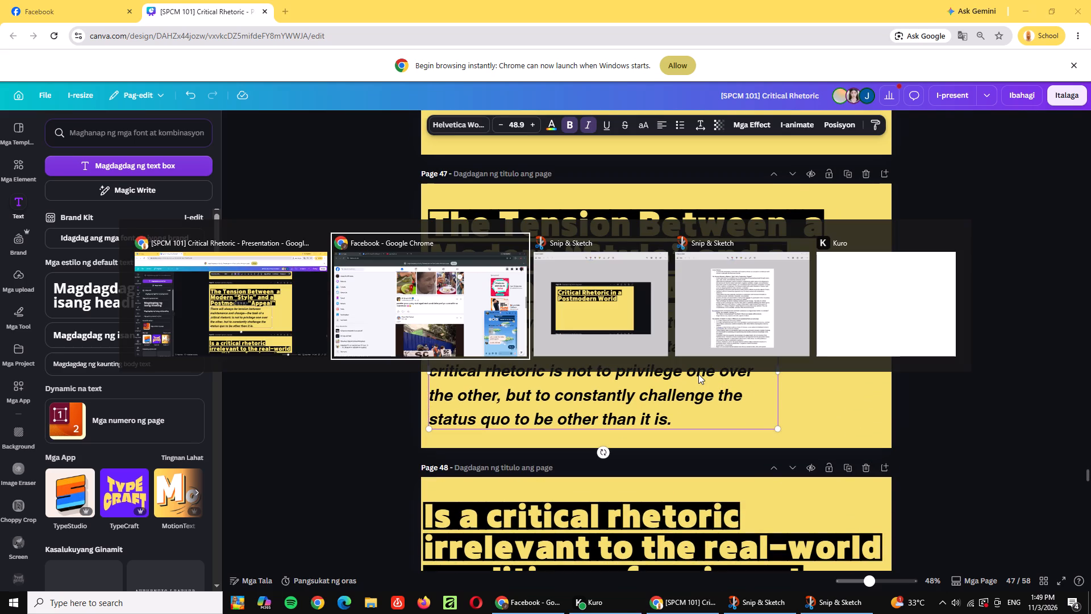
key("alt+Tab")
key("alt+Tab")
key("alt+Tab")
key("alt+Tab")
key("alt+Tab")
scroll(933, 520, "down", 1)
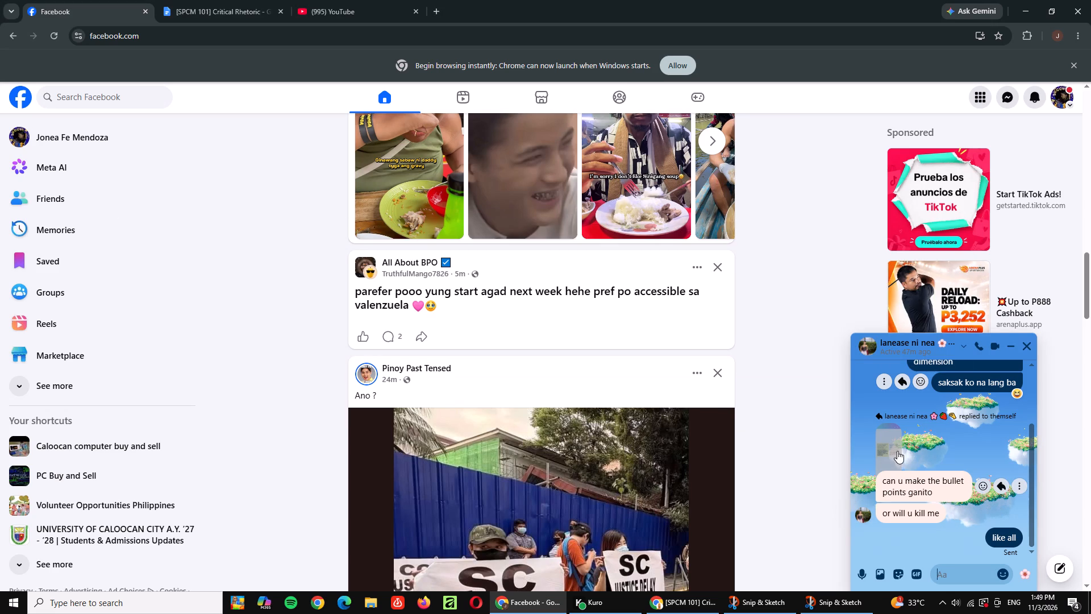
left_click(897, 451)
left_click(897, 451)
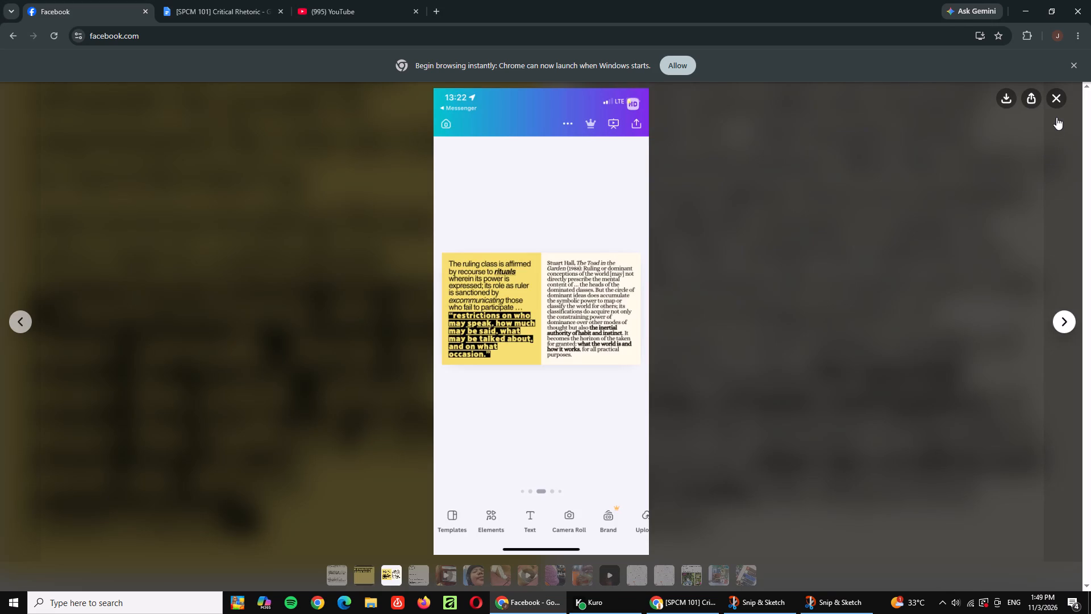
left_click(1056, 100)
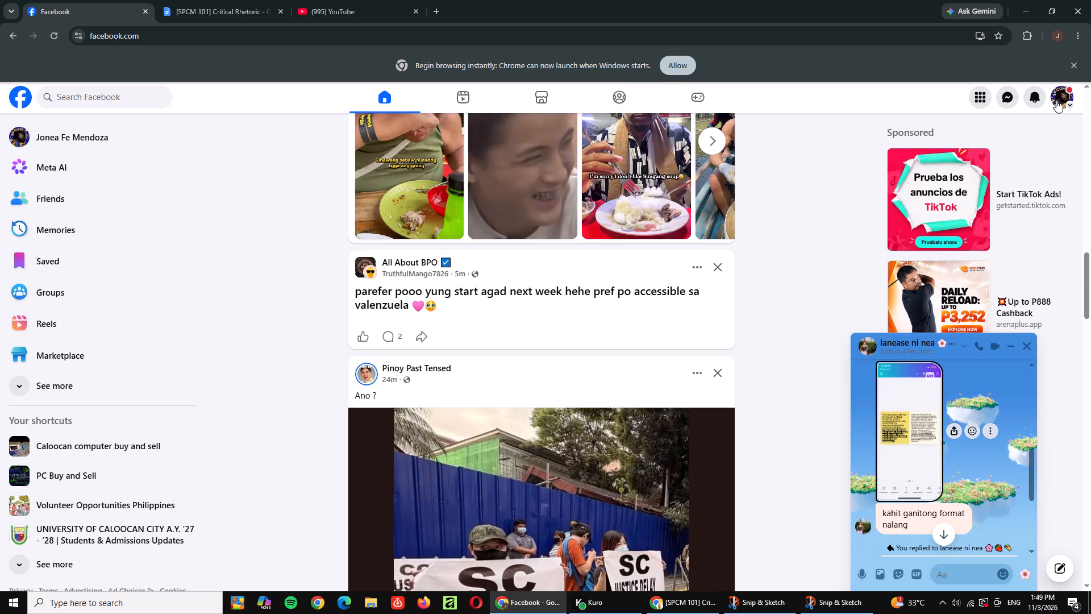
Return to the Canva deck and open the font choices for the body text on page 49, beneath "The inability of rhetoric" heading.
key("alt+Tab")
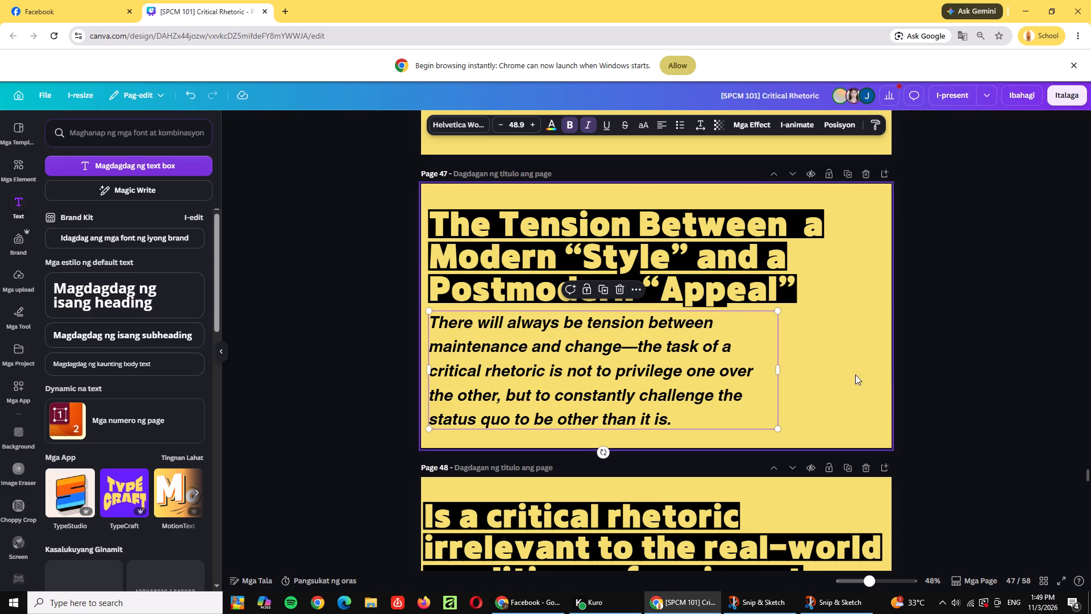
left_click(1065, 296)
scroll(875, 318, "down", 6)
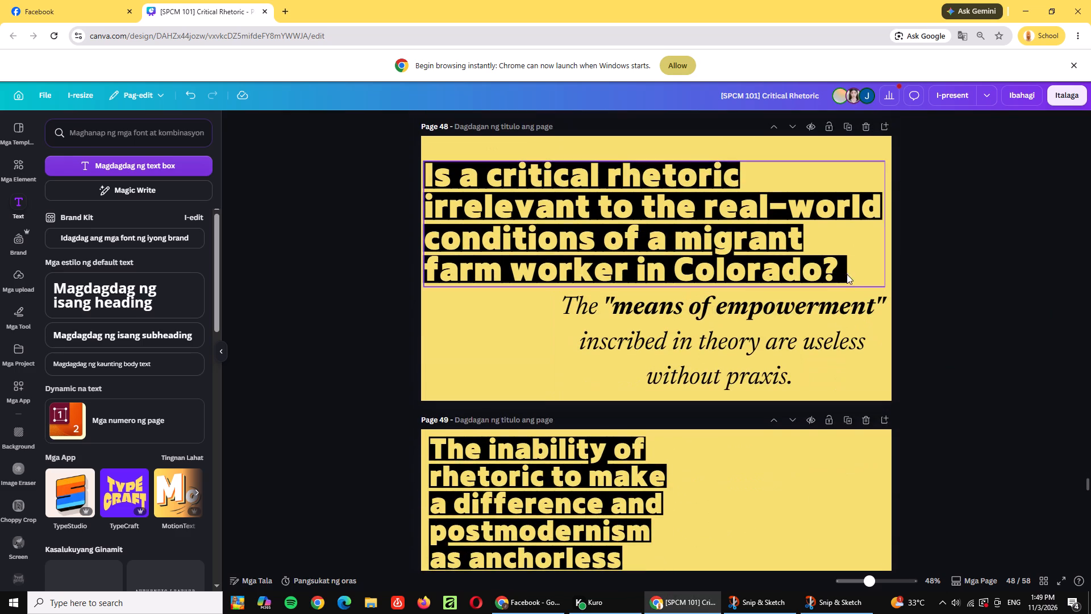
scroll(921, 277, "down", 6)
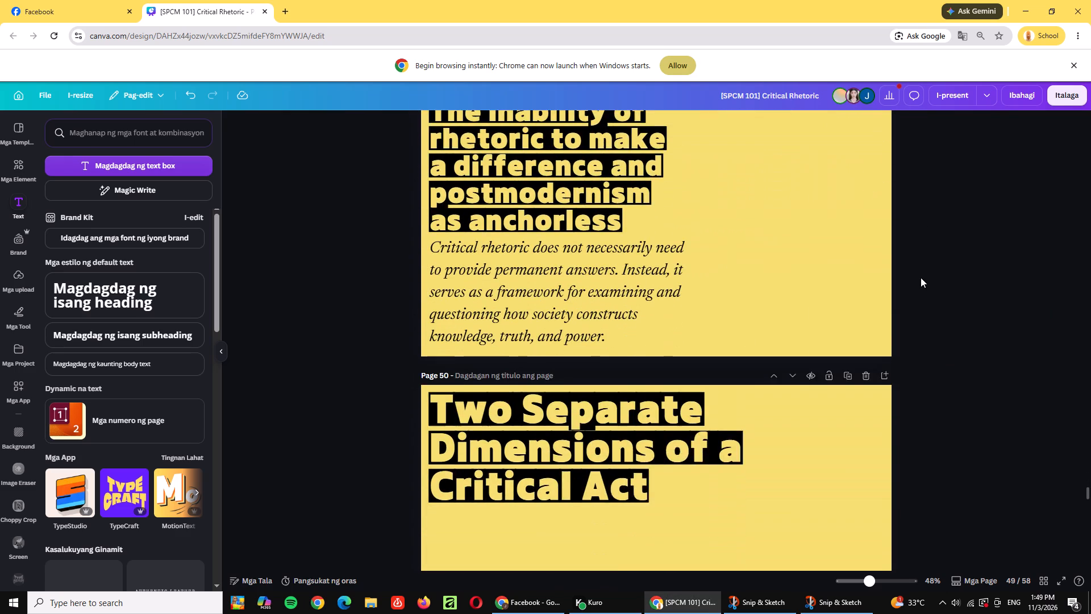
scroll(916, 281, "down", 4)
scroll(893, 317, "up", 4)
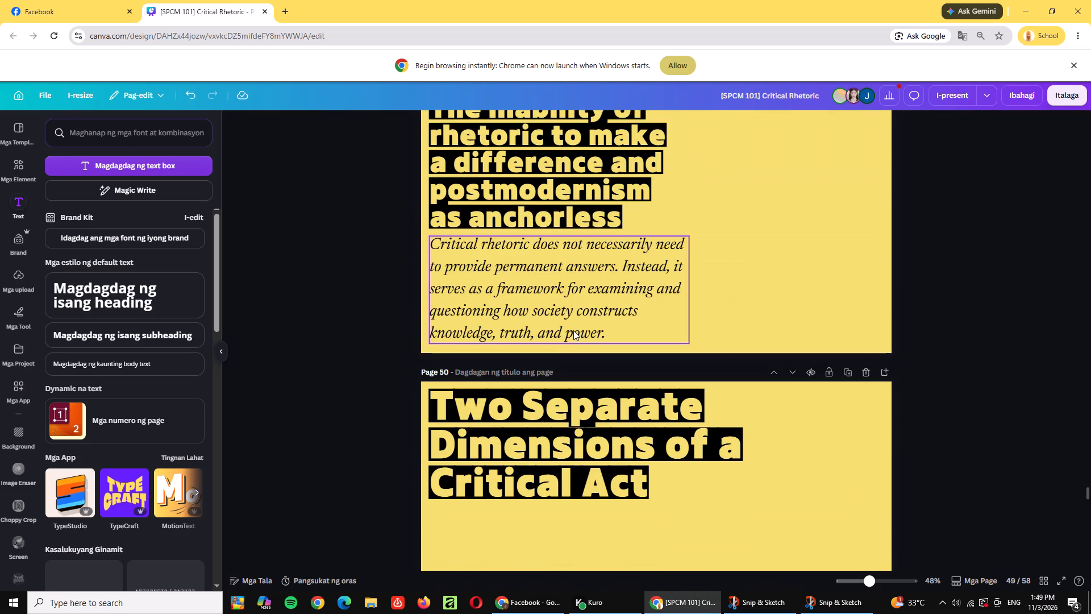
left_click(573, 313)
left_click(464, 121)
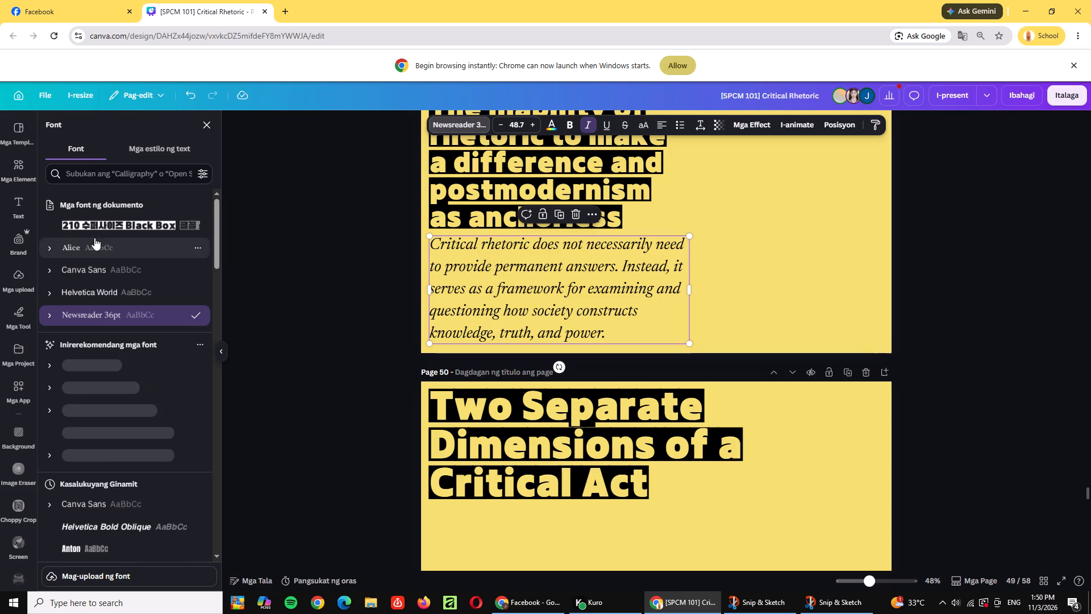
Set the "Critical rhetoric does not necessarily need..." body text to Helvetica World and scale it down to about 39.8.
left_click(99, 297)
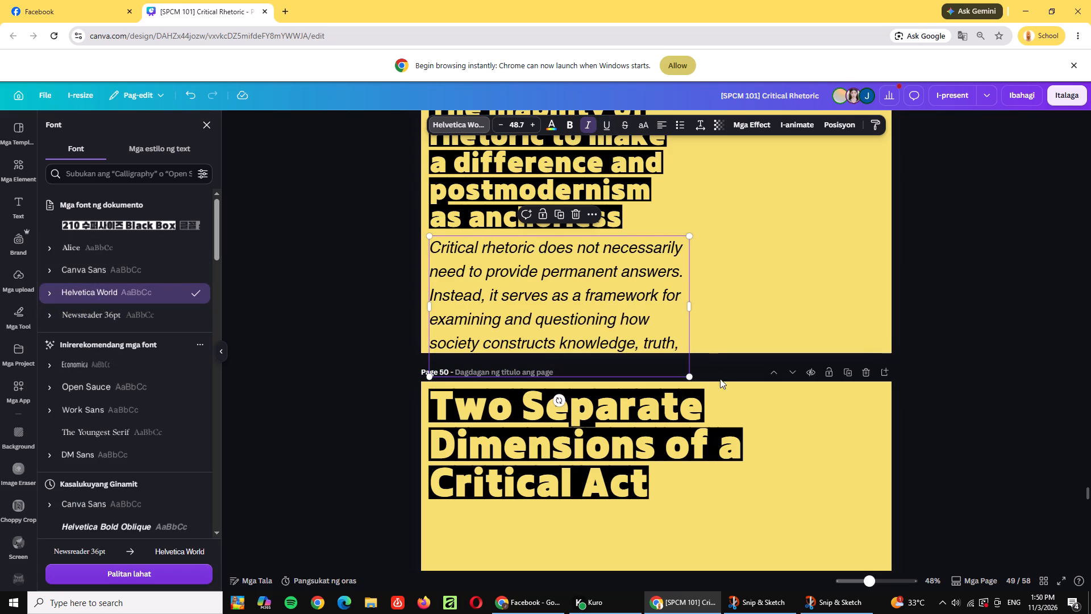
left_click_drag(689, 376, 652, 329)
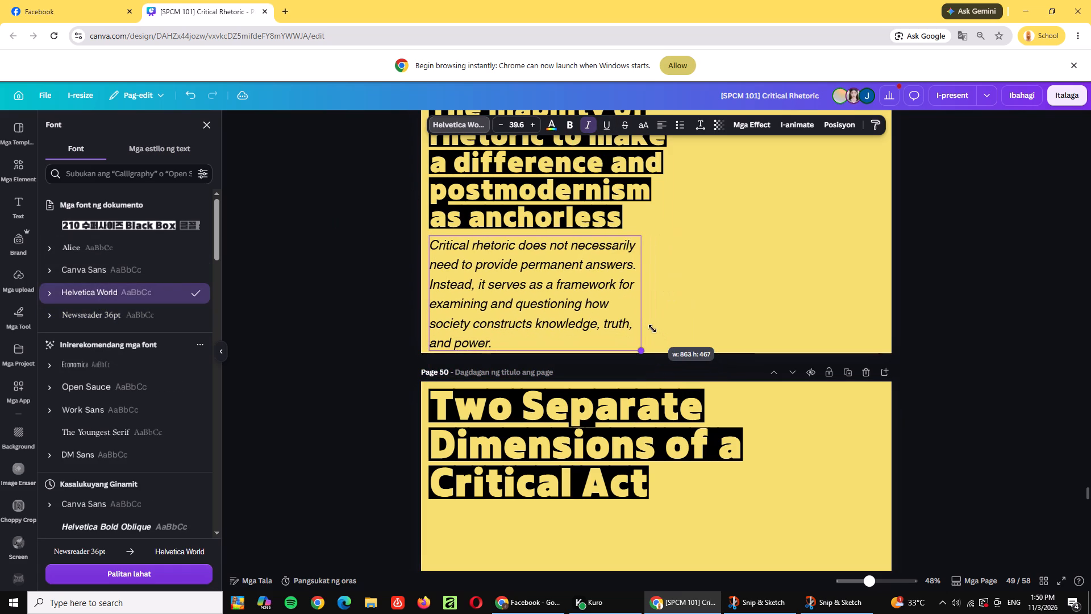
left_click_drag(652, 329, 653, 329)
left_click(677, 306)
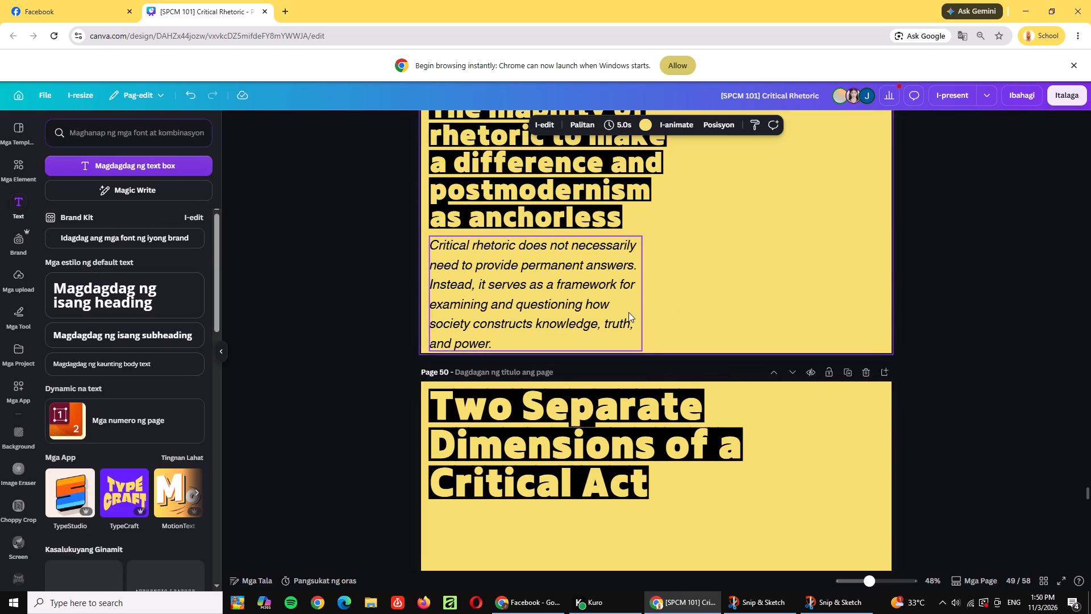
Shift the "The inability of rhetoric..." title and its body text slightly toward the page 49 left edge, keeping them left-aligned.
scroll(585, 310, "up", 3)
scroll(614, 319, "down", 2)
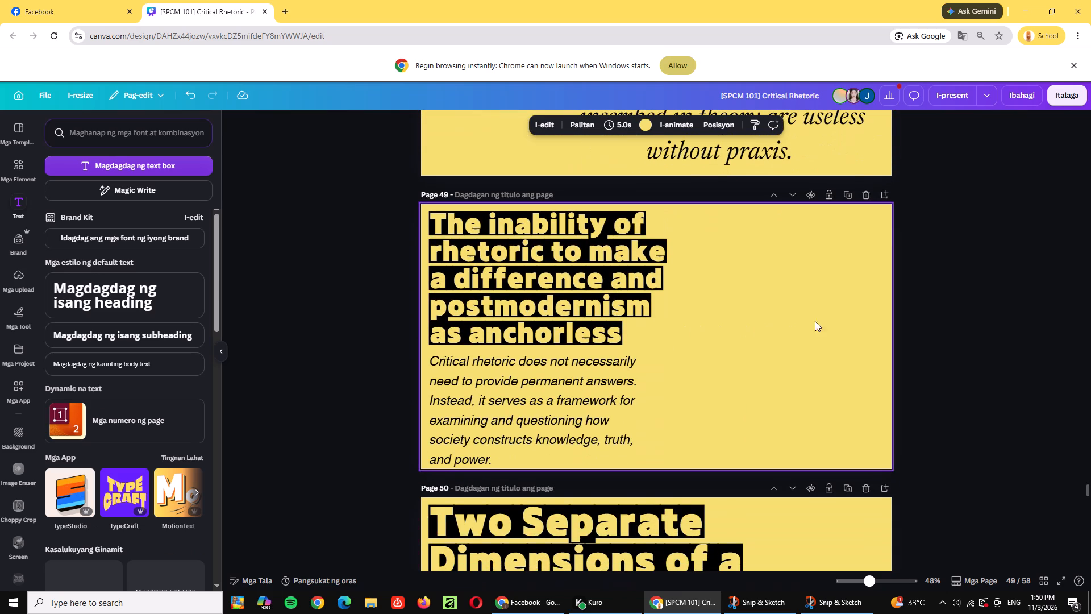
left_click(821, 320)
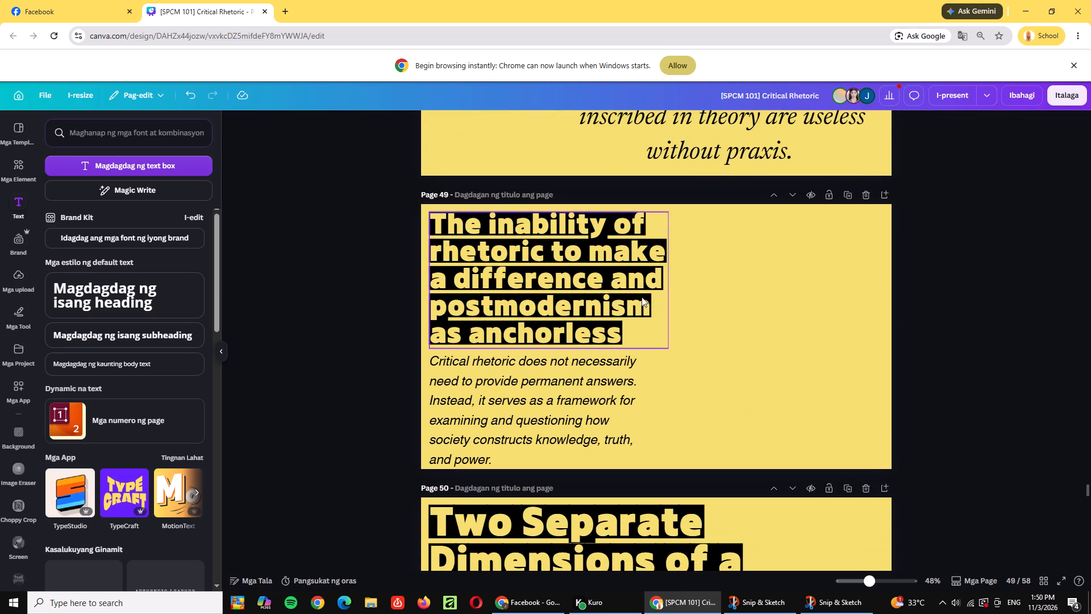
left_click(638, 290)
left_click(669, 280)
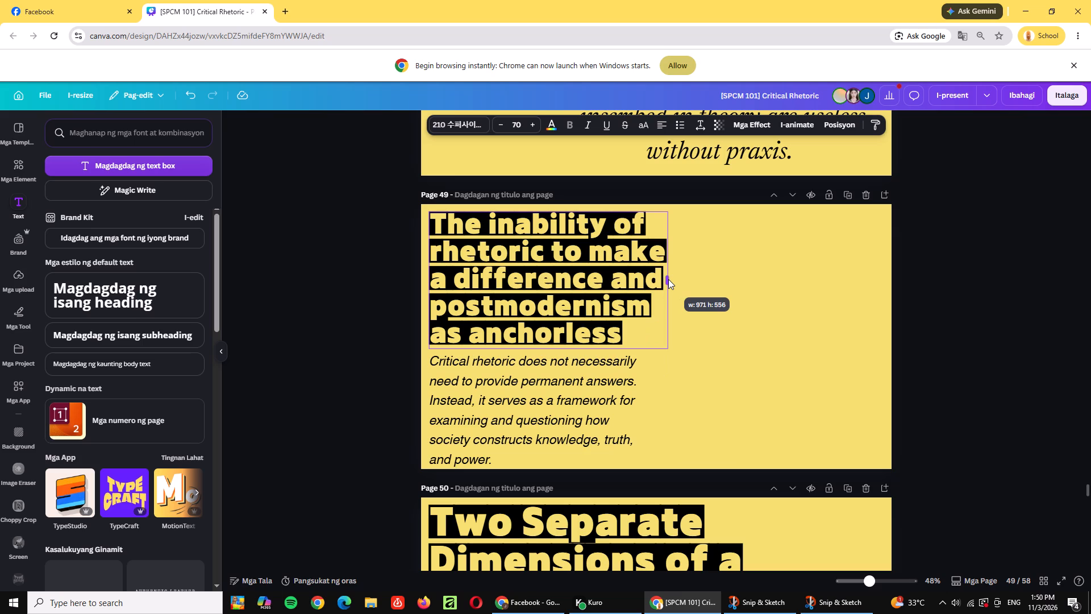
left_click(619, 281)
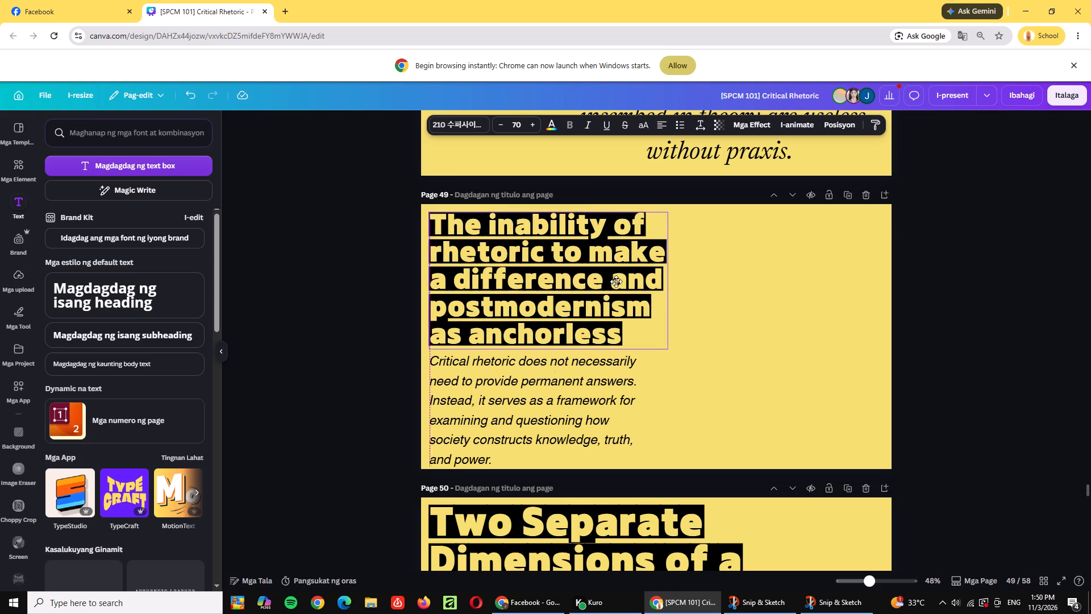
left_click(602, 398)
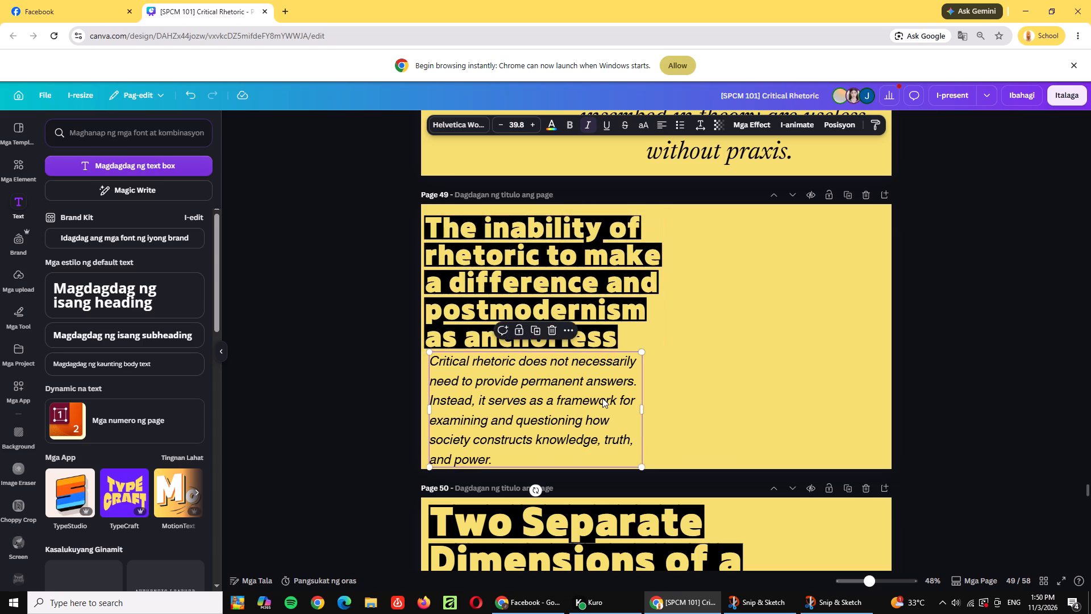
left_click_drag(602, 398, 597, 397)
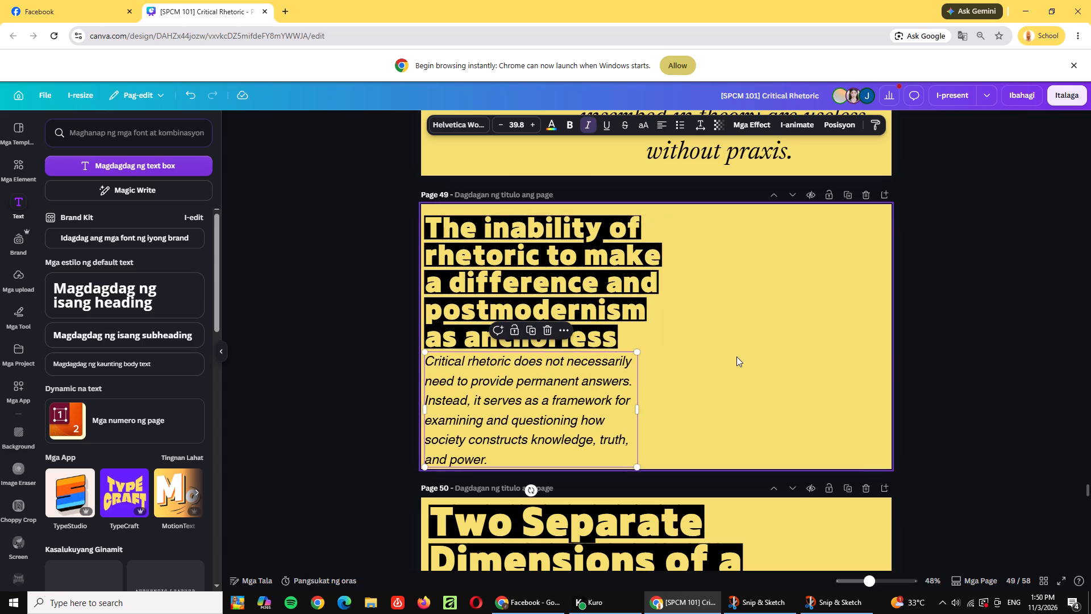
left_click(736, 356)
Narrow the page 48 "Is a critical rhetoric irrelevant..." title so it wraps onto five lines, and place it near the page's top-left corner.
scroll(736, 356, "down", 4)
scroll(742, 359, "up", 7)
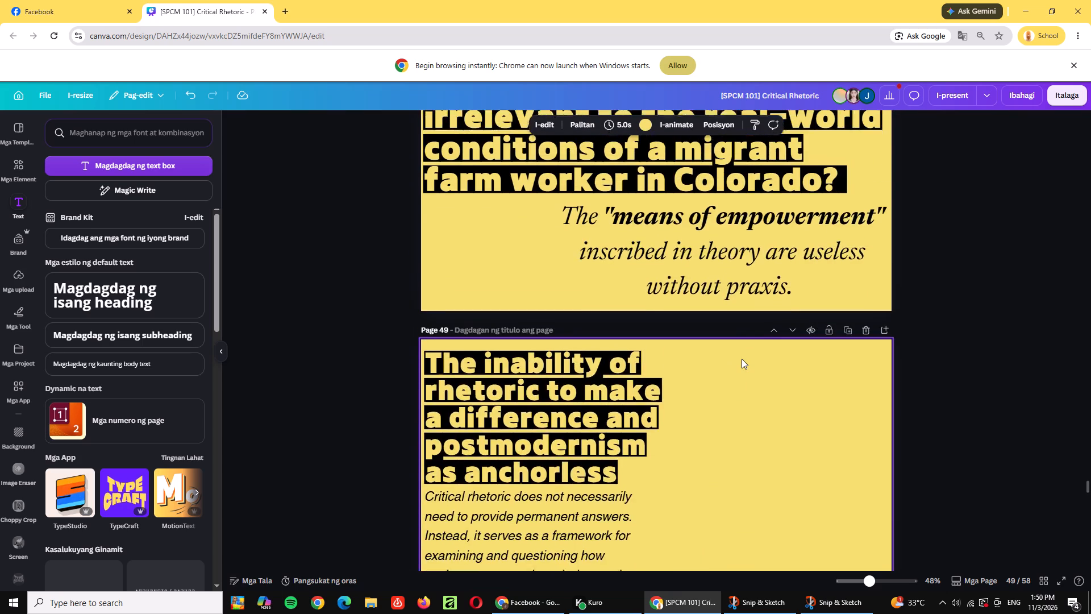
scroll(655, 380, "down", 3)
scroll(634, 381, "up", 5)
scroll(740, 408, "down", 1)
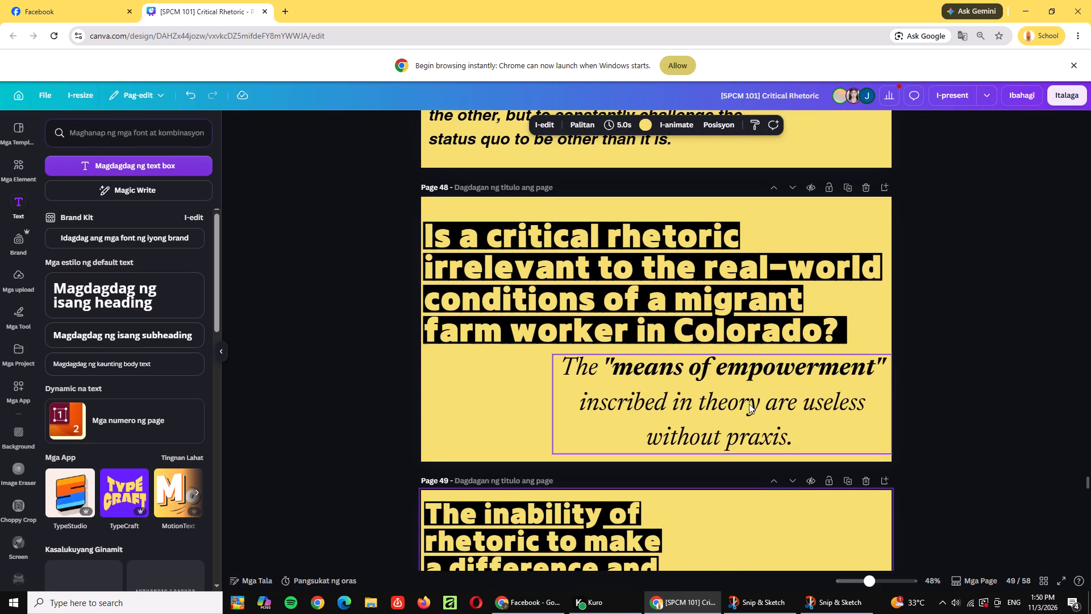
left_click(760, 397)
left_click(657, 263)
left_click_drag(764, 271, 763, 264)
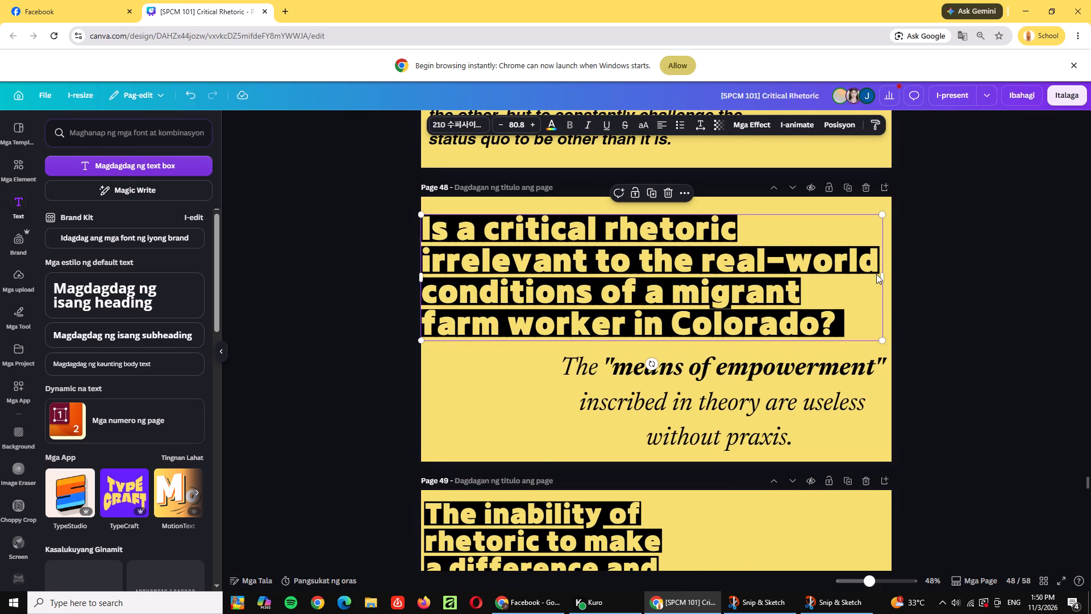
left_click_drag(886, 276, 883, 278)
left_click_drag(883, 278, 793, 276)
left_click_drag(665, 290, 673, 278)
Set the page 48 "means of empowerment" body text to Helvetica World, narrow its box, scale it to about 59.1, and move it lower.
left_click(767, 428)
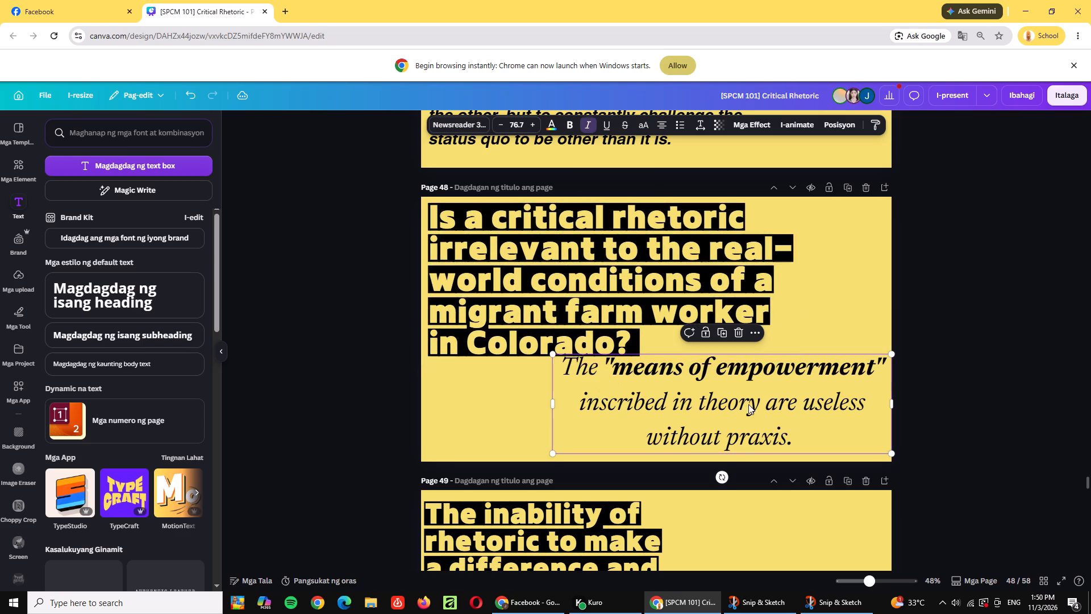
left_click(473, 127)
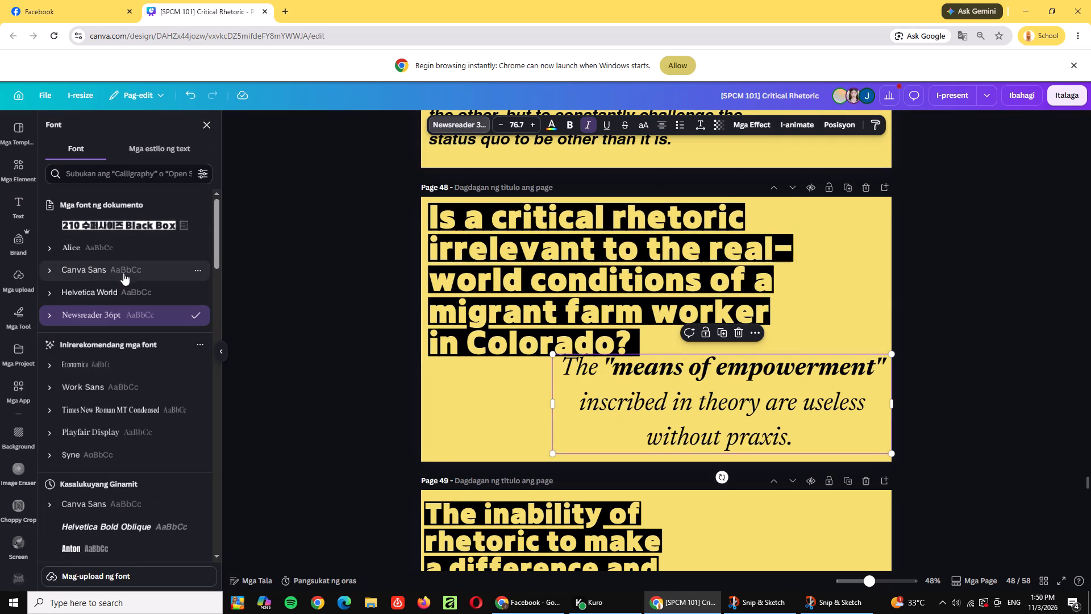
left_click(123, 292)
left_click_drag(831, 426, 789, 368)
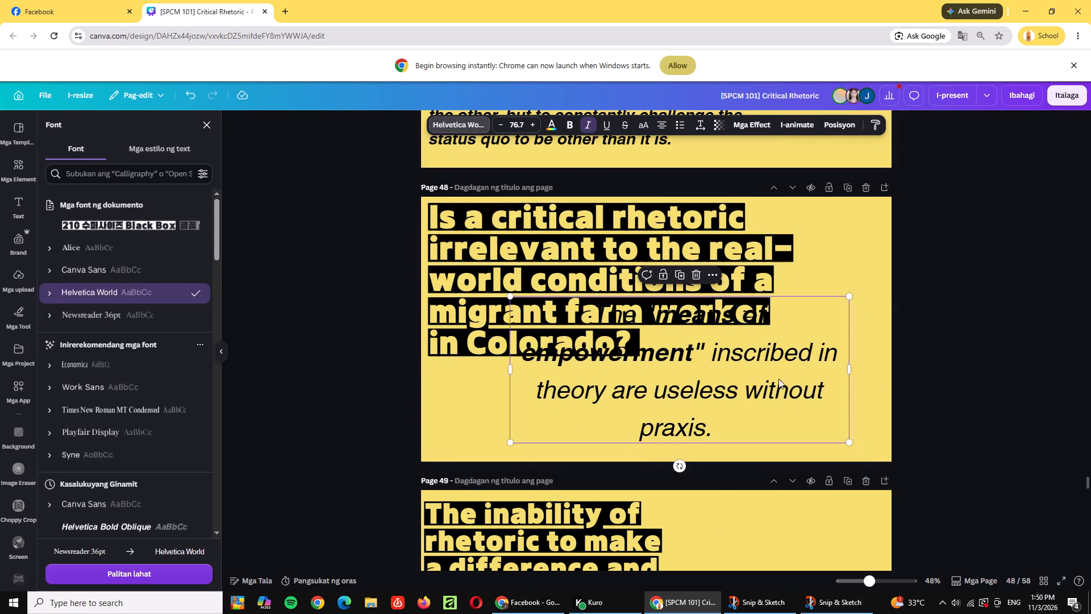
left_click_drag(856, 371, 796, 379)
left_click_drag(792, 443, 740, 385)
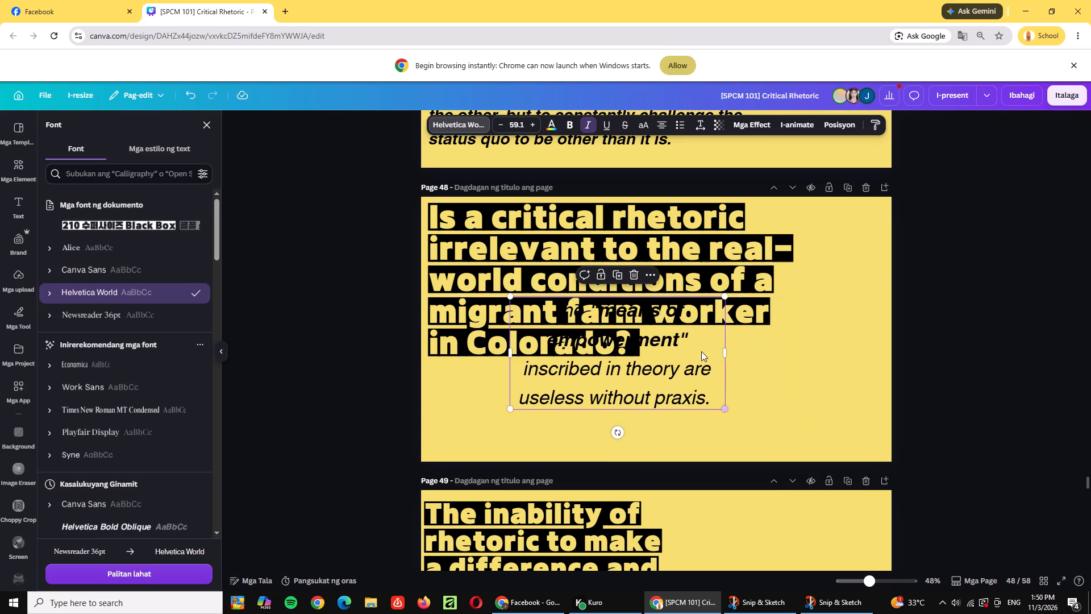
left_click_drag(700, 350, 665, 389)
Scale down the page 48 title, keeping its five lines, and nudge it slightly in from the page's top-left corner.
left_click(767, 329)
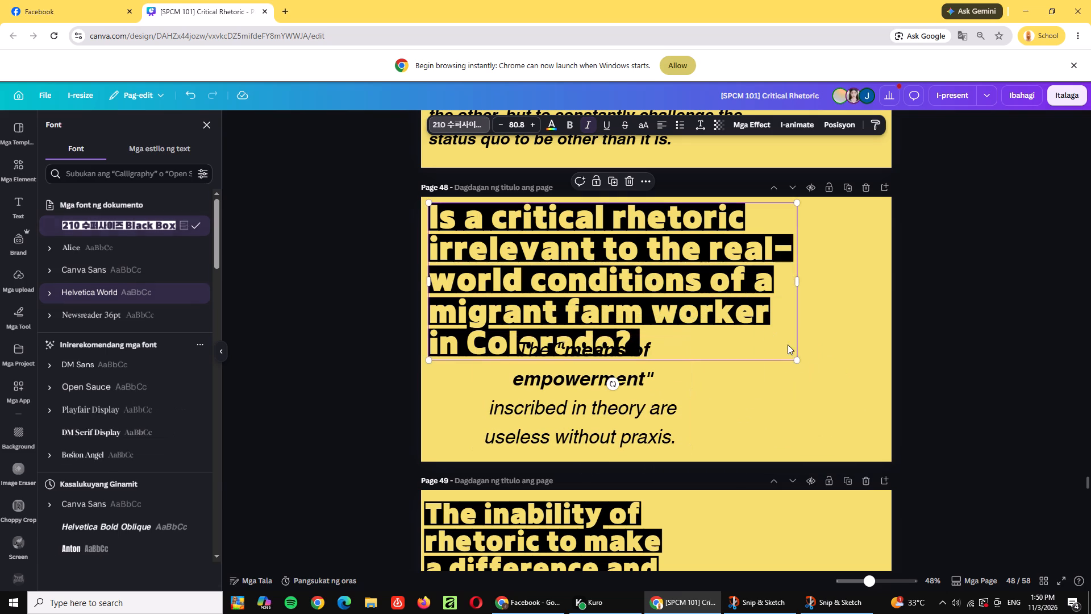
left_click_drag(800, 357, 713, 304)
left_click_drag(633, 255, 639, 259)
Left-align the page 48 "means of empowerment" body text and place it directly beneath the title, flush with the title's left edge.
left_click(640, 374)
left_click_drag(630, 375, 577, 354)
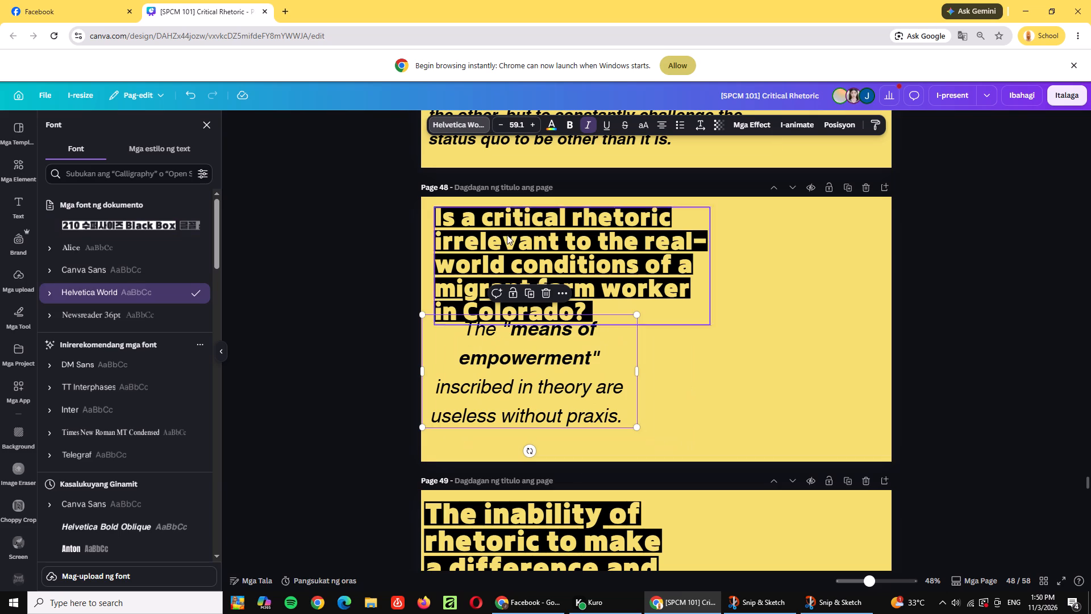
left_click(664, 127)
left_click_drag(596, 390, 609, 396)
left_click(609, 396)
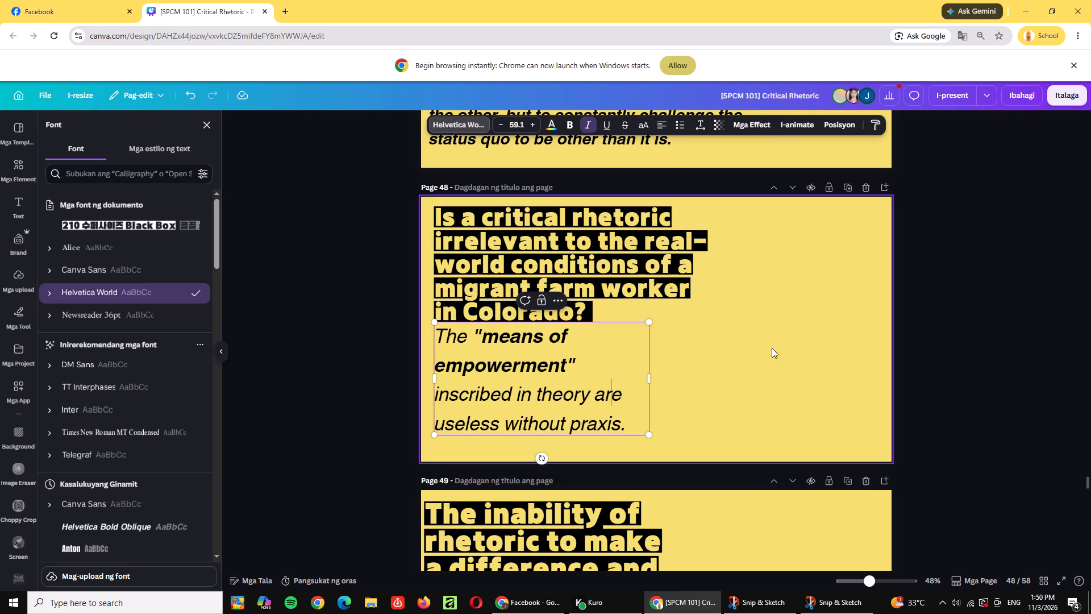
left_click(772, 348)
Underline the bold phrase "means of empowerment", including its quotation marks, in the page 48 body text.
left_click(513, 333)
left_click(475, 333)
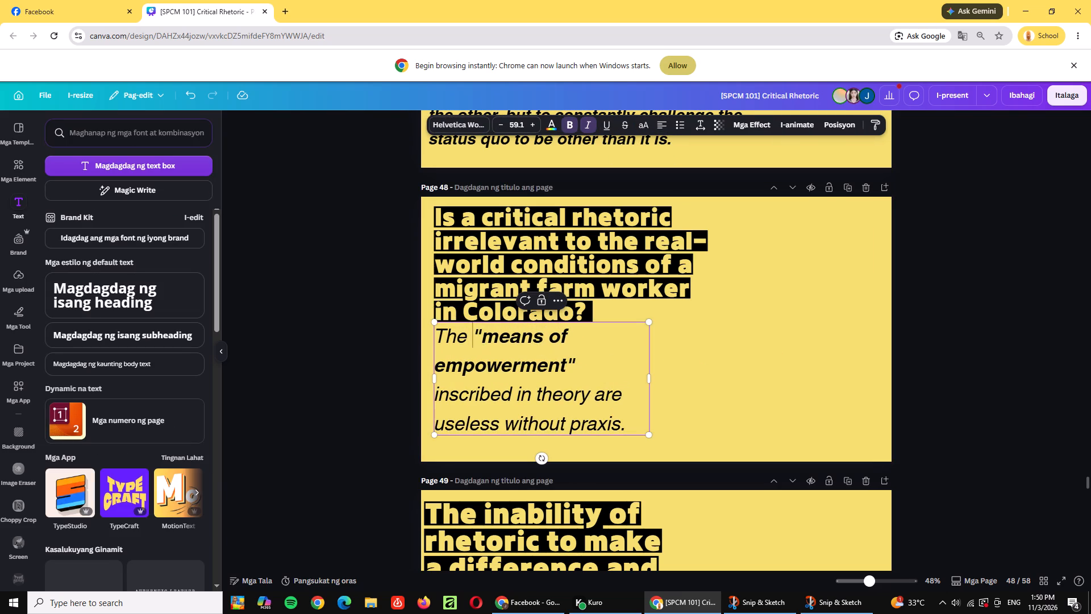
left_click_drag(475, 331, 576, 364)
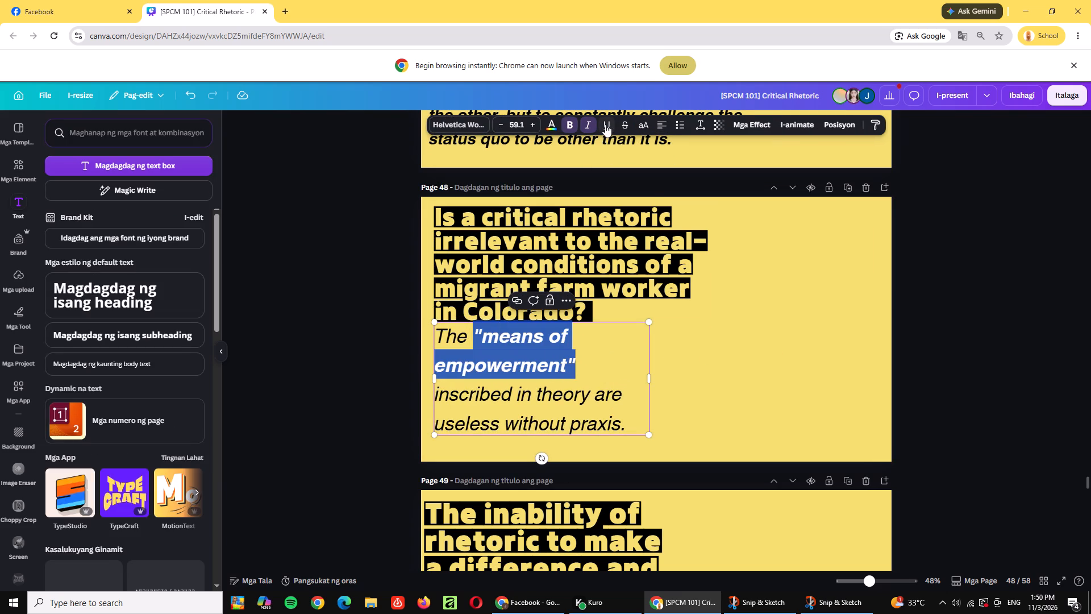
left_click(605, 125)
left_click(746, 343)
Enlarge the page 48 body text to about 68.7 and remove its italic style.
left_click(612, 410)
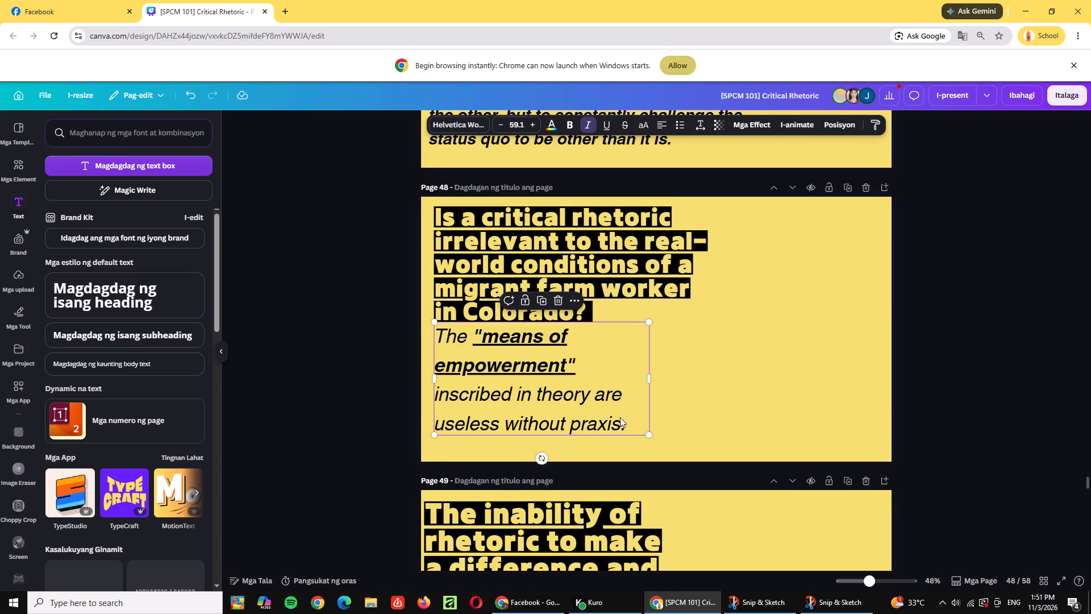
left_click_drag(649, 435, 671, 469)
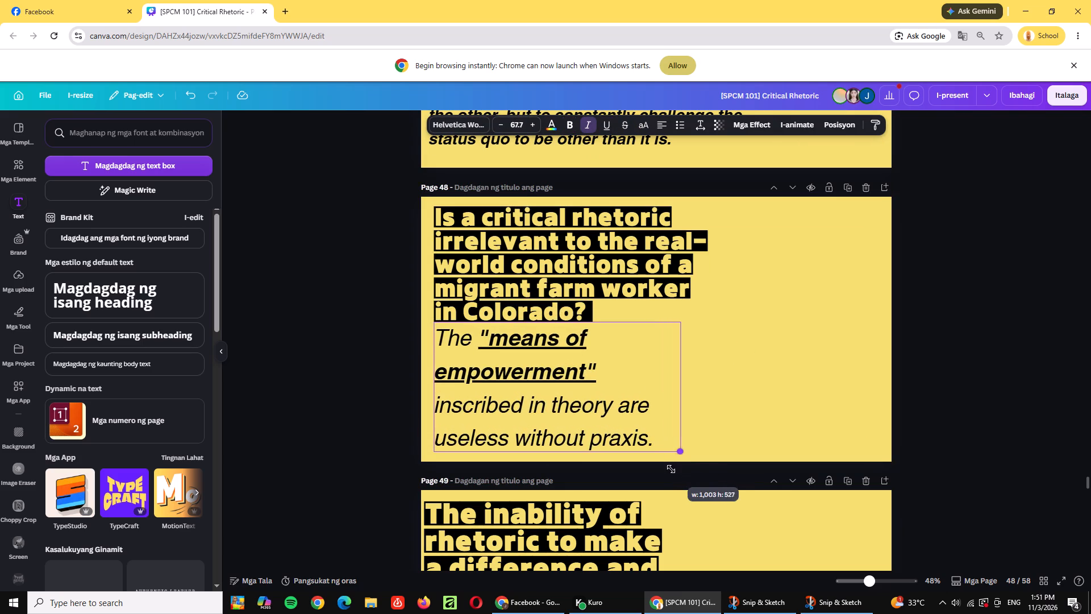
left_click_drag(671, 469, 674, 472)
left_click(961, 347)
scroll(961, 347, "down", 1, "ctrl")
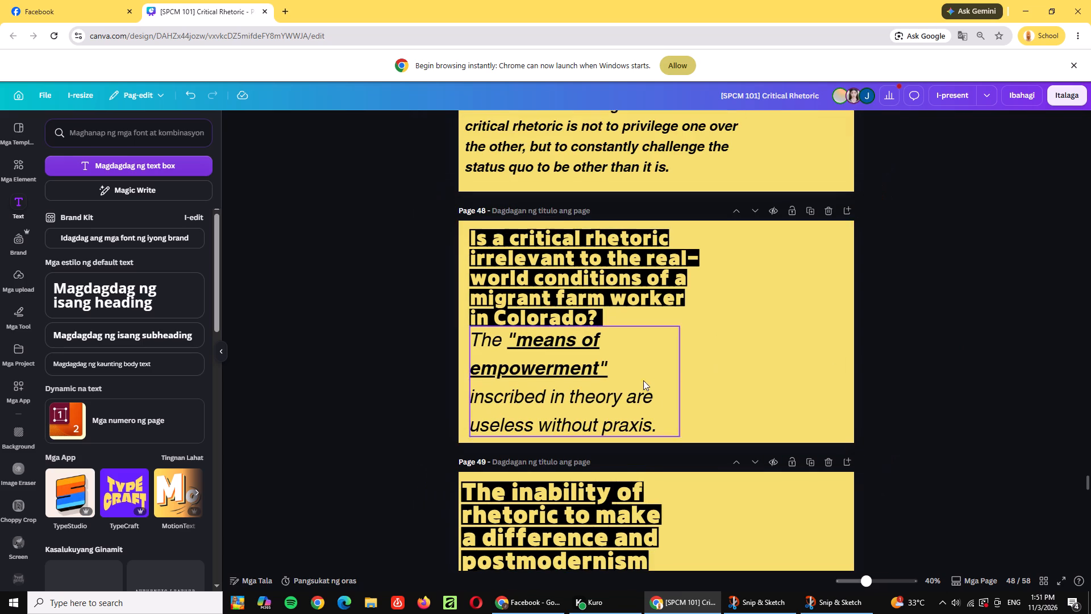
left_click(616, 408)
left_click(588, 127)
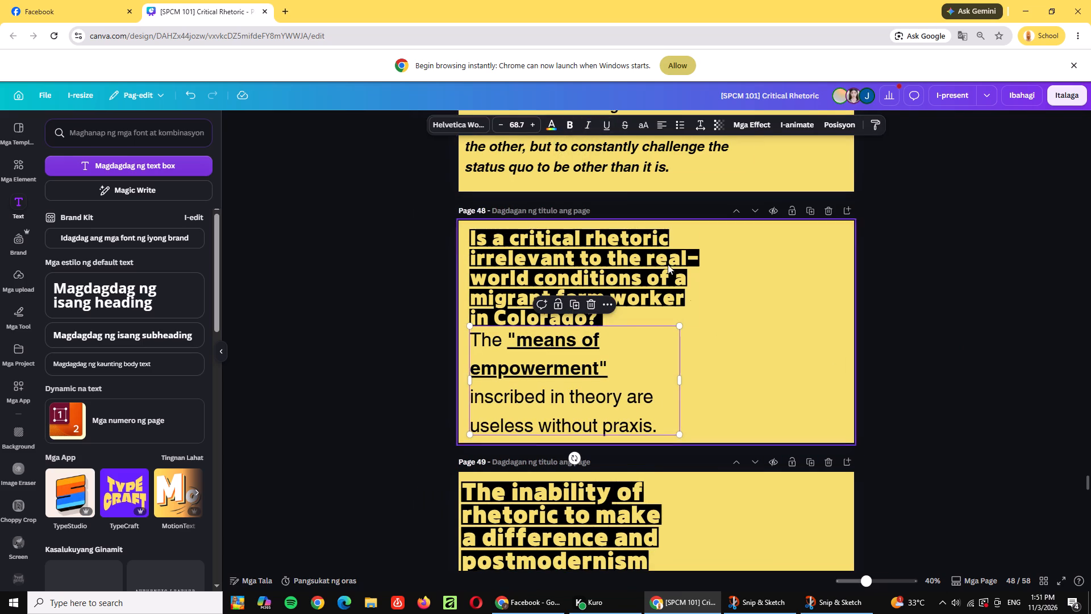
left_click(735, 318)
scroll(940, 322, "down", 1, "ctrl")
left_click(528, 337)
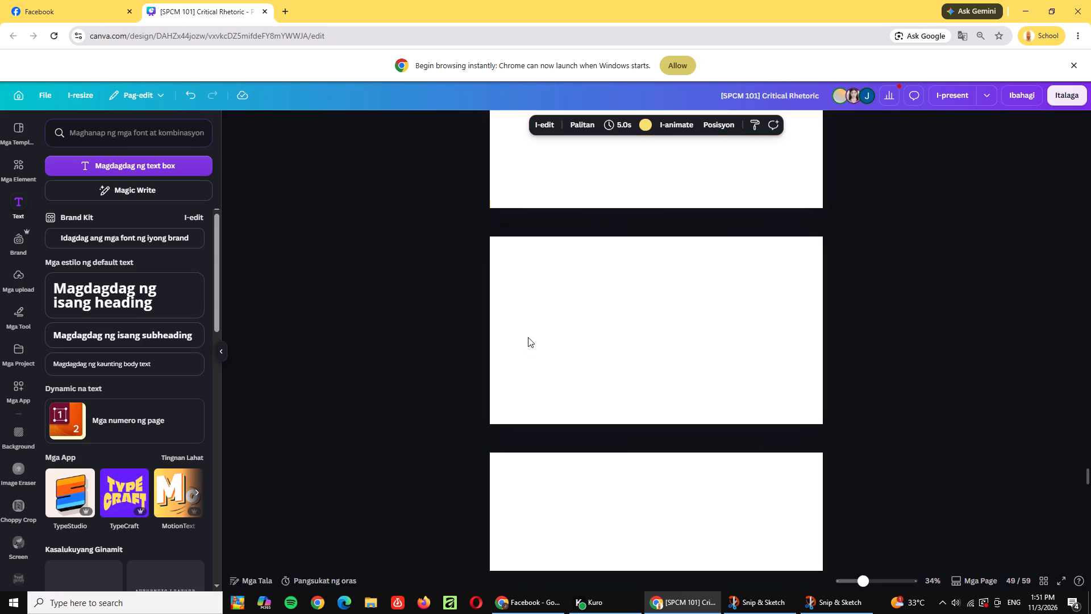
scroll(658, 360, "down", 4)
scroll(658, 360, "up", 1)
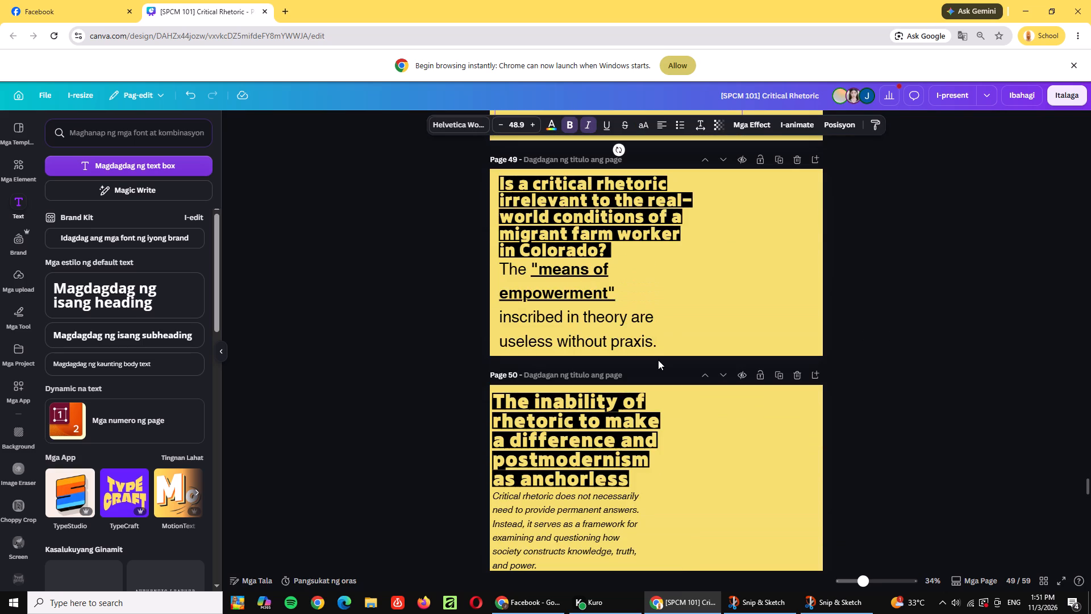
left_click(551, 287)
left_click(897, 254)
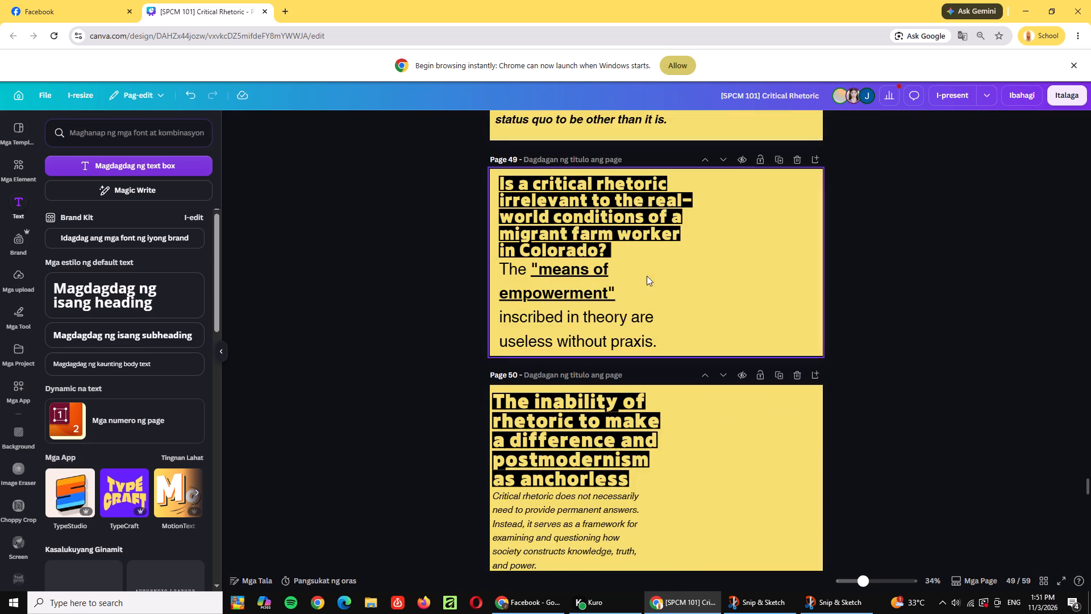
Tighten the line spacing of the page 49 "means of empowerment" body text to below 1 and move the text lower, flush with the title.
left_click(570, 293)
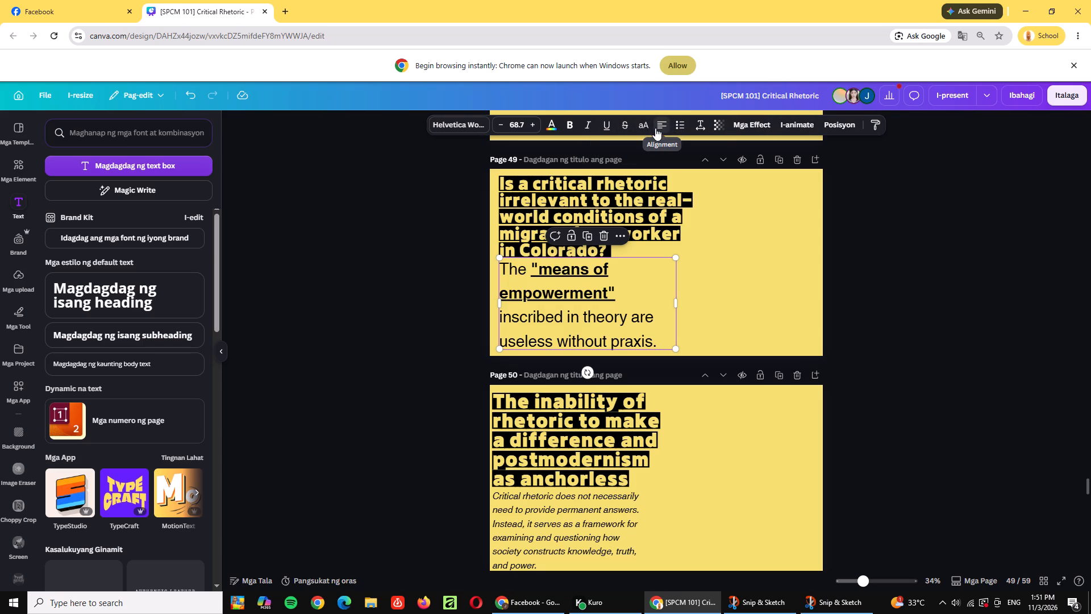
left_click(698, 125)
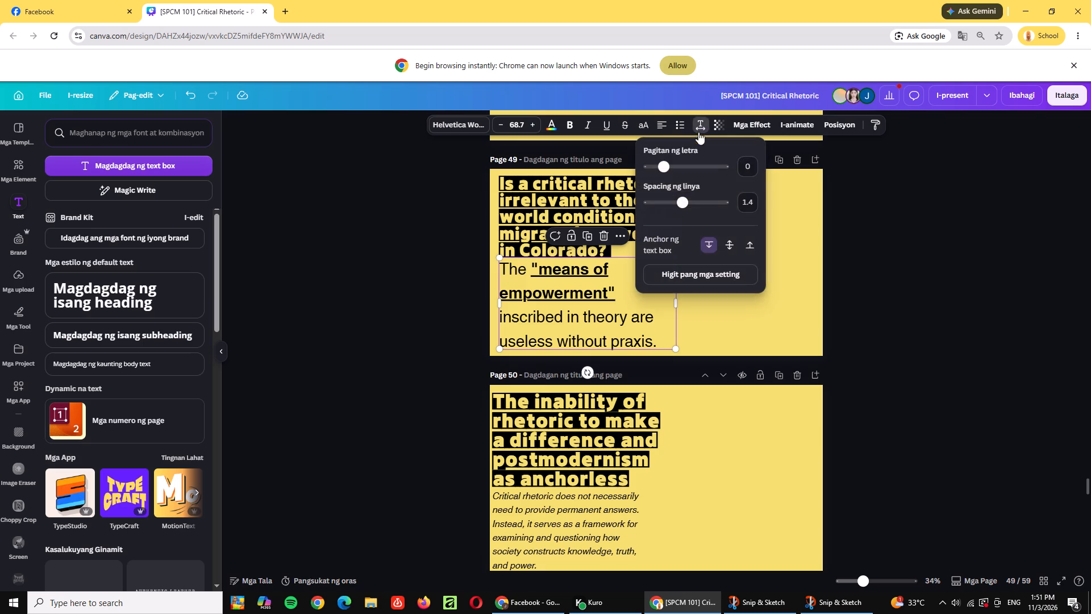
left_click_drag(678, 204, 666, 209)
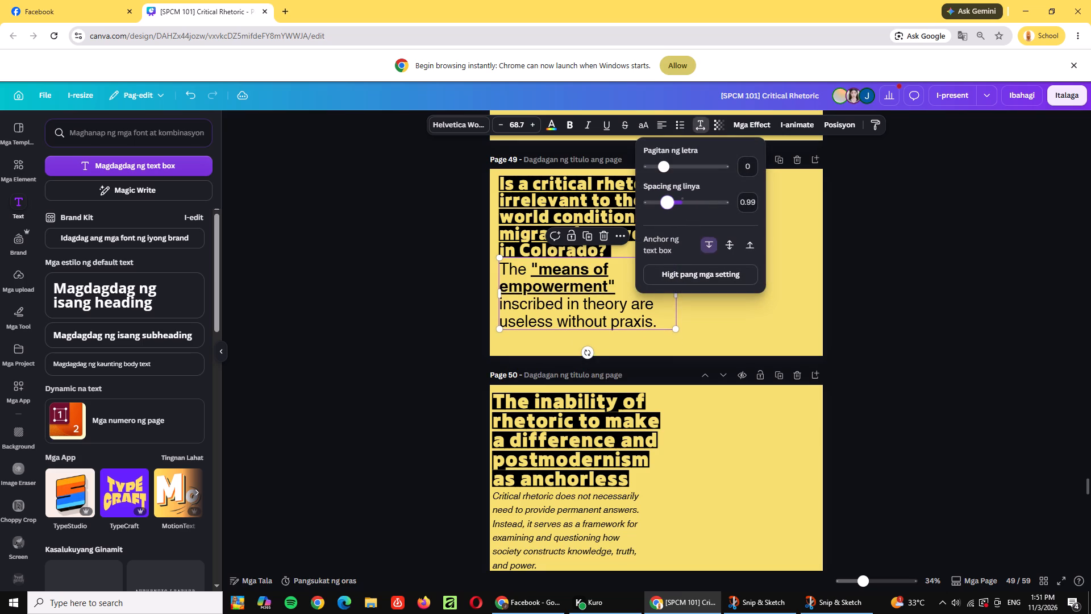
left_click_drag(666, 209, 661, 210)
left_click(856, 209)
left_click(823, 294)
left_click(622, 287)
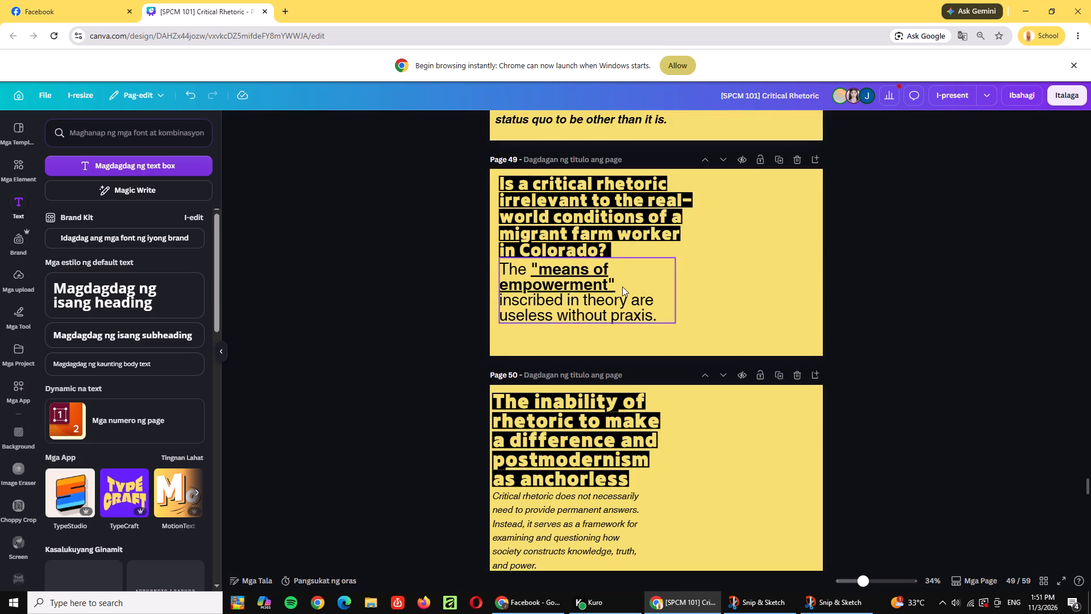
left_click_drag(622, 286, 628, 300)
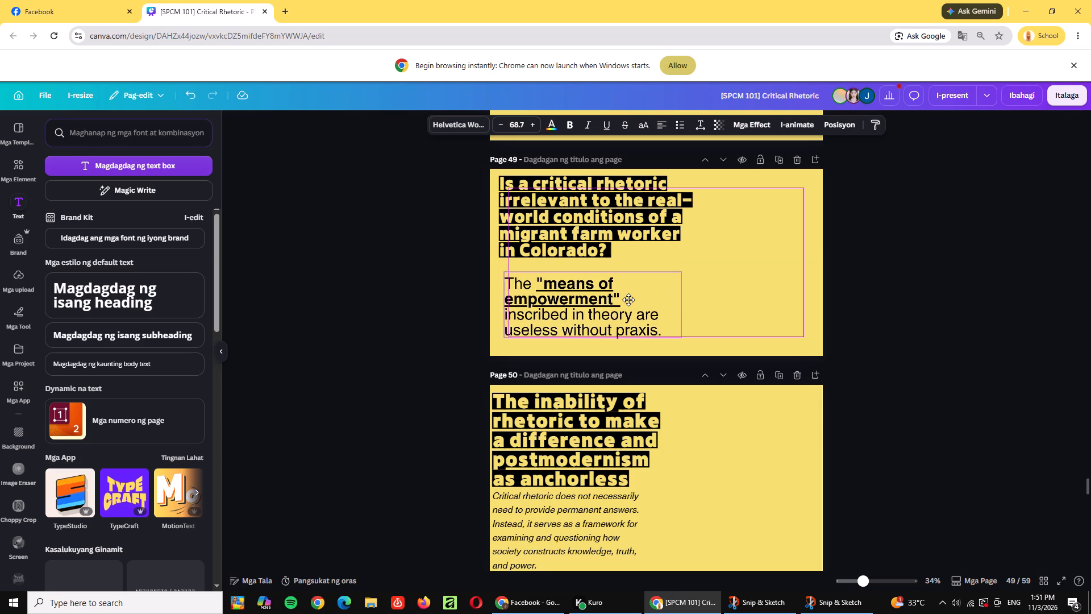
left_click_drag(628, 300, 624, 300)
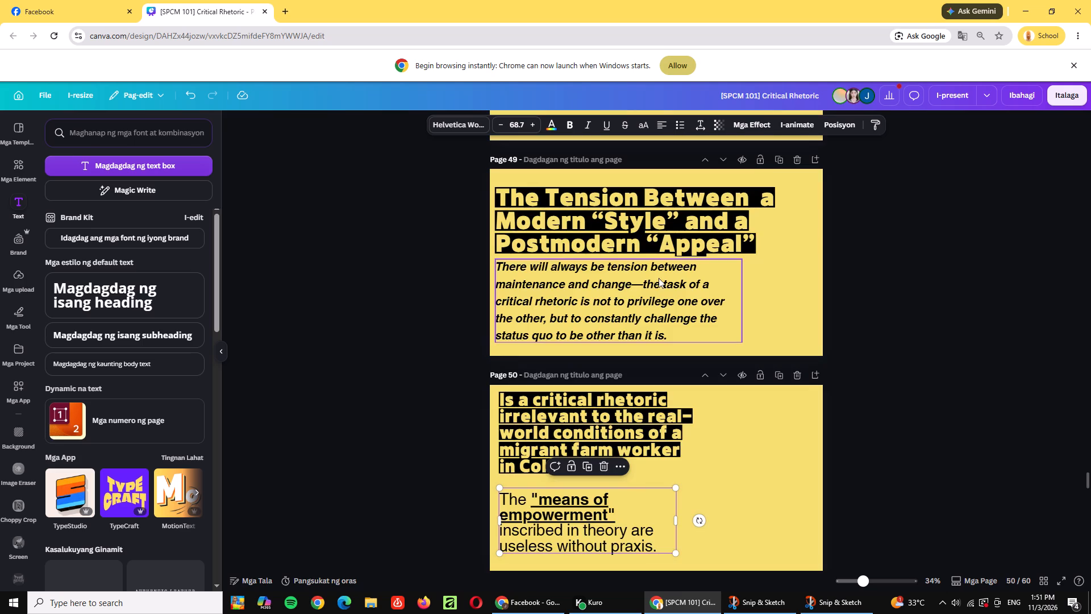
Tighten the line spacing of the body text on the "Tension Between a Modern Style" slide to just under 1.
left_click(647, 289)
left_click(695, 125)
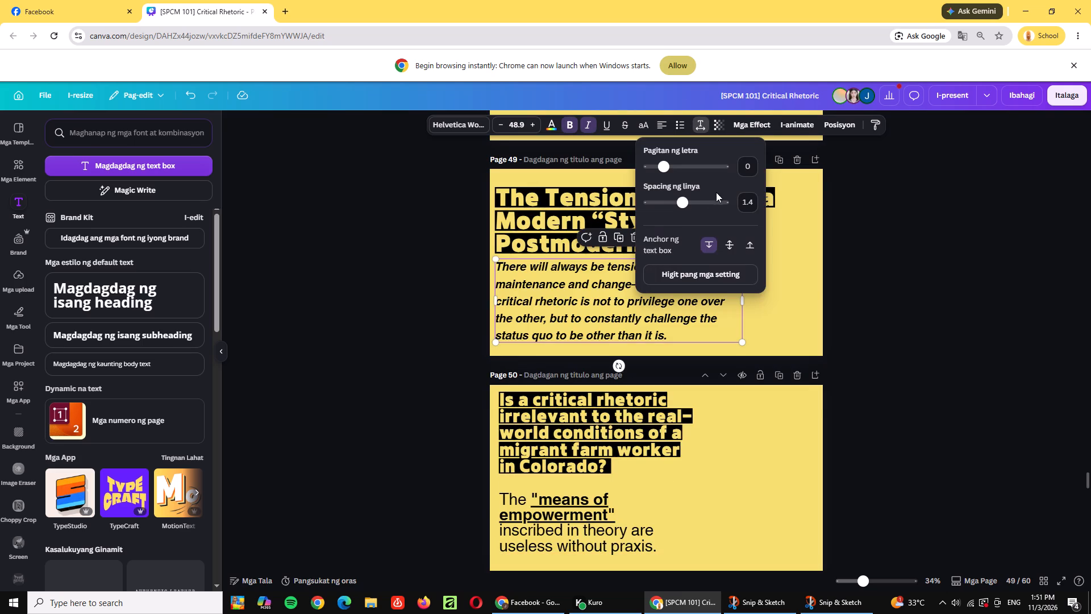
left_click_drag(686, 201, 669, 196)
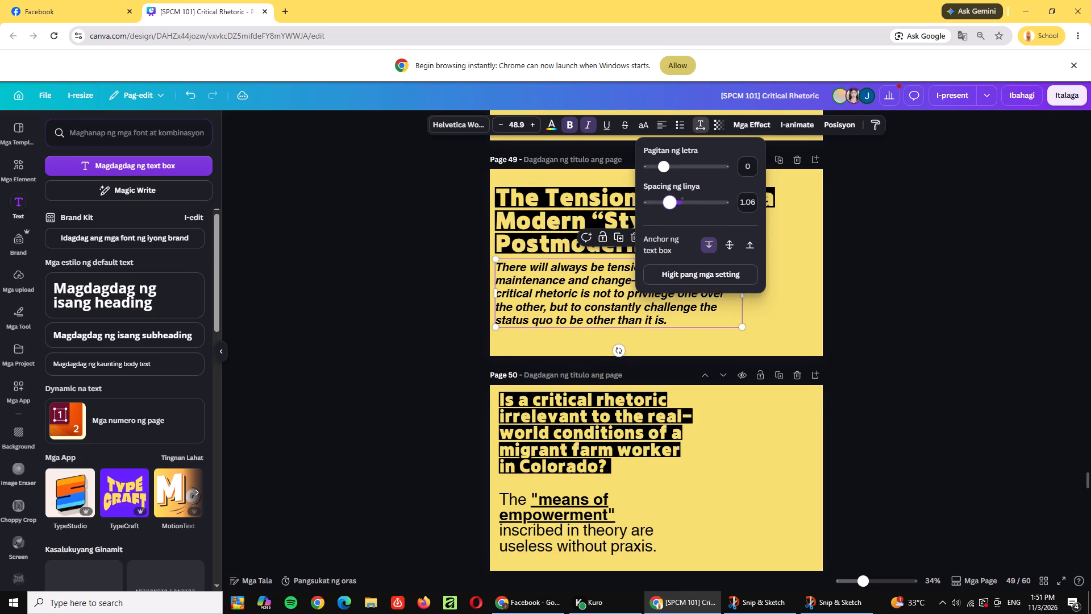
left_click_drag(669, 196, 665, 194)
left_click(908, 219)
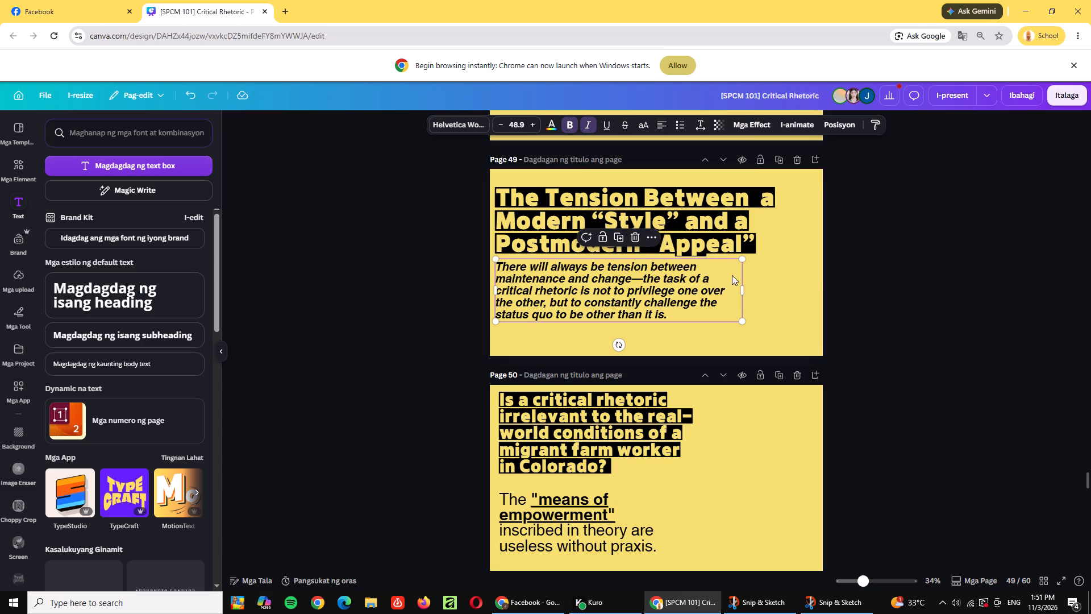
Narrow the page 49 body text and title boxes so the title wraps onto four lines, and move the title up.
left_click_drag(745, 290, 701, 290)
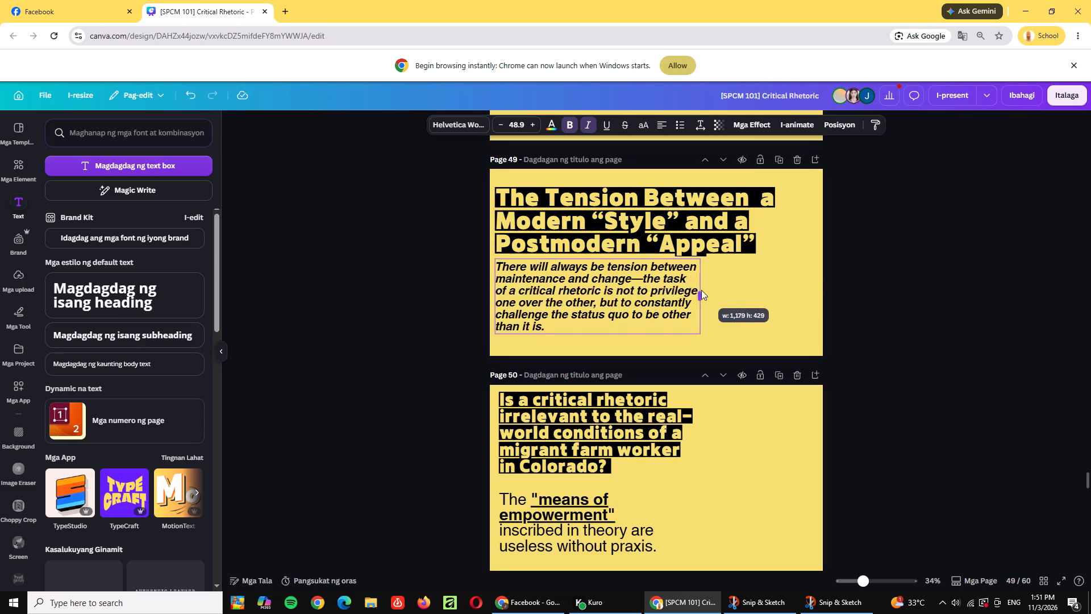
left_click_drag(701, 290, 676, 284)
left_click(713, 219)
left_click_drag(786, 219, 761, 220)
left_click_drag(699, 217, 697, 205)
Place the page 49 body text beneath the four-line title, widen and slightly enlarge it, and nudge the title down to meet it.
left_click(639, 287)
left_click_drag(639, 287, 639, 294)
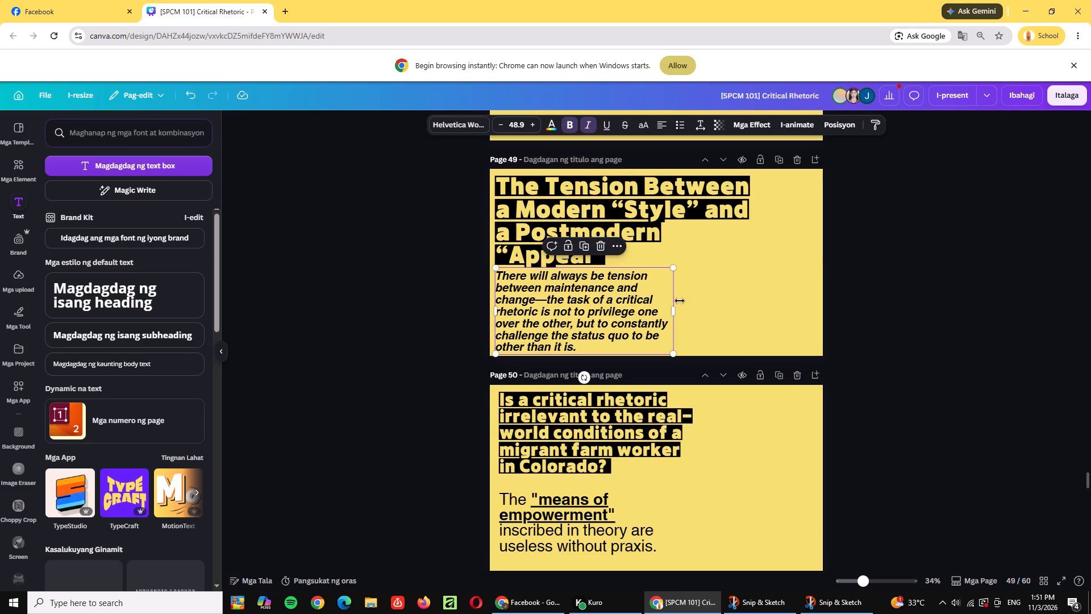
left_click_drag(678, 314, 753, 309)
left_click_drag(749, 329, 771, 350)
left_click_drag(674, 304, 674, 314)
left_click(639, 223)
left_click_drag(642, 217, 642, 225)
Move the page 50 migrant farm worker title down, closer to its body text.
scroll(763, 241, "down", 2)
left_click_drag(575, 320, 575, 329)
left_click(575, 329)
left_click(927, 315)
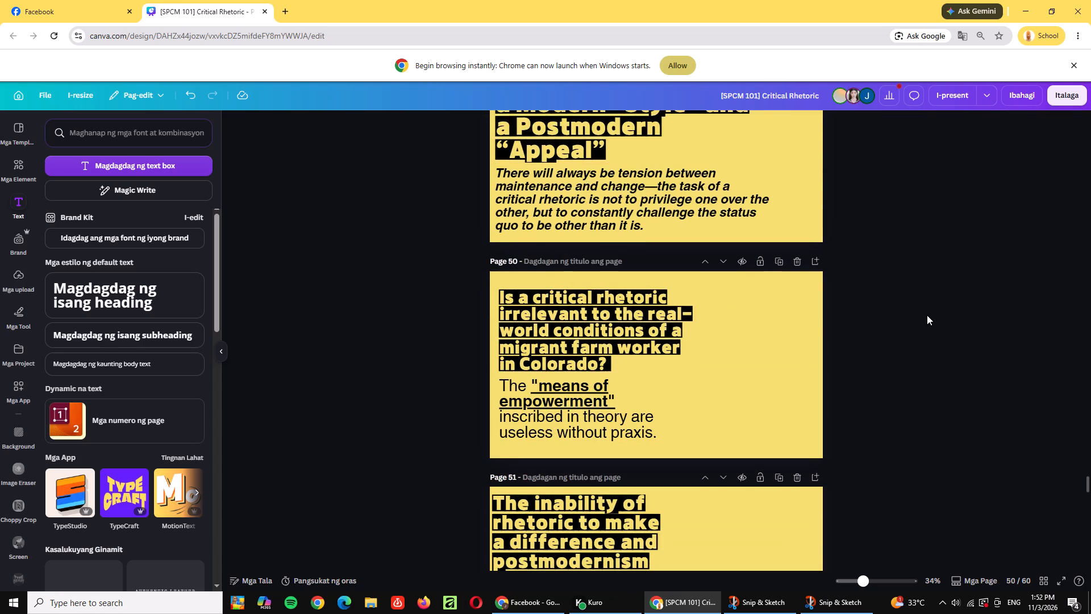
Set the line spacing of the page 51 "Critical rhetoric does not necessarily" body text to 0.92.
scroll(874, 310, "down", 4)
left_click(588, 383)
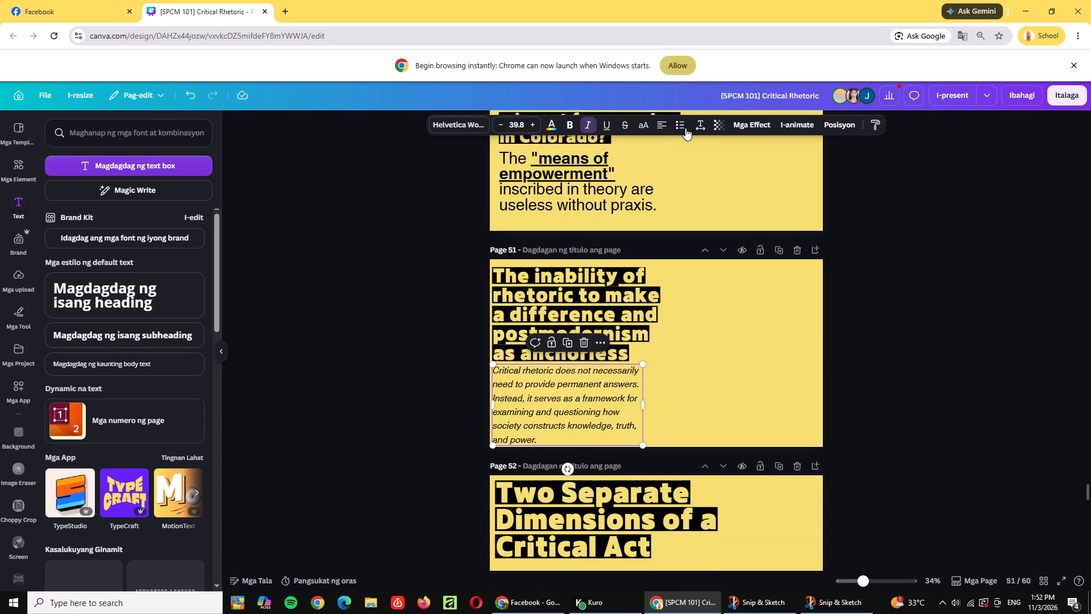
left_click(699, 126)
left_click_drag(684, 202, 671, 202)
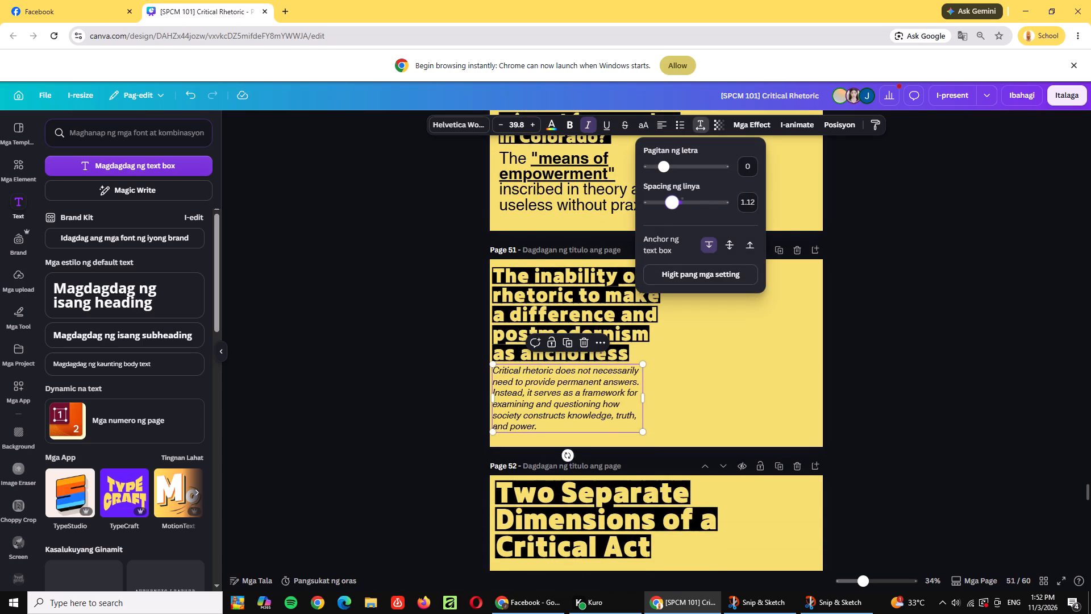
left_click_drag(671, 202, 664, 202)
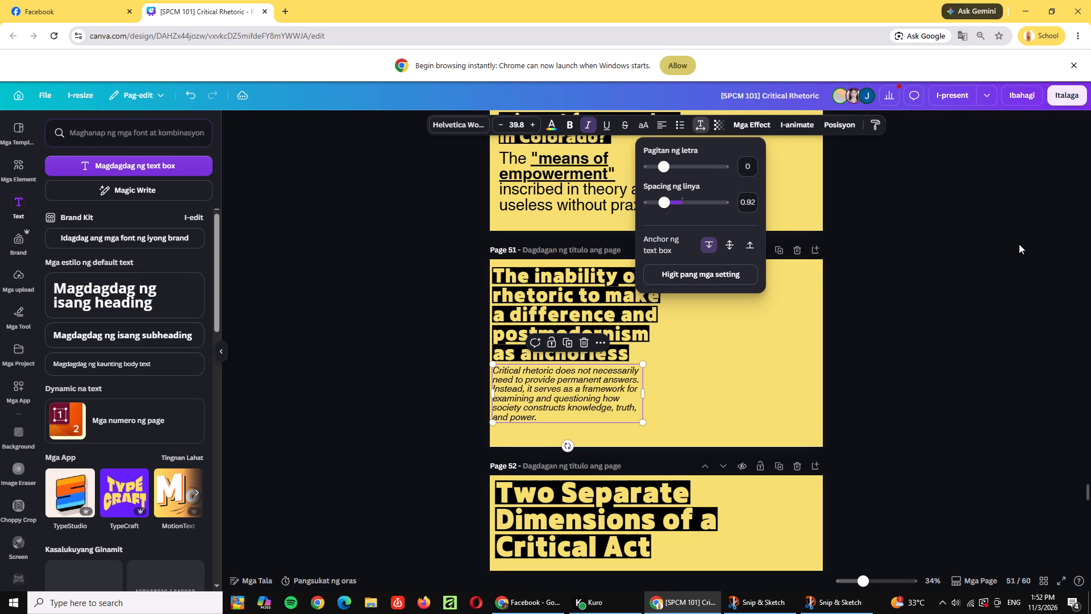
Enlarge the page 51 body text to roughly the width of the title and nudge it slightly down.
left_click_drag(642, 422, 663, 459)
left_click_drag(624, 406, 625, 412)
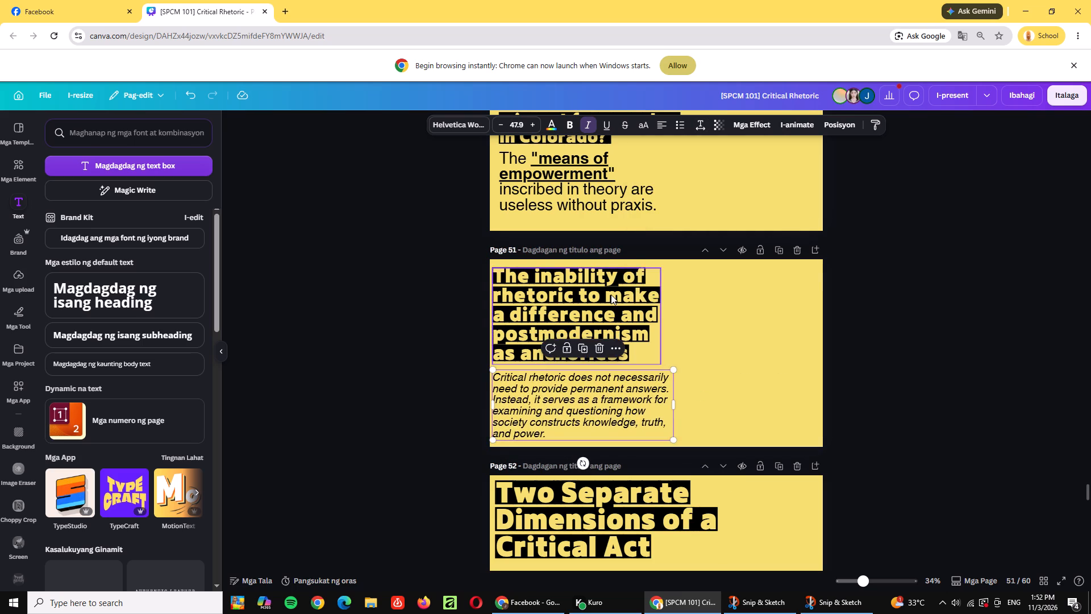
Move the page 51 title "The inability of rhetoric to make a difference" down to meet its body text.
left_click(611, 294)
left_click_drag(611, 293, 613, 301)
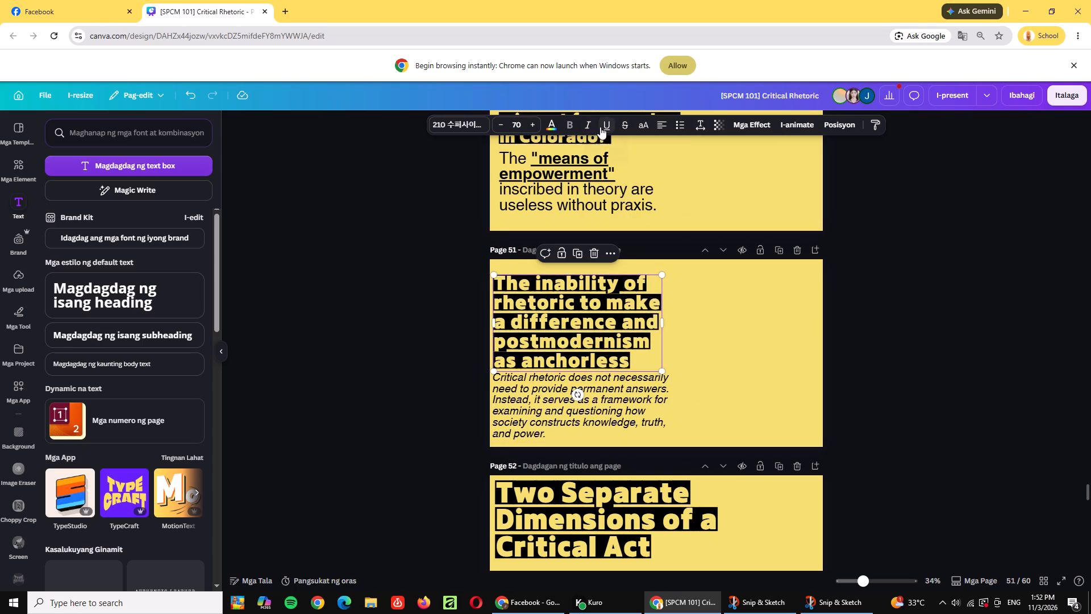
Remove the italics from the page 51 "Critical rhetoric does not necessarily" body text.
left_click(627, 414)
left_click(590, 127)
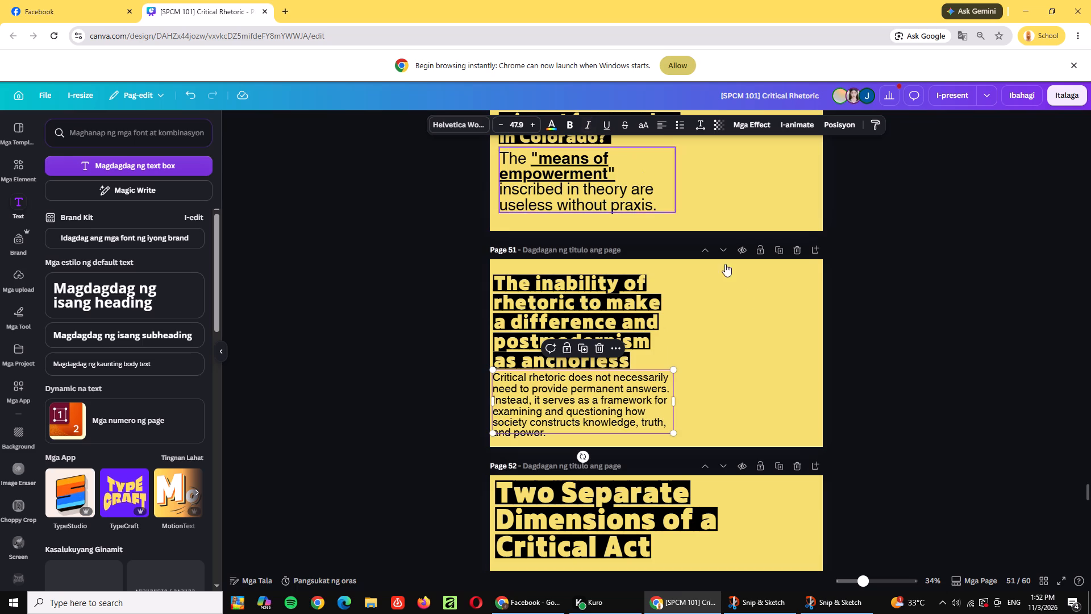
left_click(747, 324)
Check the collaborator's latest Facebook chat messages about the format and look over the deck's pages 50 to 53 against them.
scroll(895, 334, "down", 2)
key("alt+Tab")
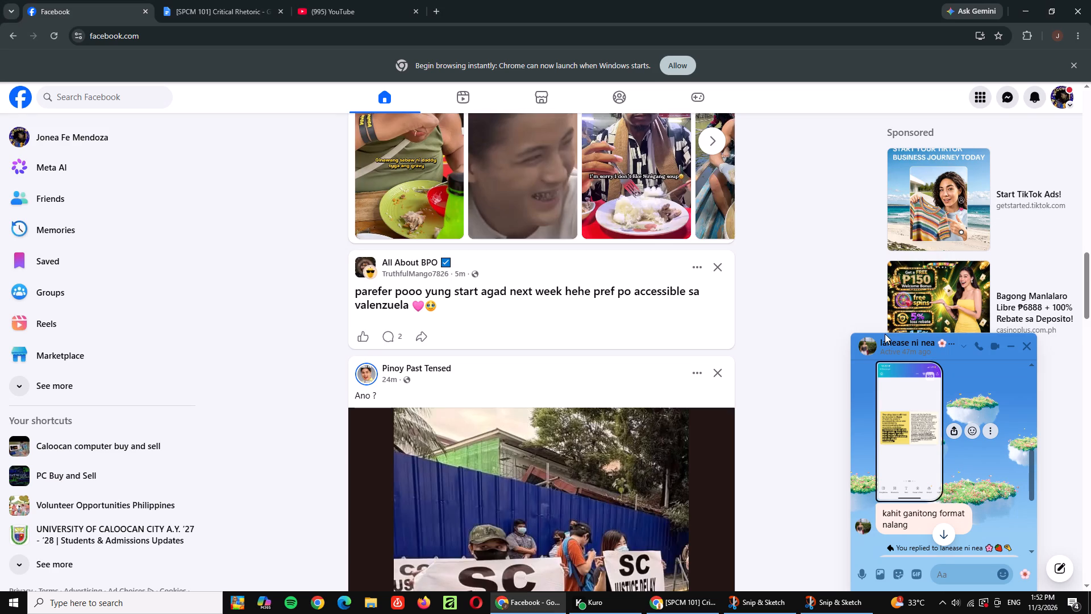
left_click(943, 533)
key("alt+Tab")
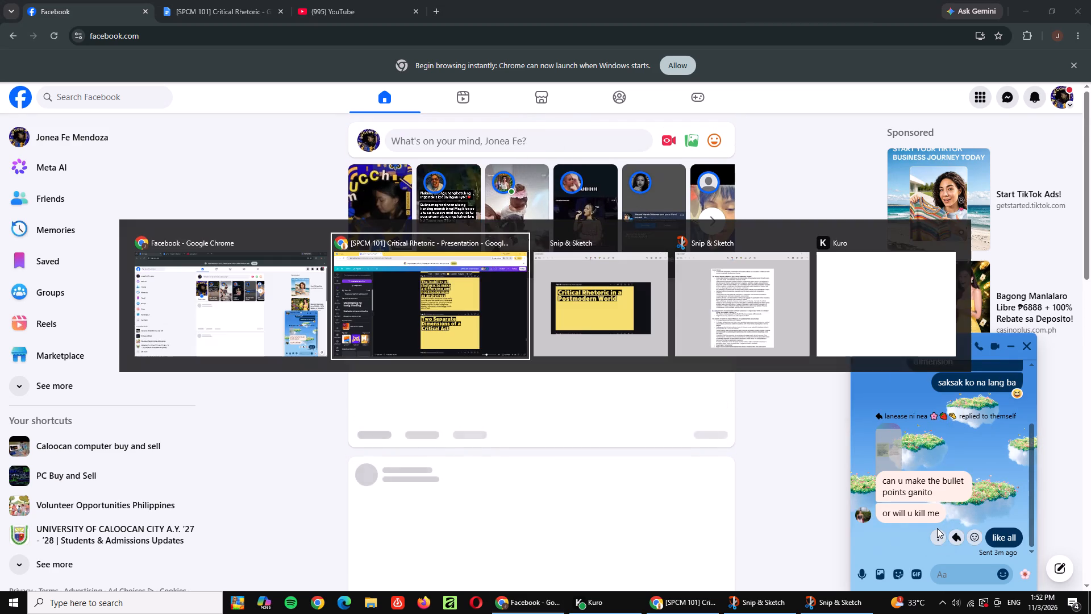
scroll(706, 393, "down", 3)
scroll(707, 395, "up", 3)
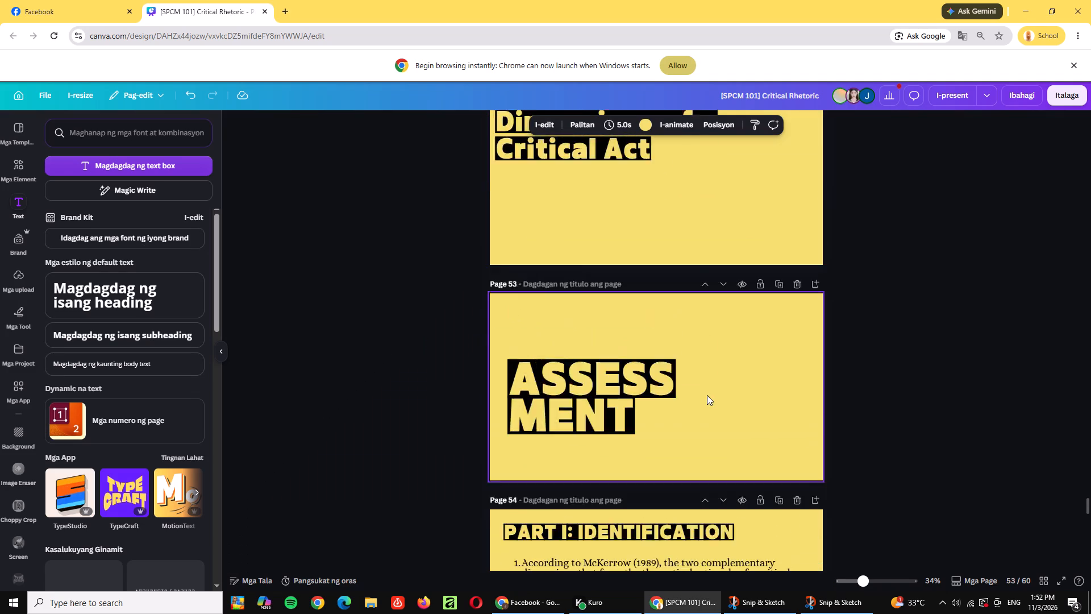
scroll(707, 395, "up", 2)
left_click(607, 458)
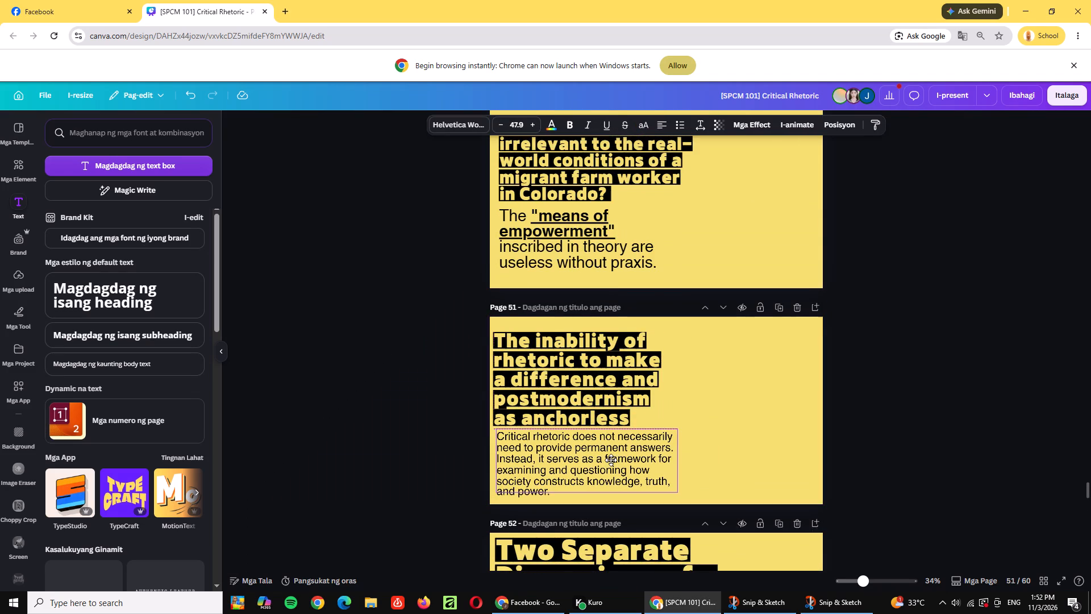
scroll(950, 329, "up", 2)
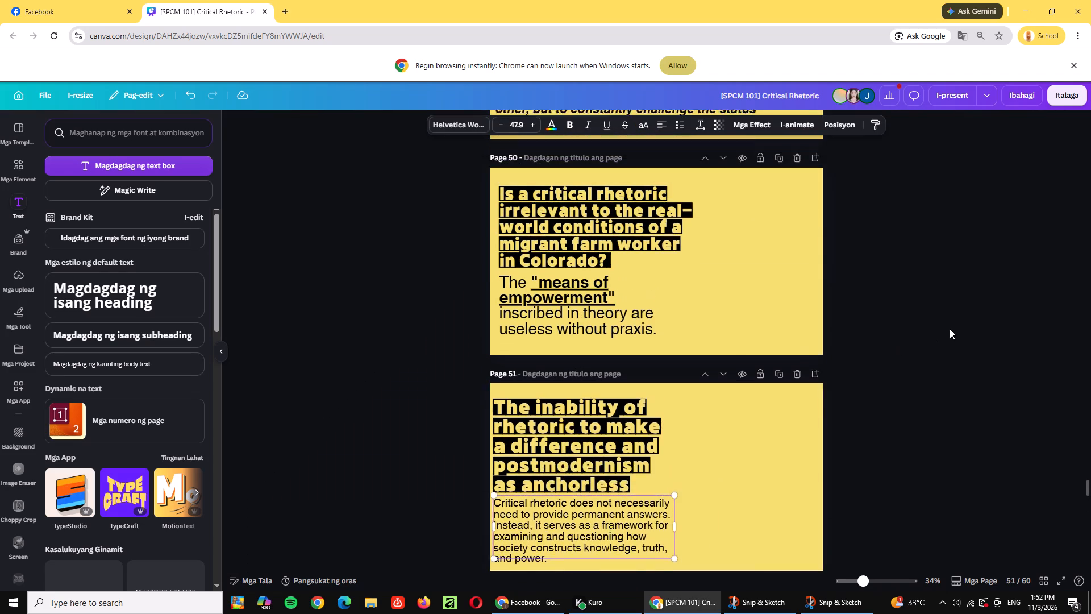
left_click(950, 329)
Remove the bold and italics from the page 49 body text "There will always be tension between maintenance and change".
scroll(765, 329, "up", 2)
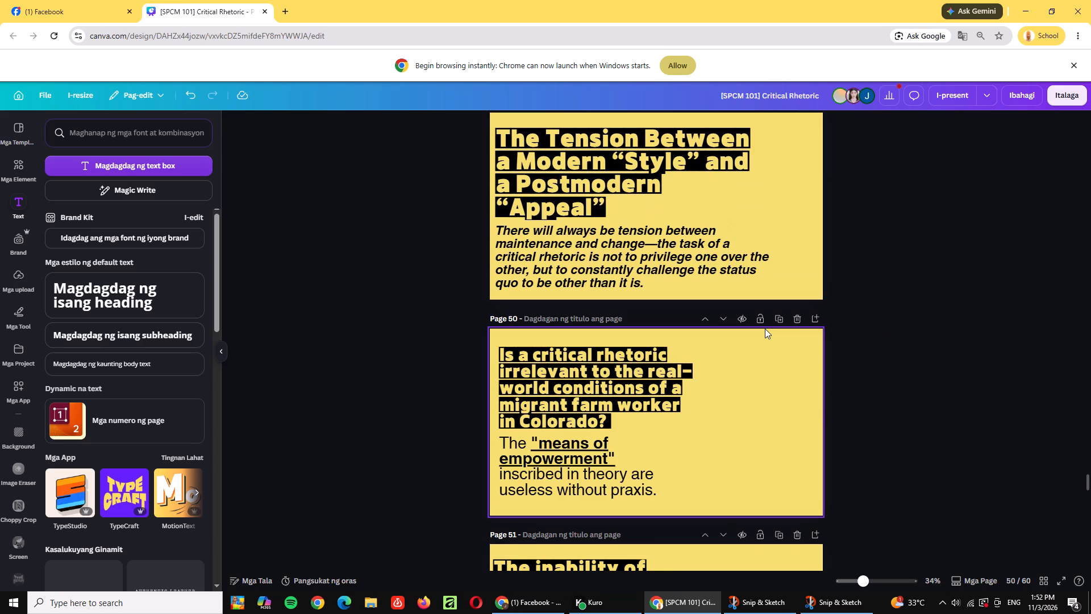
scroll(765, 329, "up", 3)
left_click(682, 417)
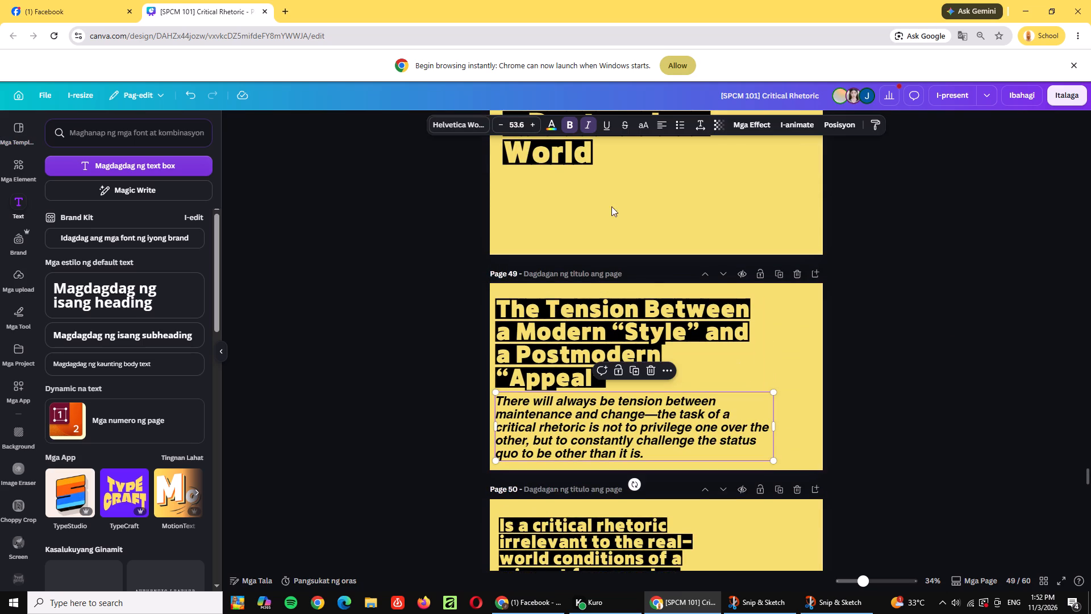
left_click(571, 129)
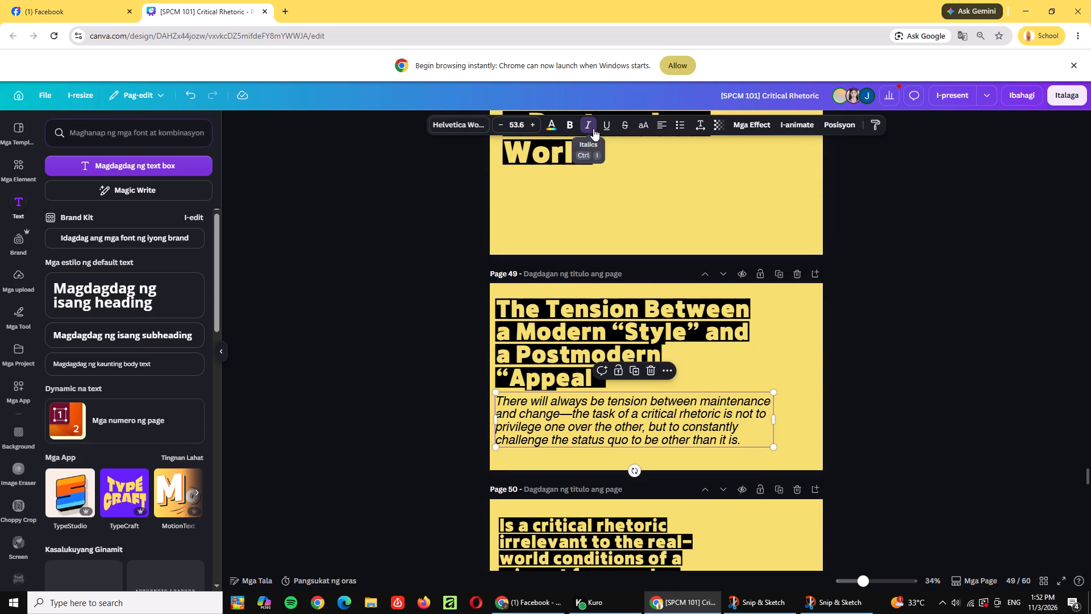
left_click(593, 128)
Narrow the "There will always be tension" text box so its text wraps onto six lines within the page.
left_click_drag(776, 417, 691, 421)
scroll(697, 405, "up", 2)
scroll(697, 405, "down", 7)
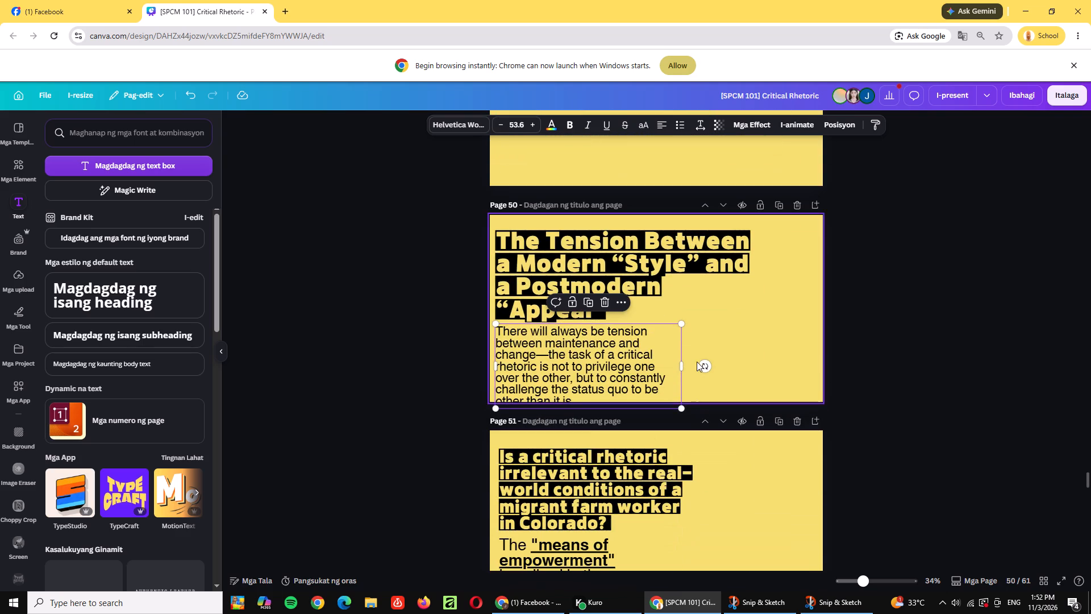
left_click_drag(686, 366, 705, 370)
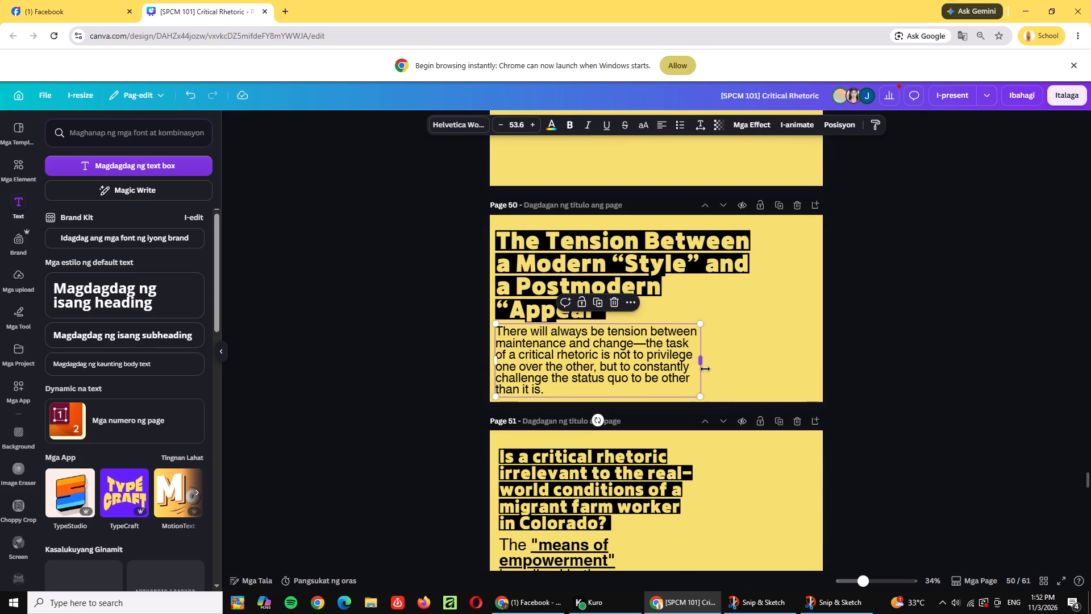
Enlarge the "Critical Rhetoric in a Postmodern World" title to size 114, move it down to mid-page and center-align its text.
scroll(705, 369, "up", 2)
scroll(681, 207, "up", 2)
left_click(687, 303)
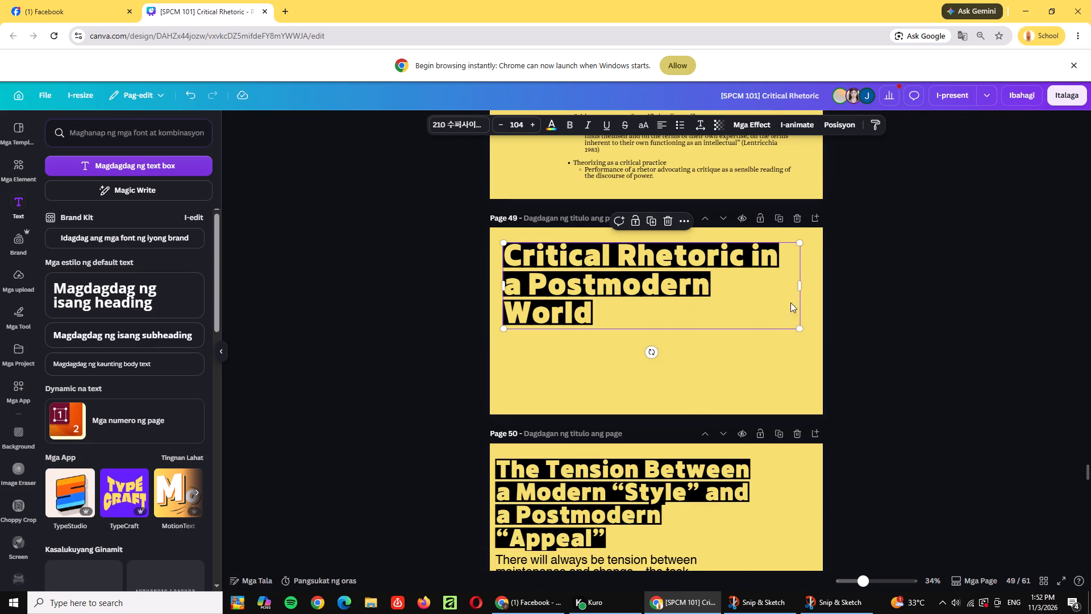
left_click_drag(801, 329, 824, 359)
left_click_drag(774, 295, 773, 331)
left_click(660, 125)
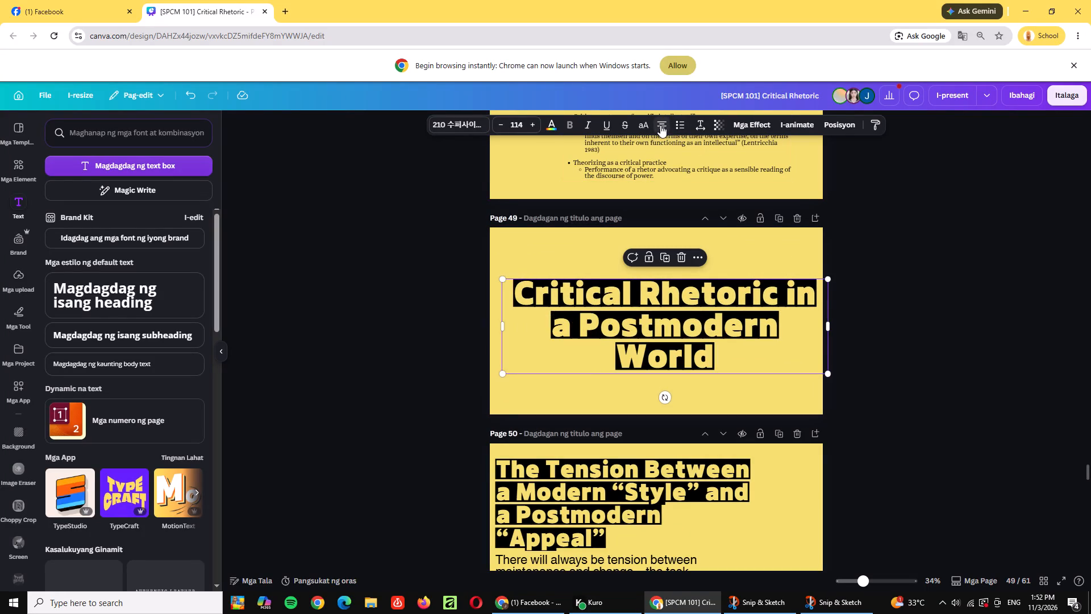
Right-align the "Critical Rhetoric in a Postmodern World" title and shift it slightly in from the slide's right edge.
left_click(660, 125)
left_click_drag(778, 347, 763, 346)
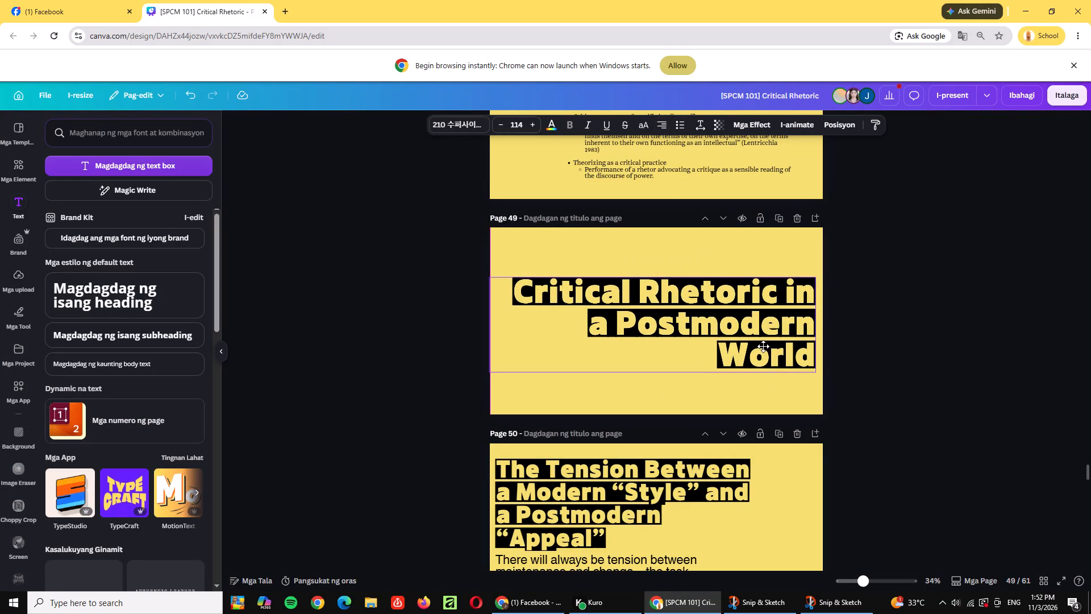
left_click_drag(763, 346, 761, 348)
left_click(882, 301)
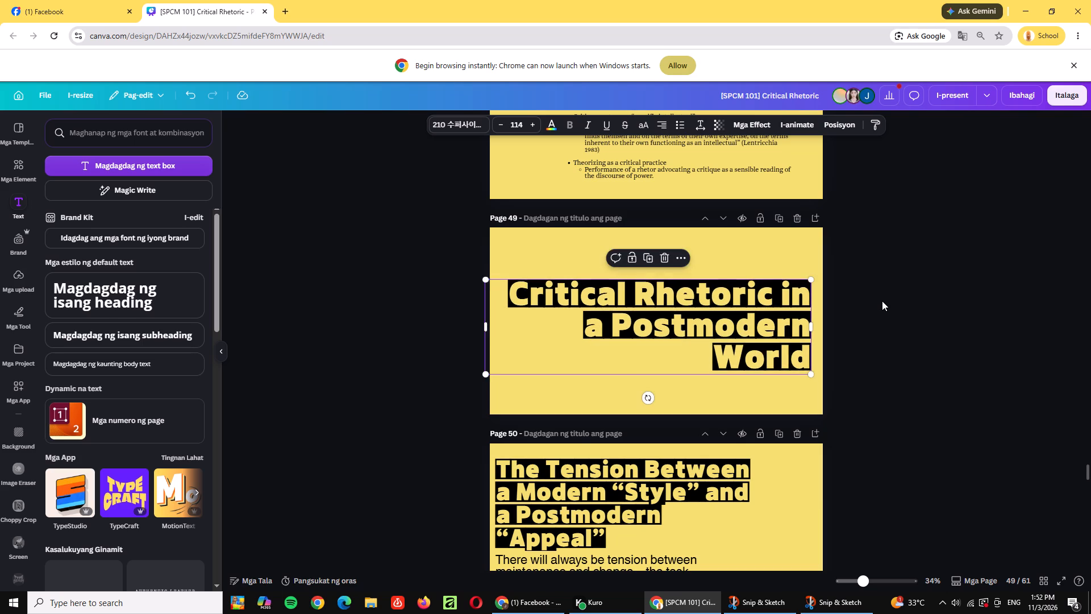
Review the layout of the slides from the postmodern section to the assessment pages and back up through the Principles slides.
scroll(882, 301, "down", 6)
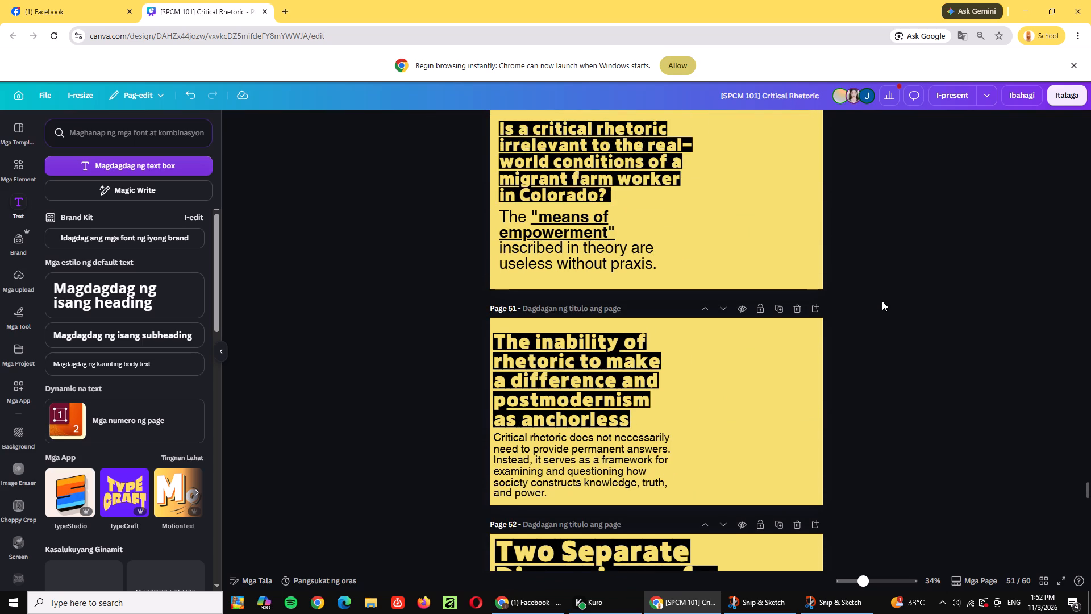
scroll(882, 301, "down", 8)
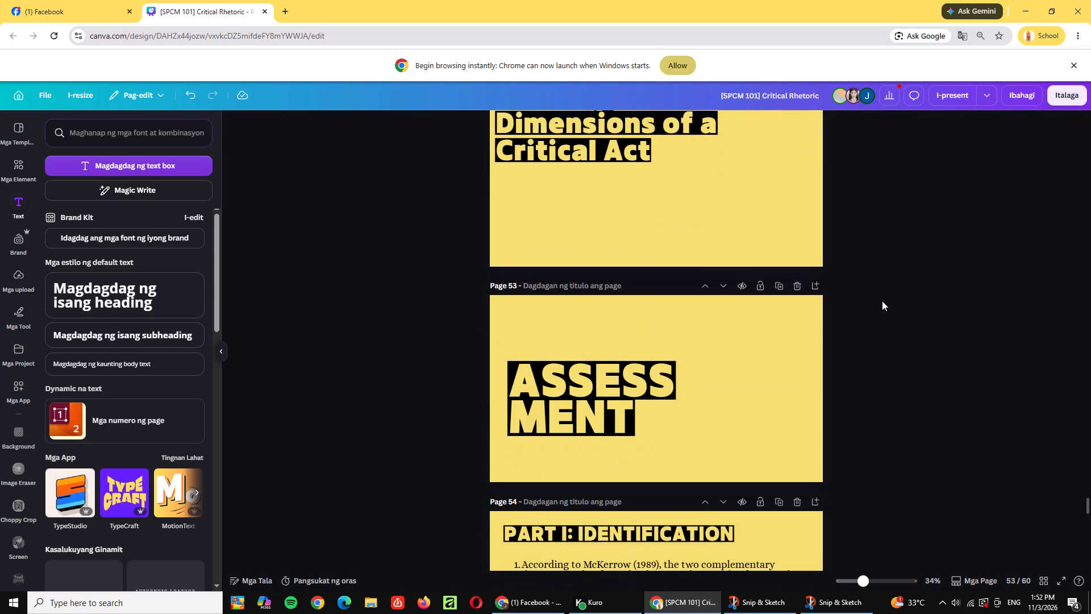
scroll(882, 301, "up", 3)
left_click(633, 308)
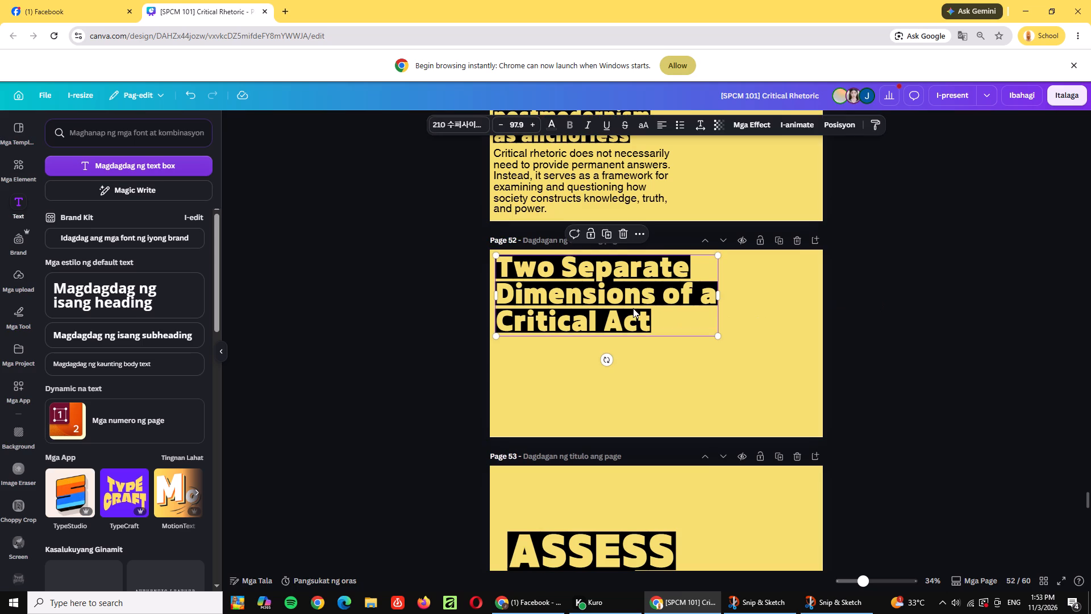
scroll(760, 331, "up", 17)
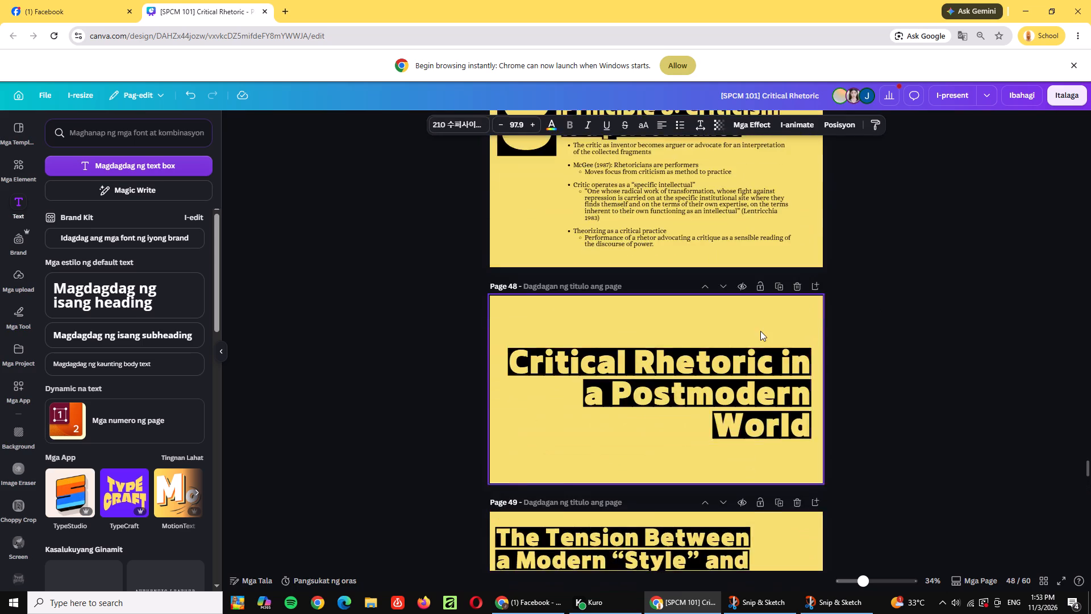
scroll(760, 331, "up", 20)
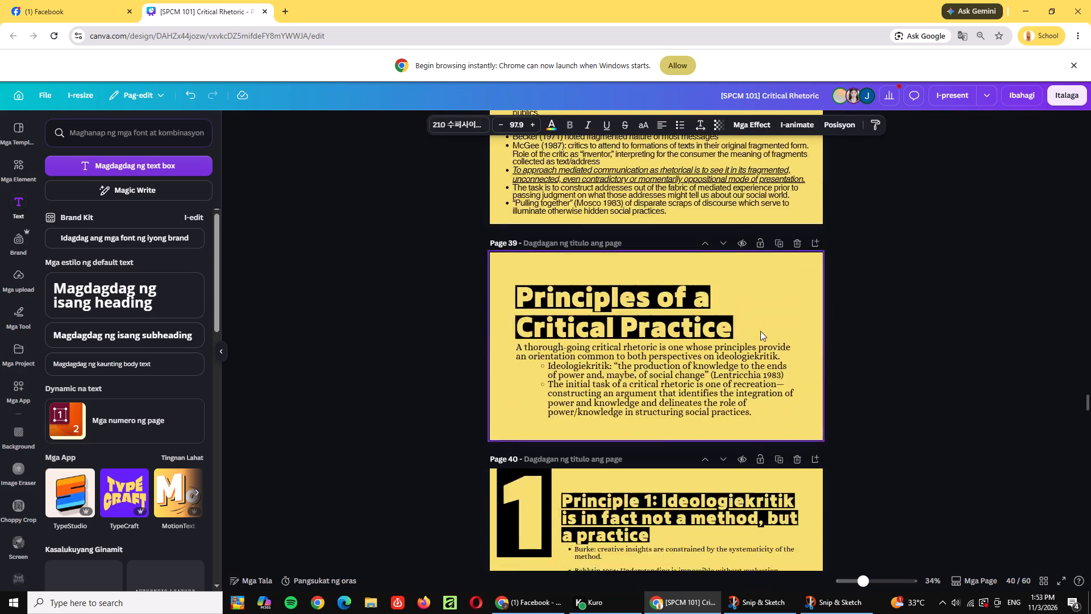
scroll(760, 331, "up", 1)
scroll(760, 331, "down", 5)
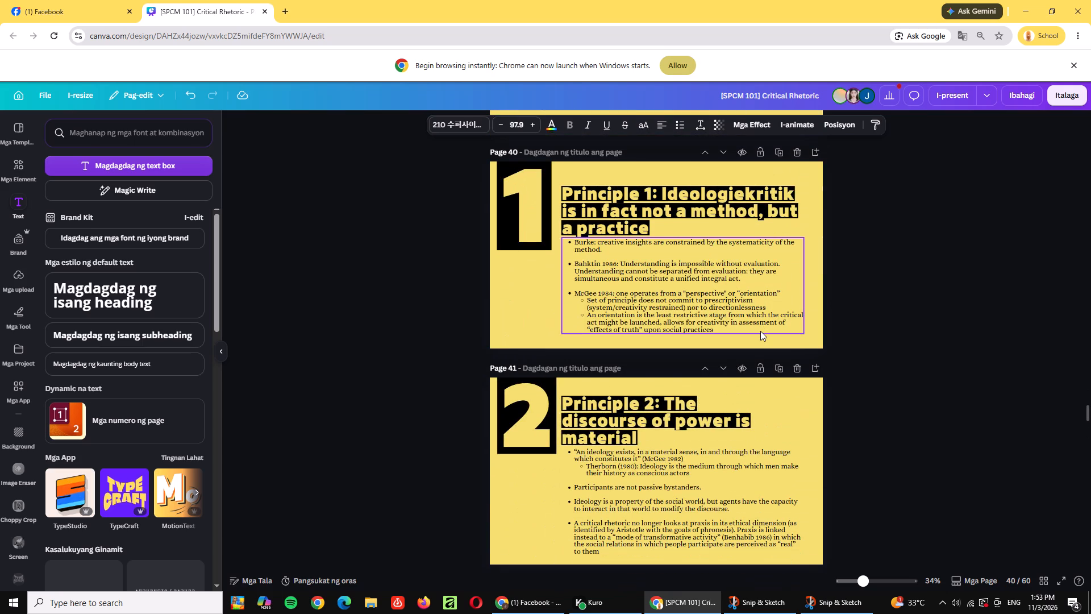
Review the slide layouts from the Principle 1 slide through the postmodern section to pages 50 and 51.
scroll(760, 331, "down", 6)
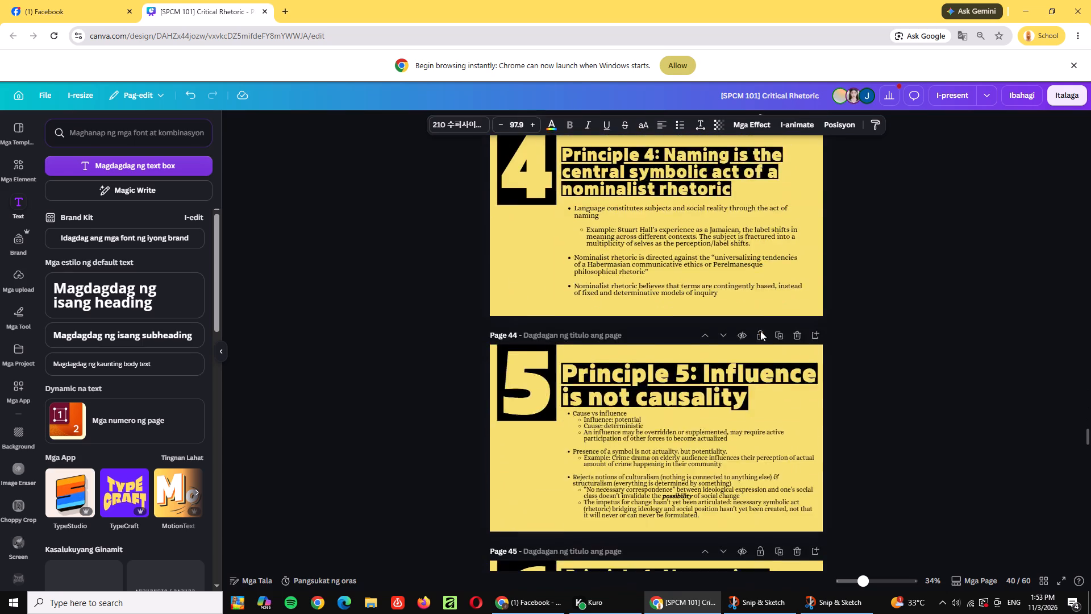
scroll(760, 331, "down", 14)
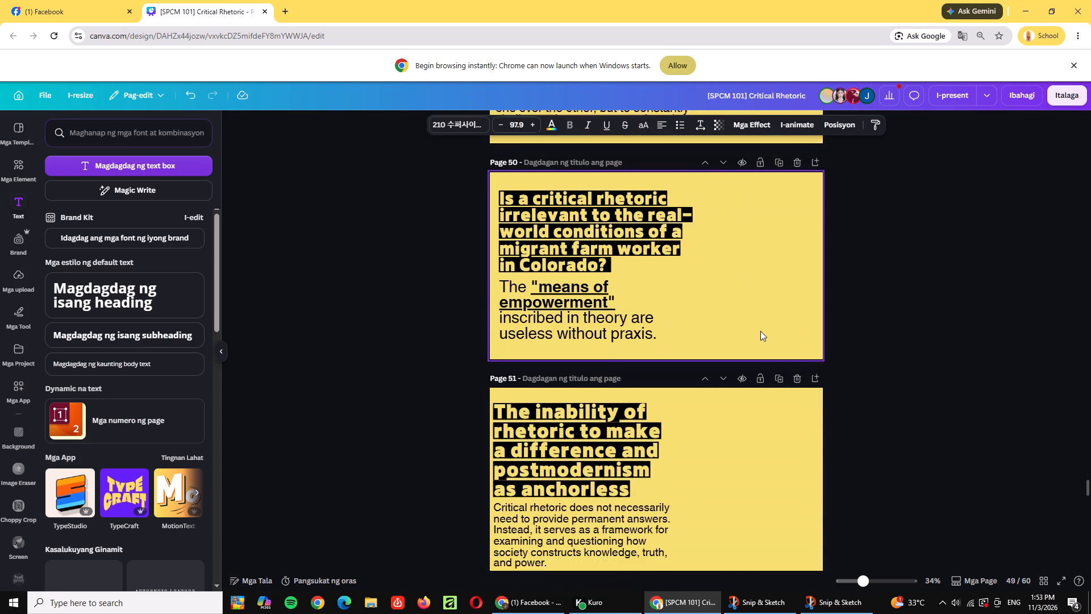
scroll(760, 331, "down", 1)
scroll(760, 331, "up", 14)
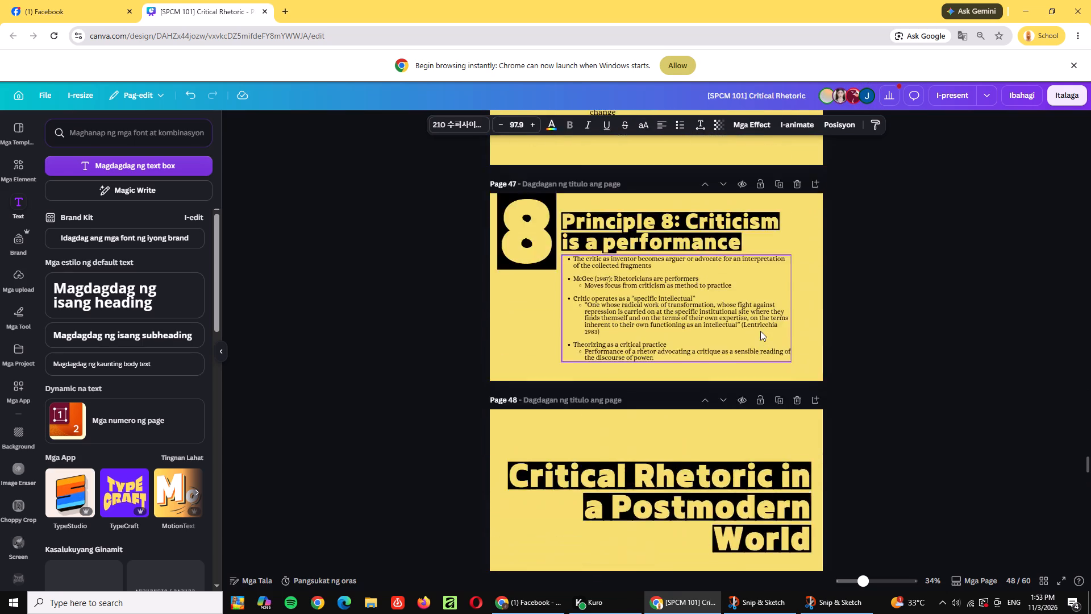
scroll(760, 331, "up", 3)
scroll(923, 305, "down", 16)
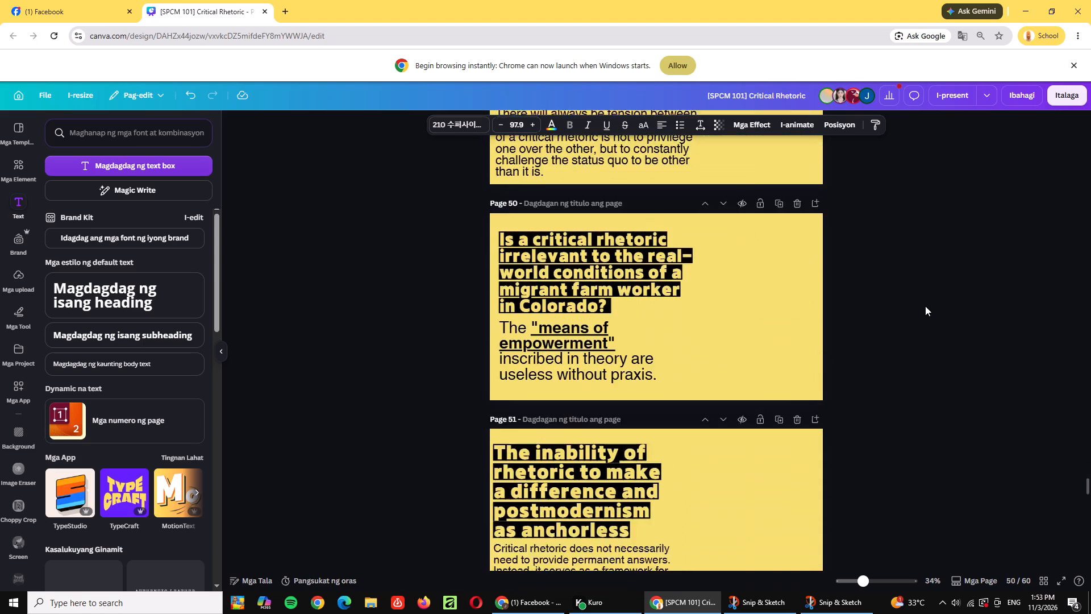
scroll(925, 306, "down", 7)
scroll(907, 307, "up", 8)
scroll(907, 307, "down", 1)
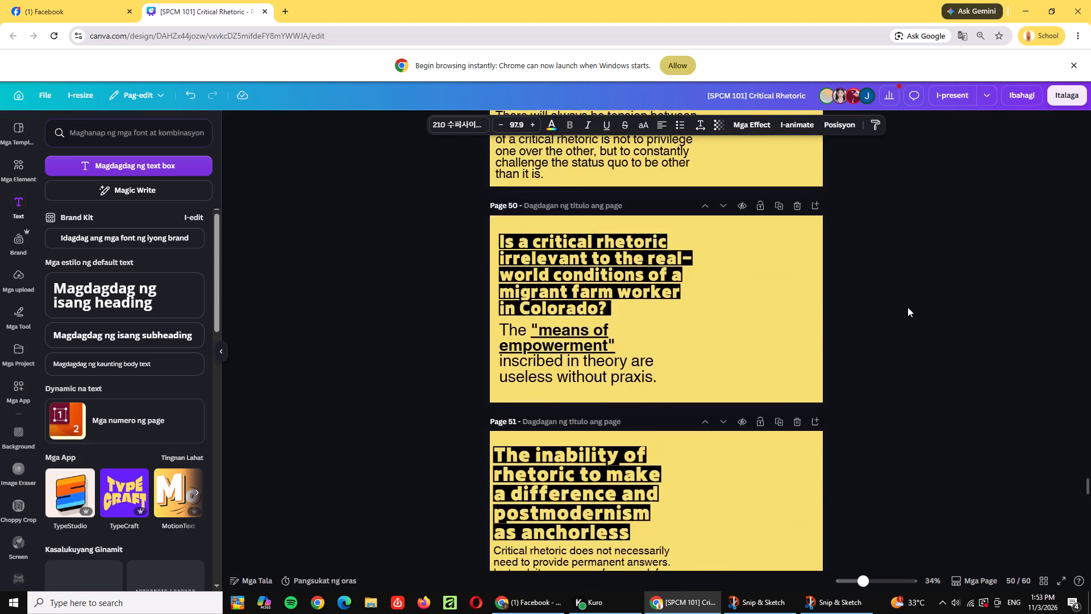
Resize the page 52 "Two Separate Dimensions of a Critical Act" title box so its right edge sits just past the text.
scroll(907, 307, "down", 7)
left_click_drag(722, 235, 771, 244)
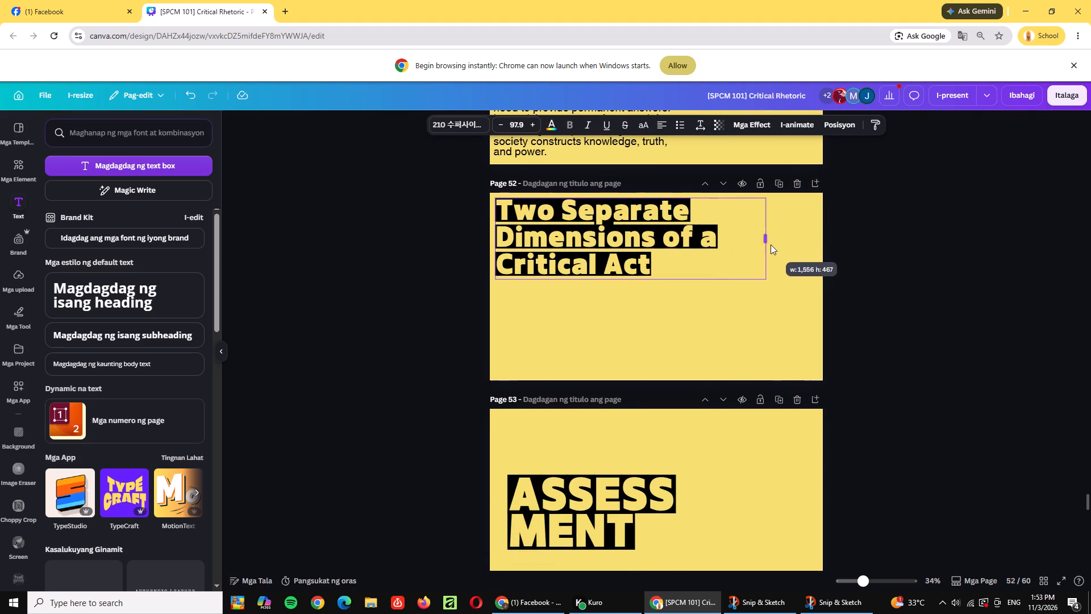
left_click_drag(771, 244, 815, 249)
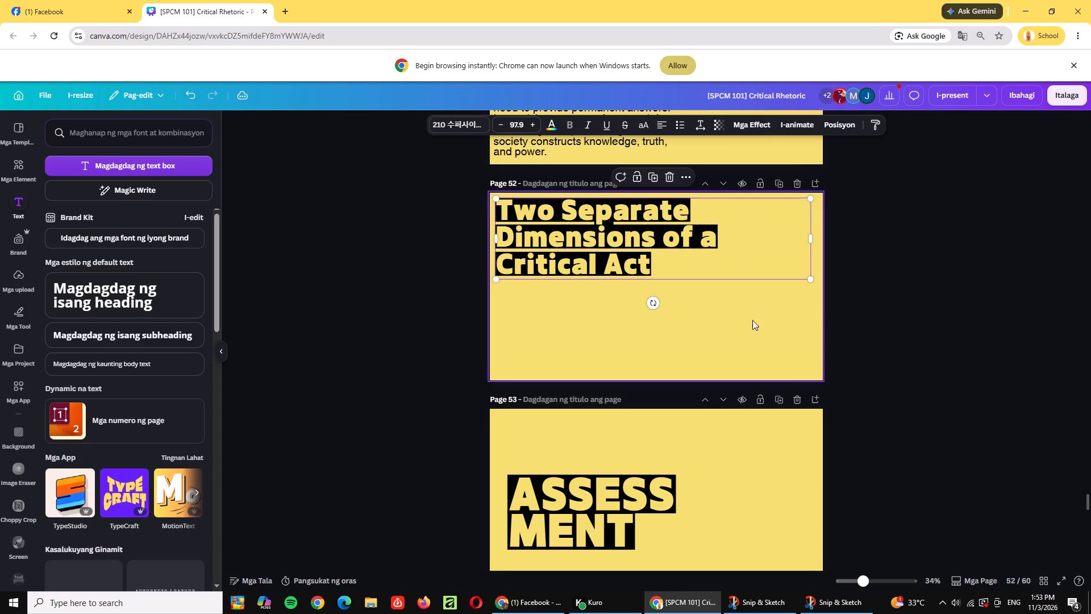
left_click(752, 320)
left_click(669, 234)
left_click_drag(813, 239, 761, 239)
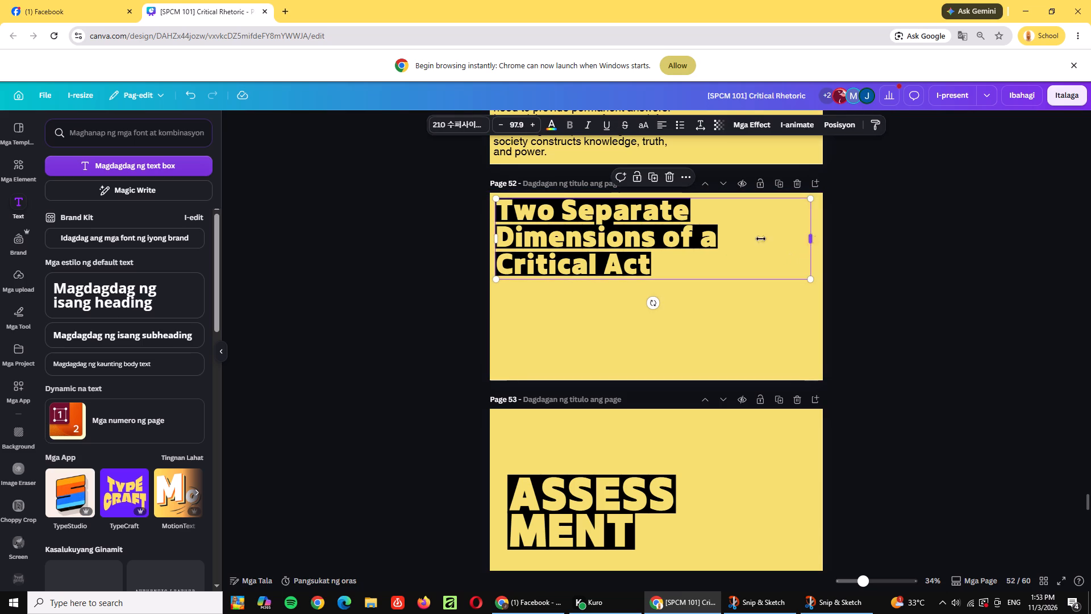
left_click_drag(761, 239, 793, 244)
left_click(791, 281)
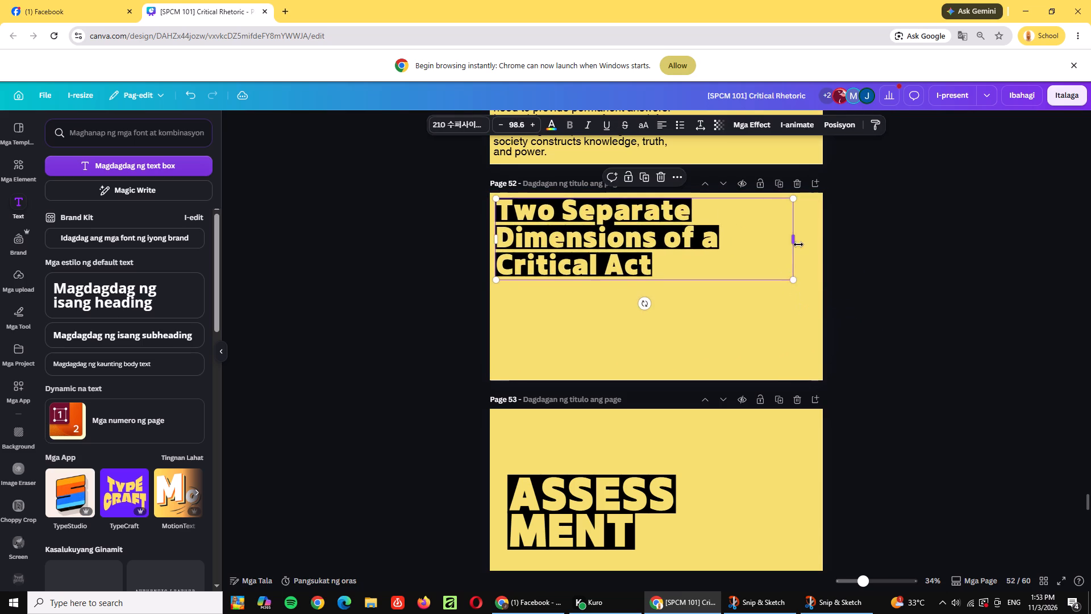
left_click_drag(797, 238, 738, 235)
left_click(943, 234)
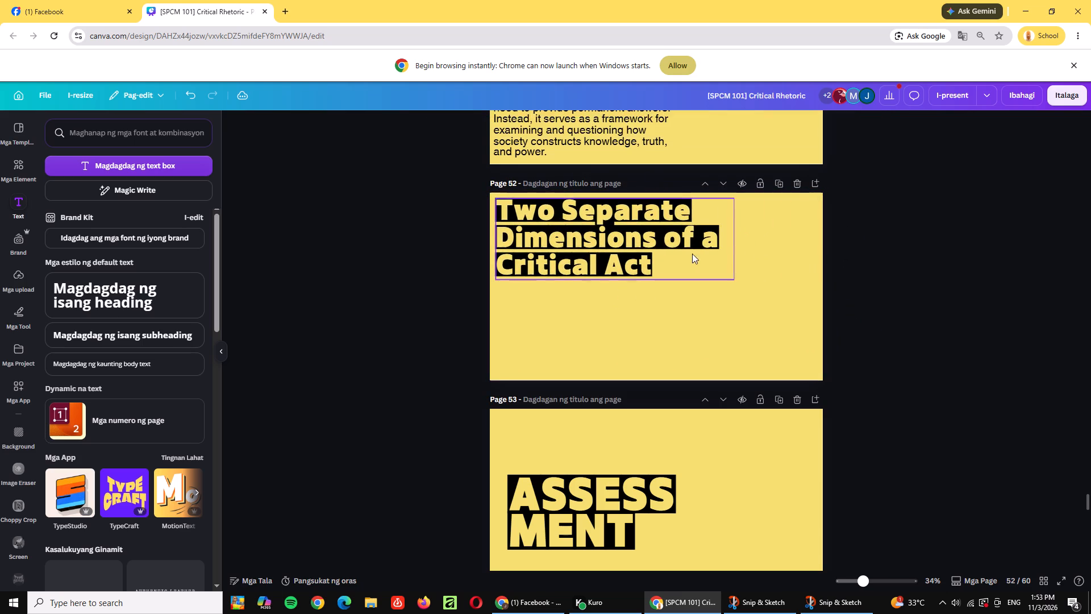
Duplicate the page 52 title and place the copy directly below the original, aligned to its left edge.
left_click(680, 247)
key("ctrl+c")
key("ctrl+v")
left_click_drag(678, 239, 672, 295)
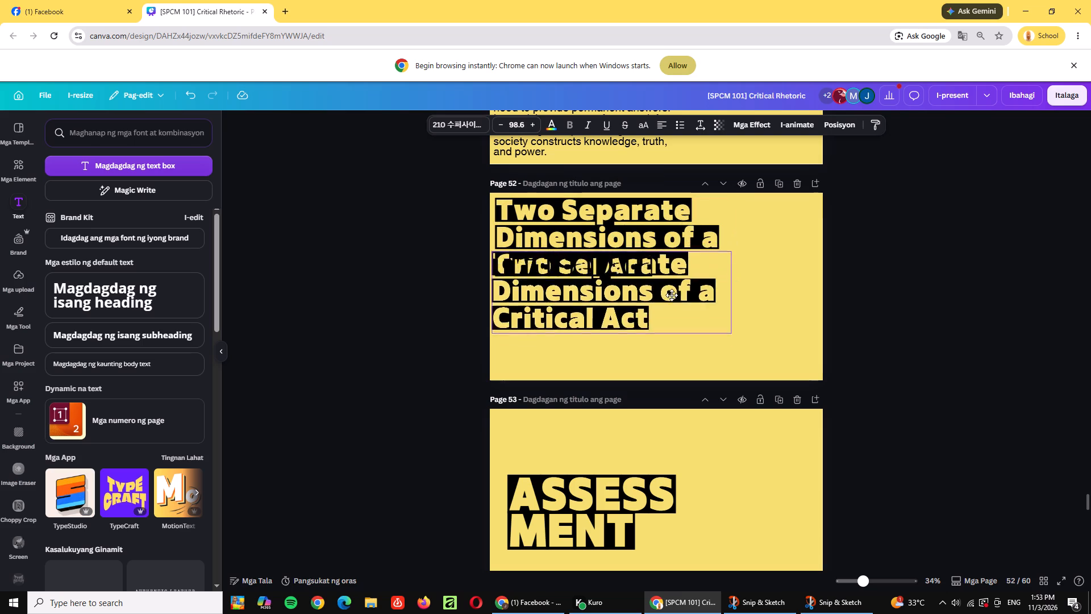
left_click_drag(672, 295, 678, 327)
Switch to the Facebook chat and send the collaborator "wait lang bebi" followed by "GWHAHAJHAJHAJHAHJA".
left_click(532, 598)
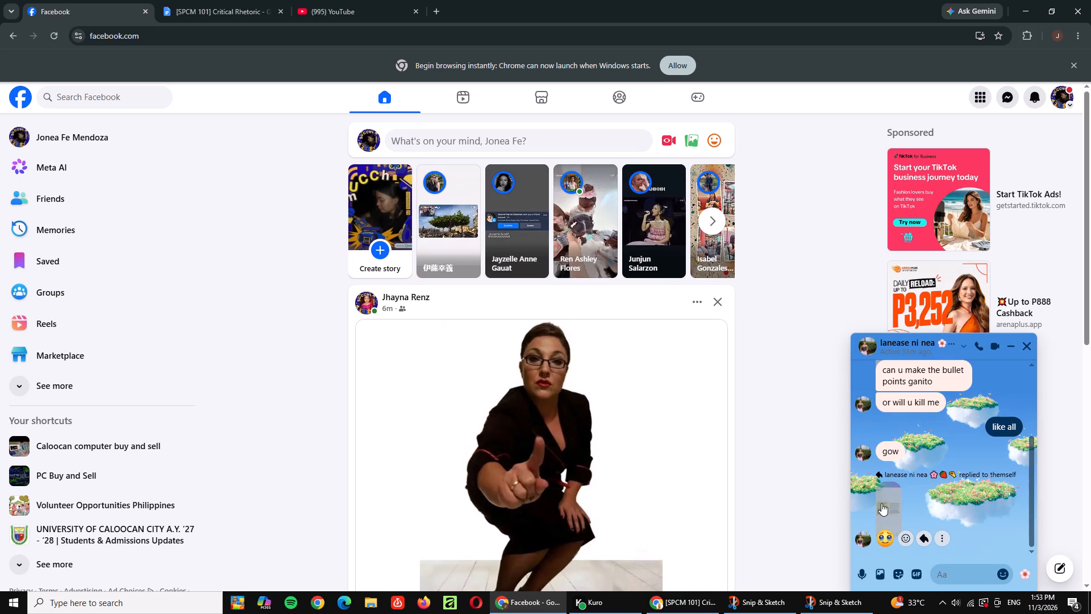
left_click(881, 503)
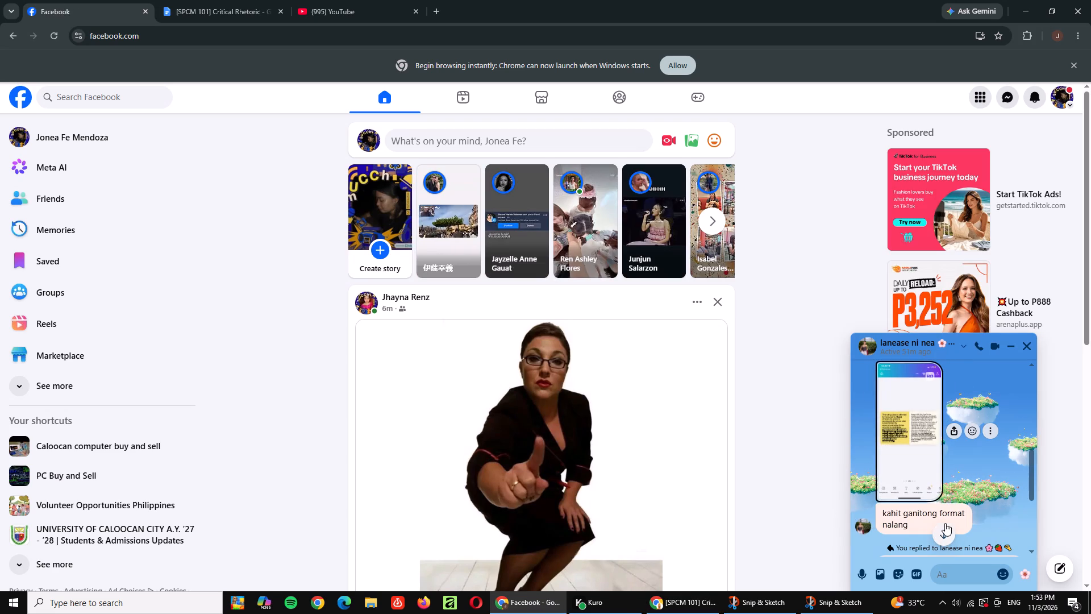
left_click(951, 529)
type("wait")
left_click(959, 576)
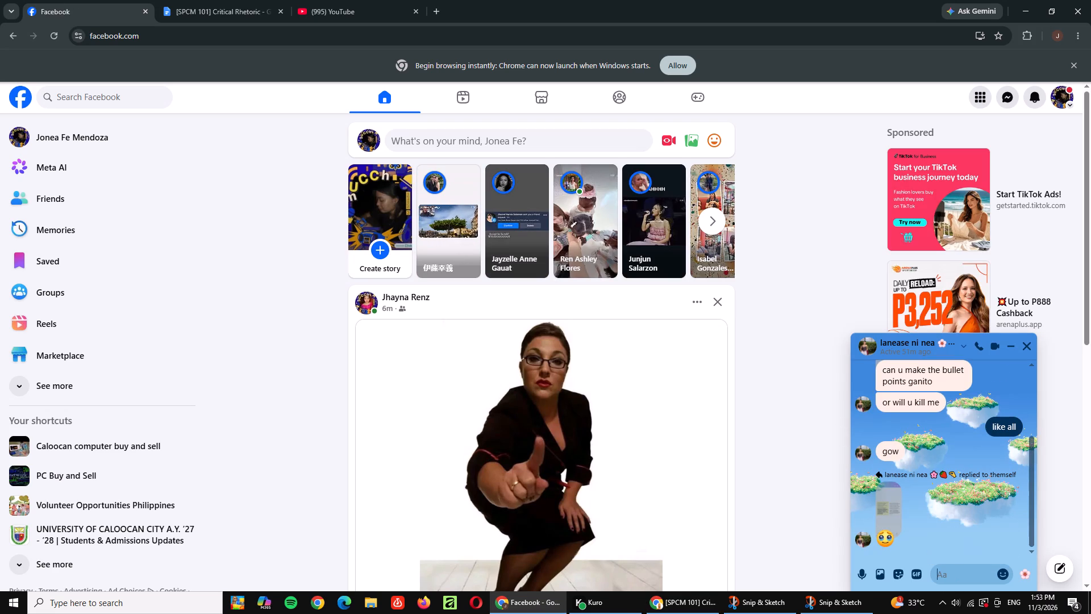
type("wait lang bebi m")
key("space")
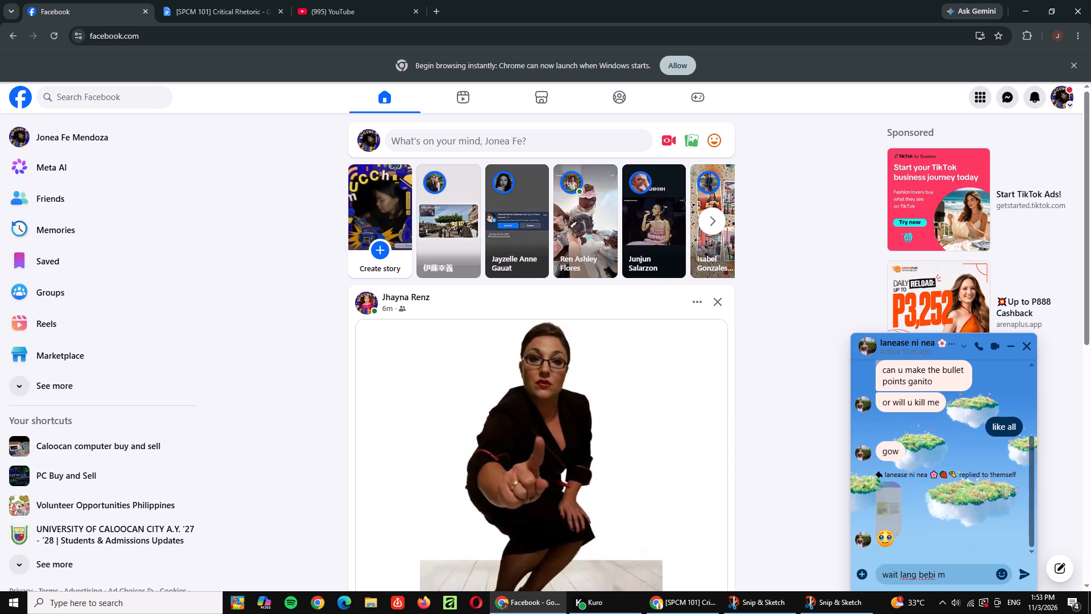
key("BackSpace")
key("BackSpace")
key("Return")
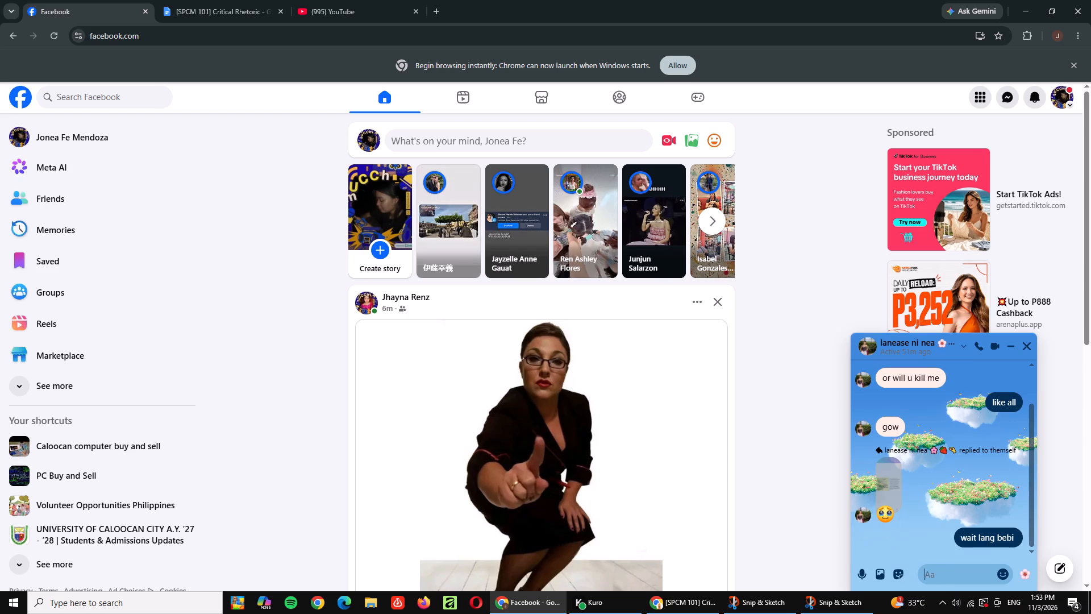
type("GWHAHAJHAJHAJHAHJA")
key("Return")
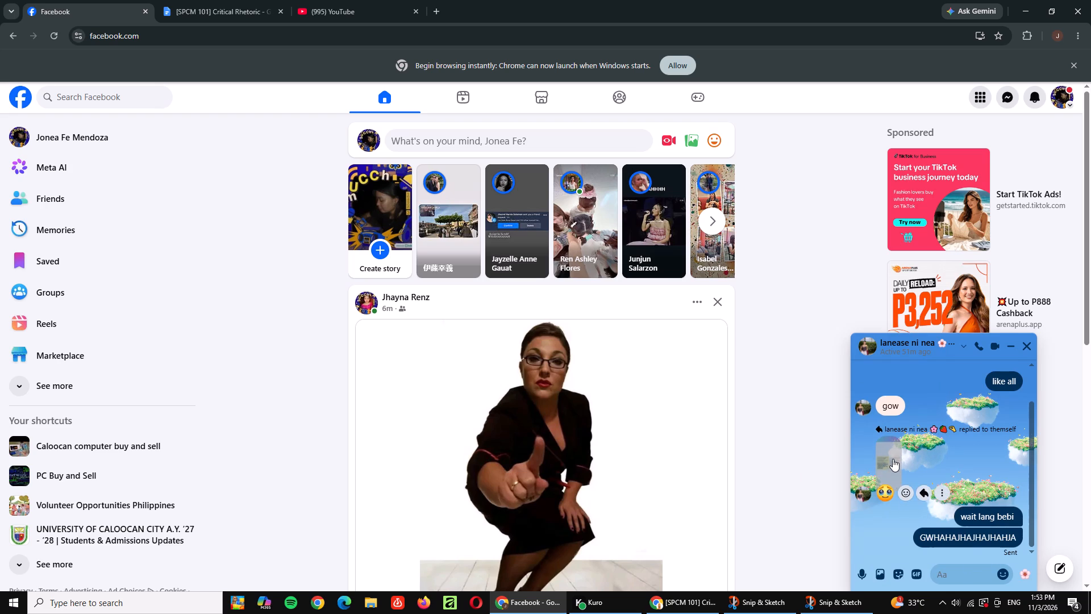
Open the reference screenshot the collaborator replied to in the chat and examine its text formatting.
left_click(893, 459)
left_click(898, 452)
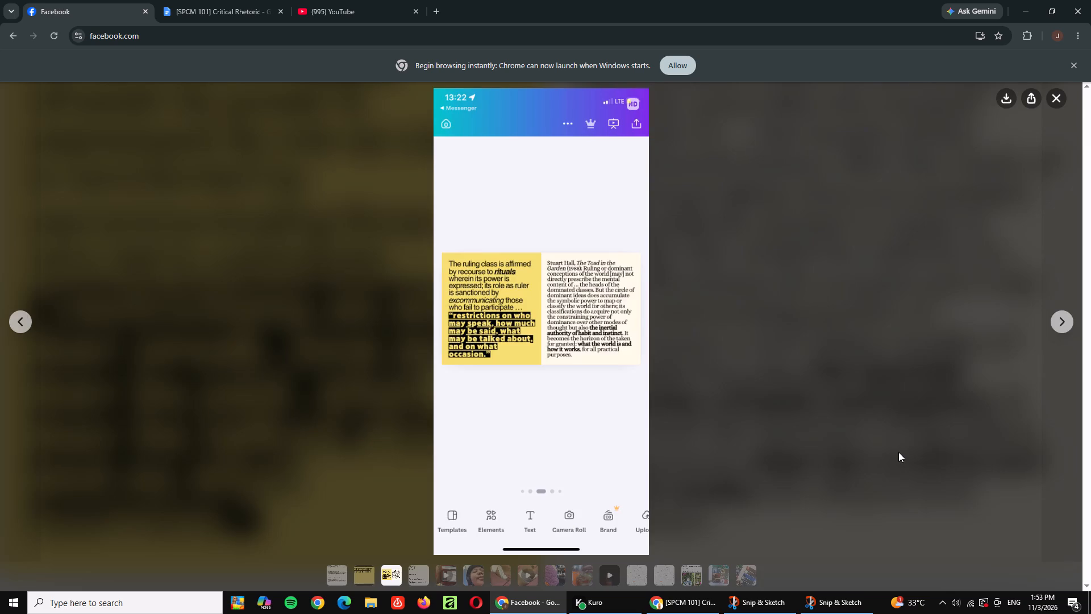
left_click(1050, 103)
scroll(953, 546, "down", 1)
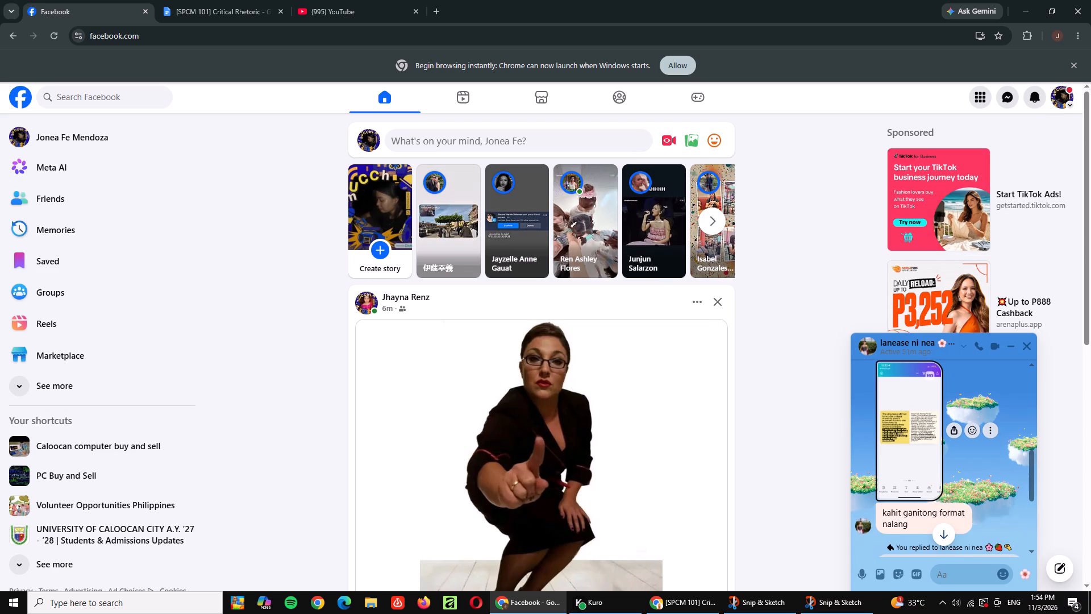
scroll(953, 546, "down", 1)
left_click(940, 525)
scroll(905, 470, "up", 1)
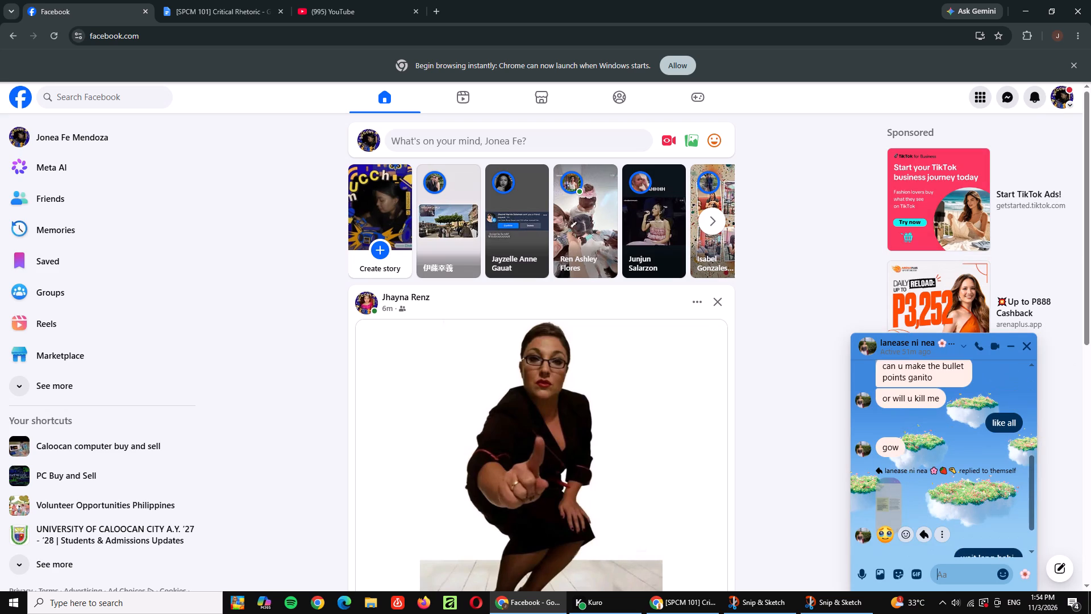
scroll(905, 463, "down", 4)
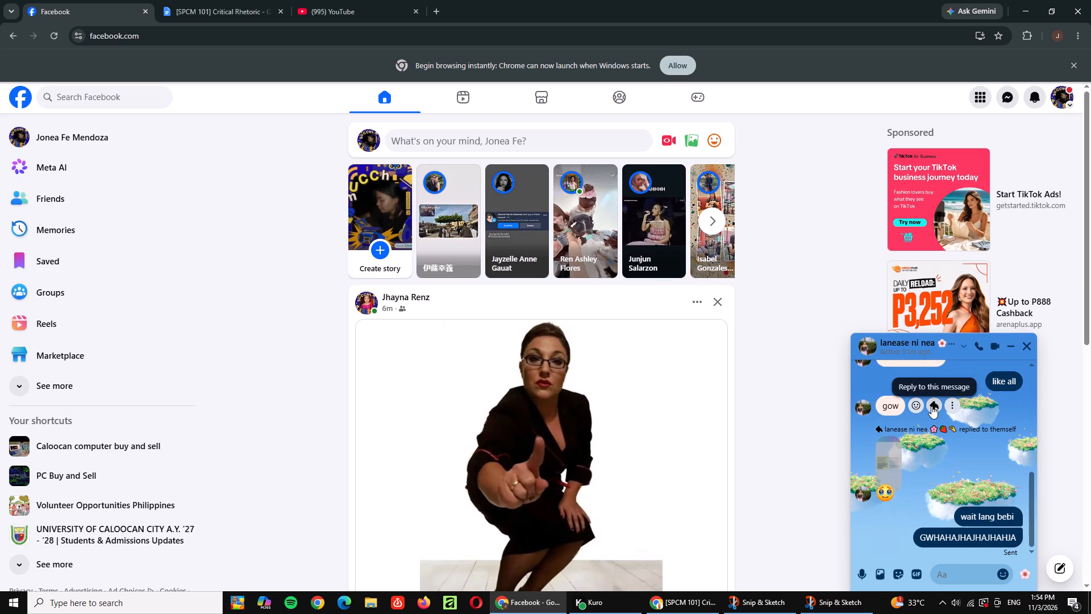
left_click(884, 468)
left_click(899, 447)
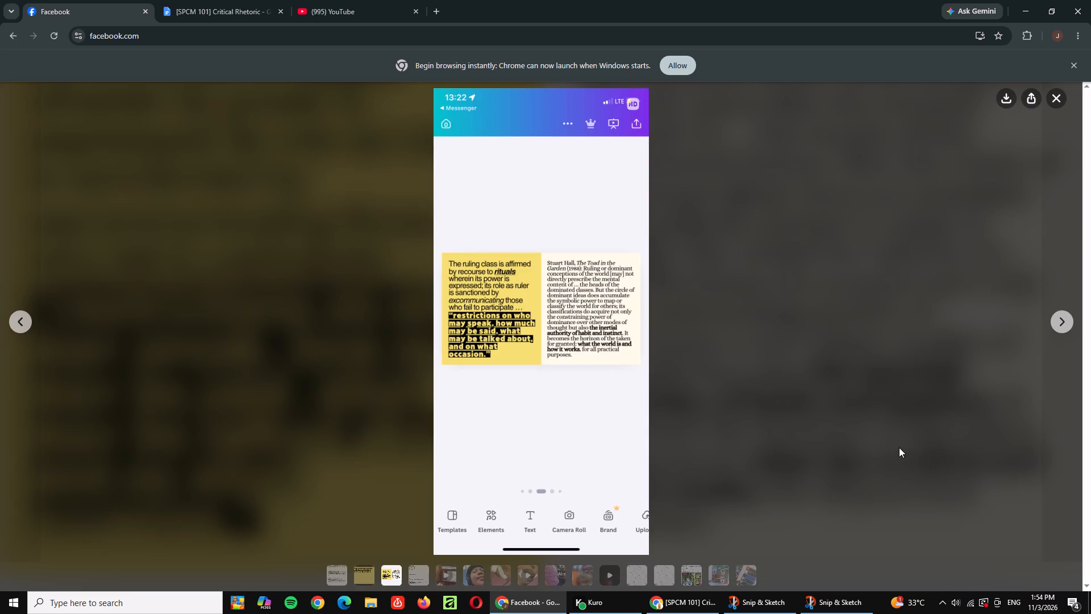
Switch back to the Canva deck and examine the title and body text styling on pages 49 and 50.
key("alt+Tab")
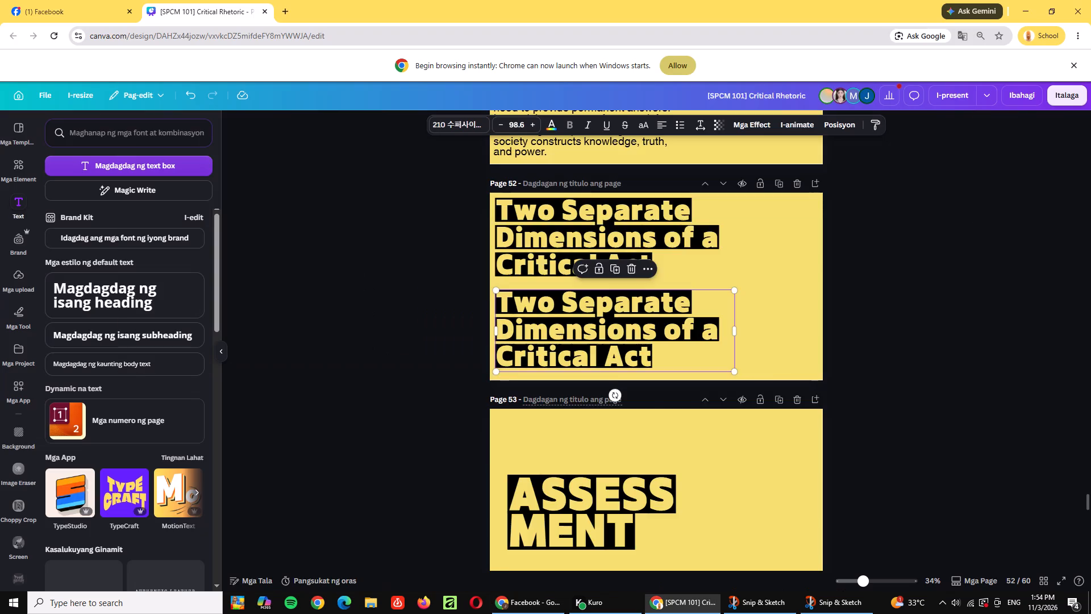
scroll(613, 300, "up", 6)
scroll(640, 347, "down", 1)
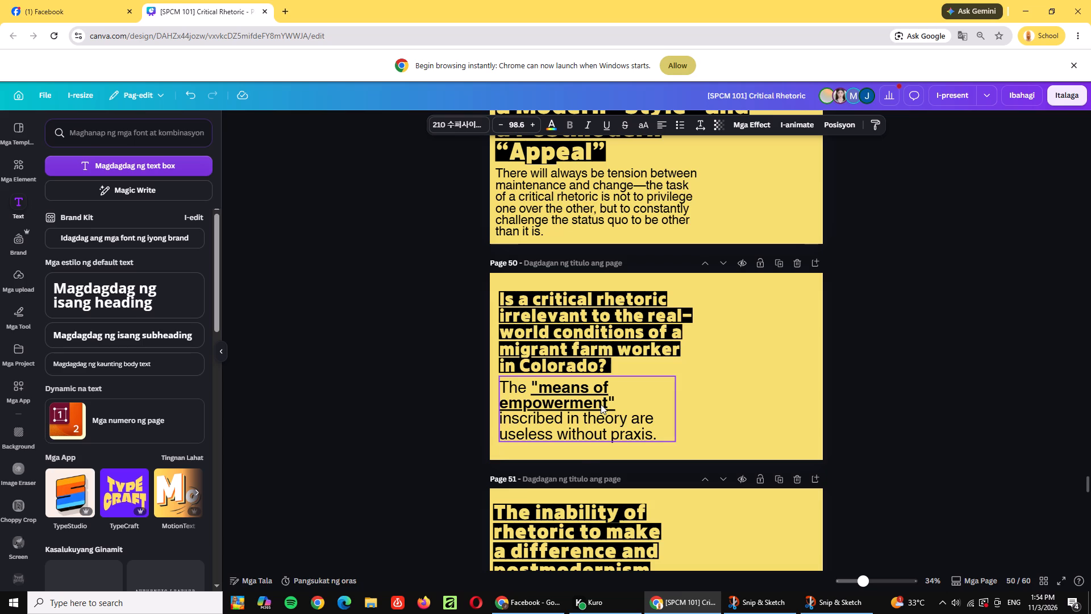
left_click(739, 356)
left_click(623, 345)
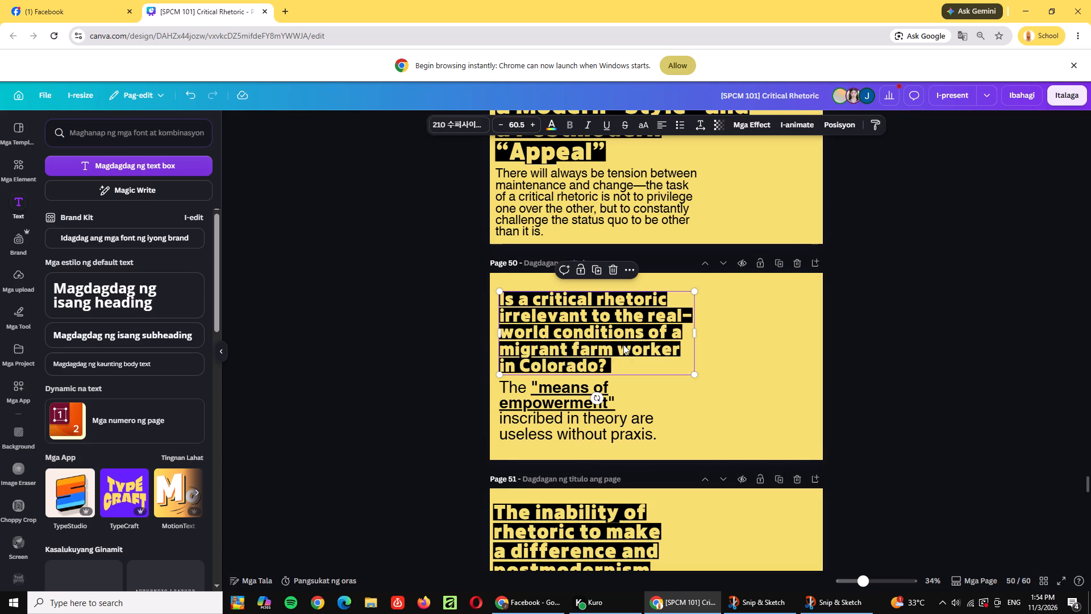
scroll(623, 345, "up", 1)
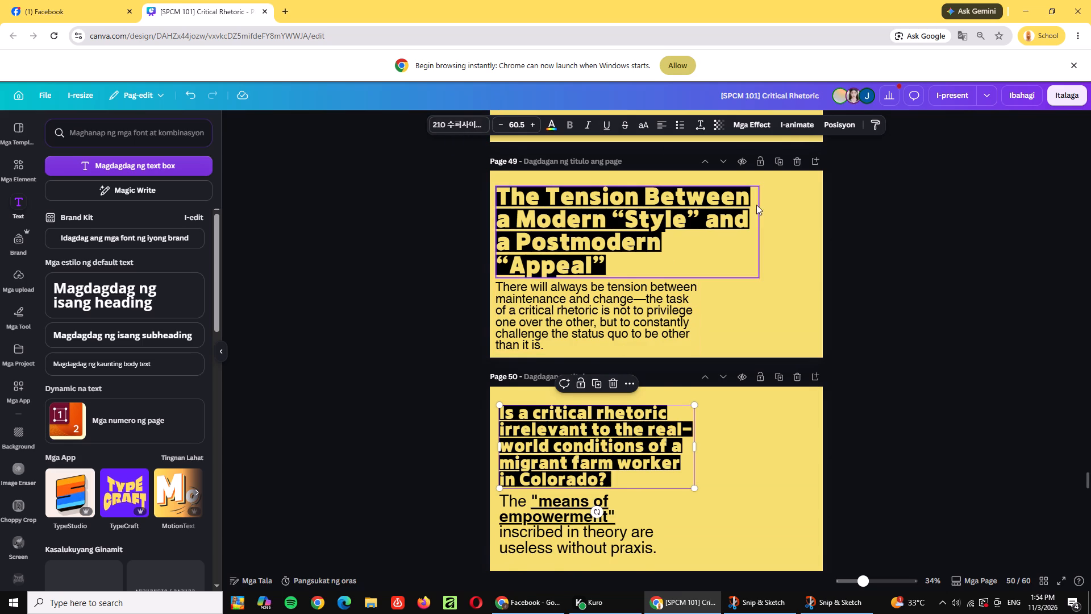
scroll(703, 229, "down", 2)
scroll(703, 229, "up", 4)
scroll(716, 298, "down", 2)
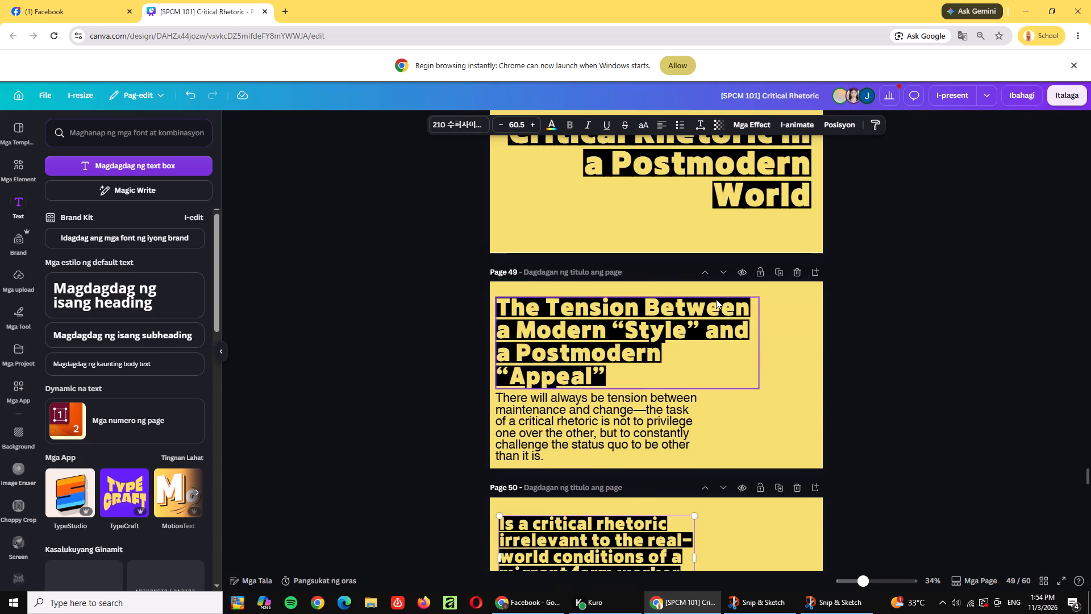
left_click(640, 414)
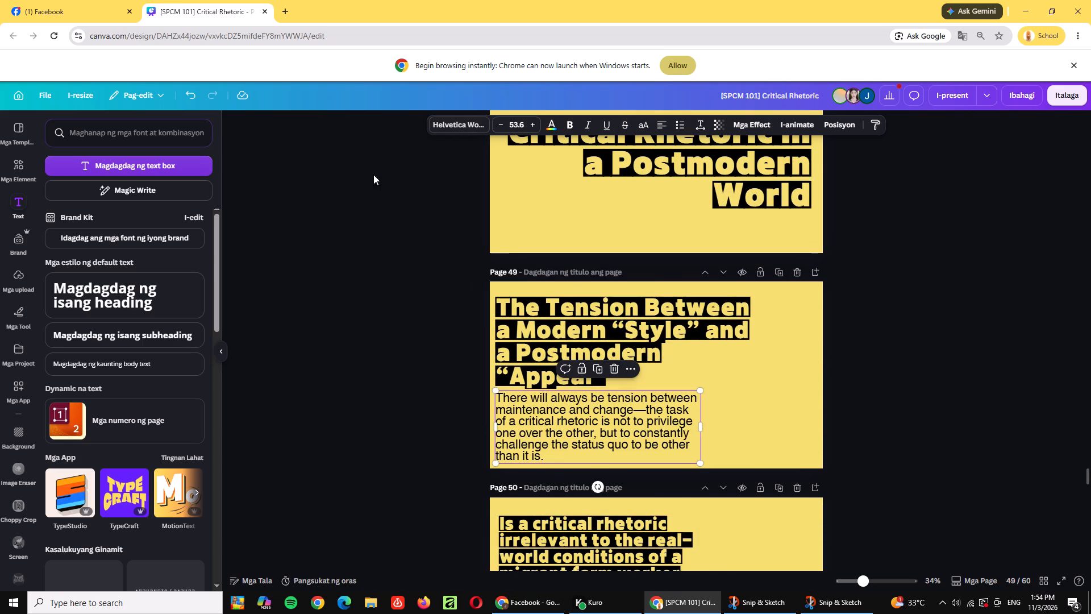
Switch to the Facebook chat, send the collaborator "panu b un", and react to that message with the laughing emoji.
left_click(110, 4)
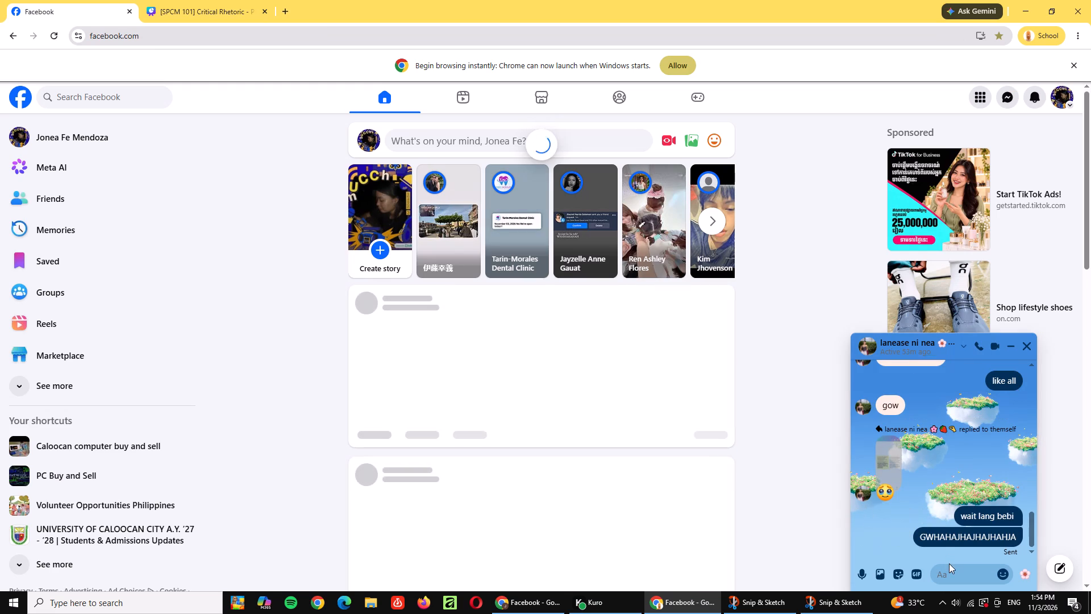
left_click(950, 567)
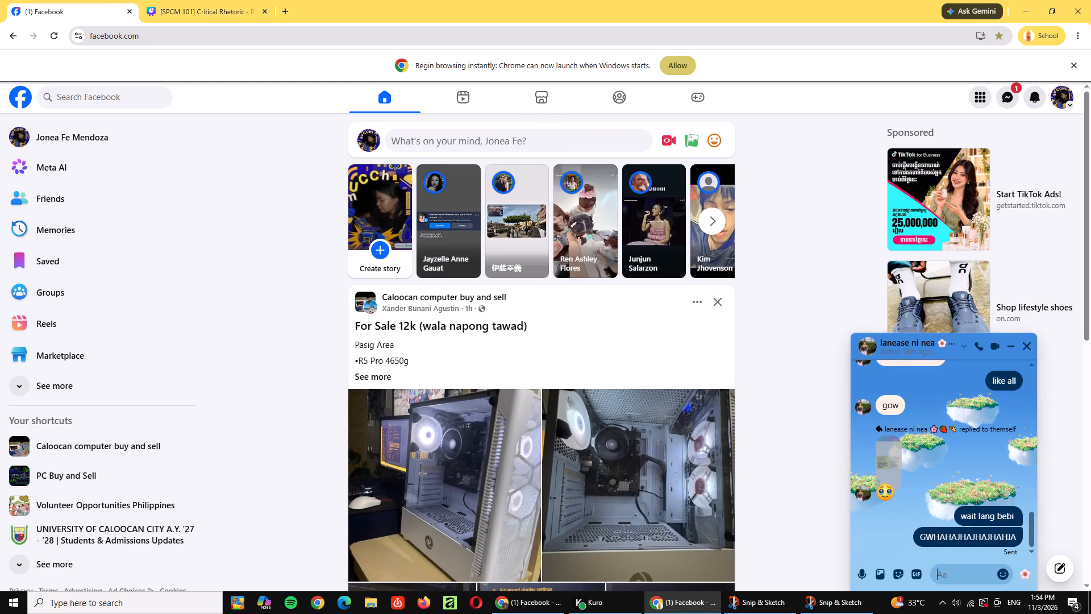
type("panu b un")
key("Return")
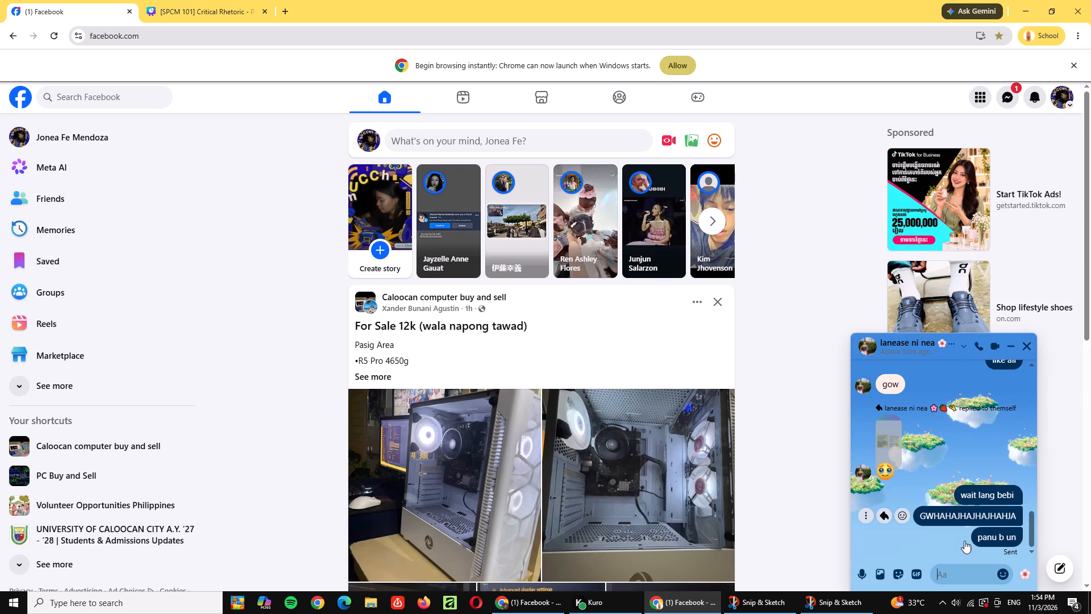
left_click(964, 541)
left_click(913, 513)
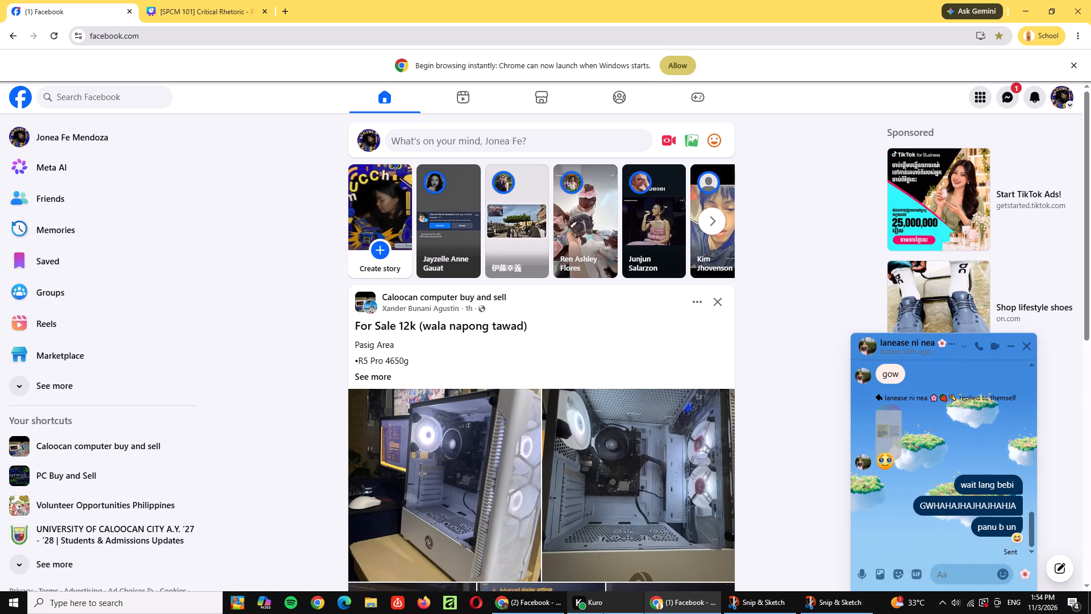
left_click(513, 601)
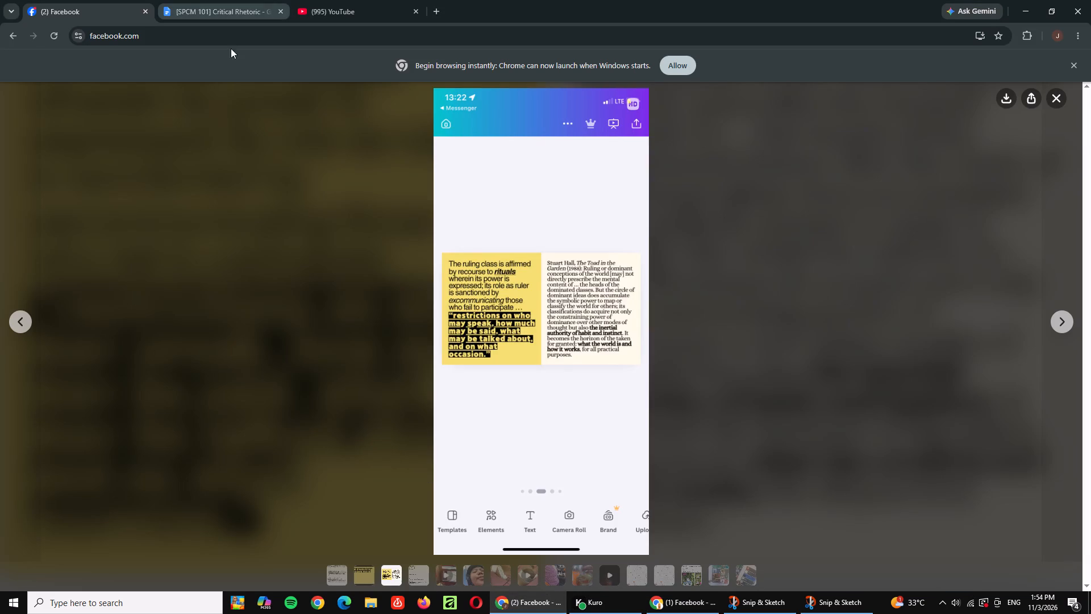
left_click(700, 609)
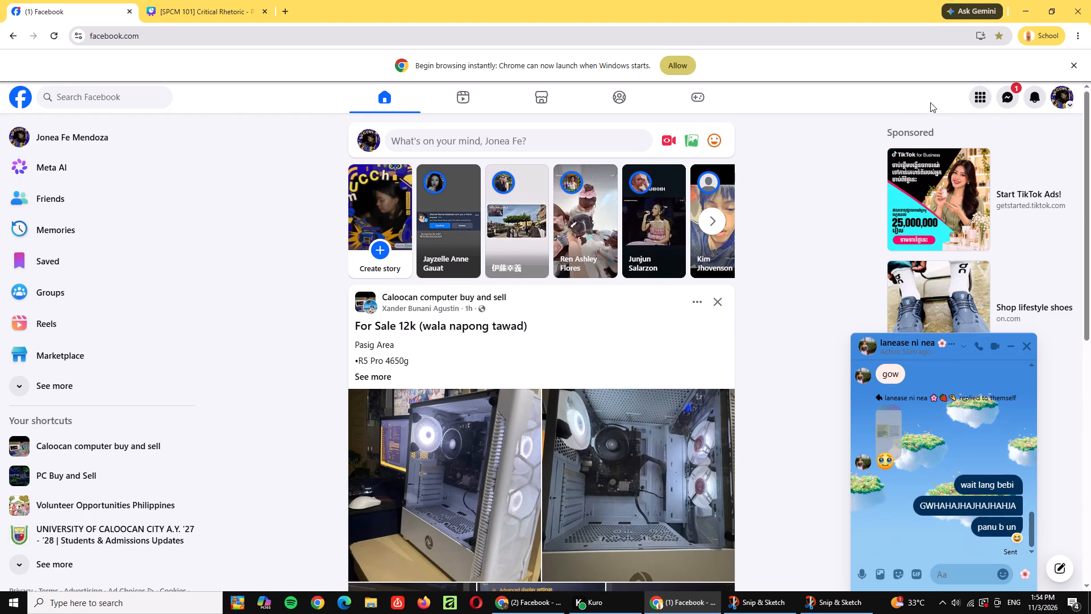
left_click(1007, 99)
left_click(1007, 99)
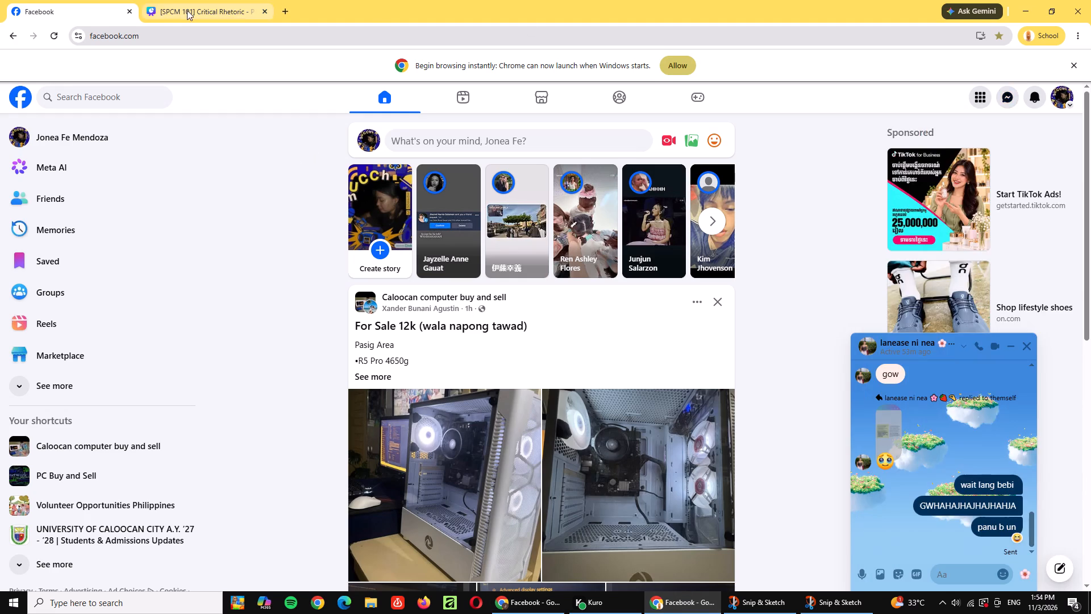
Switch back to the Canva deck and shift page 50's body text and title slightly lower, keeping them left-aligned with each other.
left_click(187, 10)
scroll(742, 334, "down", 1)
scroll(677, 363, "down", 2)
scroll(677, 363, "up", 3)
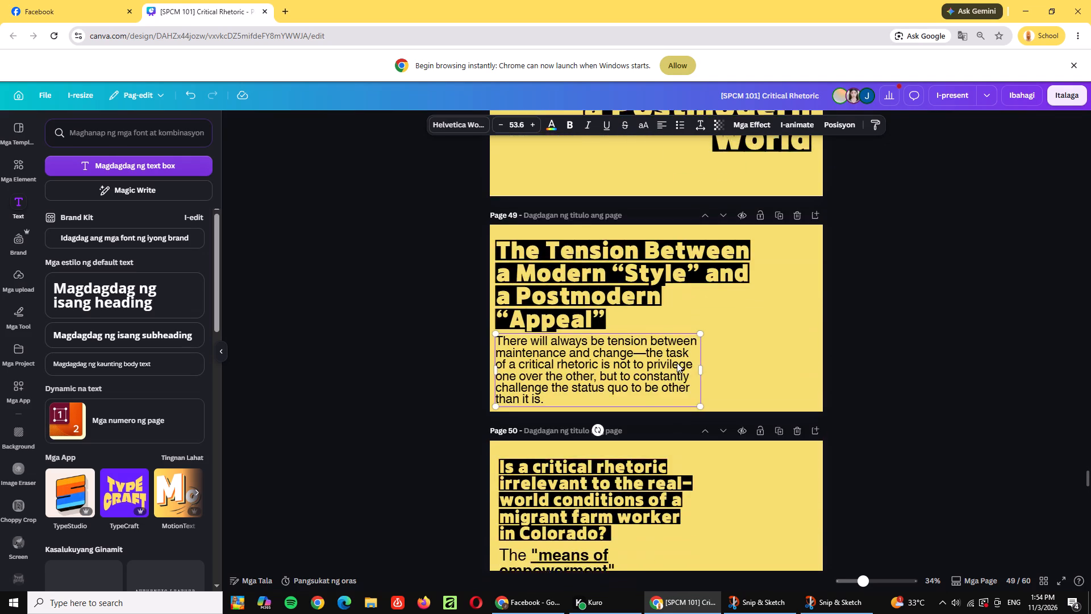
scroll(677, 363, "down", 6)
scroll(677, 363, "up", 2)
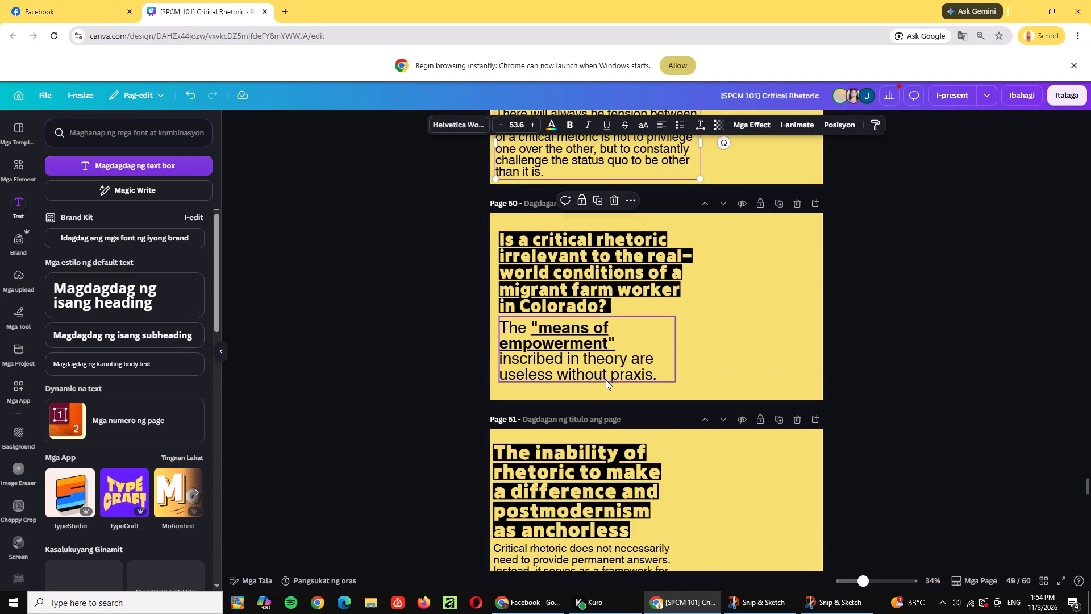
left_click_drag(611, 364, 610, 372)
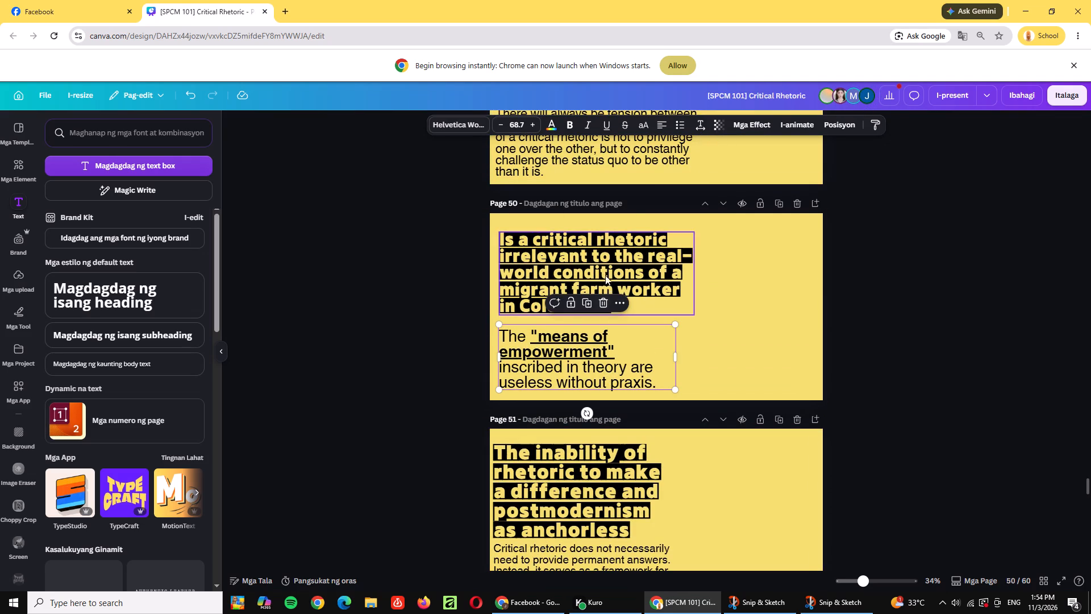
left_click(605, 264)
left_click_drag(610, 258, 607, 264)
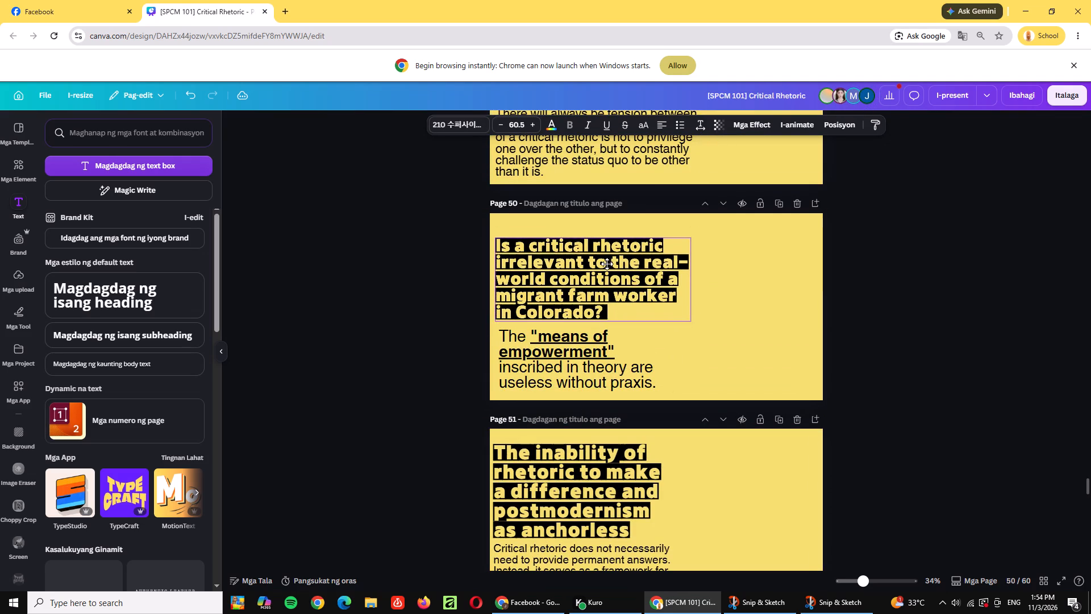
left_click_drag(607, 264, 609, 264)
left_click(878, 240)
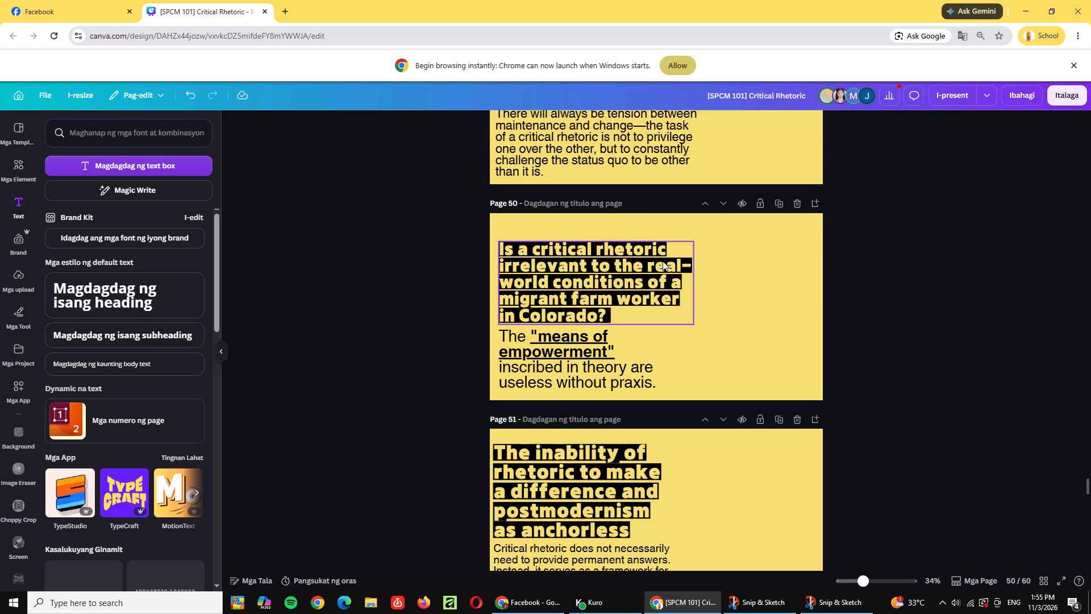
Narrow page 50's title text box to roughly the body text's width and move the title up near the page's top edge.
left_click(663, 261)
left_click_drag(699, 283, 680, 285)
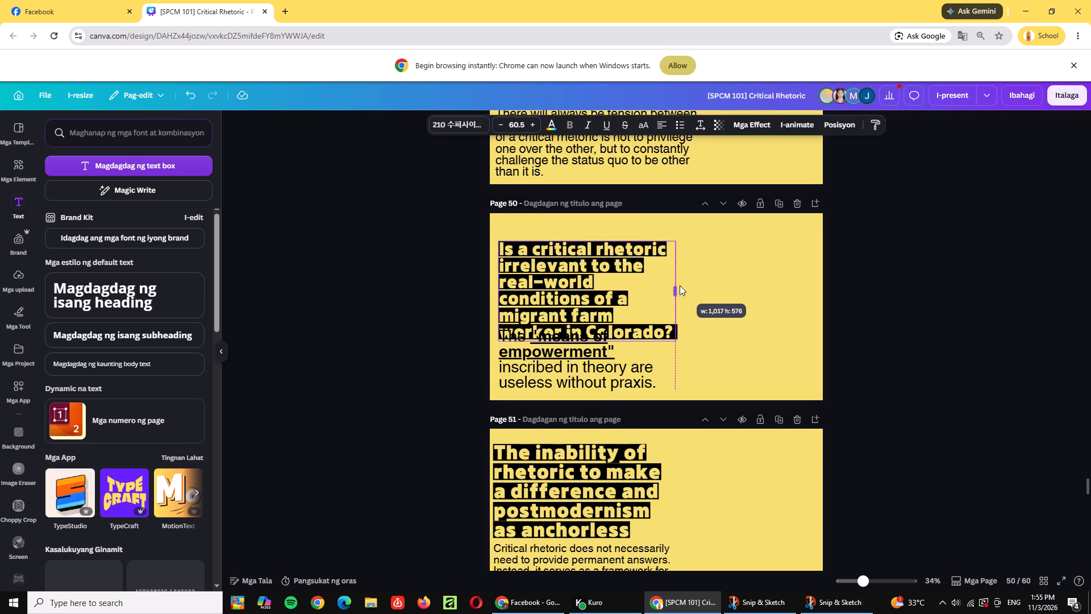
left_click_drag(680, 285, 677, 285)
left_click_drag(593, 259, 592, 238)
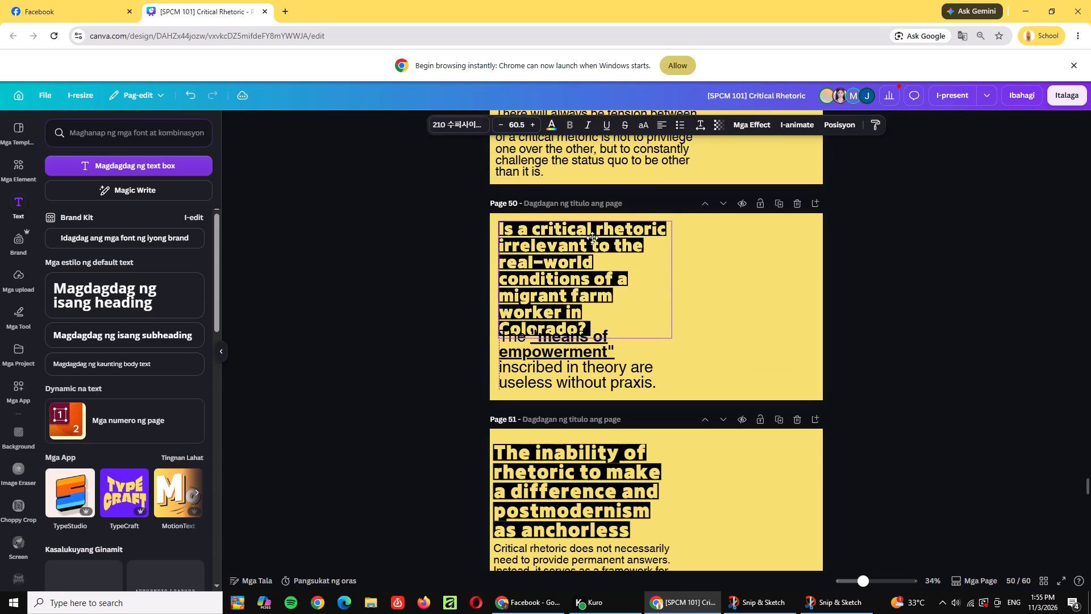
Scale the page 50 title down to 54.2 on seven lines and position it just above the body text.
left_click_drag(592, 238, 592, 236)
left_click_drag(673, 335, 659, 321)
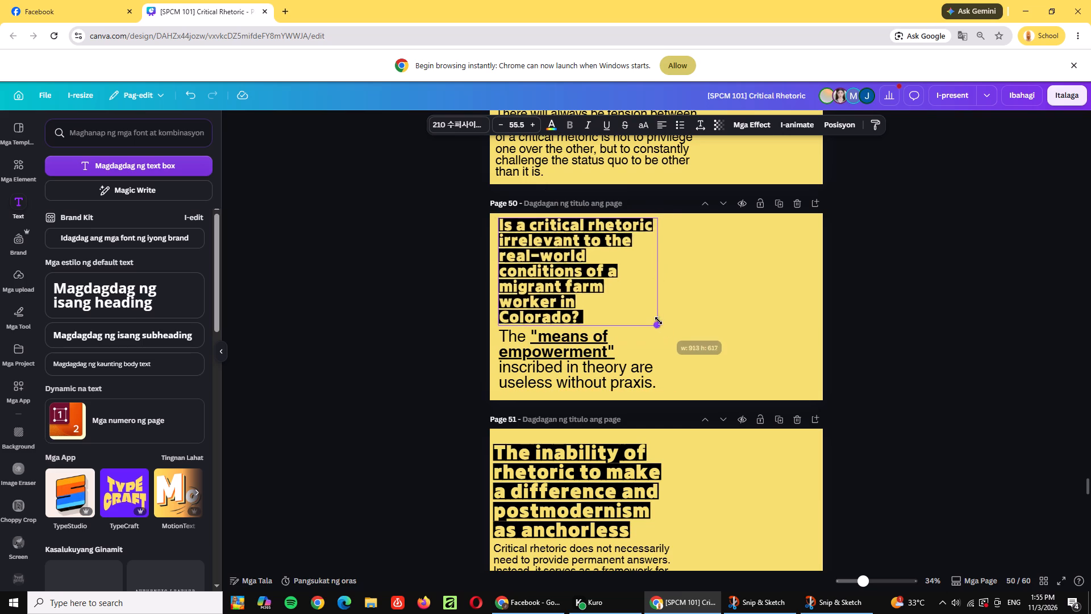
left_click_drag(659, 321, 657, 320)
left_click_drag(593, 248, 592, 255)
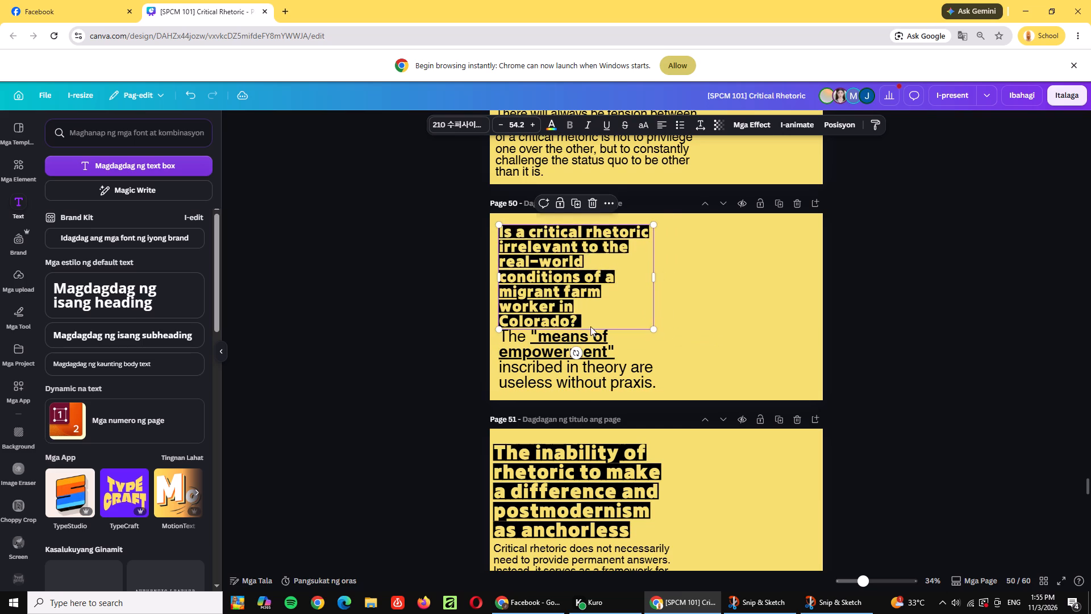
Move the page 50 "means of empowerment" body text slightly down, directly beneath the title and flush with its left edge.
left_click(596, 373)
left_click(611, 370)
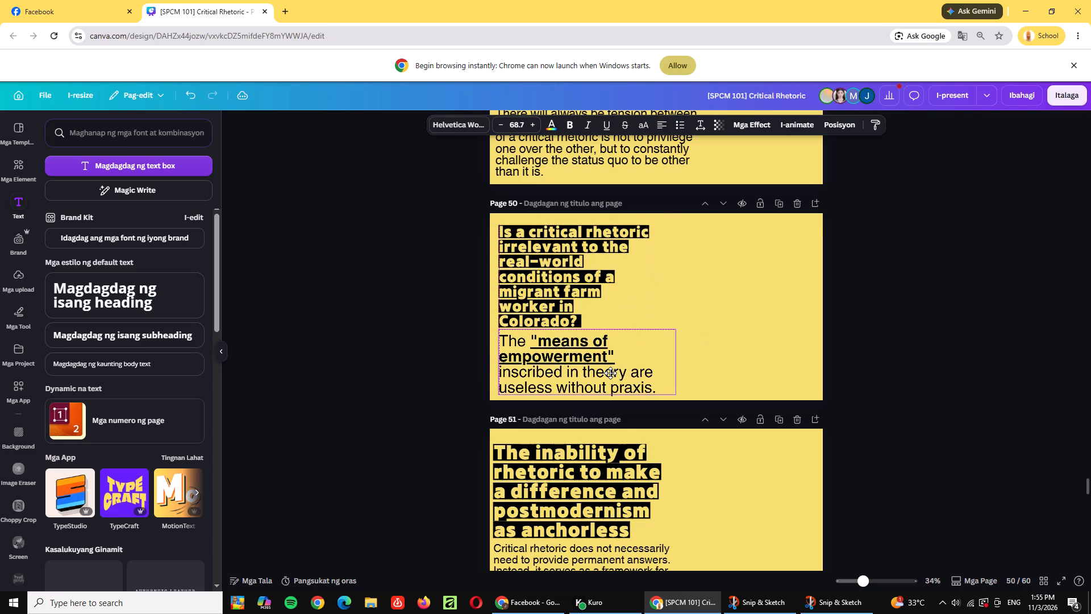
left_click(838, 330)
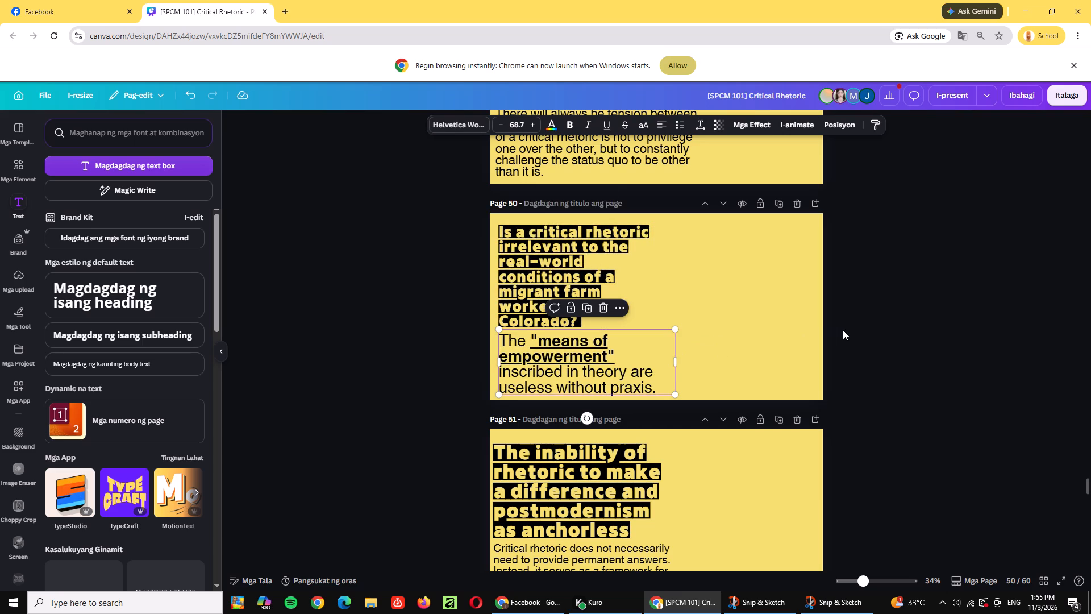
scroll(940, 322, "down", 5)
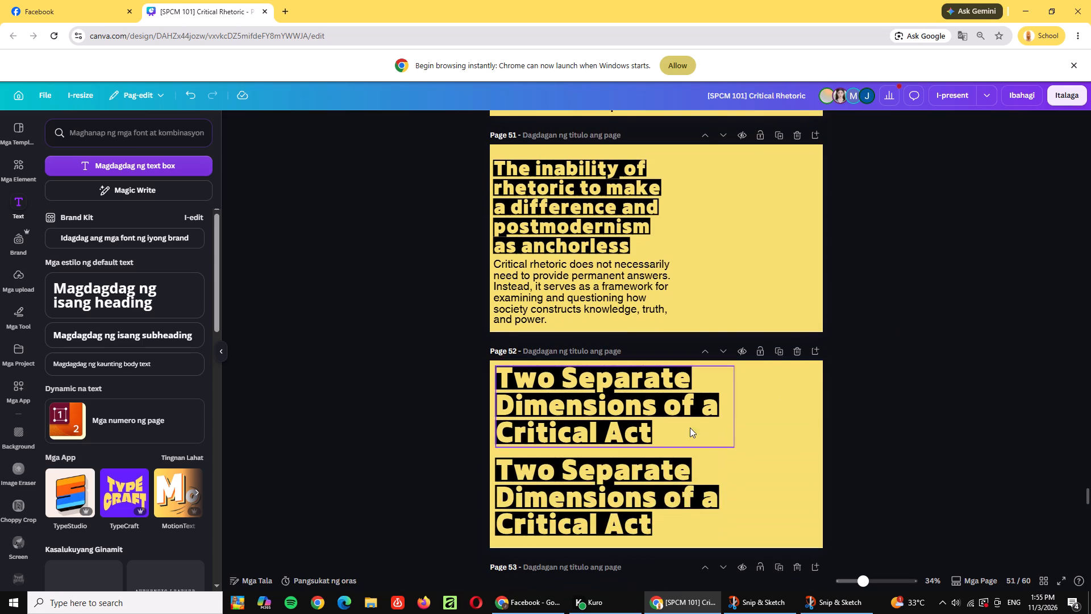
Replace the text of the duplicate "Two Separate Dimensions of a Critical Act" title on page 52 with "First Dimension:".
triple_click(656, 489)
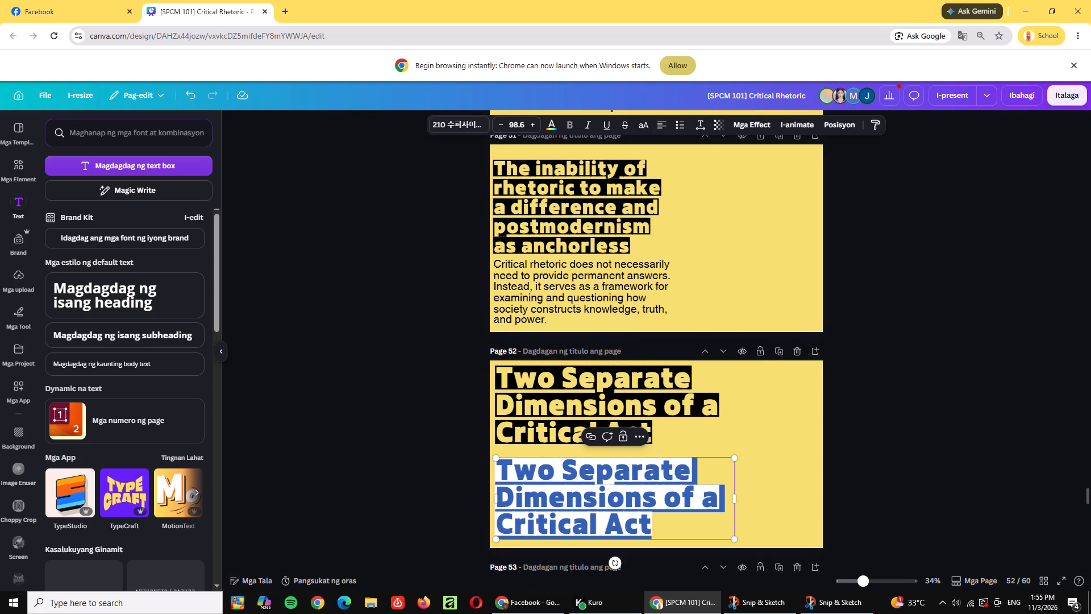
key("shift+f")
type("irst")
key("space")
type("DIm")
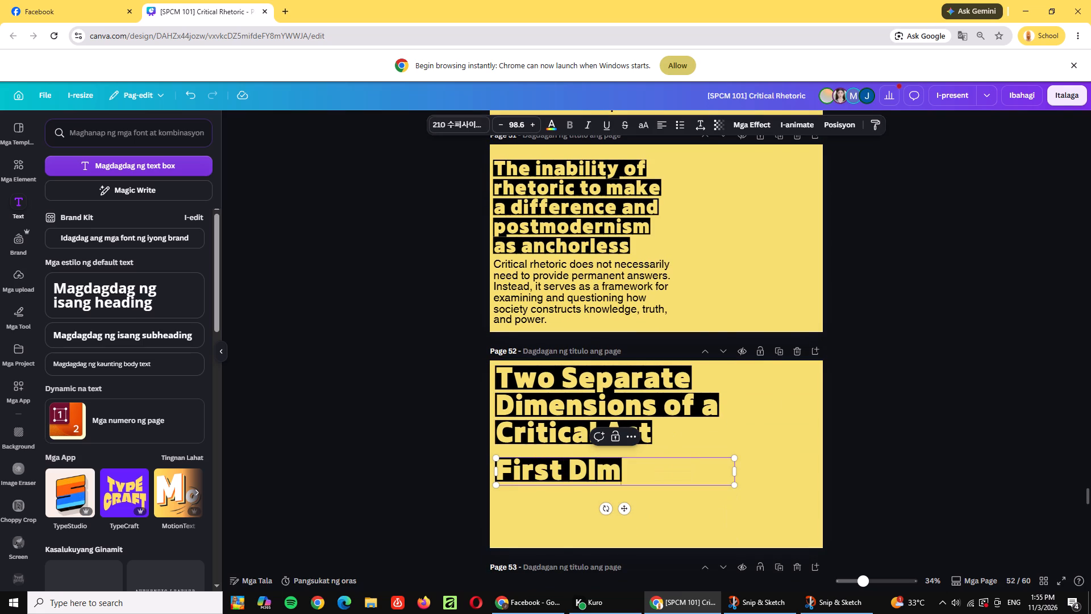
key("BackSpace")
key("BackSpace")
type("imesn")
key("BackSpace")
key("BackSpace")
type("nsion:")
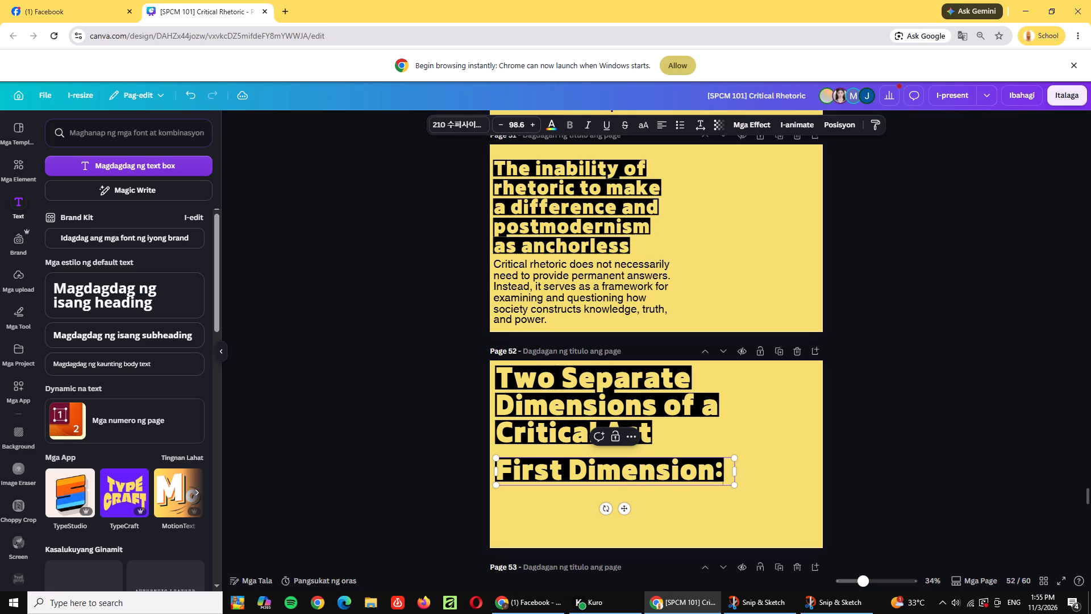
Switch to the Facebook chat, check the collaborator's format example and instructions, and reply "OWKAY" and "lagyan k rin white bg...".
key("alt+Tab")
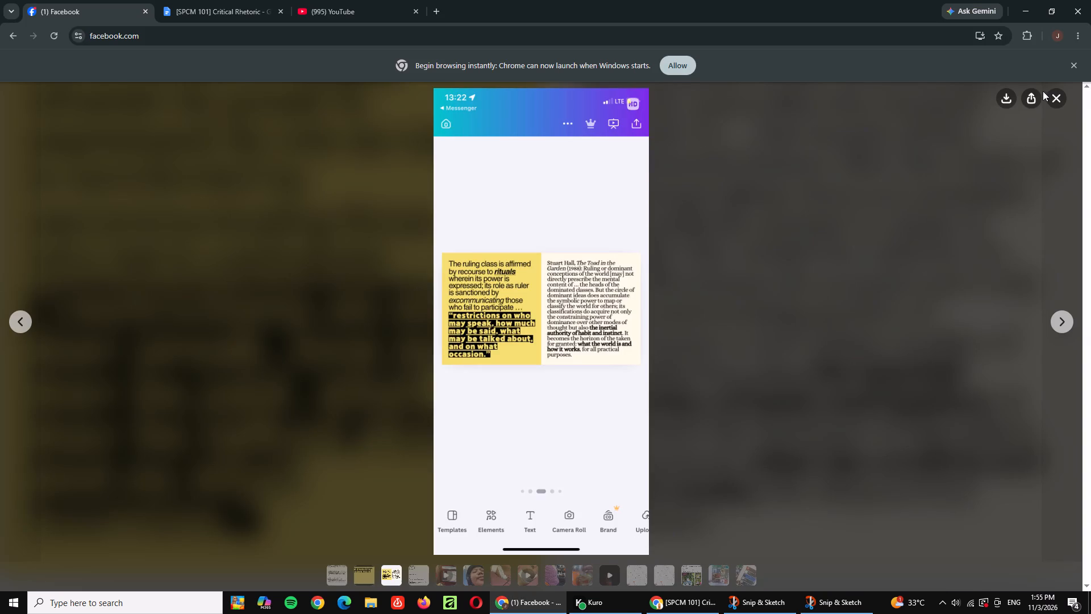
left_click(1055, 96)
left_click(948, 526)
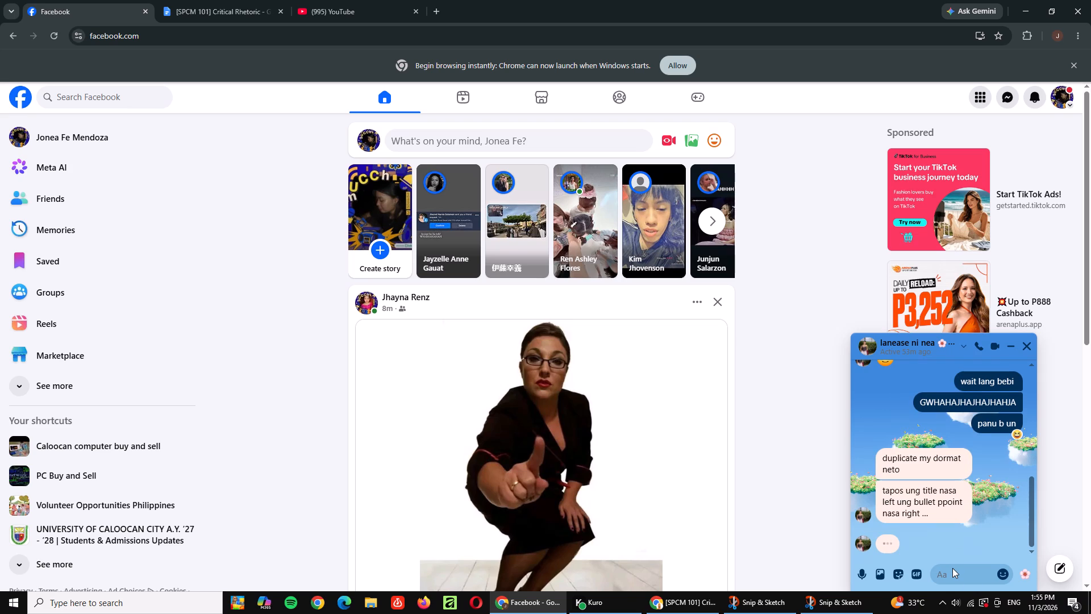
scroll(976, 469, "up", 3)
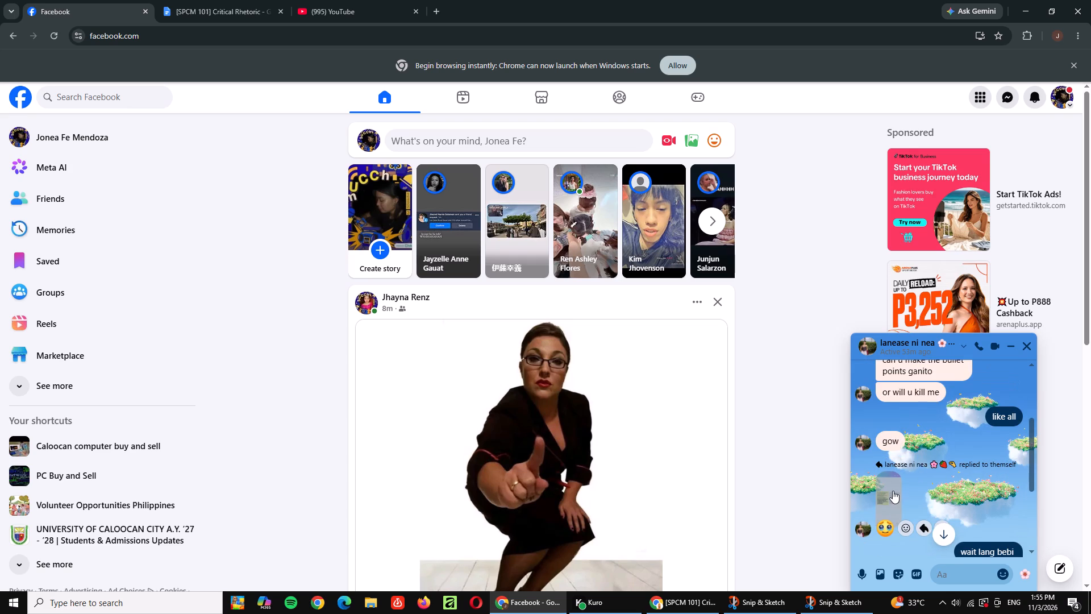
left_click(892, 493)
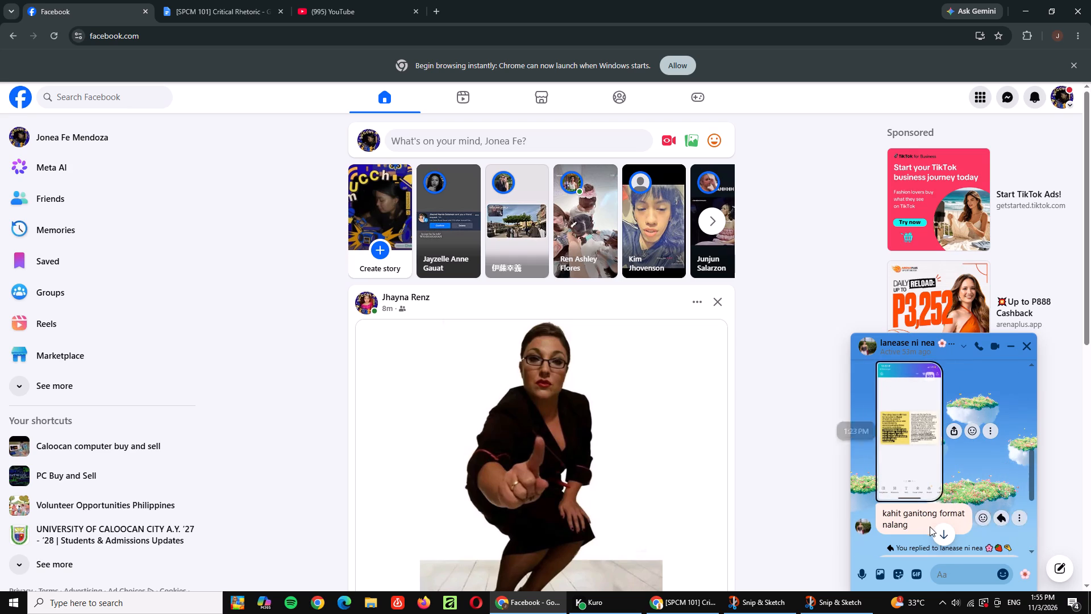
left_click(944, 534)
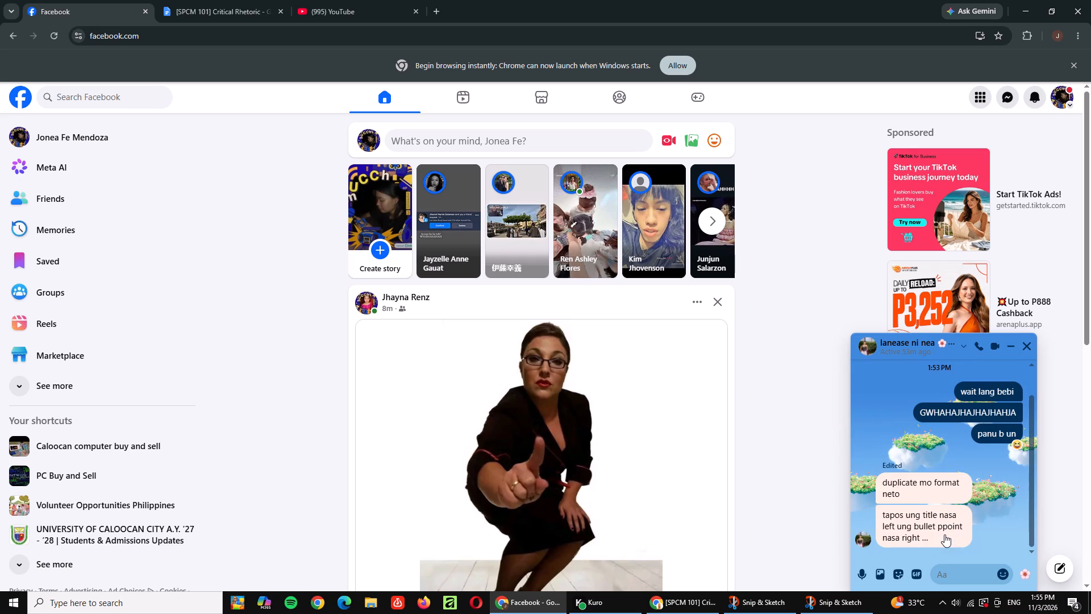
left_click(952, 578)
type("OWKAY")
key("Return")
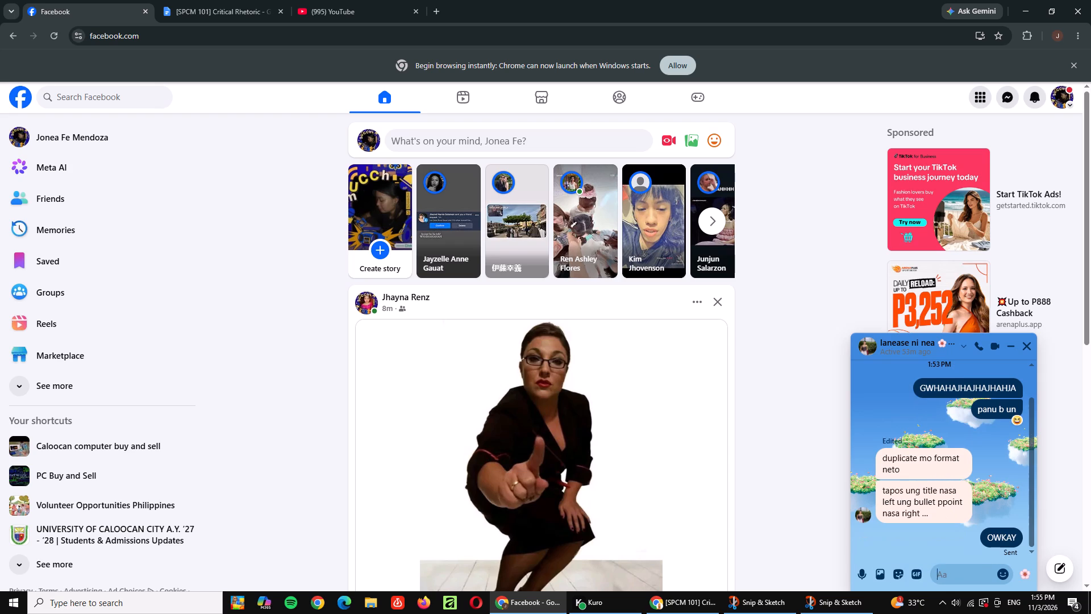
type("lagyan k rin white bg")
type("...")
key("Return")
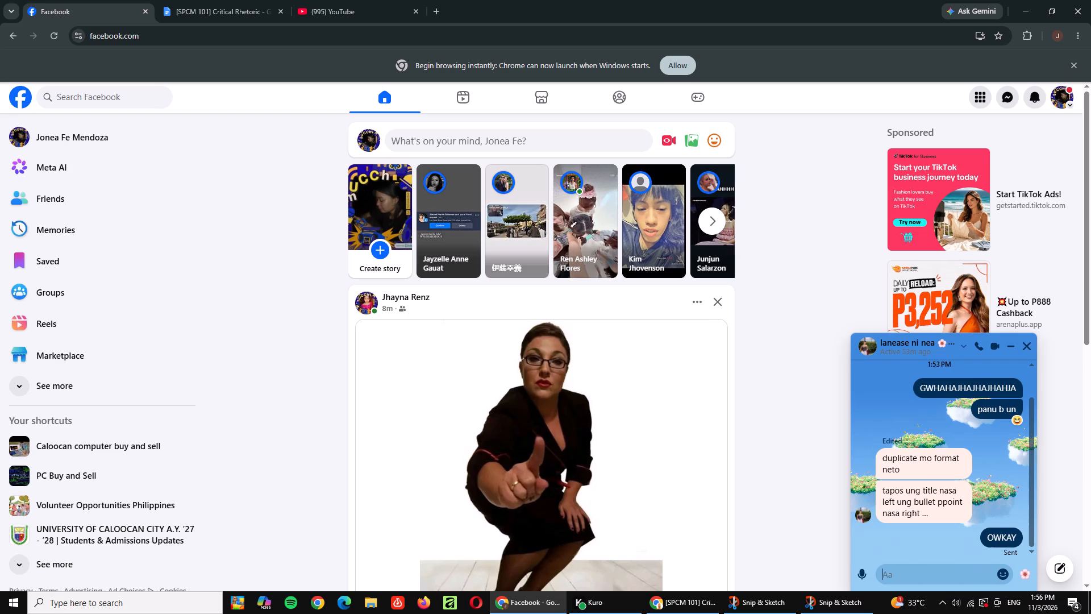
Return to the Canva deck and move the page 50 "means of empowerment" body text to the right half of the slide.
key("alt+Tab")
scroll(747, 360, "up", 3)
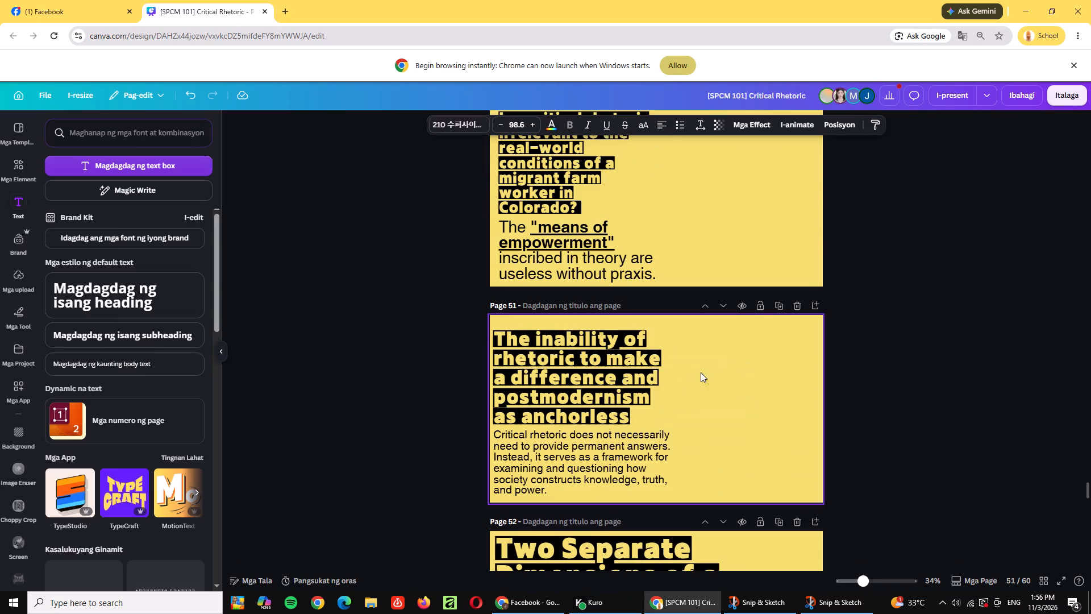
left_click(623, 463)
scroll(636, 370, "up", 3)
scroll(637, 380, "down", 2)
left_click_drag(578, 380, 741, 285)
Enlarge the page 50 title to about 64.9, narrow it to eight lines, and position it on the slide's left half beside the body text.
left_click(517, 279)
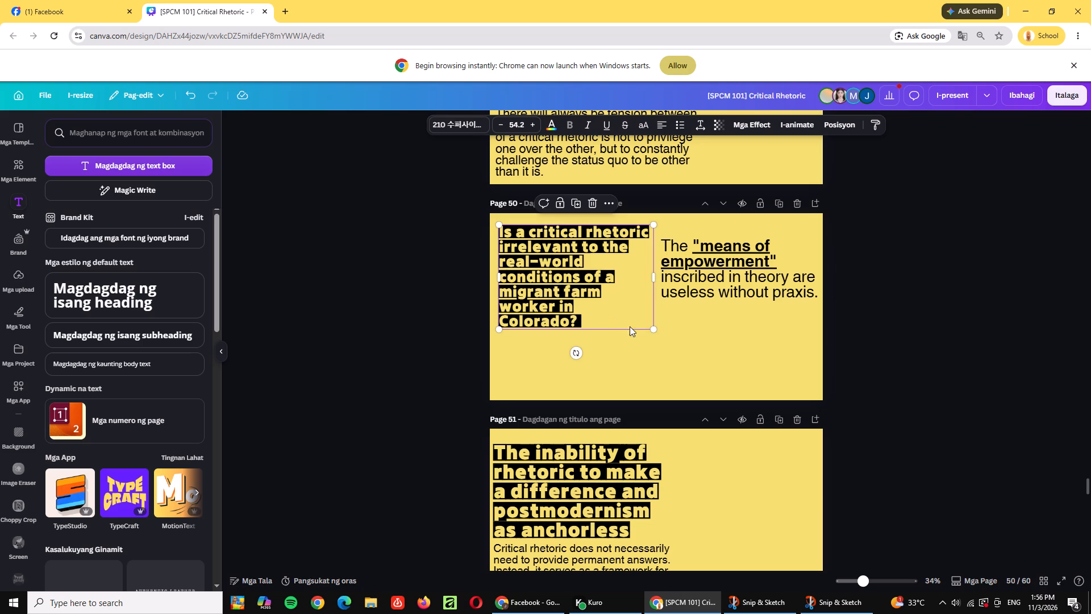
left_click_drag(652, 331, 664, 379)
left_click_drag(581, 290, 581, 329)
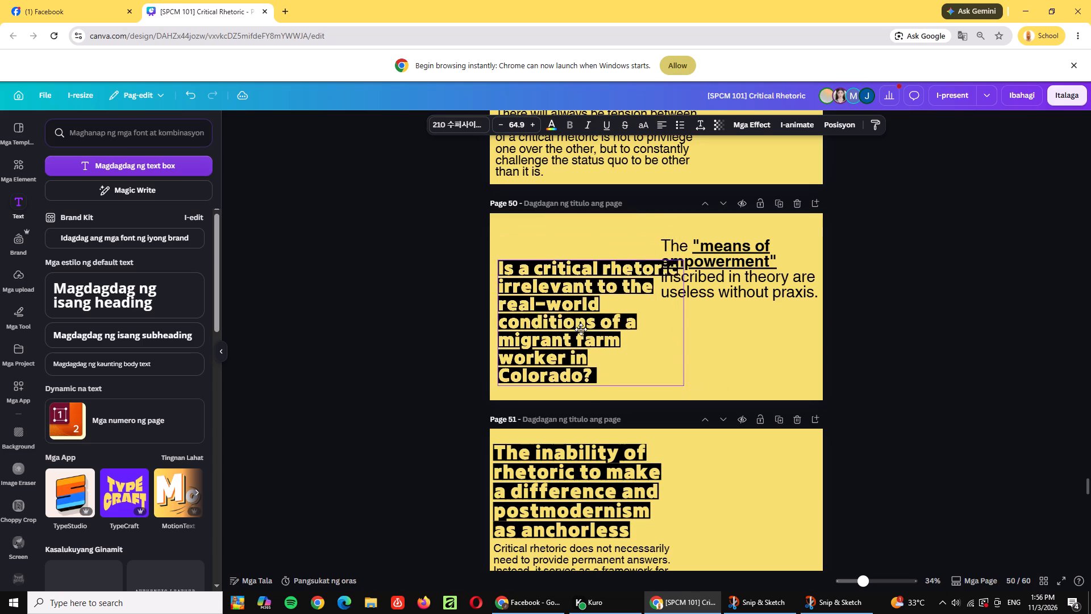
left_click_drag(581, 329, 575, 322)
left_click_drag(680, 318, 657, 319)
left_click_drag(578, 326, 581, 307)
left_click_drag(657, 382, 660, 384)
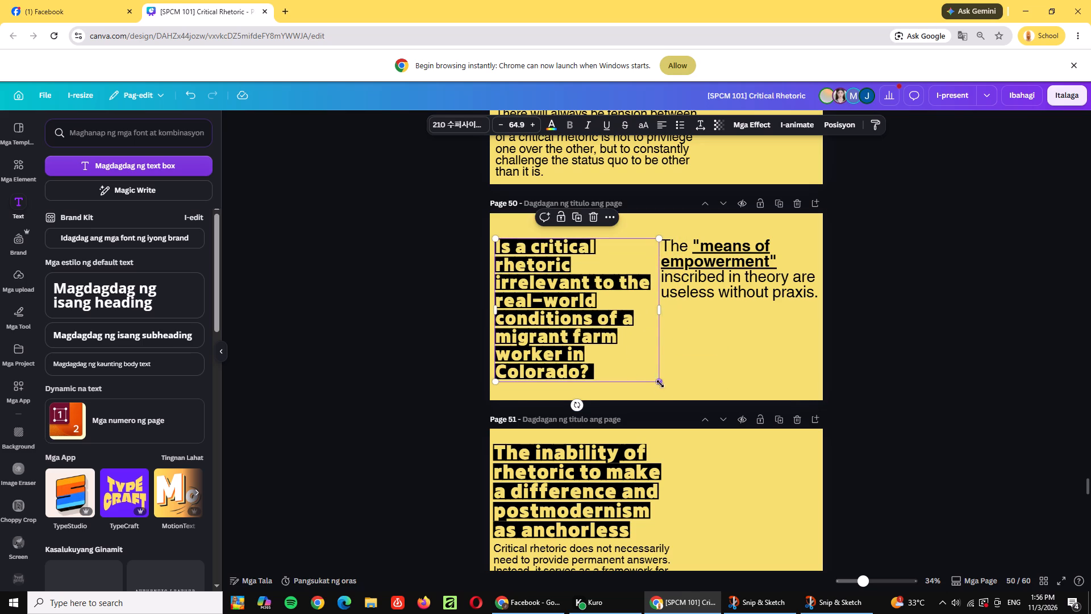
Enlarge the page 50 title to 70, keeping its eight lines in the left half of the slide.
left_click_drag(660, 384, 669, 394)
left_click(586, 326)
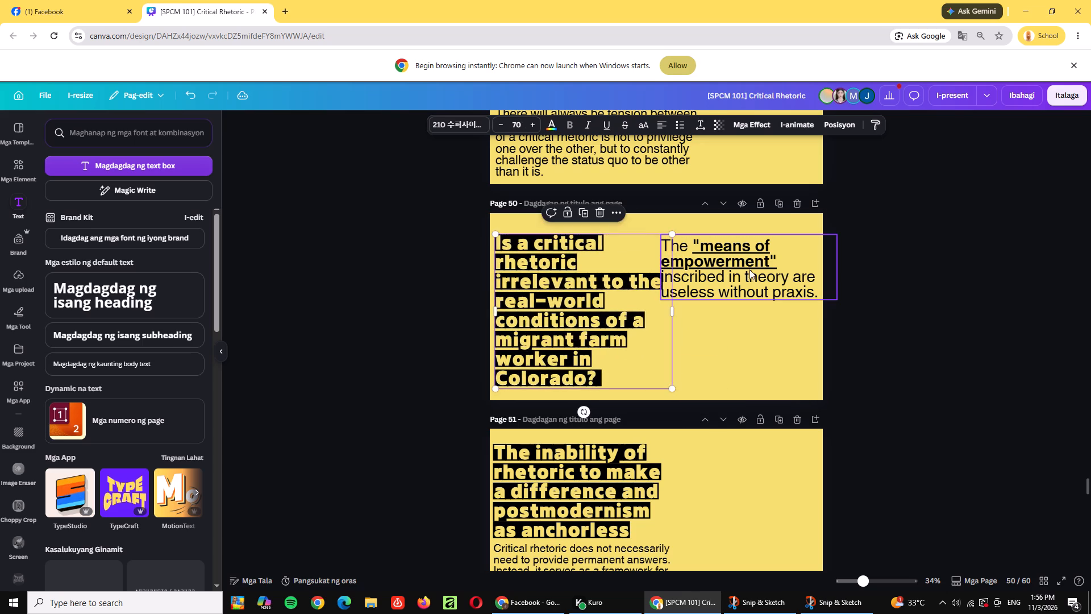
Narrow the page 50 body text box beside the title so it wraps onto five lines, and enlarge the text to 93.5.
left_click(769, 256)
left_click_drag(842, 271, 807, 269)
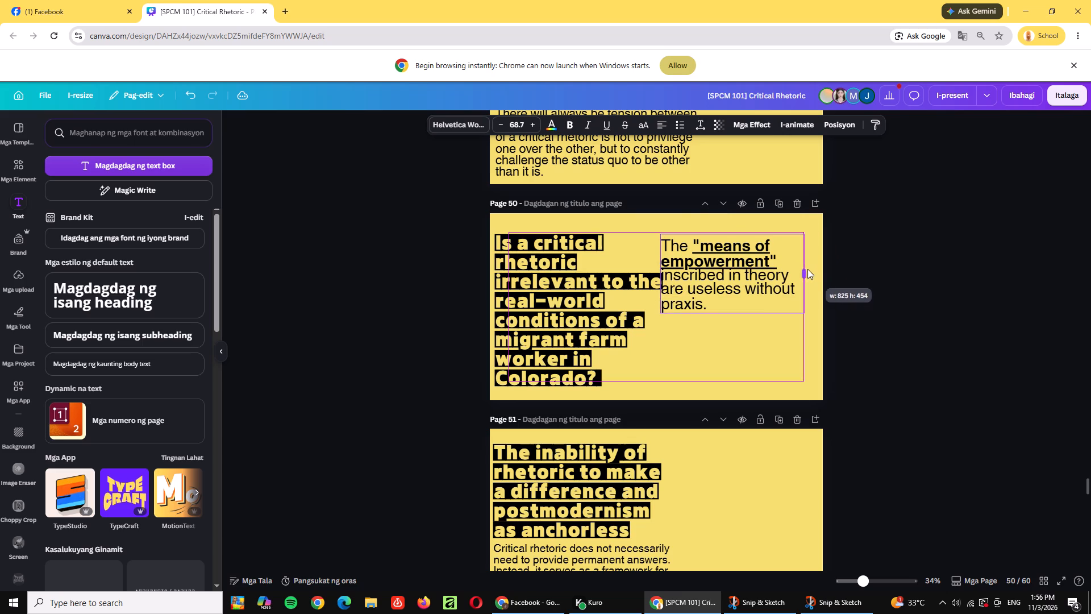
left_click_drag(807, 269, 797, 264)
left_click_drag(743, 272, 763, 280)
left_click_drag(814, 323, 836, 395)
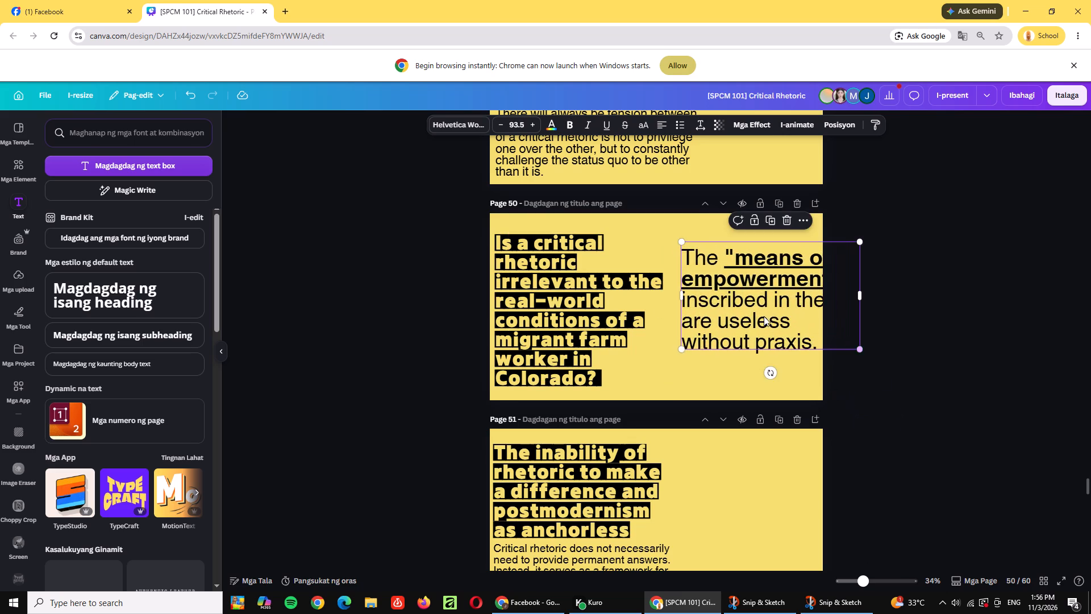
Move the page 50 body text level with the title's top, rewrap it onto six lines, and fit it against the slide's right edge.
left_click_drag(764, 310, 748, 302)
left_click_drag(848, 288, 802, 284)
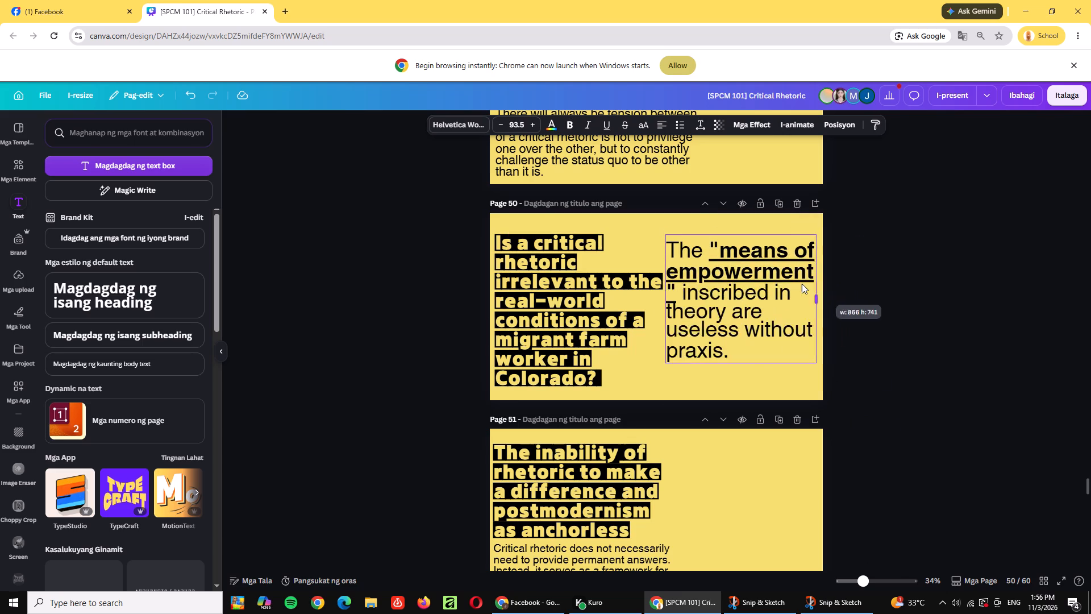
left_click_drag(802, 284, 823, 287)
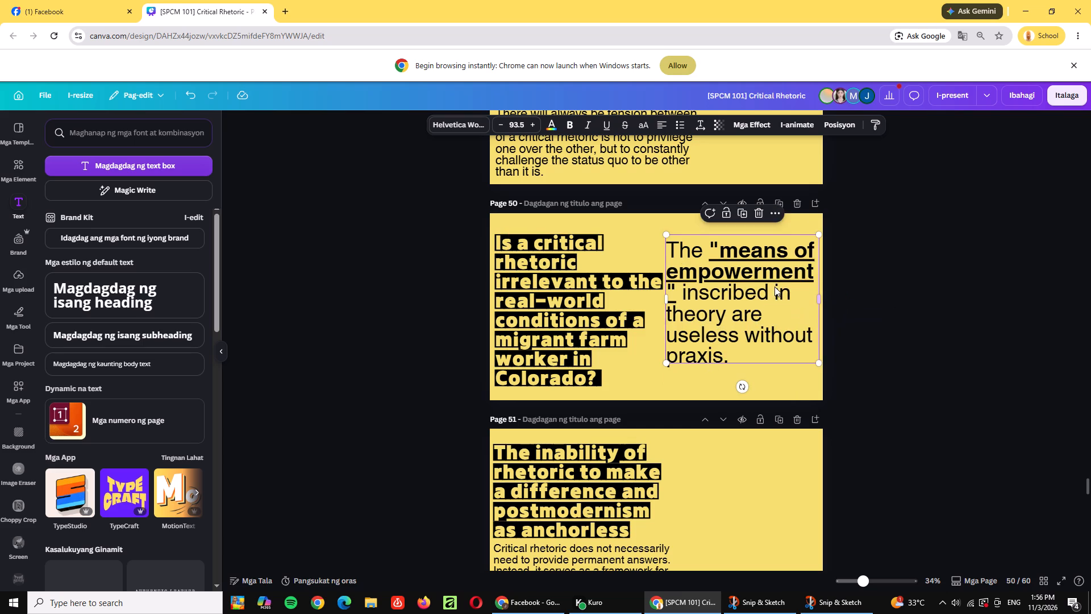
left_click(756, 290)
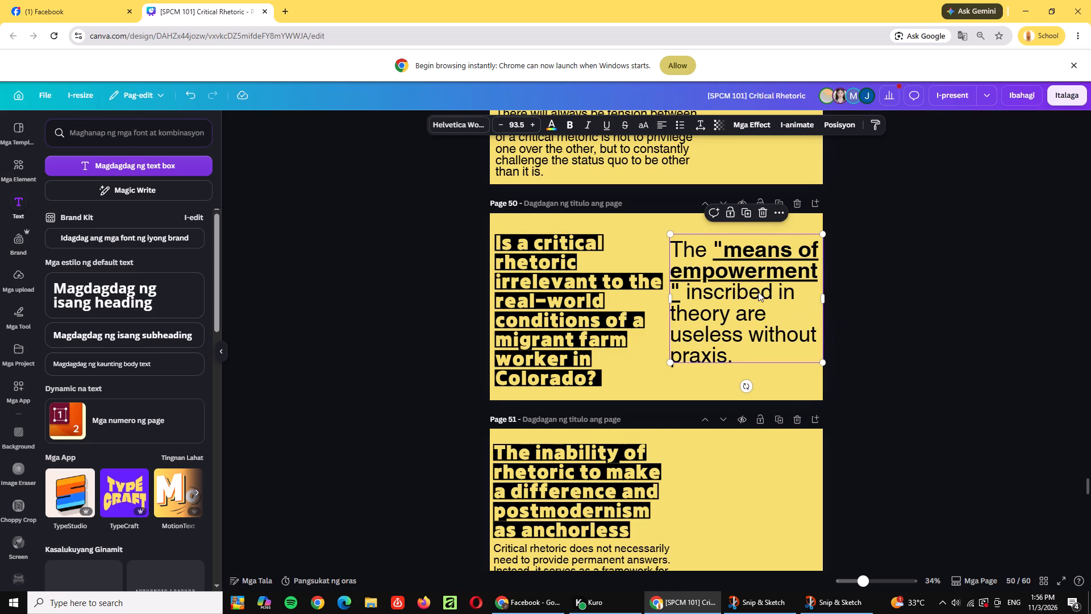
Undo the last two page 50 body text changes, shrink the text to 63.1 and narrow its box to wrap onto six lines.
key("ctrl+z")
key("ctrl+z")
left_click(876, 289)
left_click(815, 289)
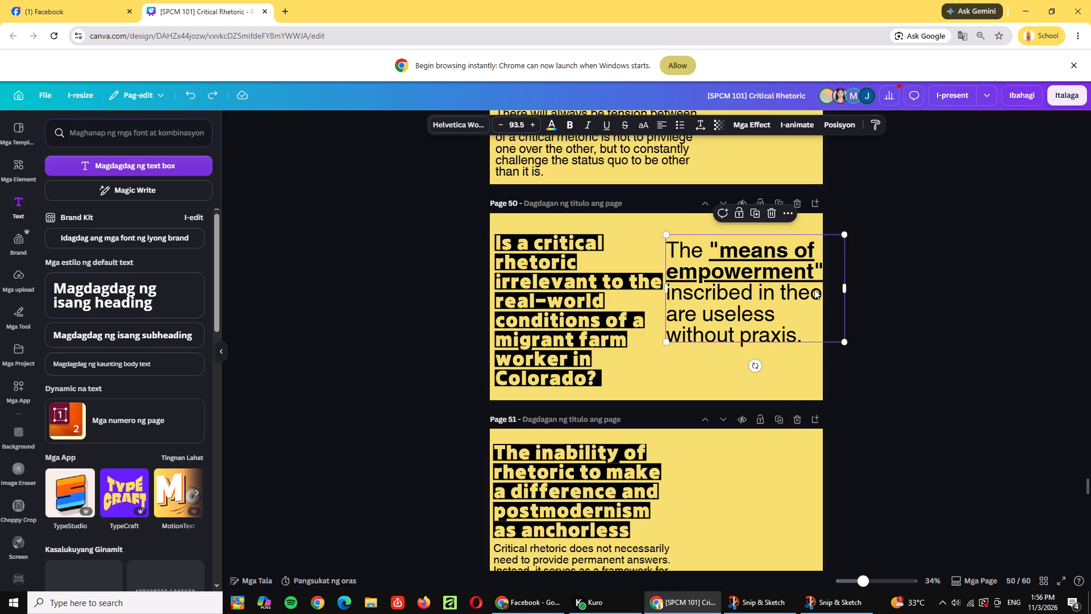
left_click_drag(813, 291, 800, 293)
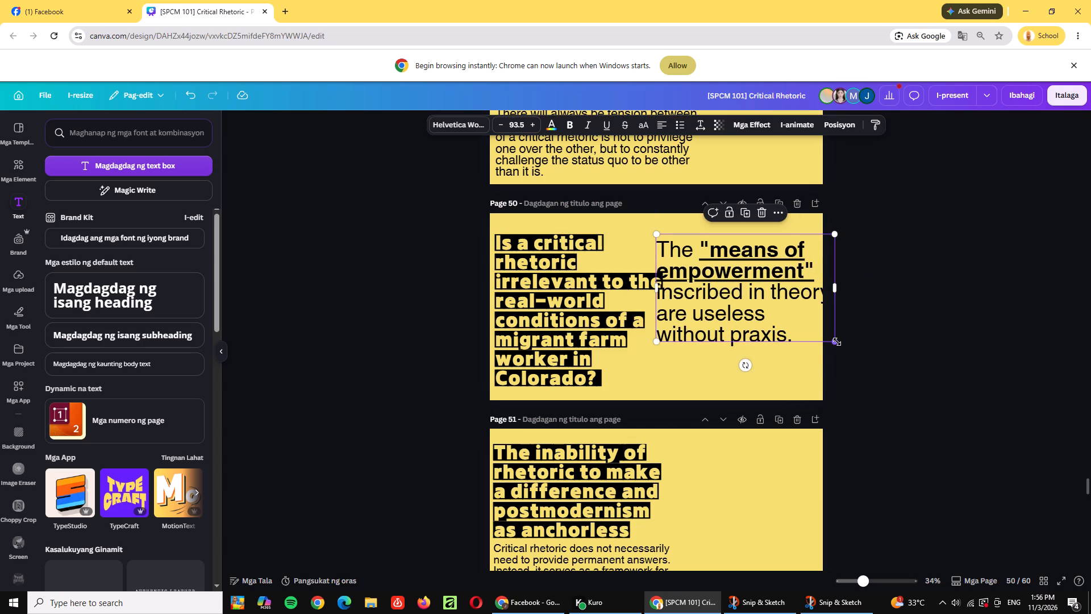
left_click_drag(837, 342, 783, 305)
left_click_drag(780, 272, 757, 271)
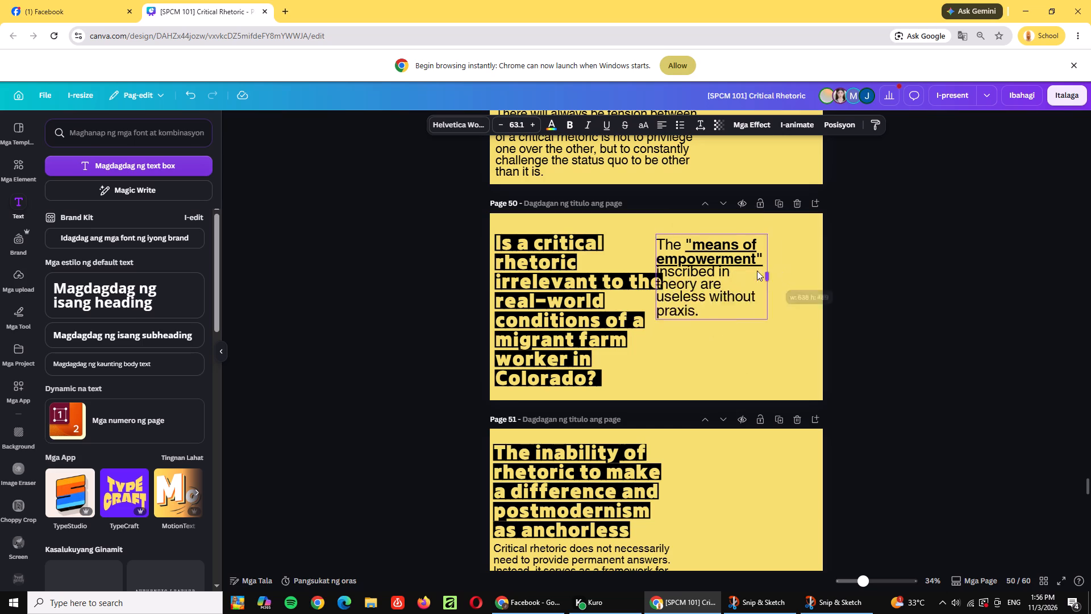
left_click_drag(757, 271, 722, 262)
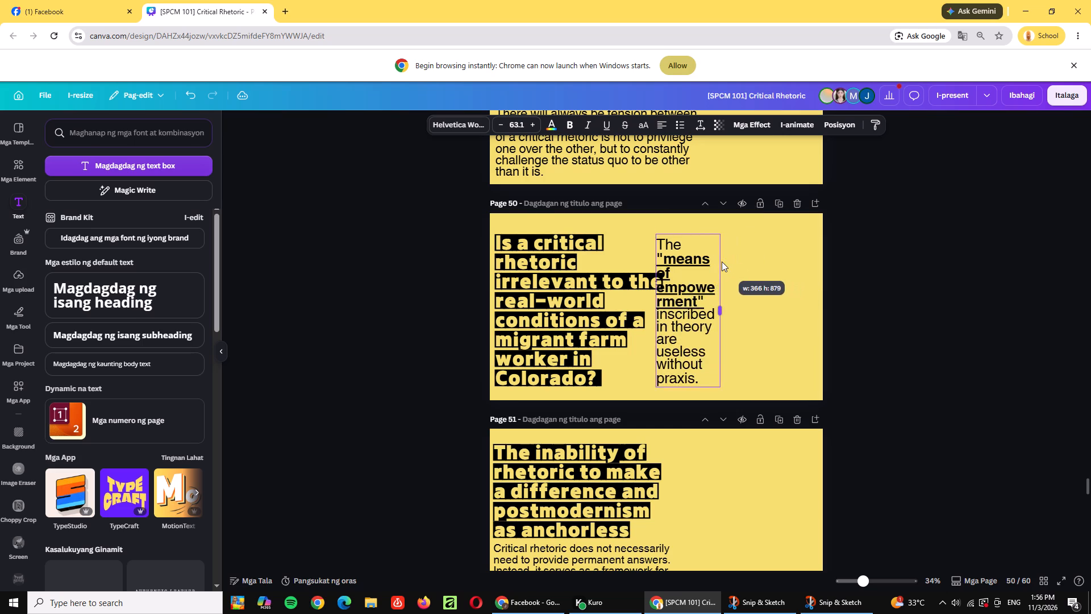
left_click_drag(722, 262, 774, 265)
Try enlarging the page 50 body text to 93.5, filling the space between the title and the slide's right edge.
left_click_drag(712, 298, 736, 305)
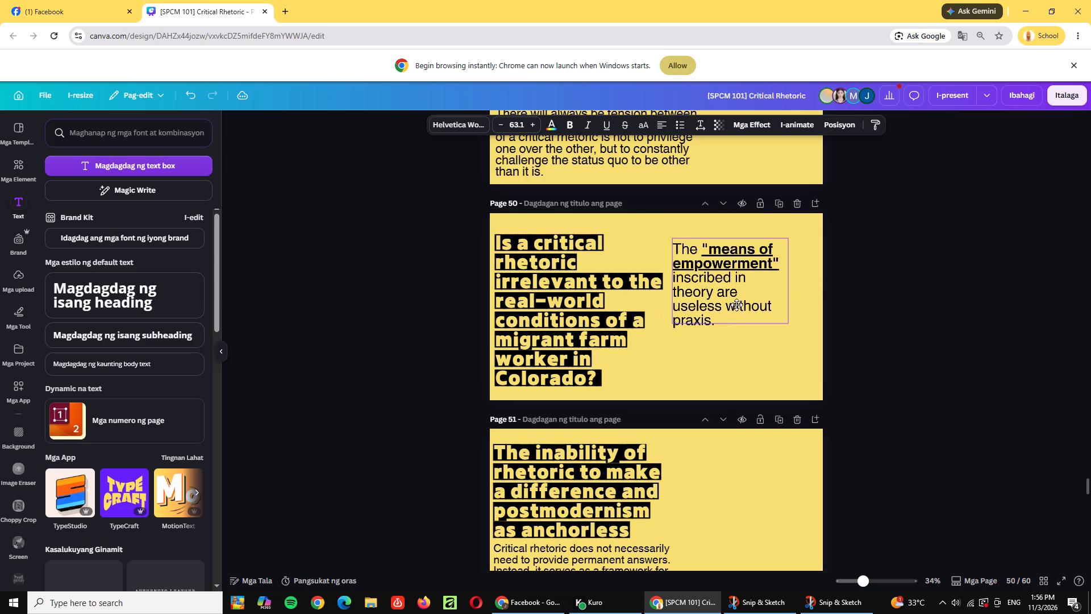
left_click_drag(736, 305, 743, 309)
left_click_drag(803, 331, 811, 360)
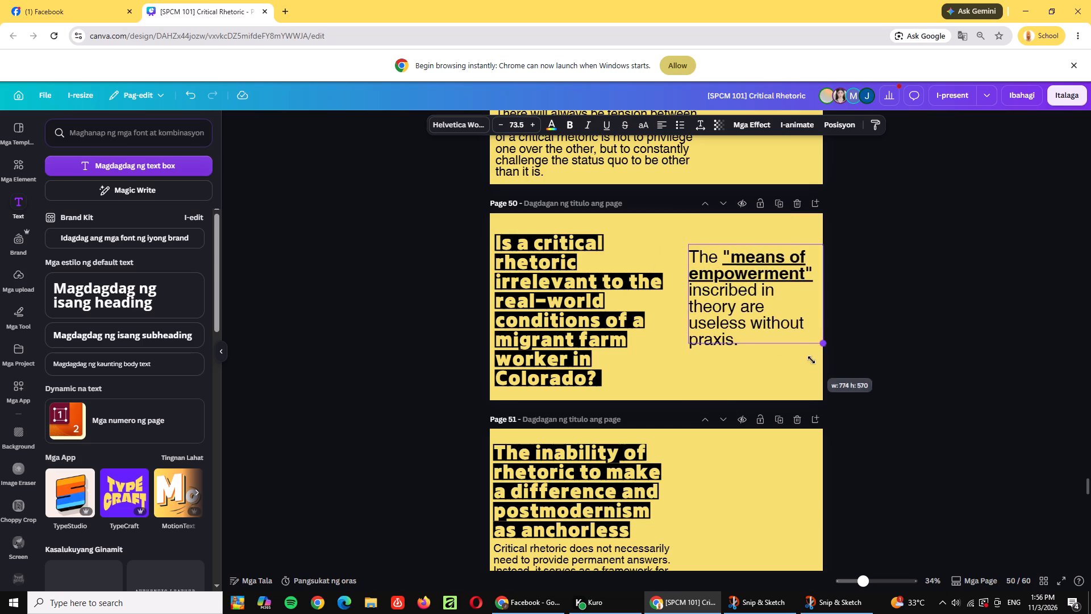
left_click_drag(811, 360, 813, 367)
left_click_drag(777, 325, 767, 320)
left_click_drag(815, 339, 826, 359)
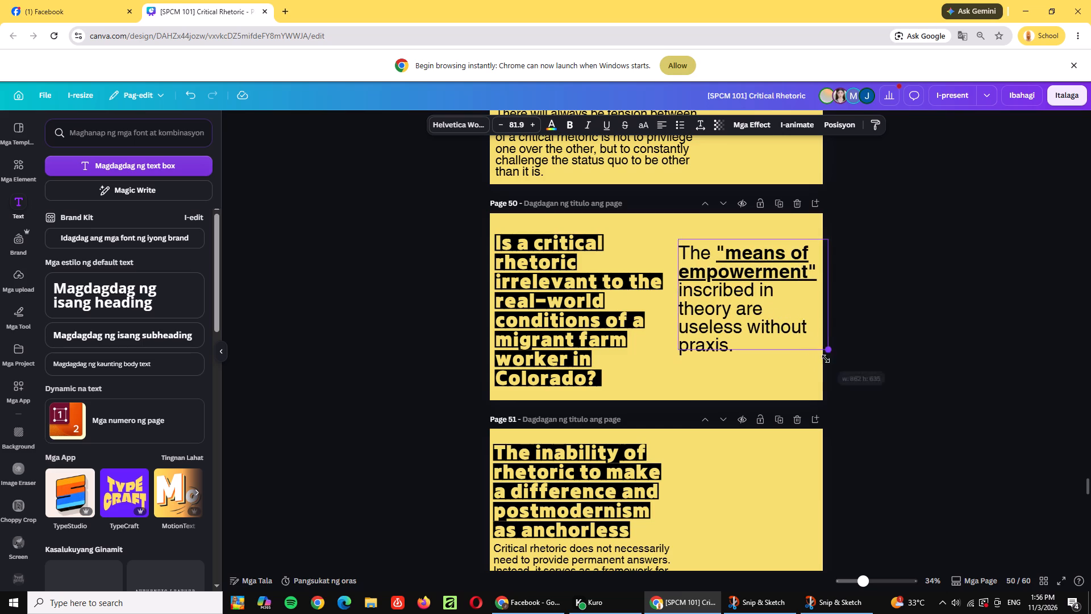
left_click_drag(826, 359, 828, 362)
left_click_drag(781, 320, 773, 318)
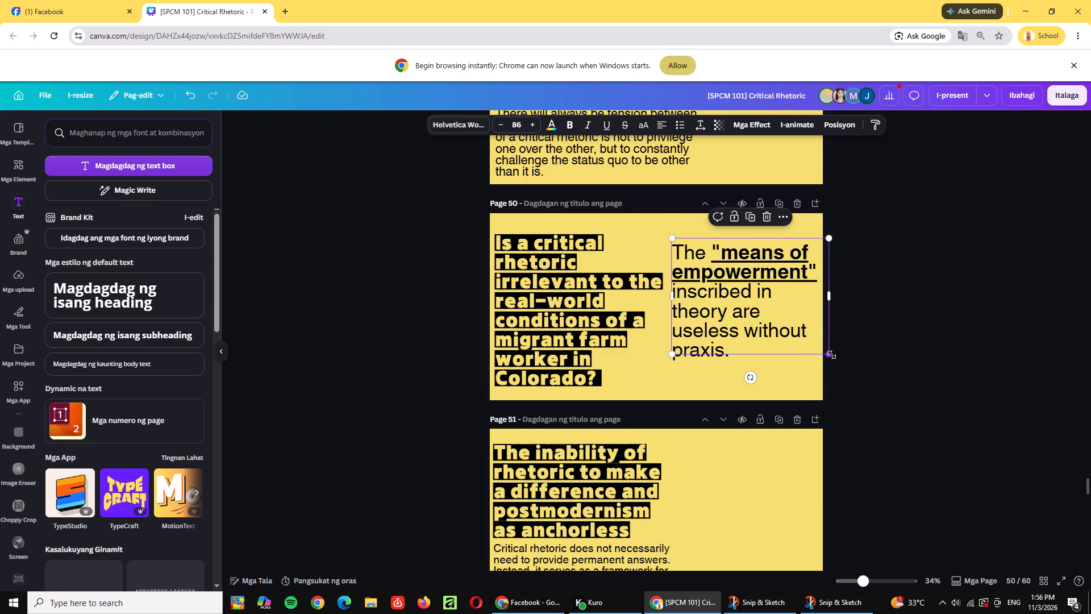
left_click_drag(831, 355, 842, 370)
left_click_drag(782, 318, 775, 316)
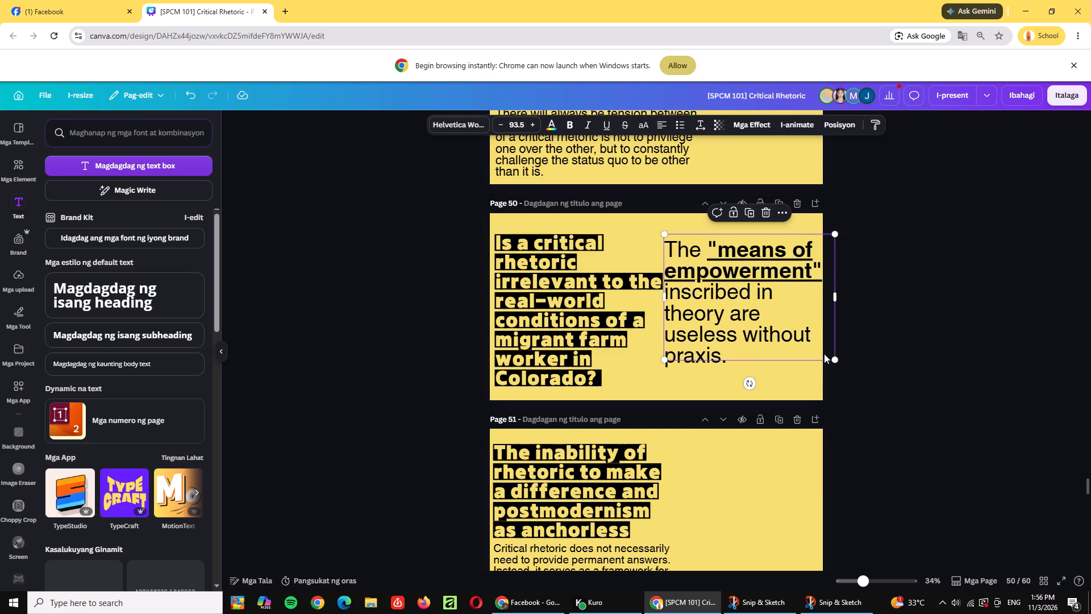
Shrink the page 50 body text to 58.8 and place it beside the title, near the slide's top.
left_click_drag(835, 360, 779, 304)
left_click_drag(748, 289, 777, 320)
left_click(799, 373)
left_click(783, 309)
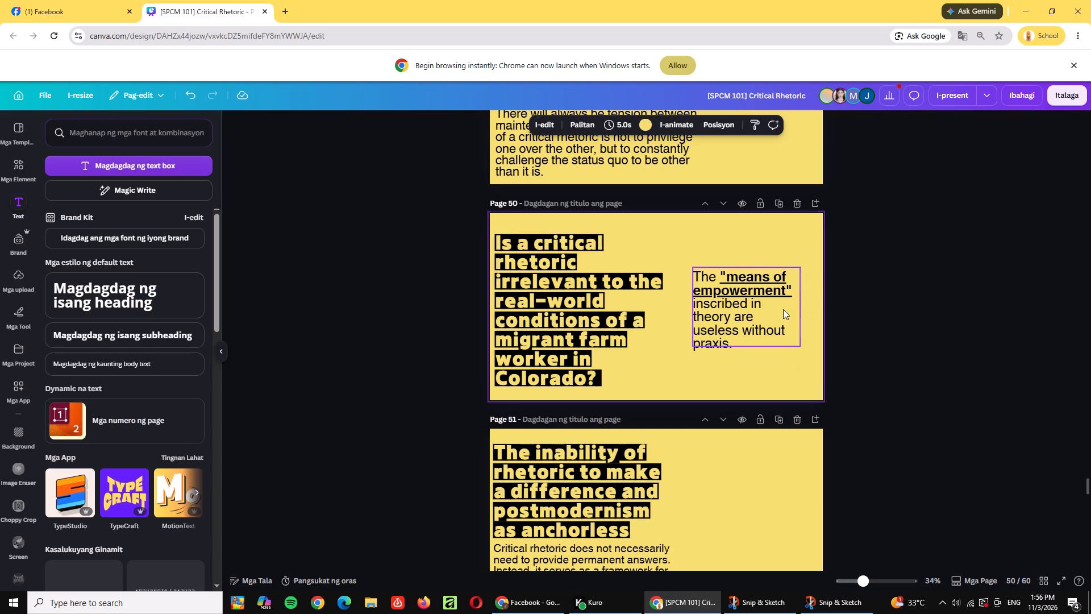
left_click_drag(774, 310, 769, 272)
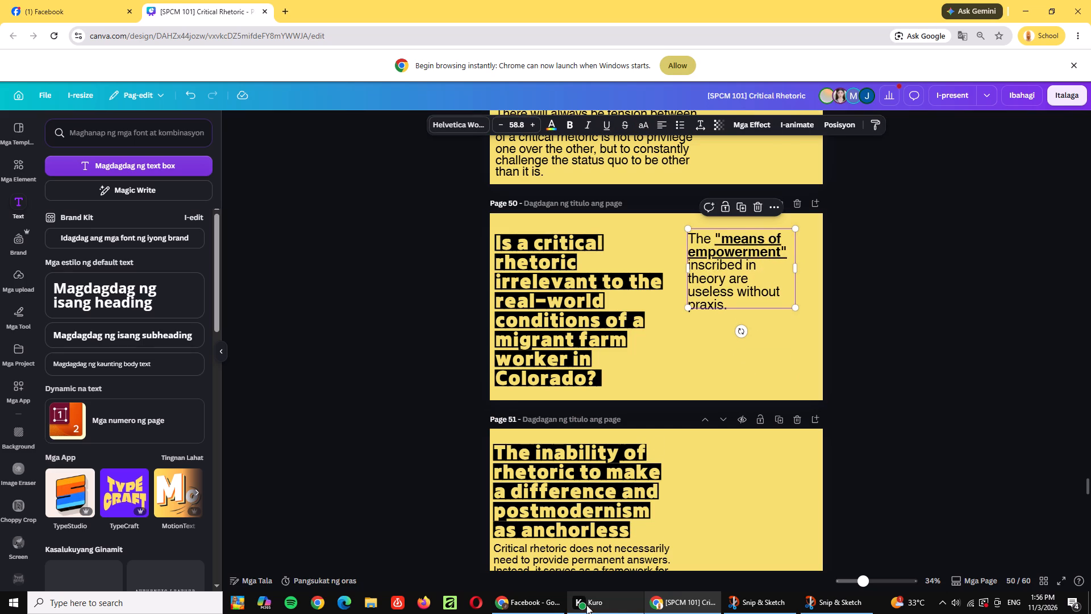
Move the page 49 body text clear of the title and narrow the title box so it wraps onto six lines.
scroll(780, 299, "up", 3)
left_click(671, 399)
left_click_drag(628, 487, 671, 492)
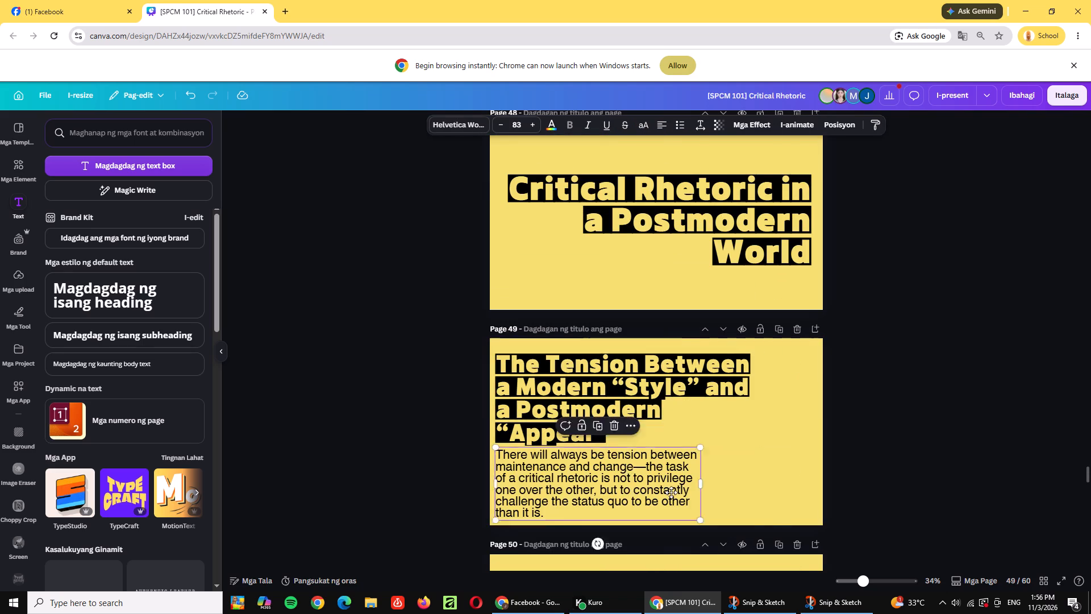
left_click_drag(671, 492, 706, 495)
left_click(582, 409)
left_click_drag(761, 399, 754, 399)
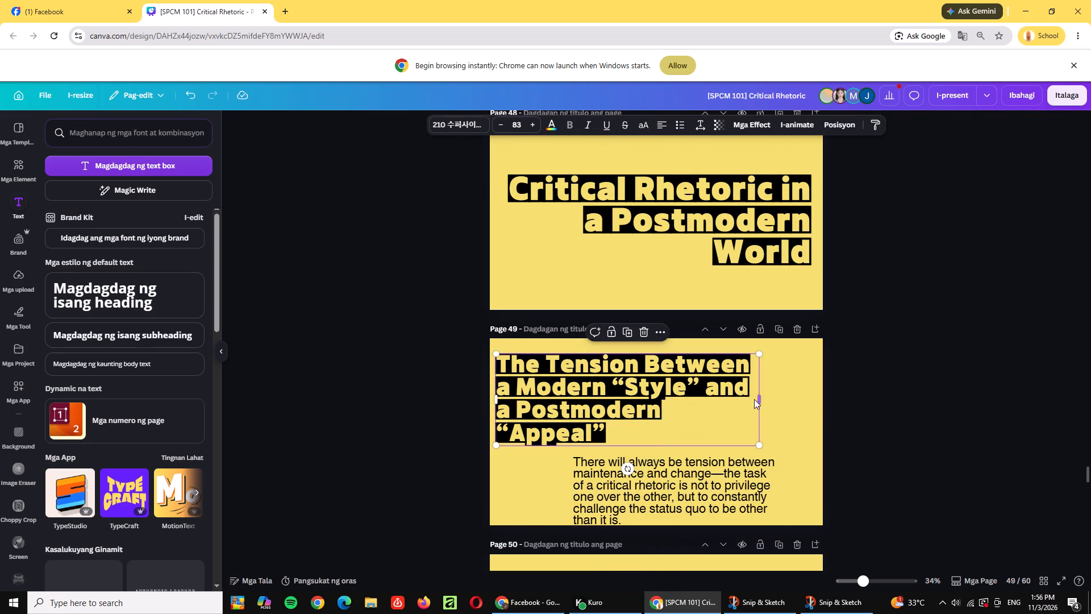
left_click_drag(754, 399, 705, 406)
Place the page 49 body text right of the title, narrow it to twelve lines and enlarge the text to 61.5.
left_click(732, 480)
left_click_drag(734, 483, 790, 443)
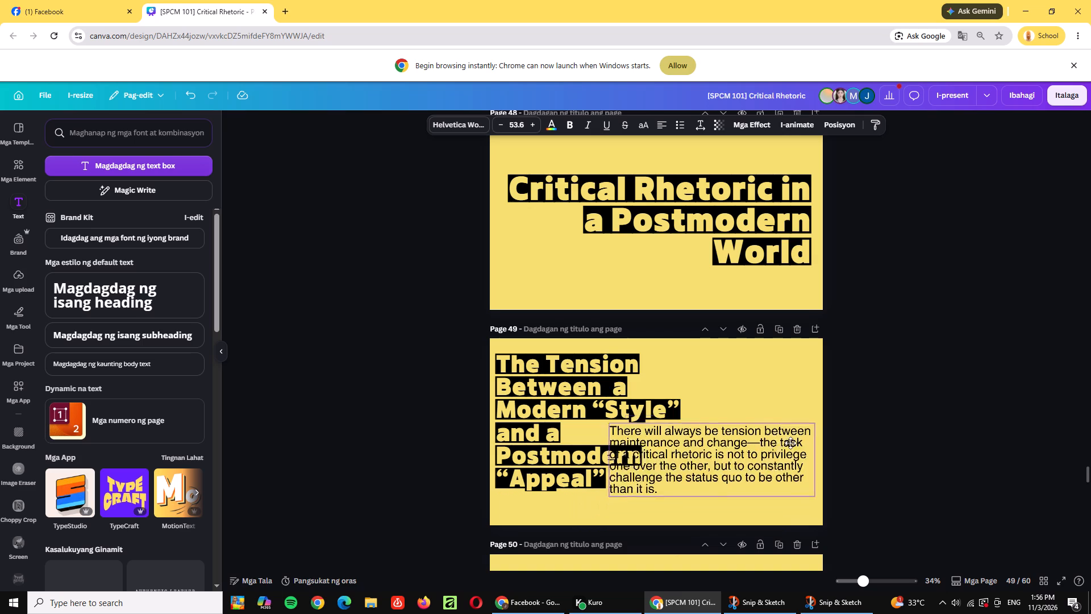
left_click_drag(790, 443, 817, 406)
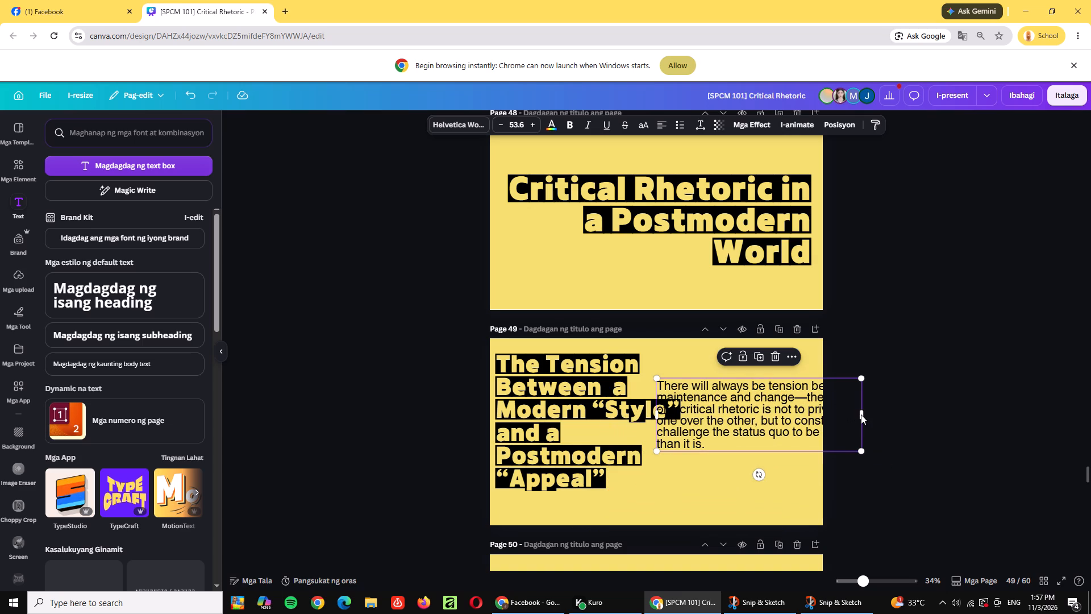
left_click_drag(867, 414, 772, 402)
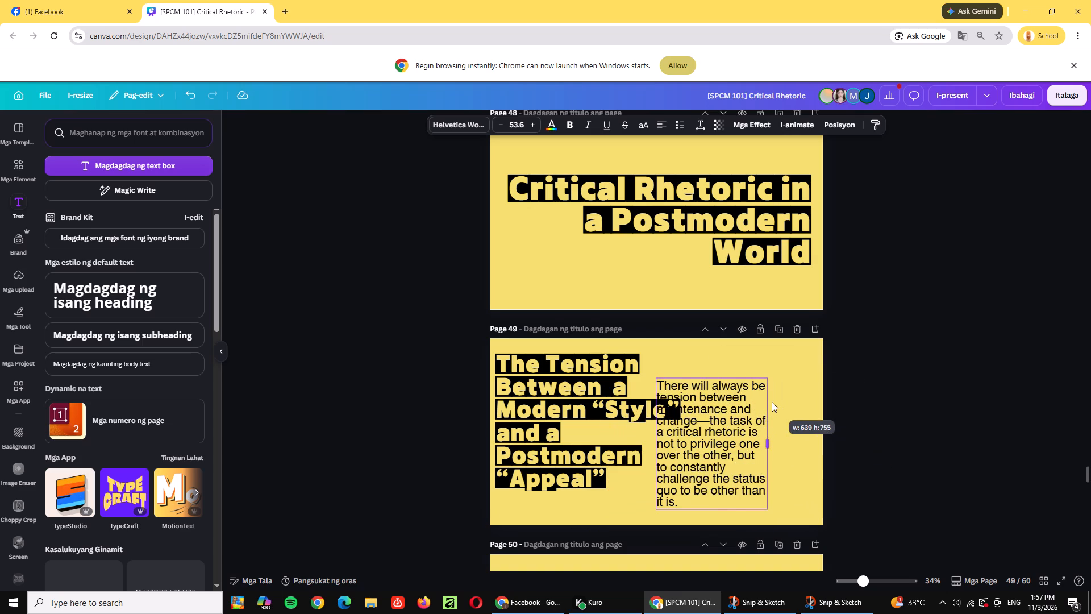
left_click_drag(772, 402, 765, 396)
left_click_drag(710, 445, 747, 424)
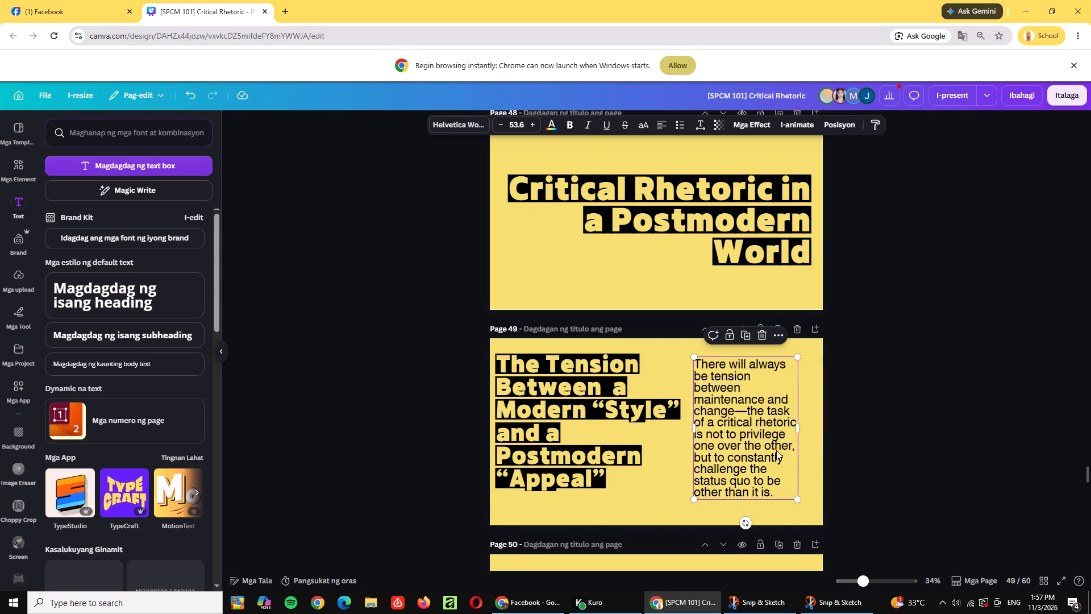
left_click_drag(801, 501, 823, 517)
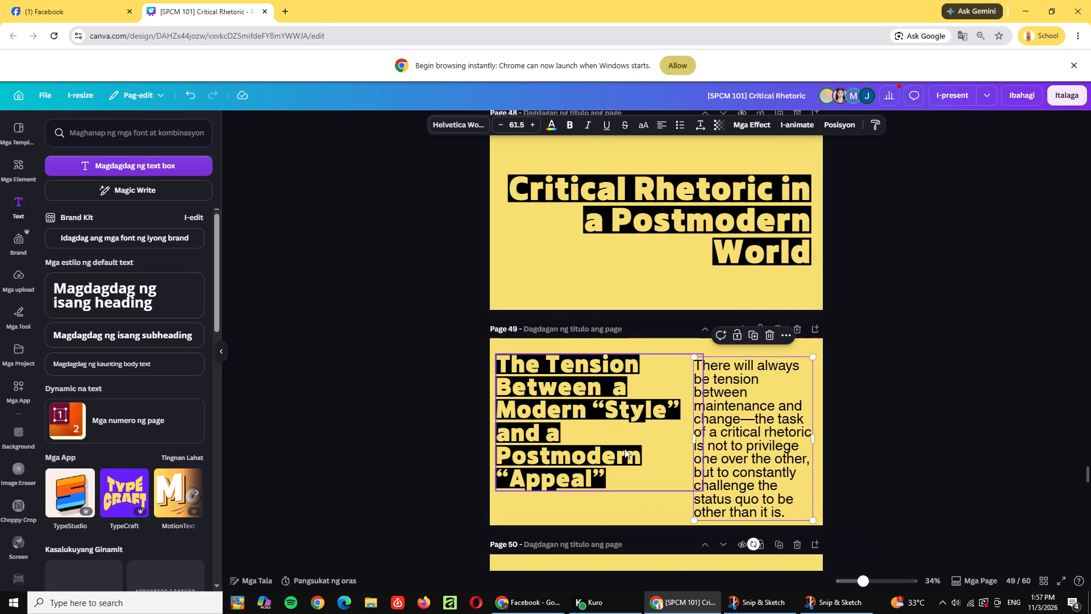
Narrow the page 49 title to seven lines and shift it slightly up, centred vertically on the slide.
left_click(605, 429)
left_click_drag(705, 424, 673, 424)
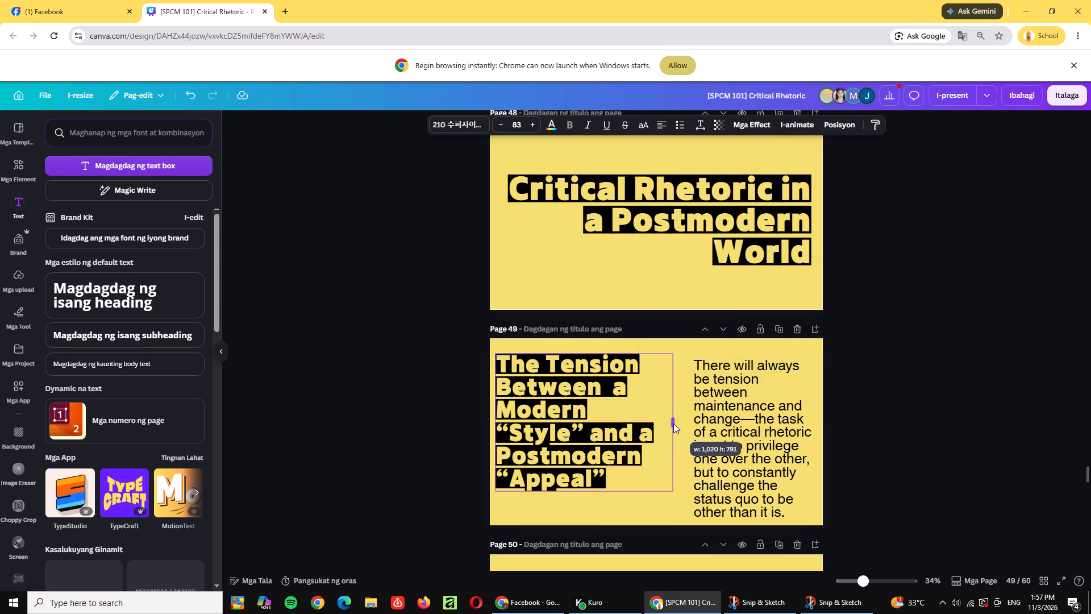
left_click_drag(673, 424, 641, 413)
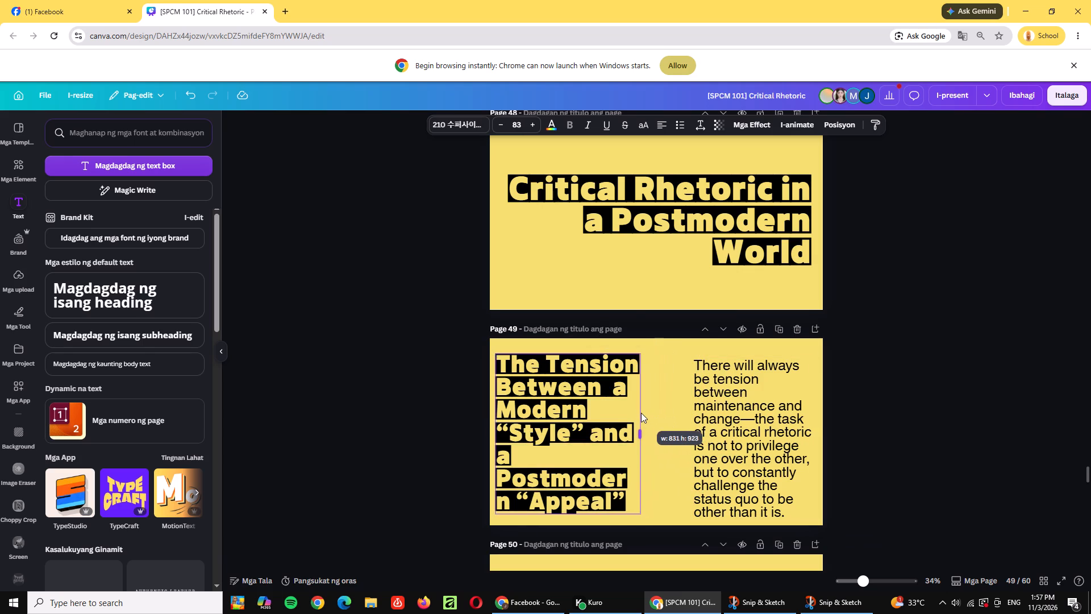
left_click_drag(641, 413, 648, 413)
left_click(597, 463)
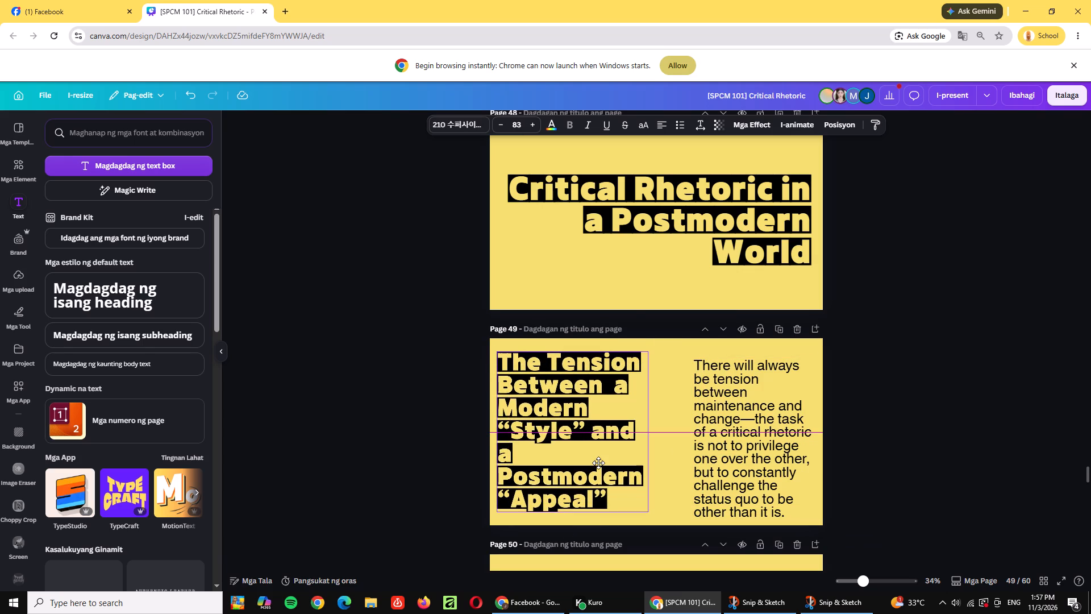
Search the elements library for "white box".
left_click(17, 179)
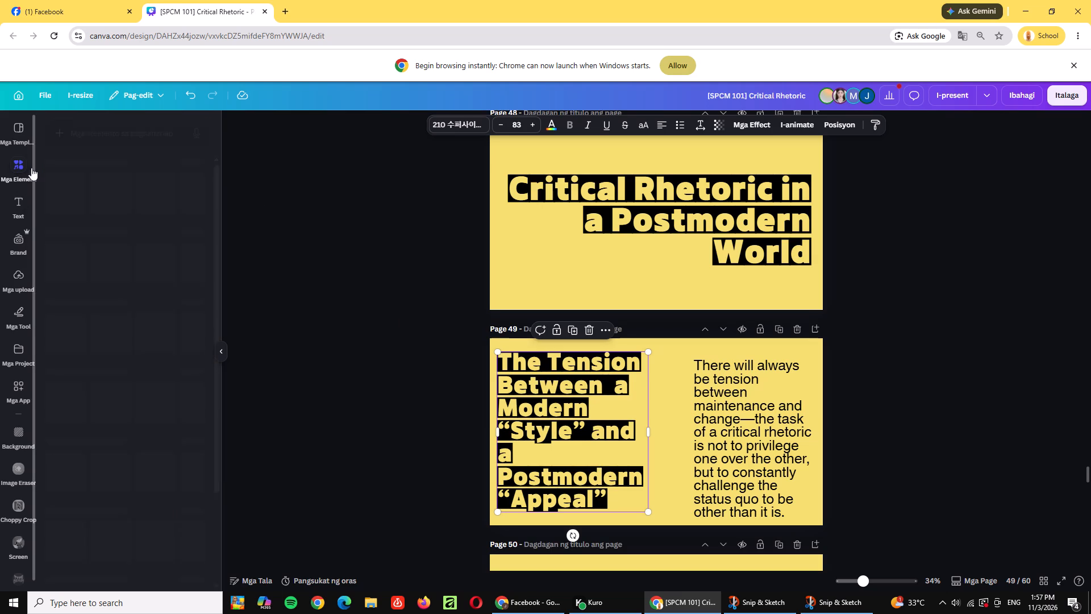
left_click(105, 140)
left_click(112, 133)
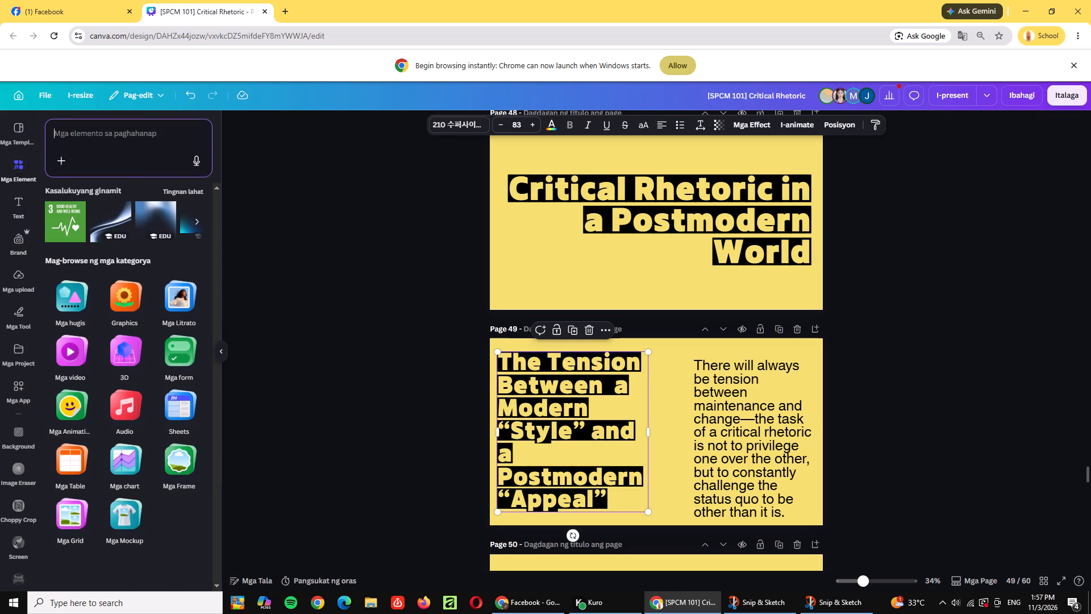
left_click(112, 139)
key("q")
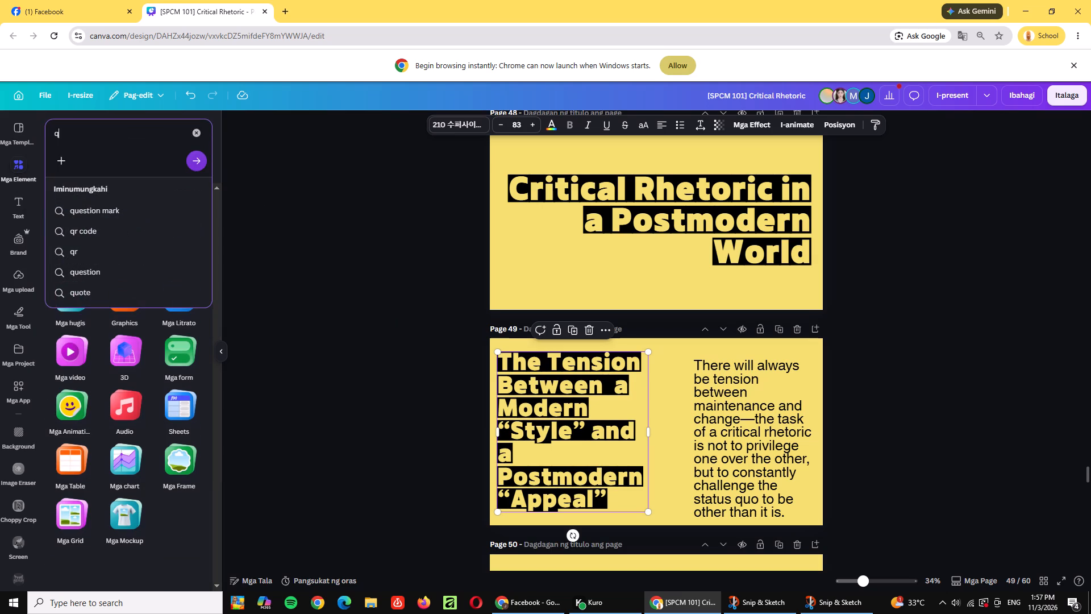
key("BackSpace")
type("whi")
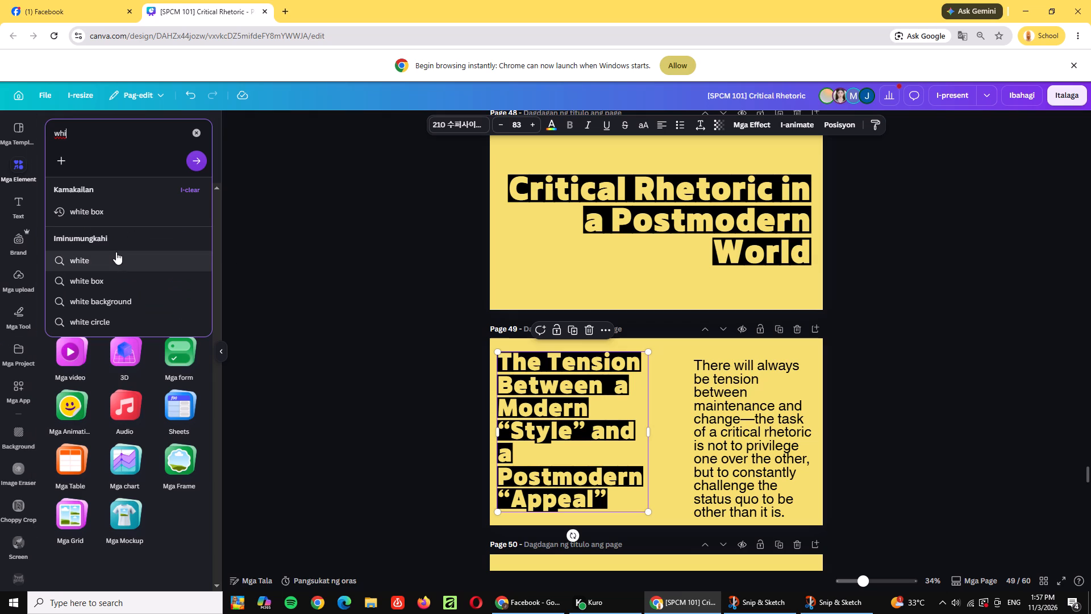
left_click(119, 215)
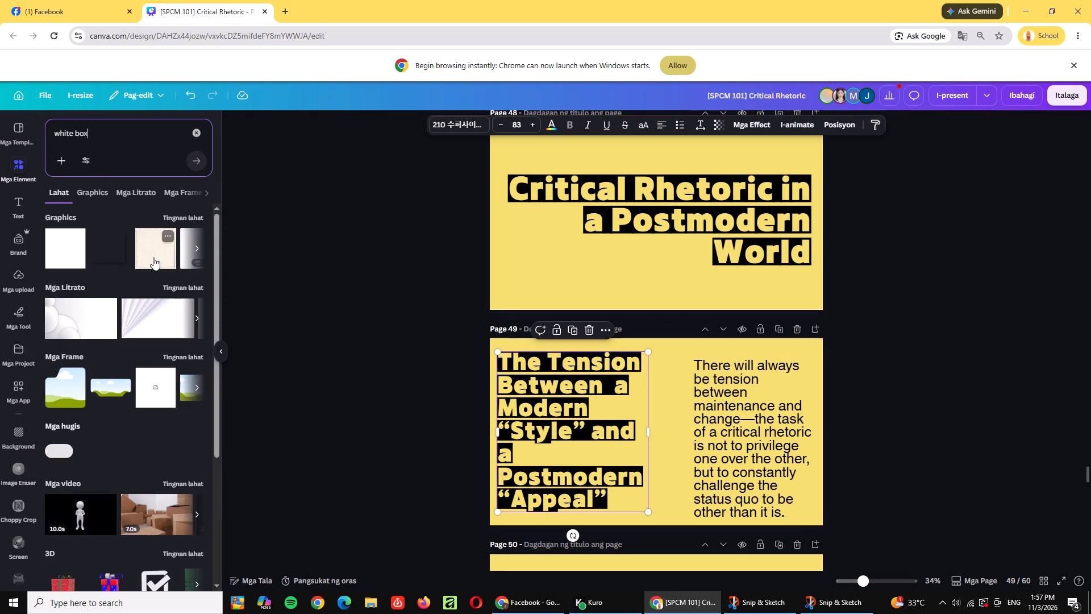
Search the elements library for "shape" and add a plain rectangle to page 49.
triple_click(146, 137)
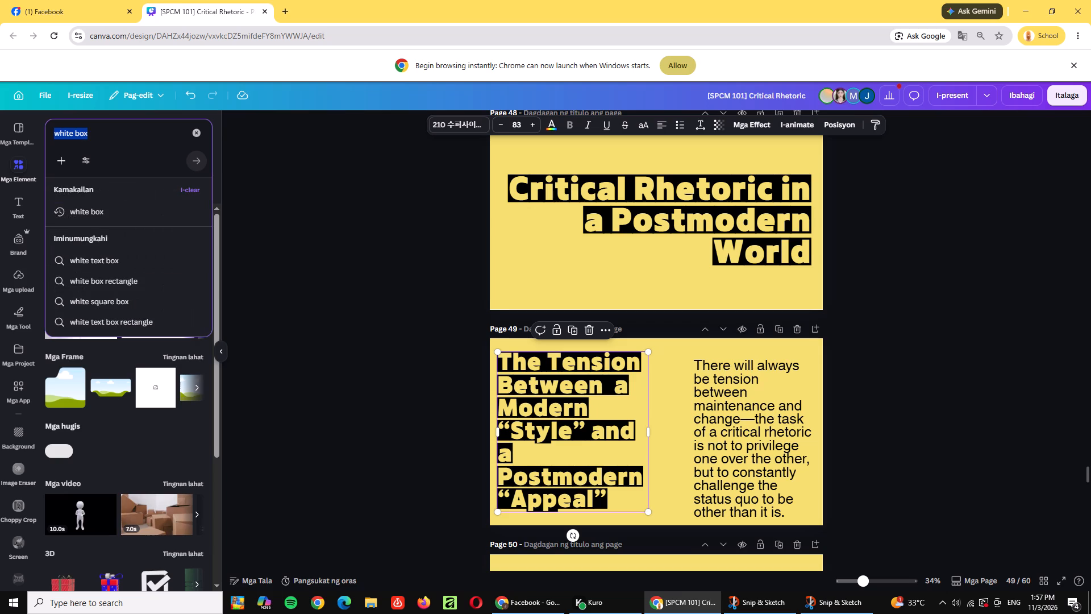
type("shape")
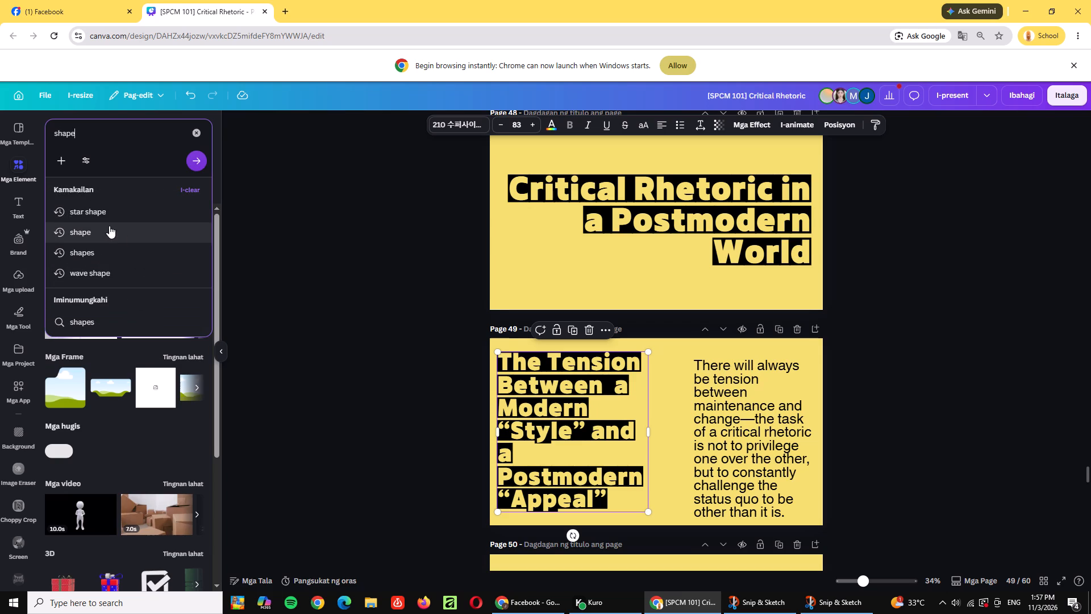
key("Return")
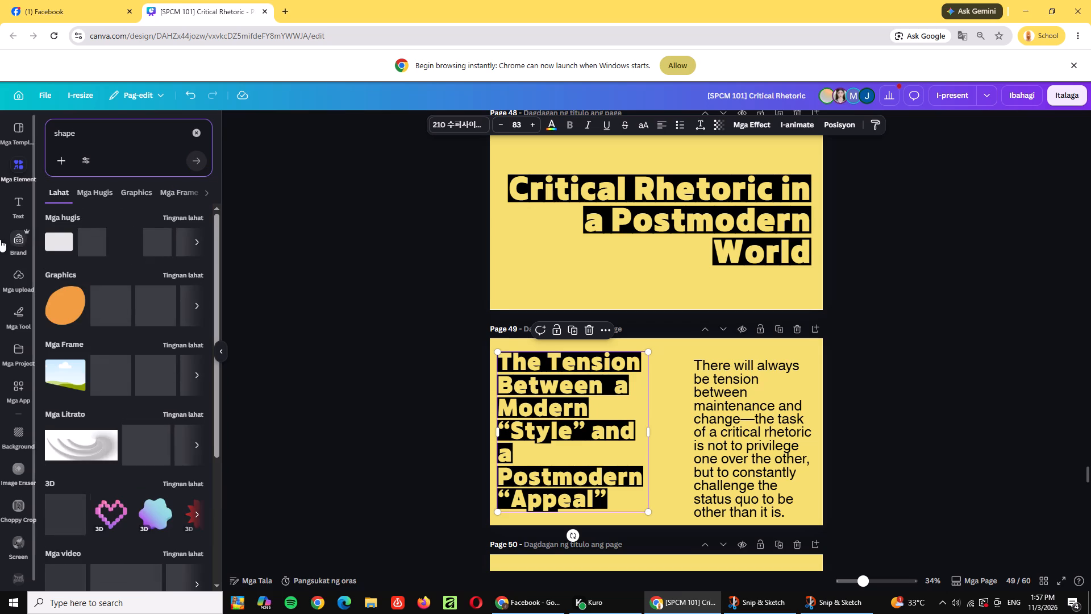
left_click(51, 248)
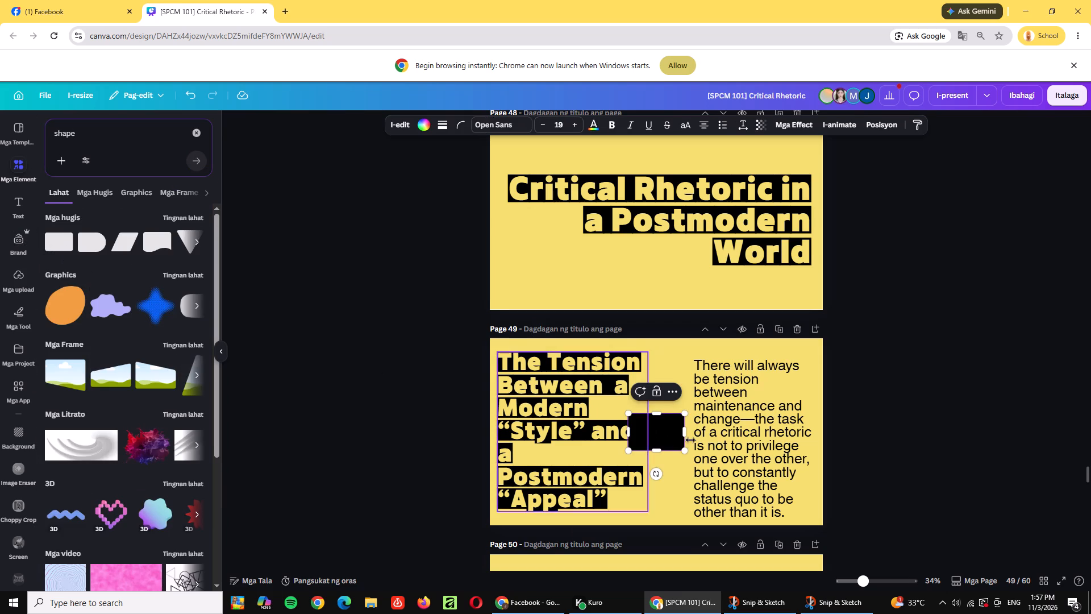
left_click(913, 404)
Recolour the page 49 rectangle from black to the cream shade #F8F0D1.
left_click(652, 432)
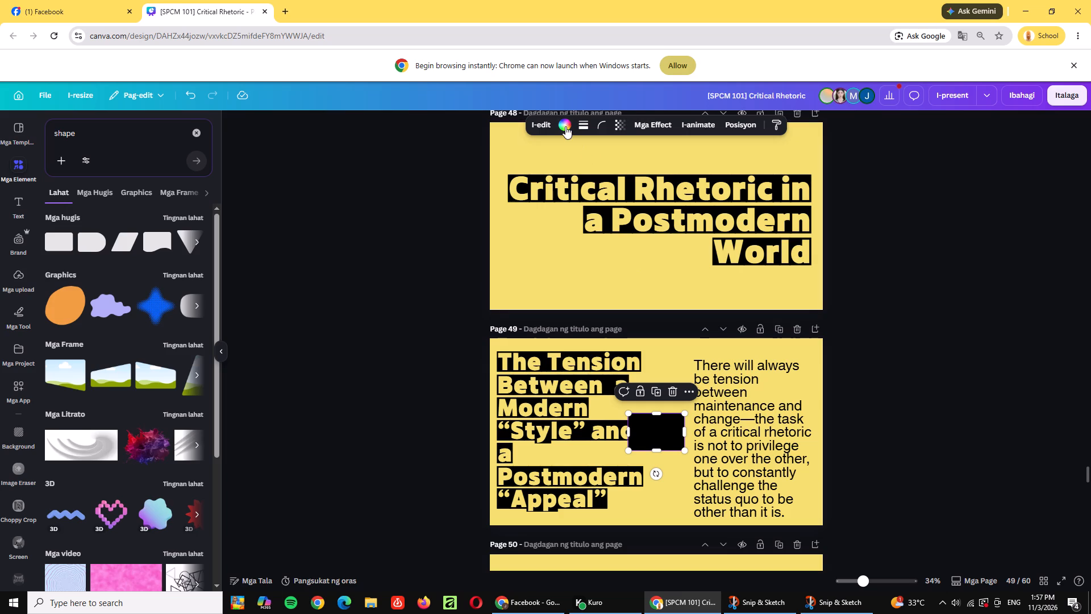
left_click(565, 126)
left_click(123, 202)
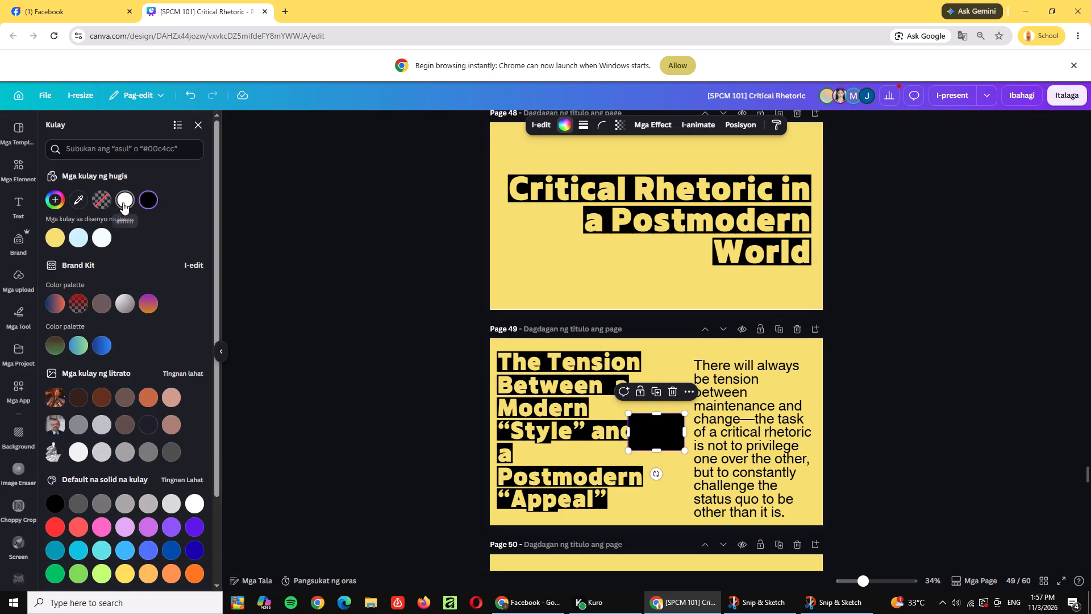
left_click(58, 208)
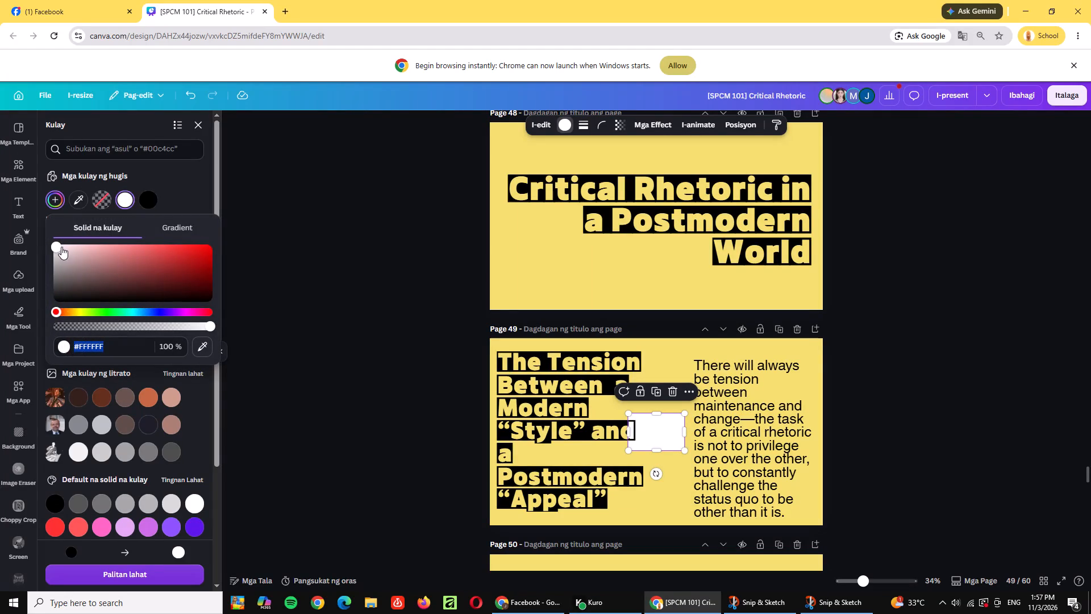
left_click_drag(60, 247, 54, 247)
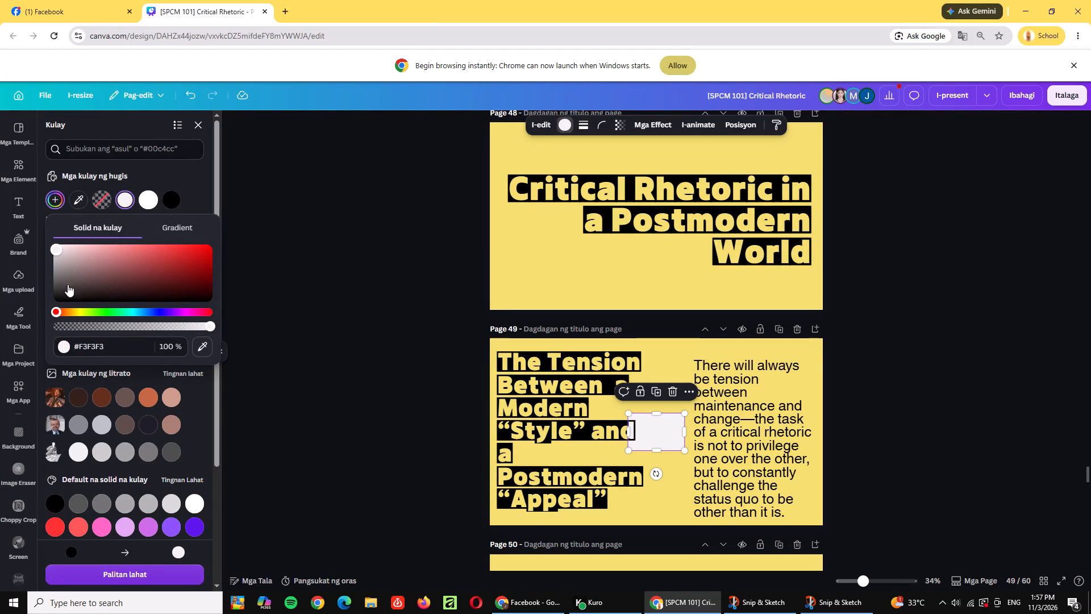
left_click(76, 310)
left_click_drag(57, 251, 63, 251)
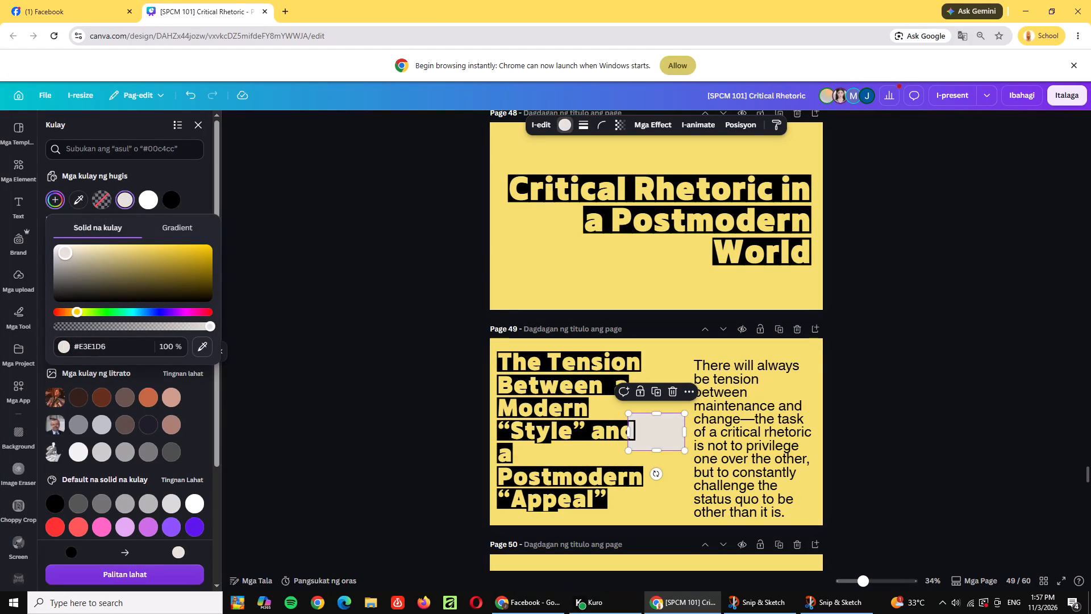
left_click_drag(63, 251, 77, 246)
left_click_drag(77, 246, 79, 246)
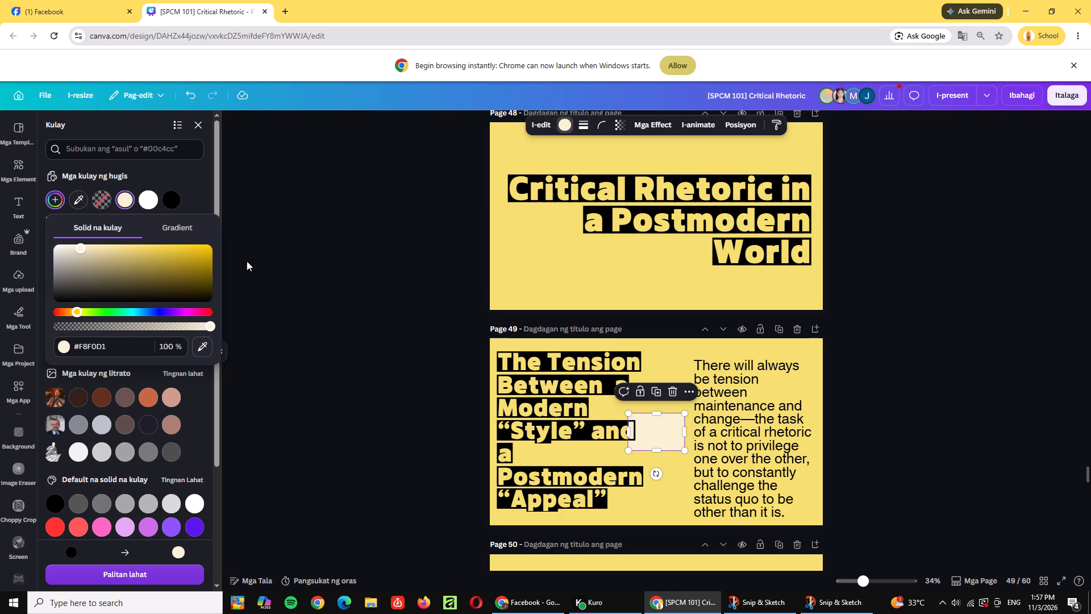
left_click(298, 236)
Move and stretch the cream rectangle into a full-height panel behind the page 49 body text, from beside the title past the slide's right edge.
left_click_drag(677, 435, 732, 432)
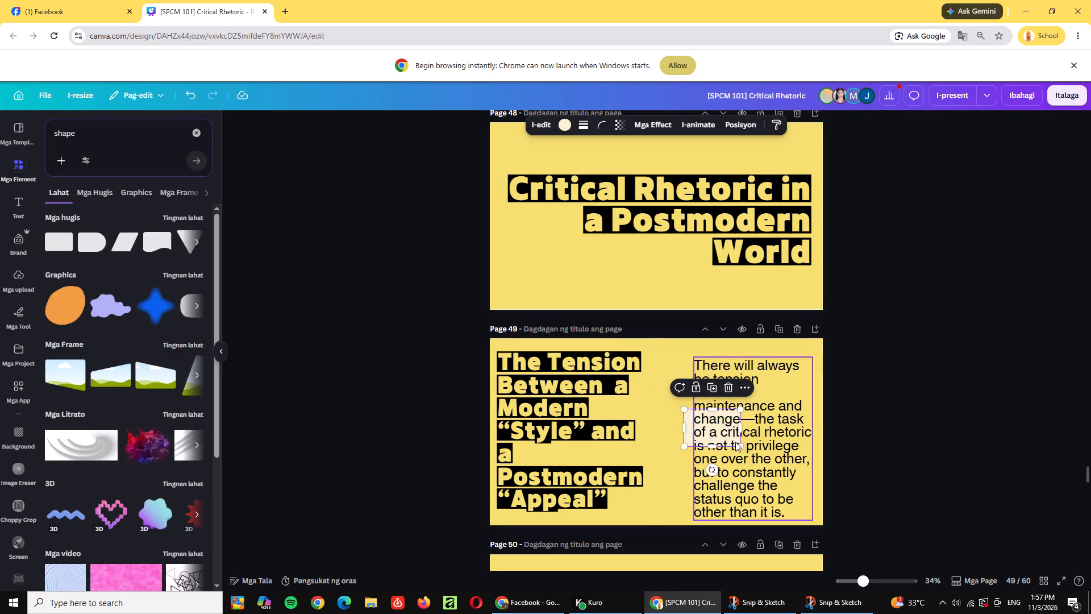
left_click_drag(713, 449, 717, 530)
left_click_drag(741, 464, 836, 465)
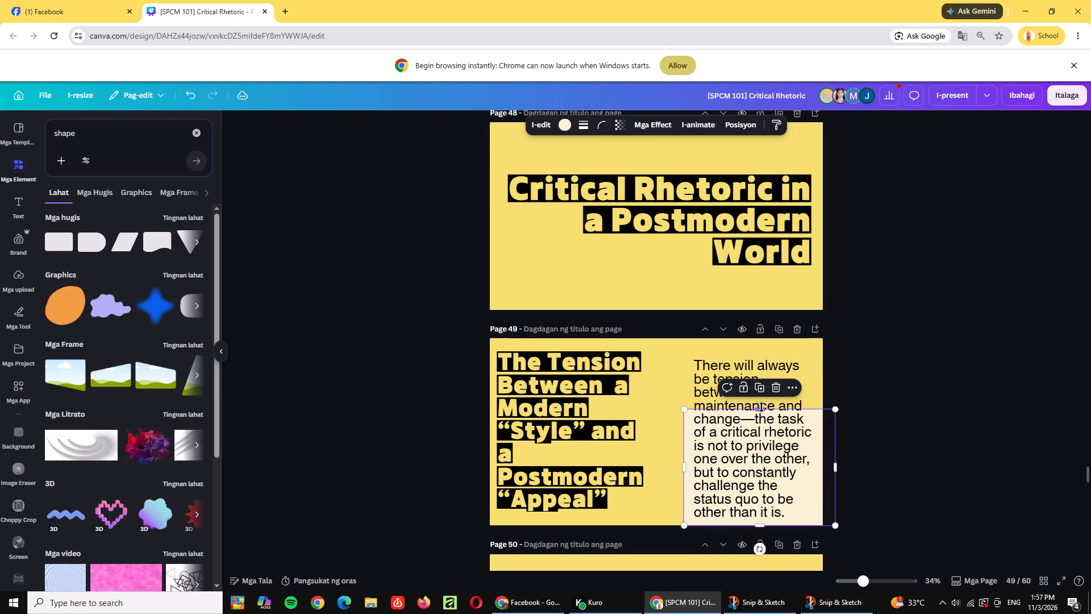
left_click_drag(761, 410, 747, 337)
left_click_drag(684, 432, 672, 429)
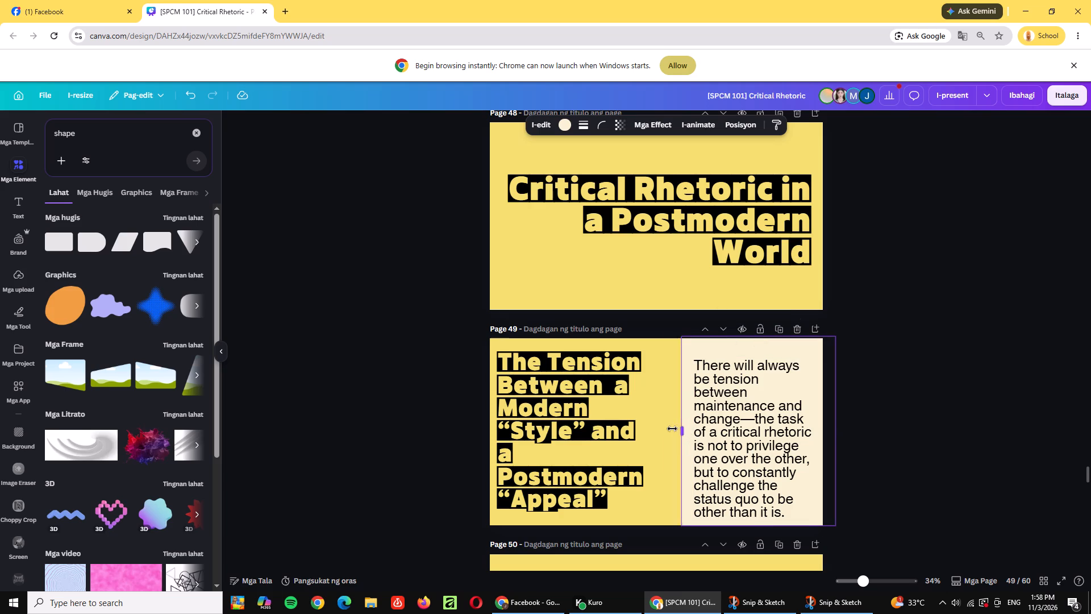
left_click_drag(672, 429, 660, 425)
Set the page 49 body text in Newsreader 36pt and enlarge it to fill the cream panel in eleven lines.
left_click(744, 426)
left_click_drag(749, 426, 744, 427)
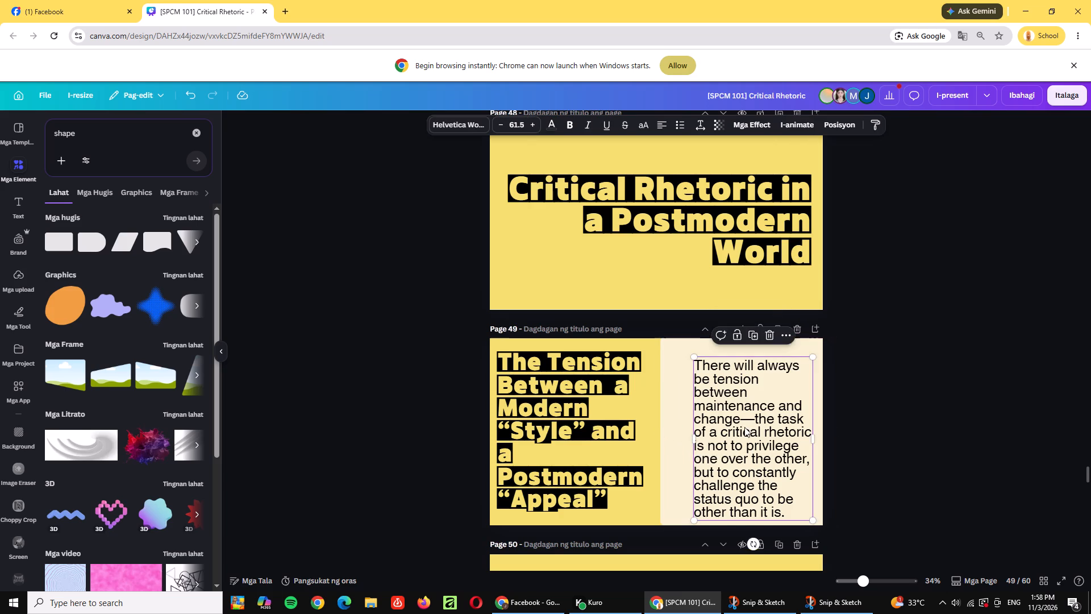
left_click_drag(744, 427, 730, 422)
left_click(465, 132)
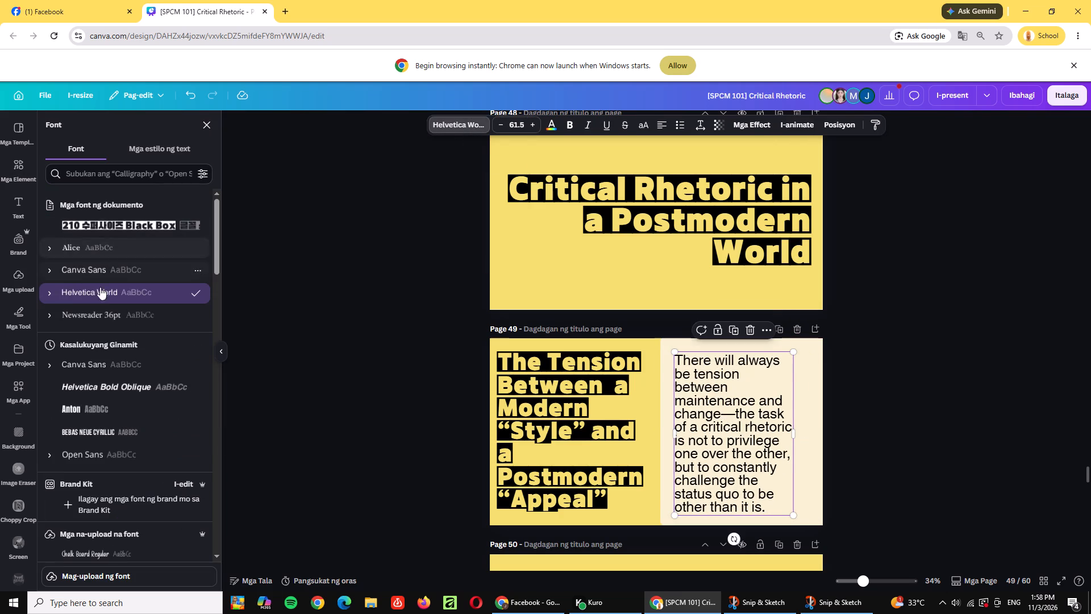
left_click(108, 312)
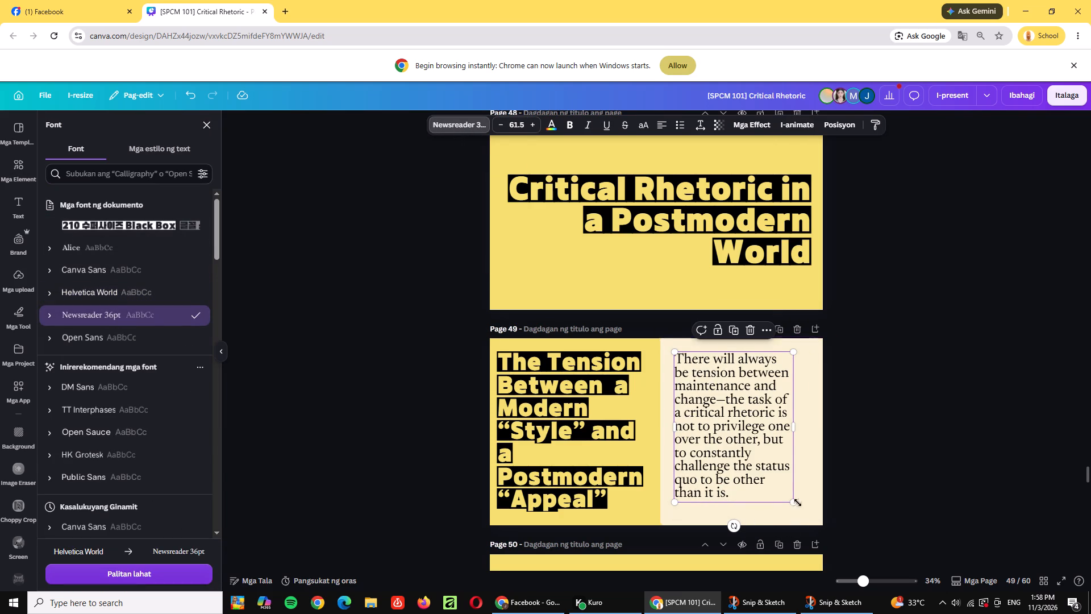
left_click_drag(796, 504, 834, 523)
left_click_drag(788, 475, 785, 468)
left_click(936, 405)
left_click(893, 389)
Move the page 50 "means of empowerment" text down and slightly right, centring it vertically beside the title.
scroll(893, 389, "down", 3)
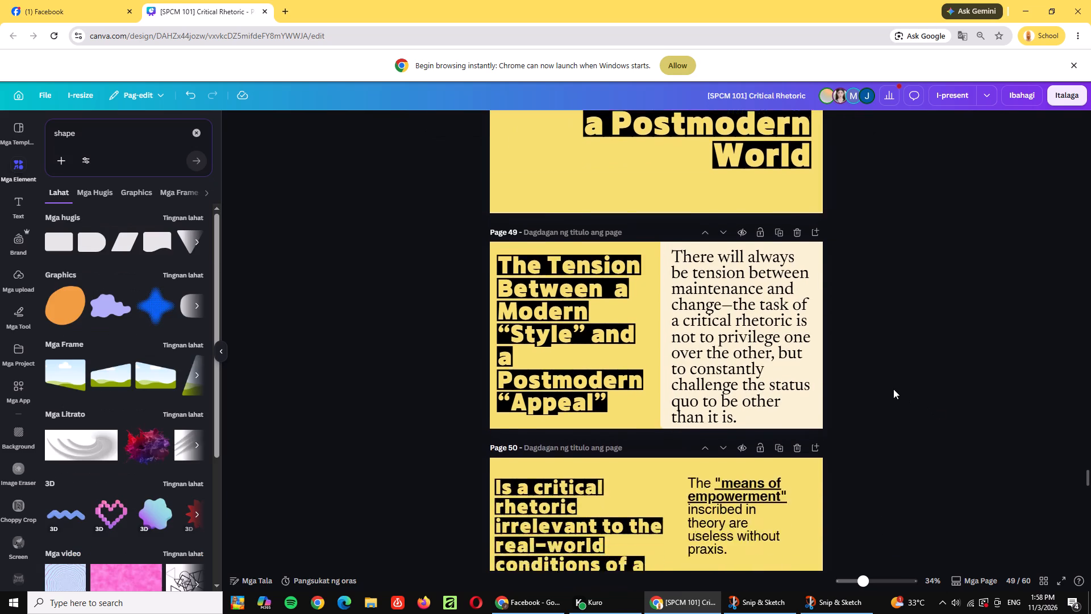
scroll(893, 389, "down", 1)
left_click(713, 389)
left_click_drag(722, 387, 730, 427)
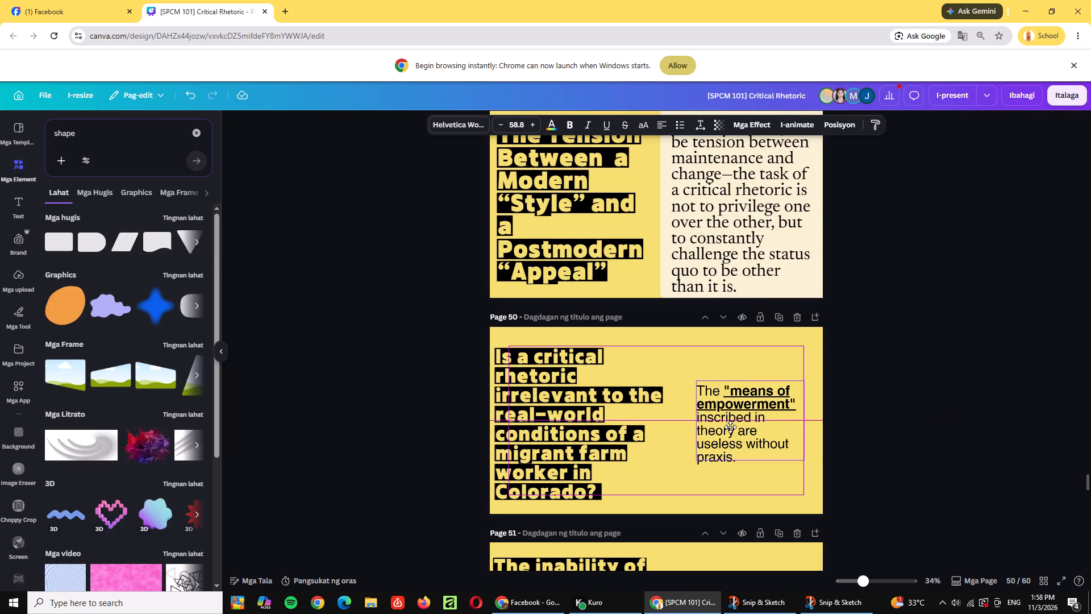
left_click_drag(730, 427, 735, 429)
left_click(900, 376)
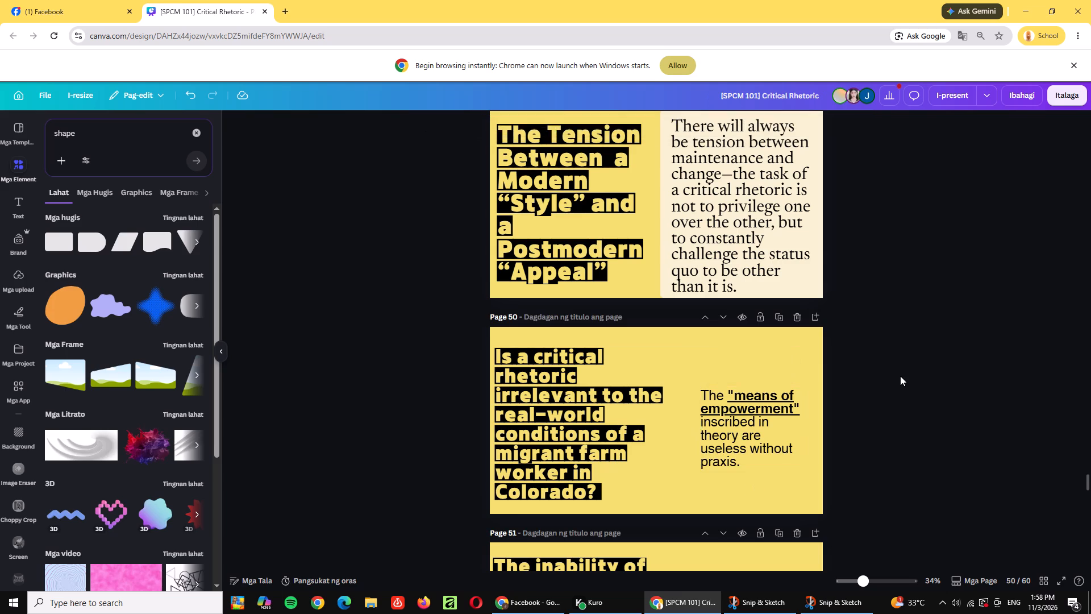
Narrow the page 51 body text to twelve lines and place it right of the title.
scroll(900, 376, "down", 5)
scroll(900, 376, "up", 2)
scroll(900, 376, "down", 2)
left_click_drag(568, 405, 581, 405)
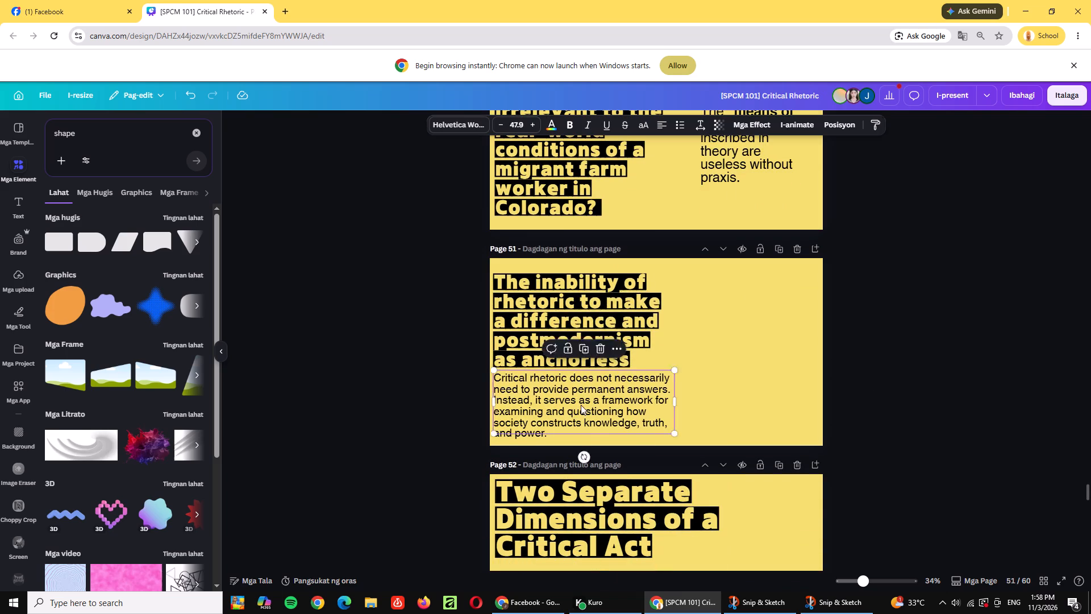
left_click_drag(581, 405, 678, 388)
left_click_drag(790, 385, 740, 391)
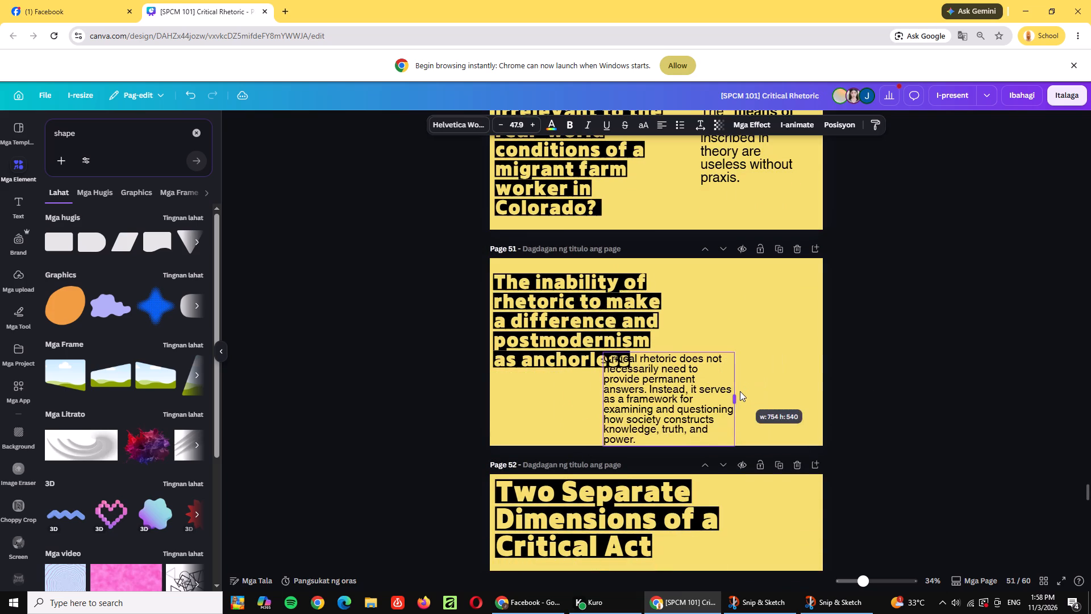
left_click_drag(740, 391, 704, 385)
left_click_drag(636, 400, 739, 333)
Narrow the page 51 title to eight lines and move it up near the slide's top-left corner.
left_click(533, 330)
left_click_drag(665, 323, 619, 323)
left_click_drag(552, 376, 558, 367)
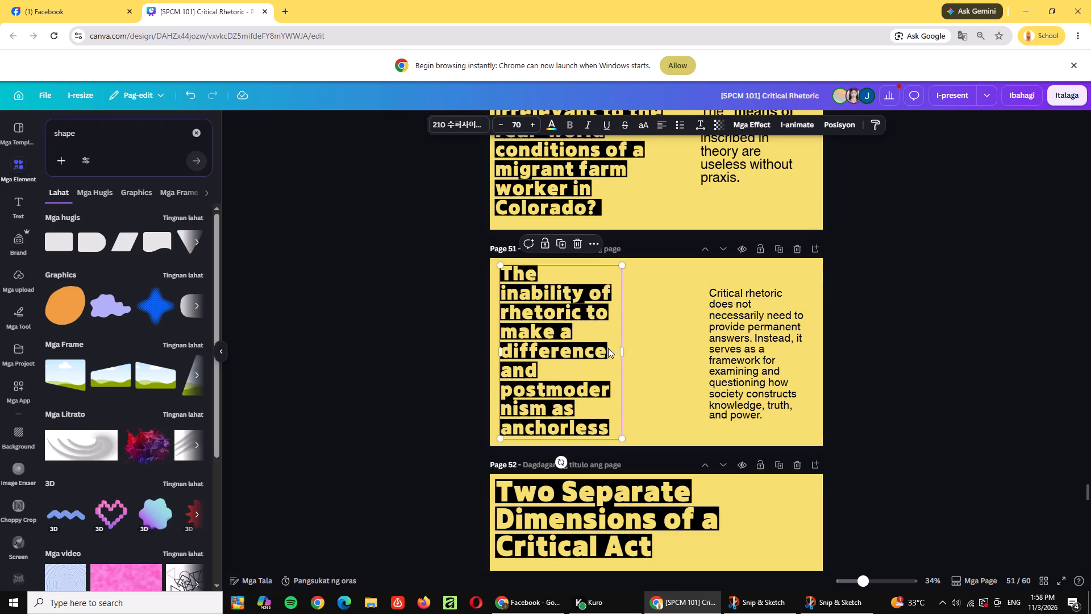
left_click_drag(624, 348, 632, 349)
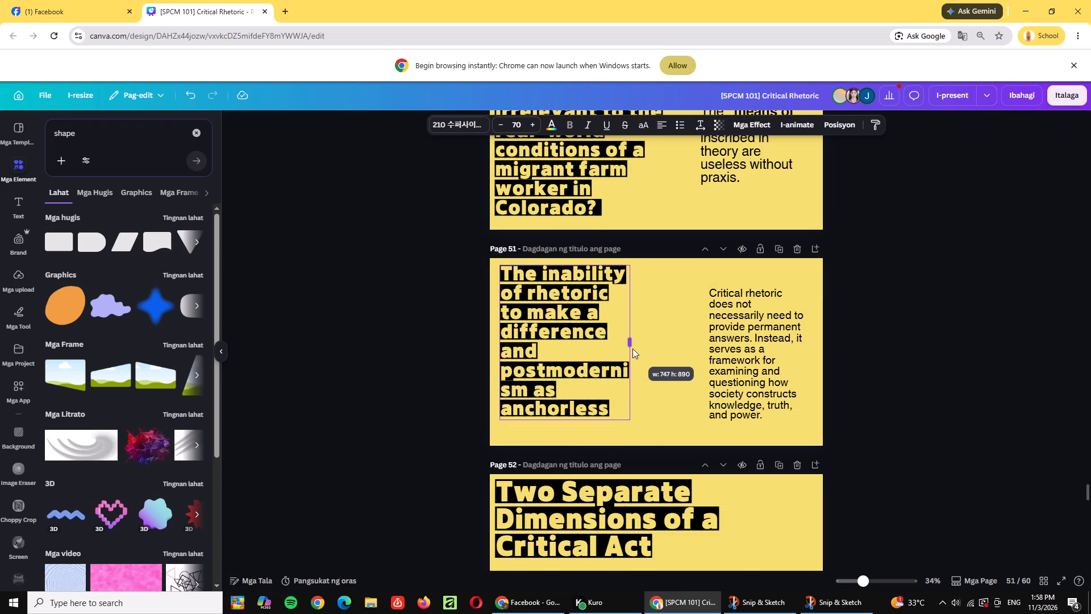
left_click_drag(632, 349, 644, 349)
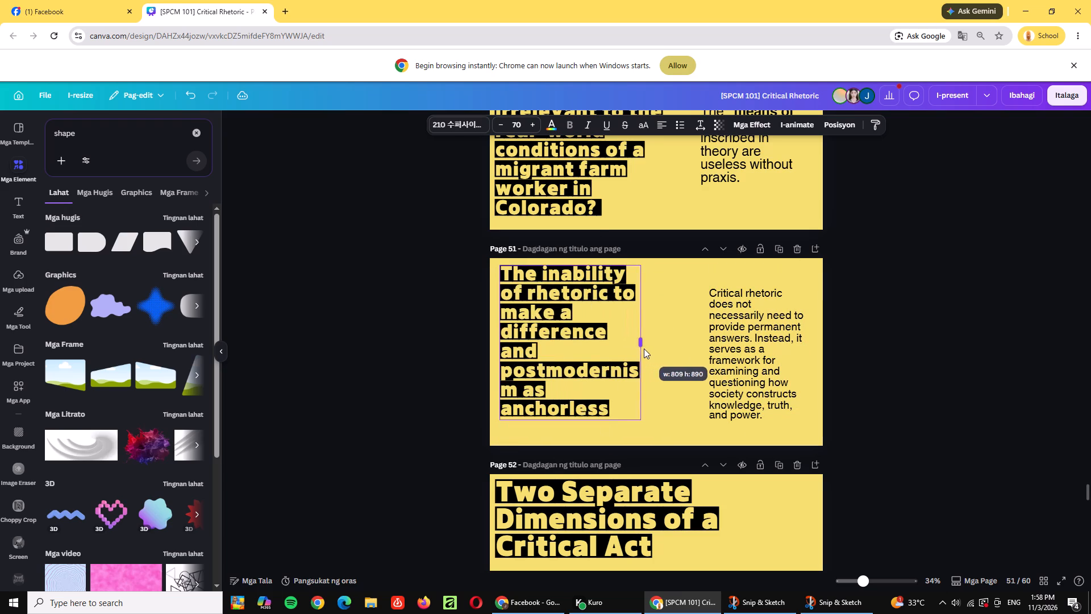
left_click_drag(644, 349, 651, 349)
left_click_drag(651, 349, 660, 349)
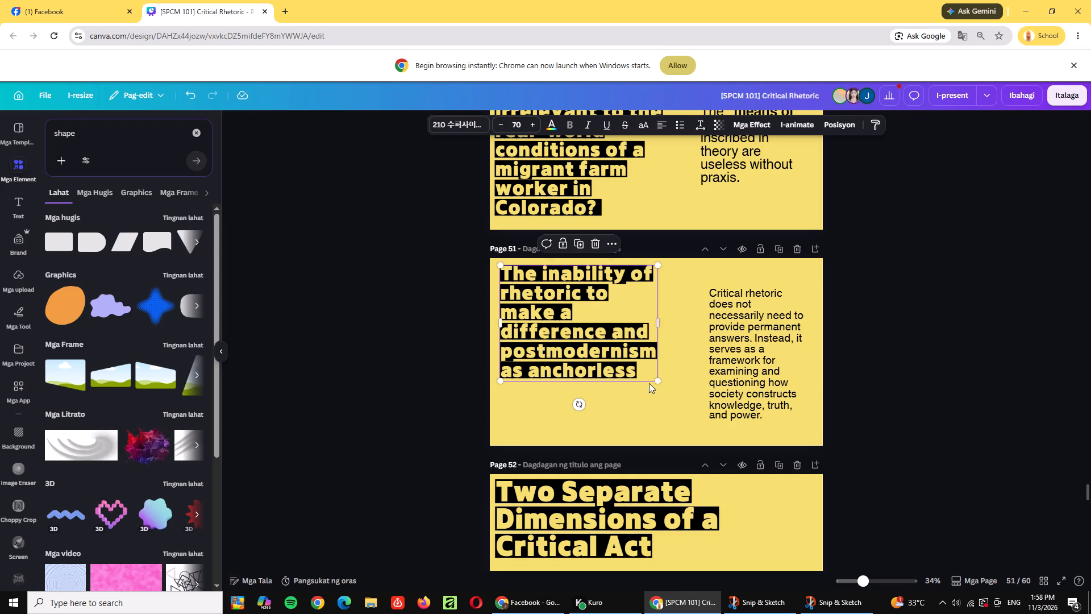
left_click_drag(658, 327, 627, 325)
Right-align the page 51 title and enlarge it to 82.5 so it fills the slide's height.
left_click(662, 122)
left_click(663, 123)
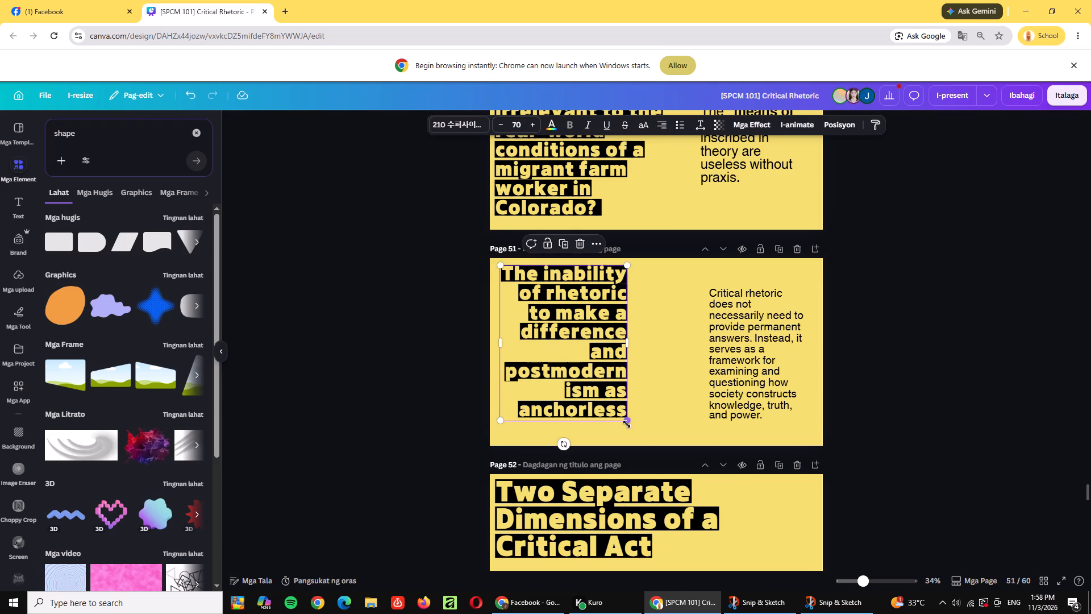
left_click_drag(627, 424, 665, 439)
left_click(636, 403)
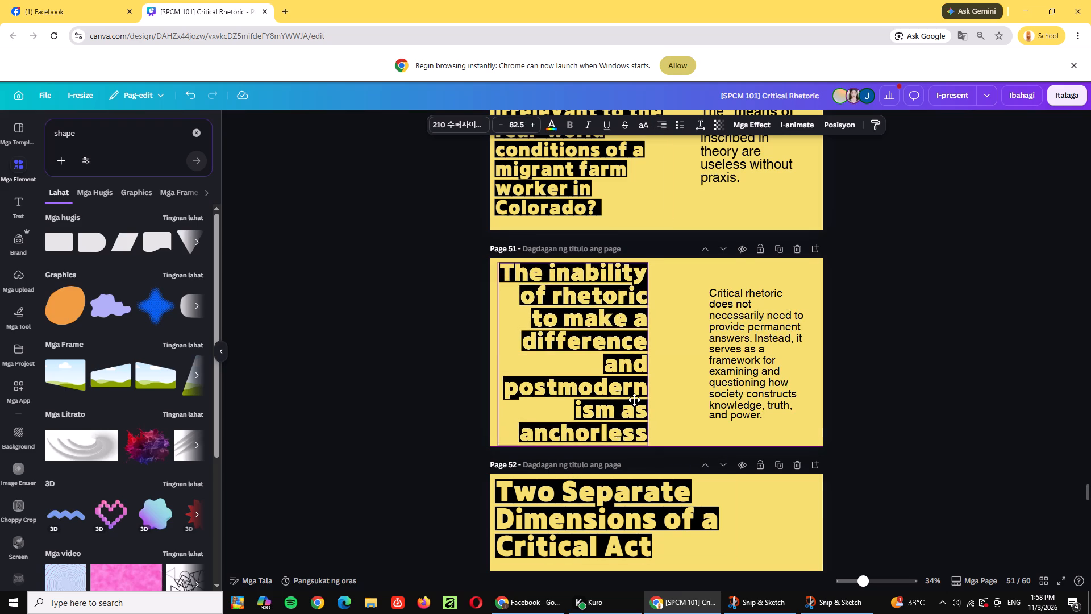
Copy the cream panel from page 49 onto page 51, send it to the back and shift it left to meet the title.
scroll(704, 382, "up", 6)
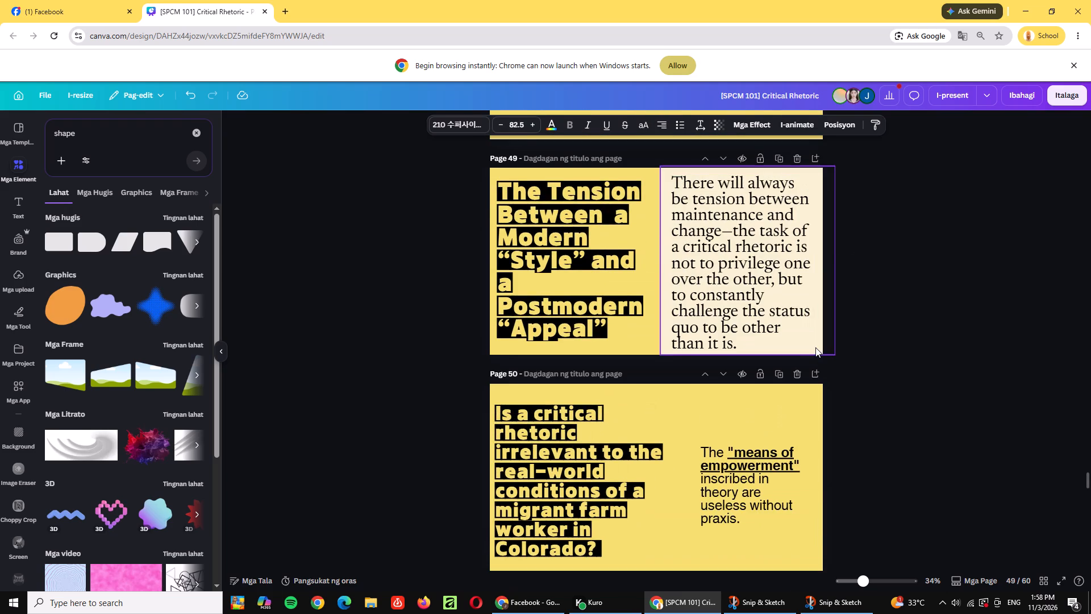
left_click(815, 347)
key("ctrl+c")
scroll(815, 354, "down", 2, "ctrl")
left_click(746, 464)
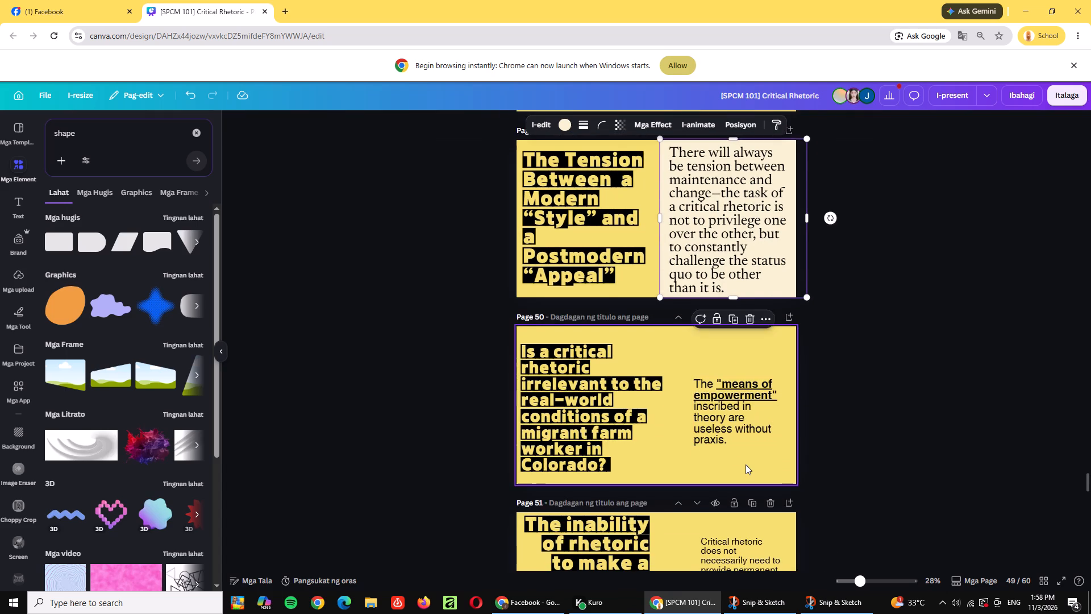
scroll(746, 464, "down", 2)
left_click(776, 534)
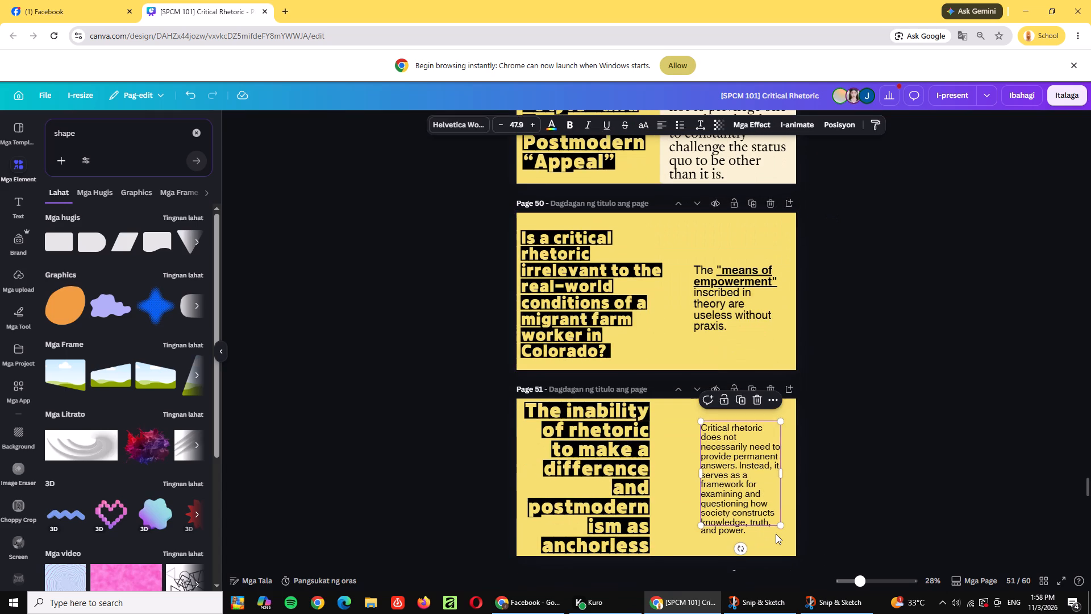
key("ctrl+v")
left_click(743, 117)
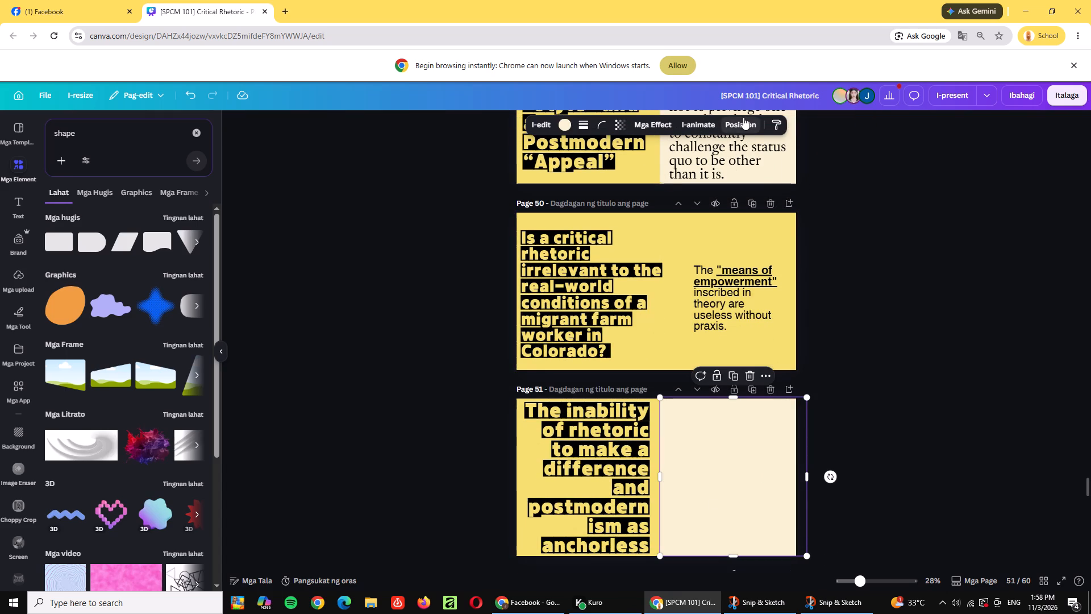
left_click(156, 206)
left_click_drag(673, 426, 667, 426)
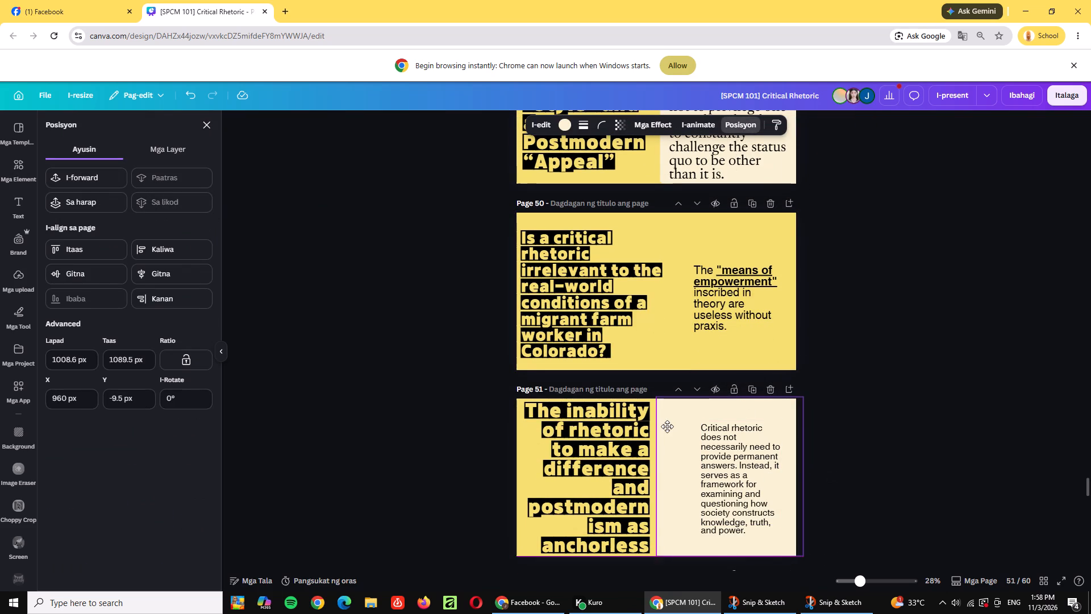
left_click_drag(667, 426, 663, 426)
Move the page 51 body text up and left within the cream panel and enlarge it to 64.1.
left_click(748, 471)
left_click_drag(746, 470, 740, 471)
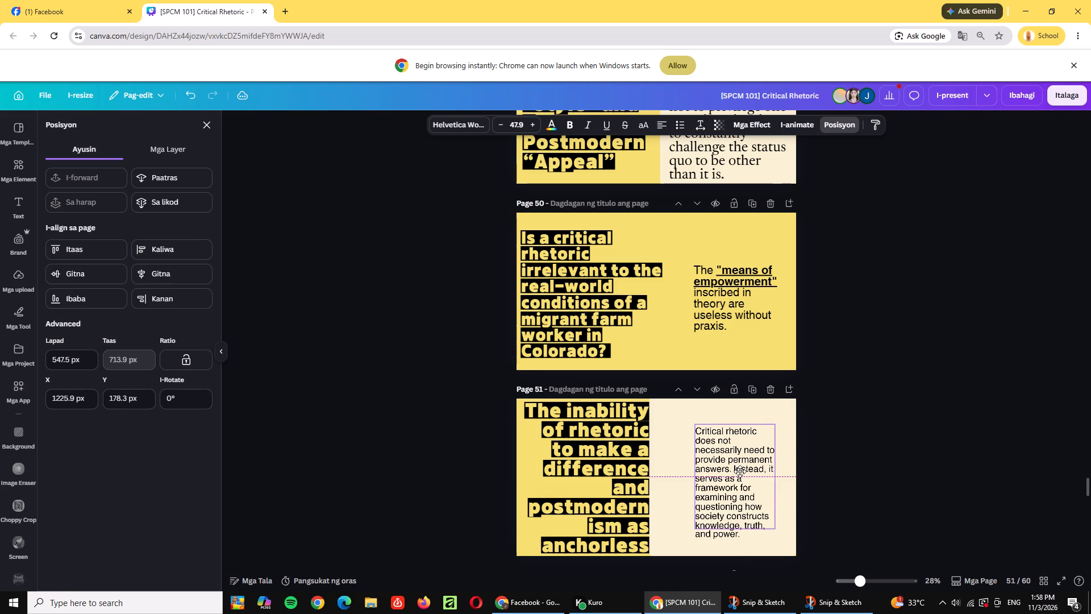
left_click_drag(740, 471, 715, 455)
left_click_drag(749, 512, 780, 533)
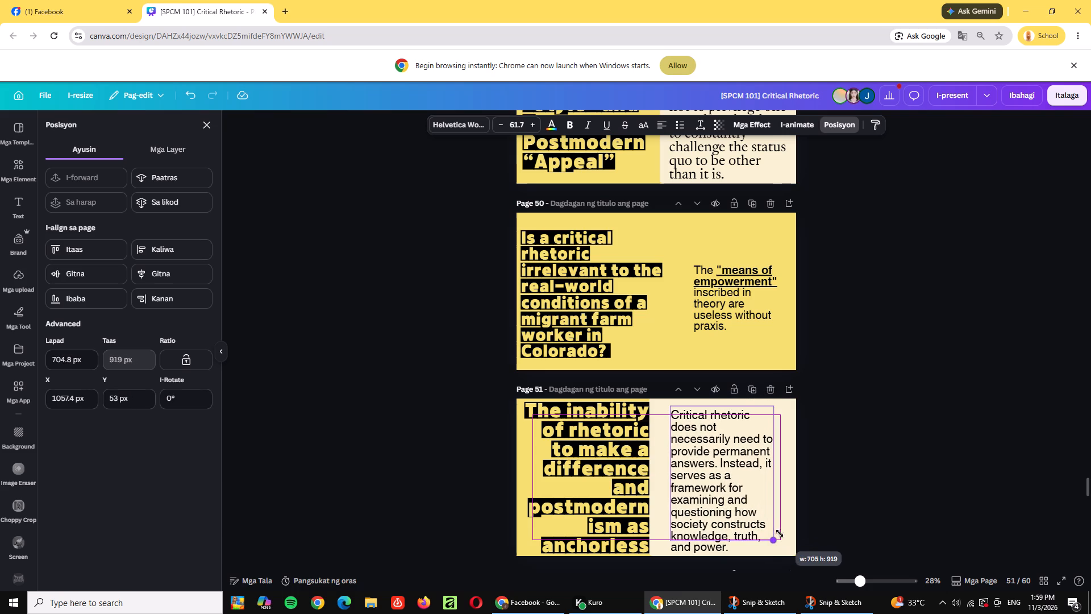
left_click_drag(780, 533, 789, 538)
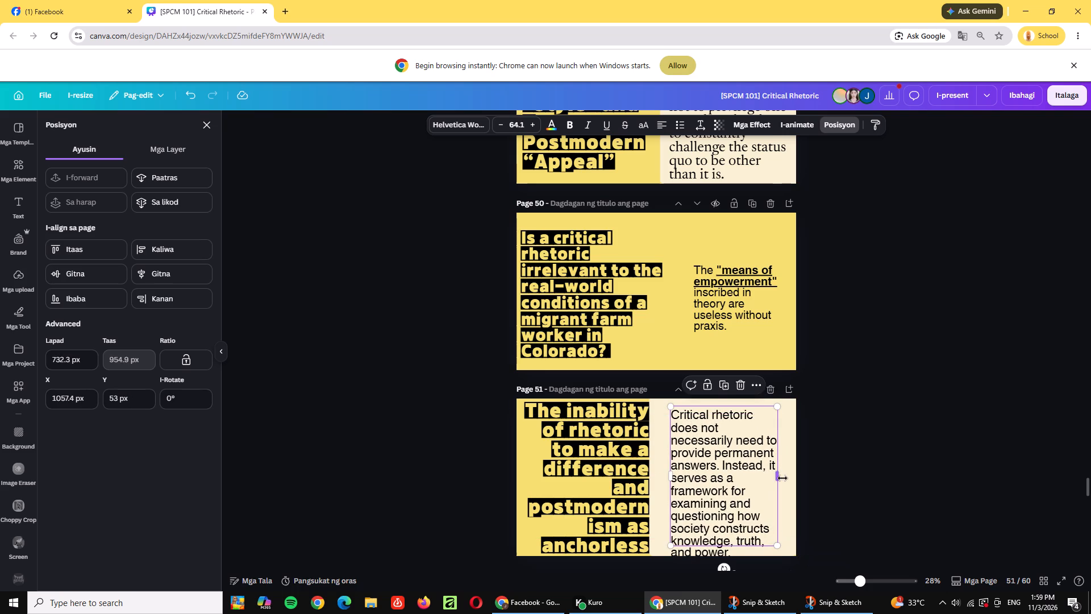
Adjust the page 51 body text's width to twelve lines and place it near the cream panel's left edge, close to the slide's top.
left_click_drag(782, 478, 794, 478)
left_click_drag(738, 468, 728, 469)
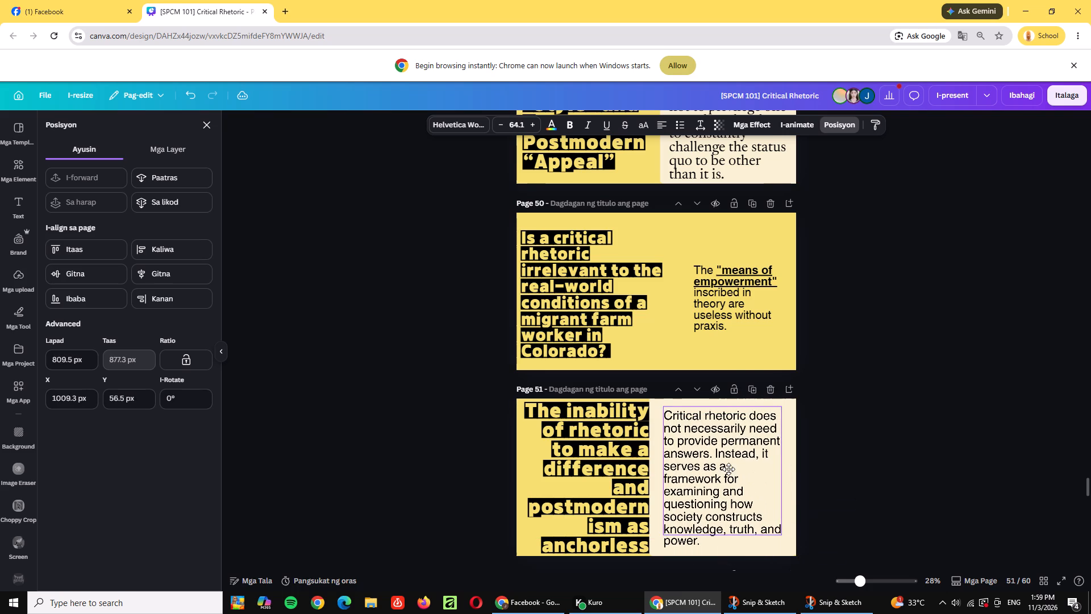
left_click_drag(728, 469, 727, 470)
left_click_drag(784, 472, 791, 472)
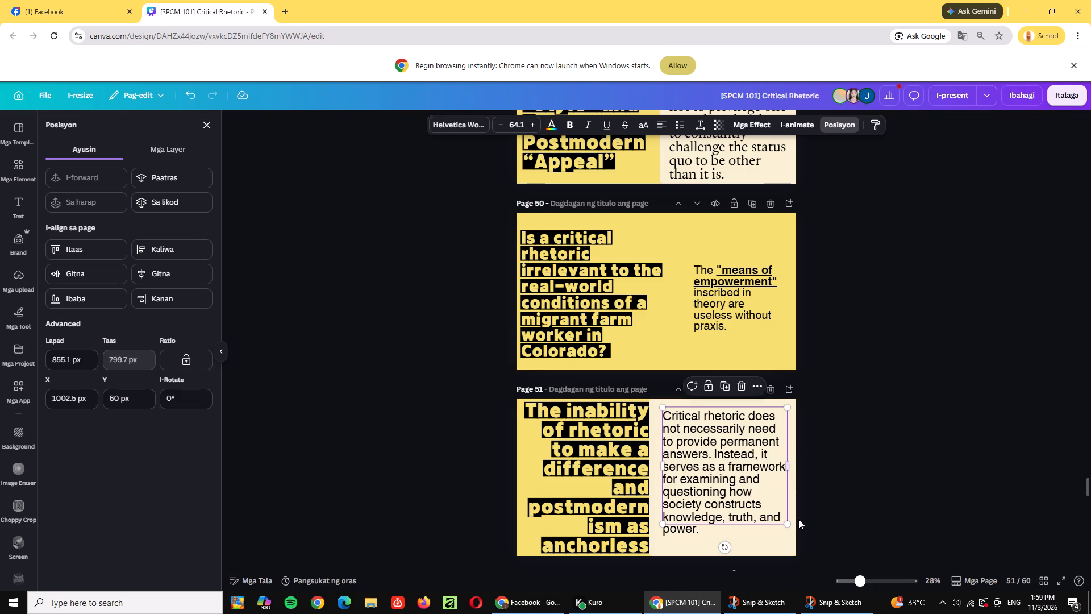
left_click_drag(790, 469, 798, 467)
left_click_drag(749, 471, 741, 478)
left_click_drag(793, 467, 772, 464)
left_click_drag(735, 480, 736, 469)
left_click(844, 421)
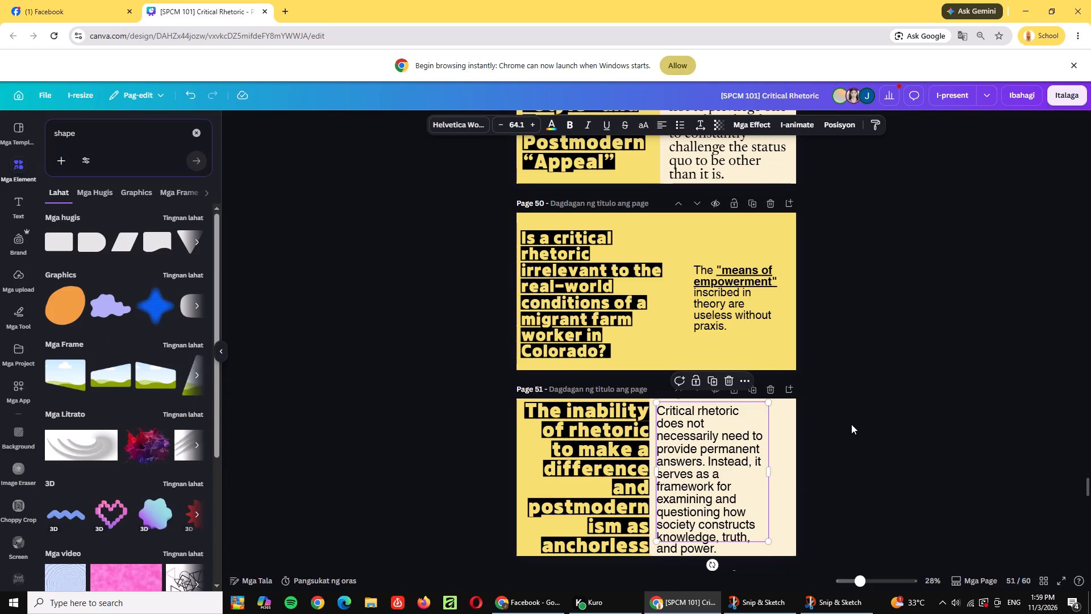
Underline "Critical rhetoric" at the start of the page 51 body text.
left_click(851, 424)
left_click(670, 412)
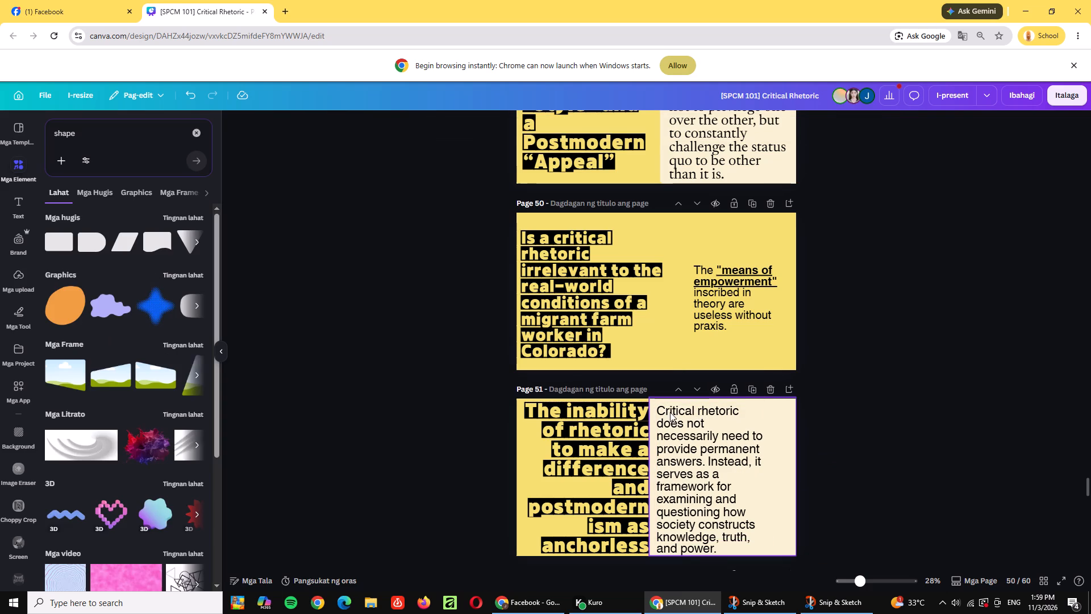
left_click(660, 413)
left_click_drag(657, 411, 722, 409)
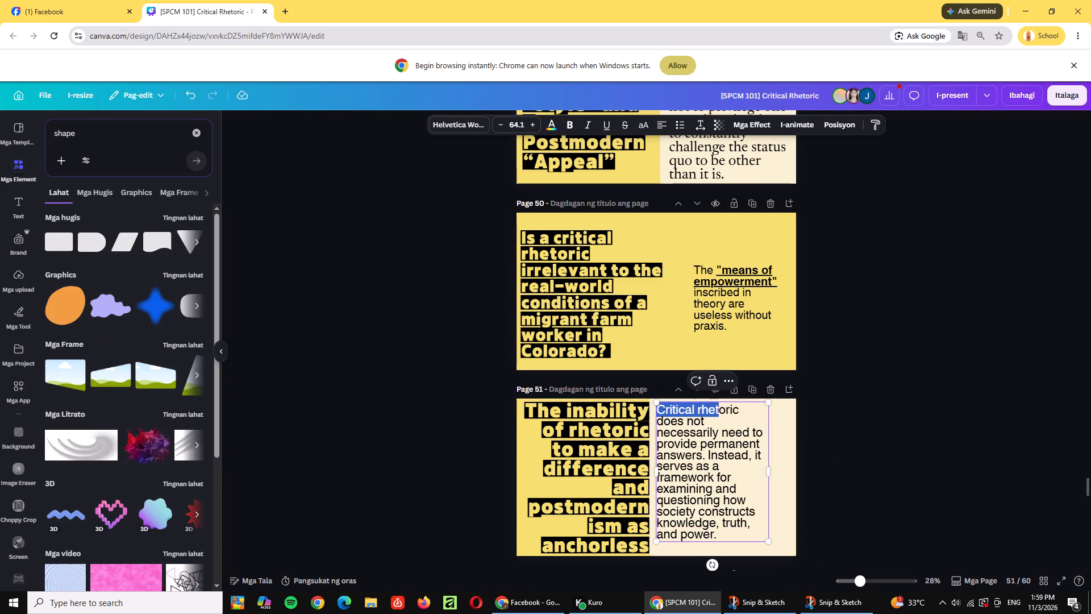
left_click_drag(722, 409, 736, 411)
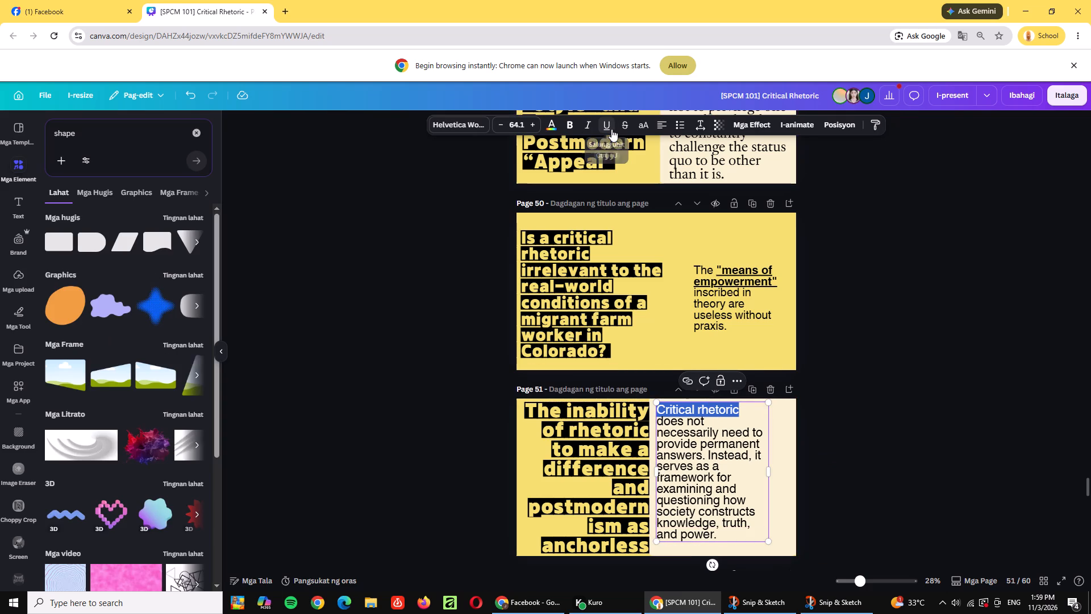
left_click(612, 129)
left_click(923, 295)
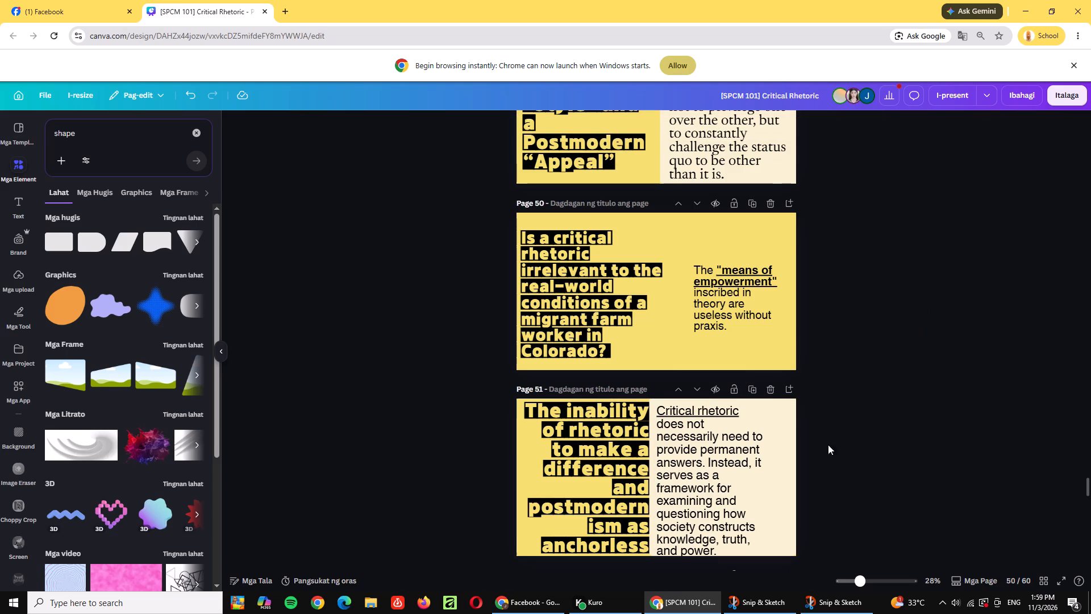
Make the underlined "Critical rhetoric" at the start of the page 51 body text bold.
left_click(674, 411)
double_click(660, 411)
left_click(660, 411)
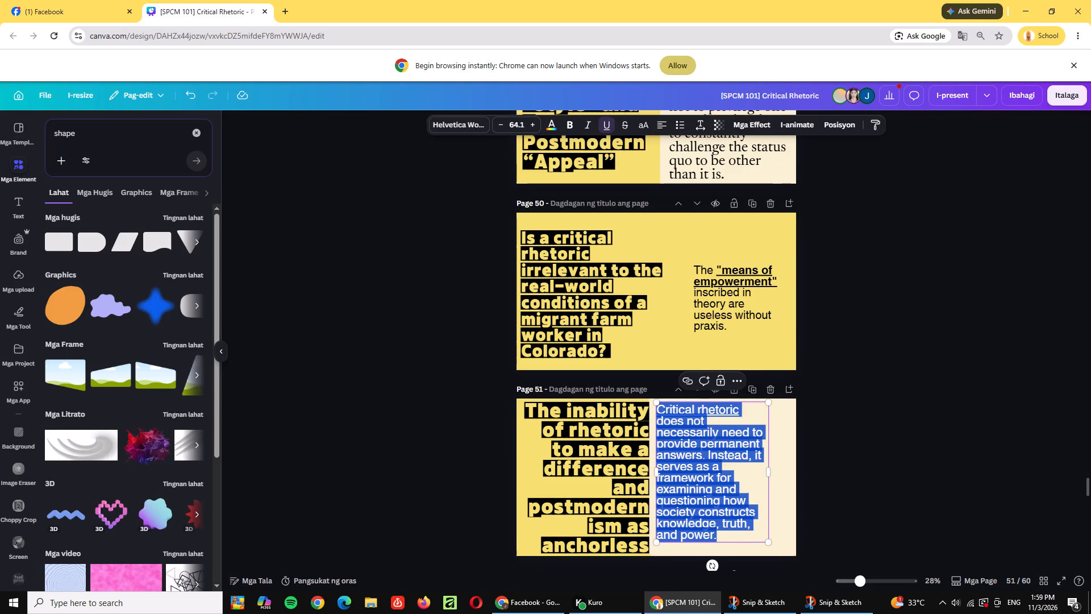
left_click(659, 411)
left_click_drag(658, 410, 725, 409)
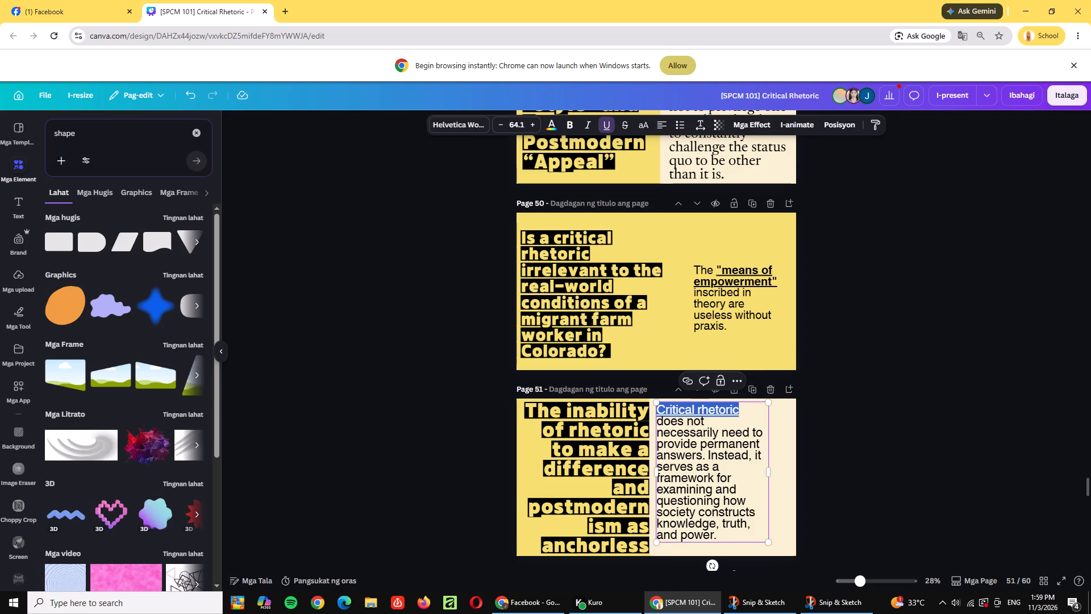
key("ctrl+b")
left_click(859, 404, "ctrl")
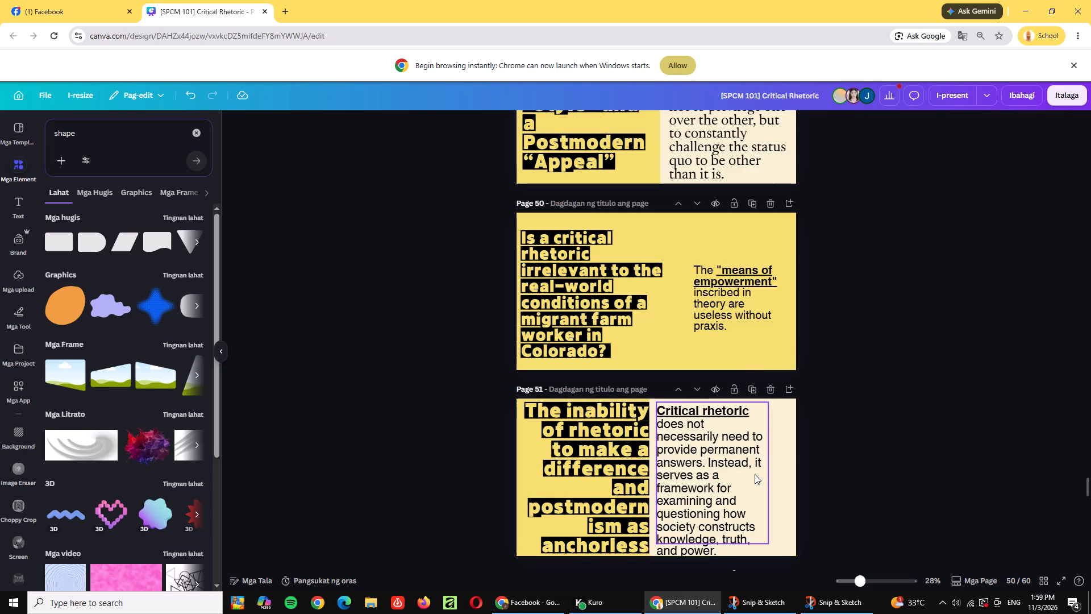
Shrink the page 51 body text to 60.7 and move it slightly inward from the cream panel's left edge.
left_click(755, 474)
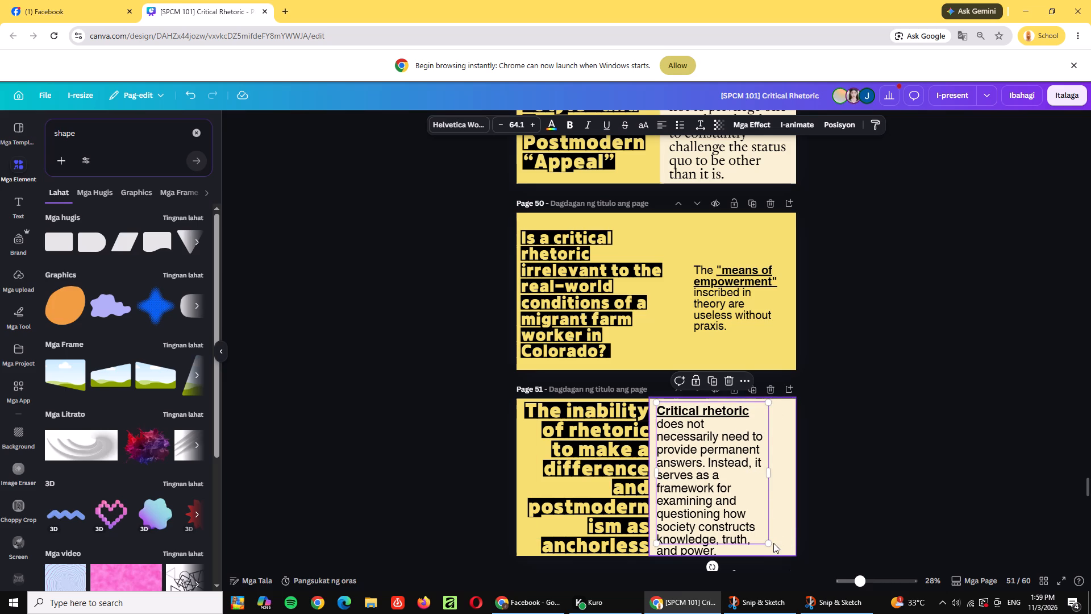
left_click_drag(771, 543, 763, 537)
left_click_drag(738, 491, 741, 497)
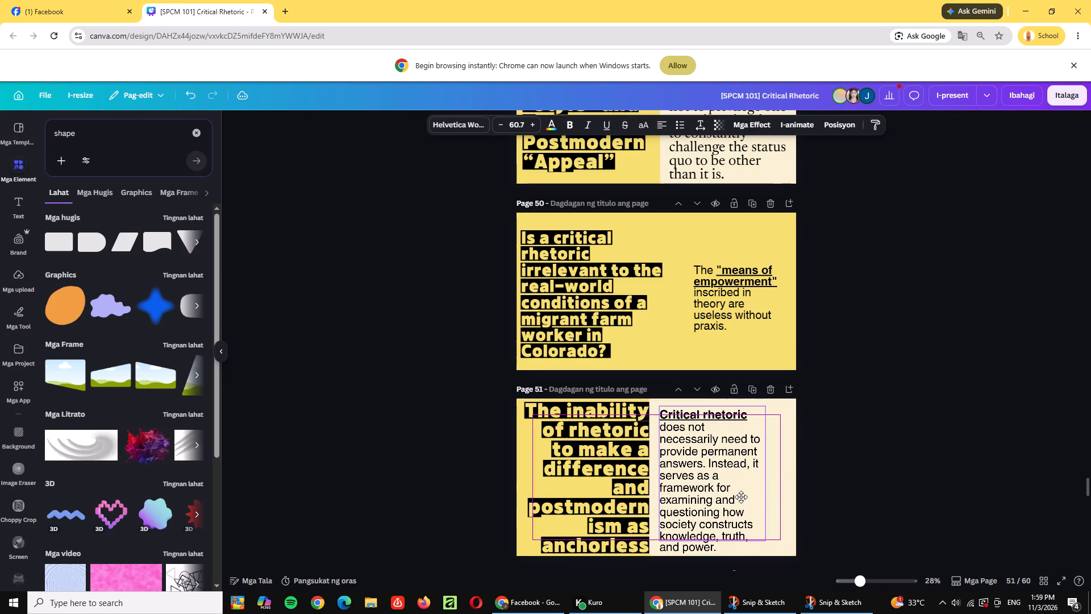
left_click_drag(741, 497, 750, 495)
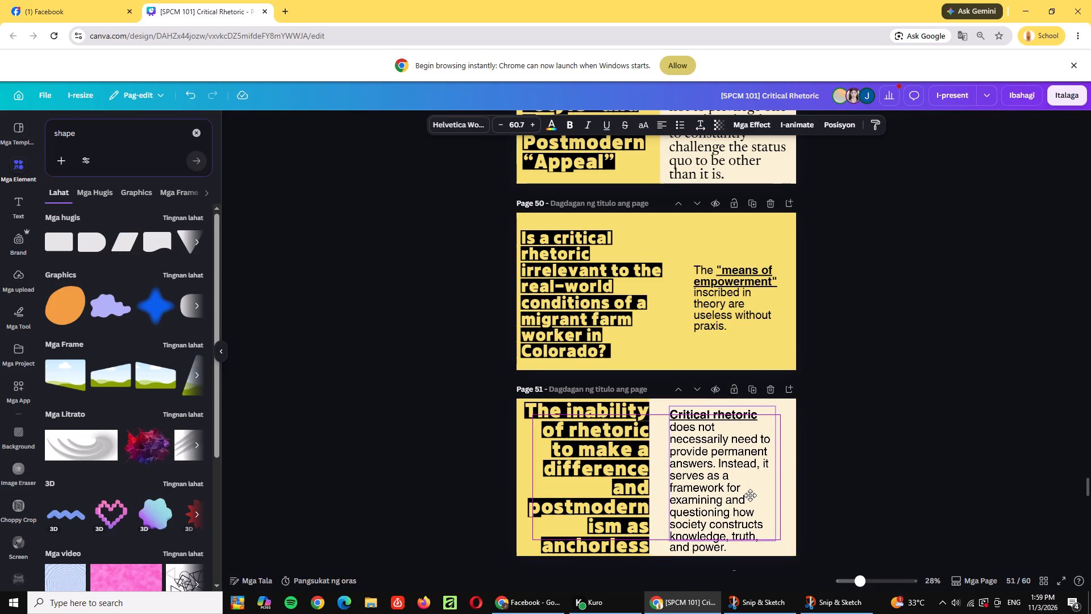
left_click_drag(750, 495, 746, 495)
left_click(837, 446)
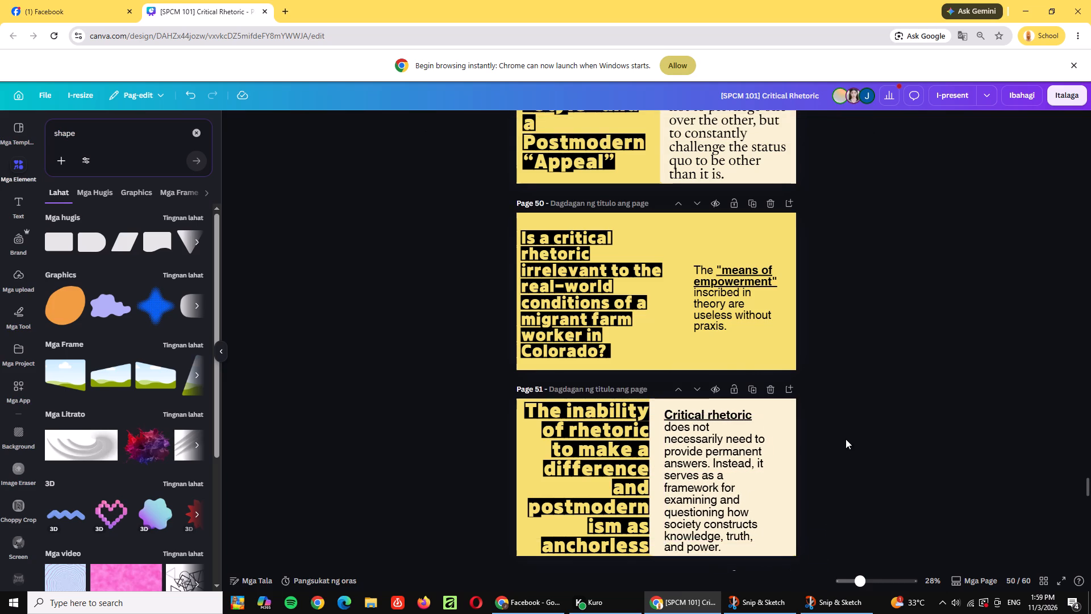
scroll(846, 439, "down", 5, "ctrl")
scroll(846, 439, "up", 3, "ctrl")
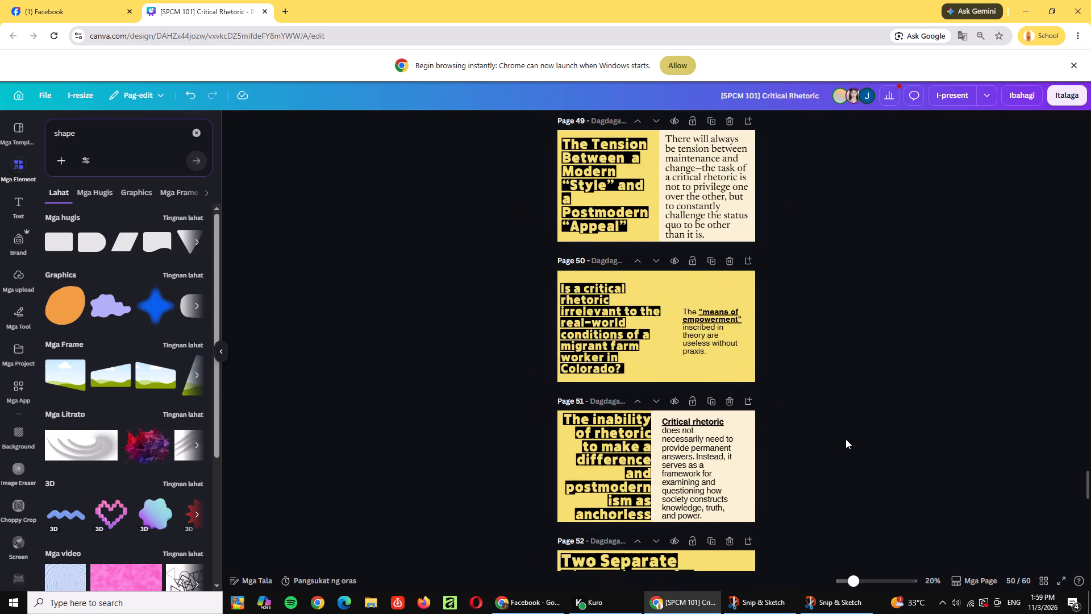
Switch to the Facebook chat and send the collaborator "ken u check" and "i feel so criminology right neow".
key("alt+Tab")
left_click(960, 571)
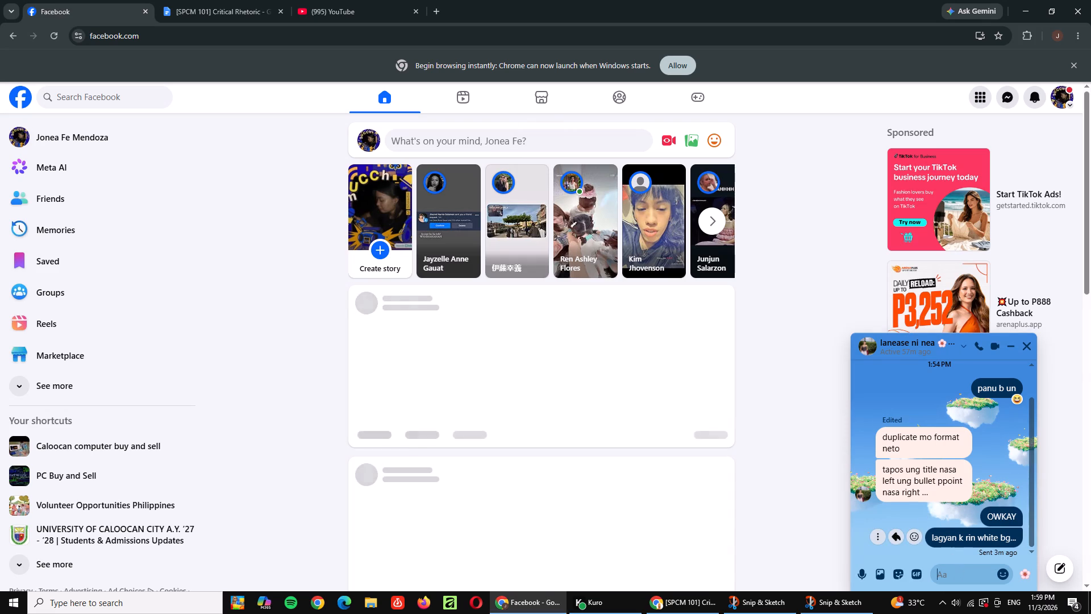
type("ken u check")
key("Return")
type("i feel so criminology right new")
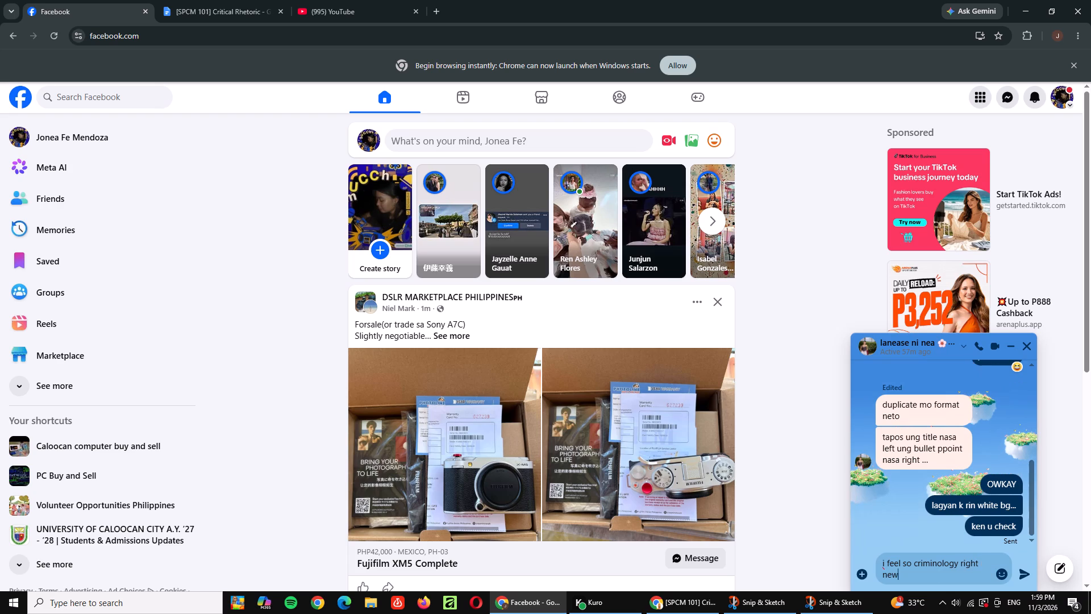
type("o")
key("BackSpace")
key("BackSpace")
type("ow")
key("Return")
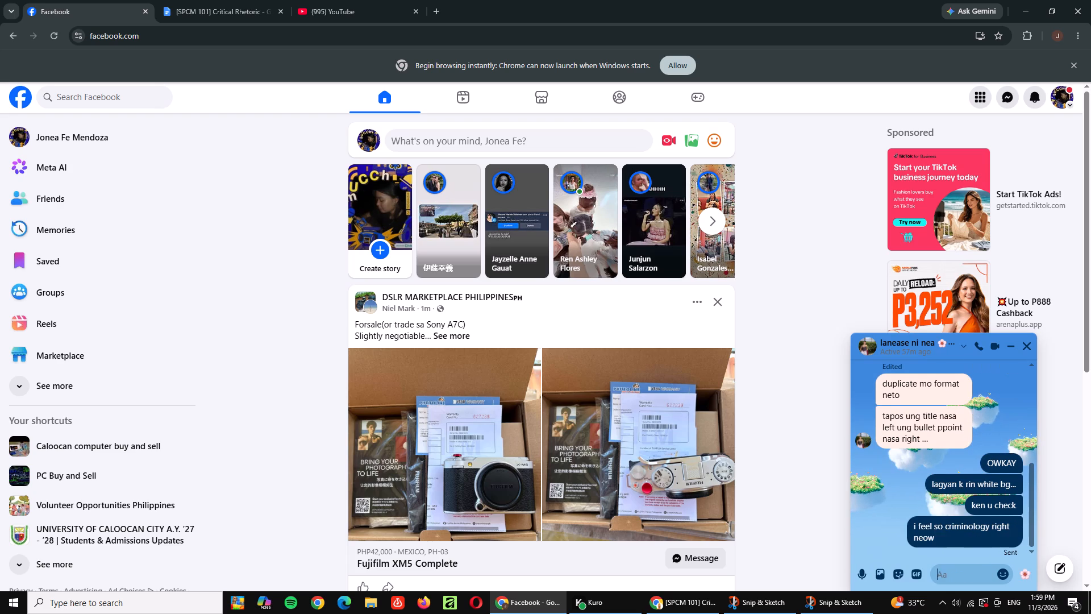
Consult the reference slide screenshot in the chat and narrow page 51's cream panel from its left edge to about 958 px wide.
scroll(1026, 501, "up", 6)
left_click(893, 400)
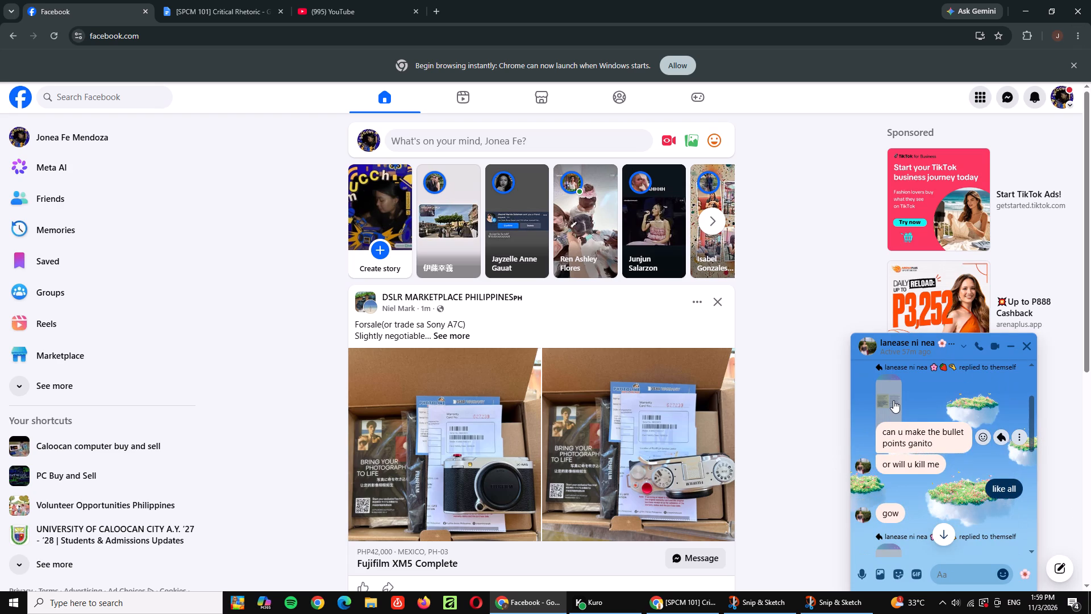
left_click(906, 441)
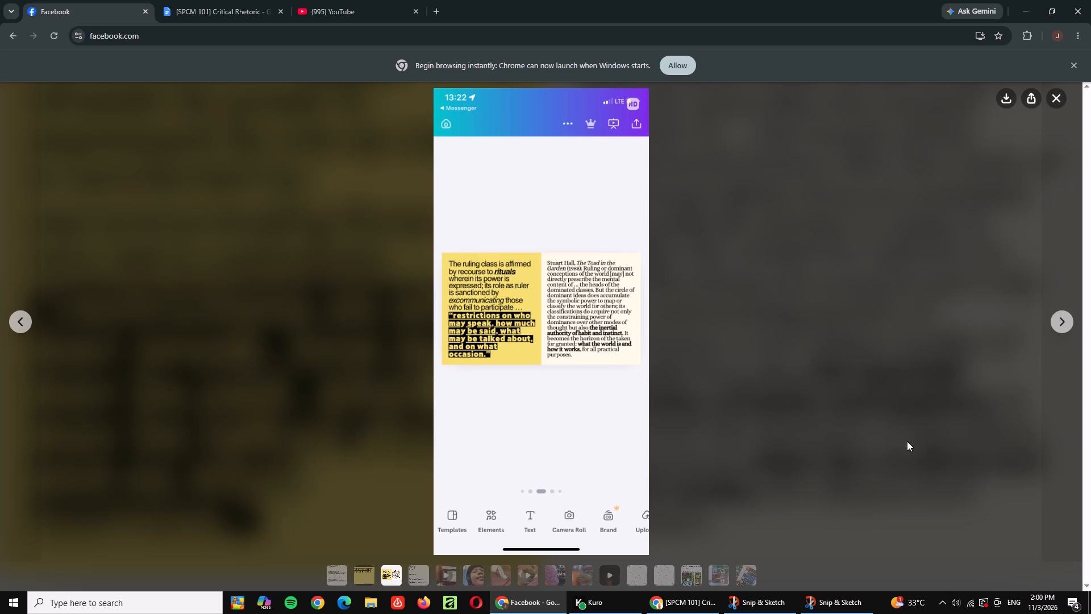
key("alt+Tab")
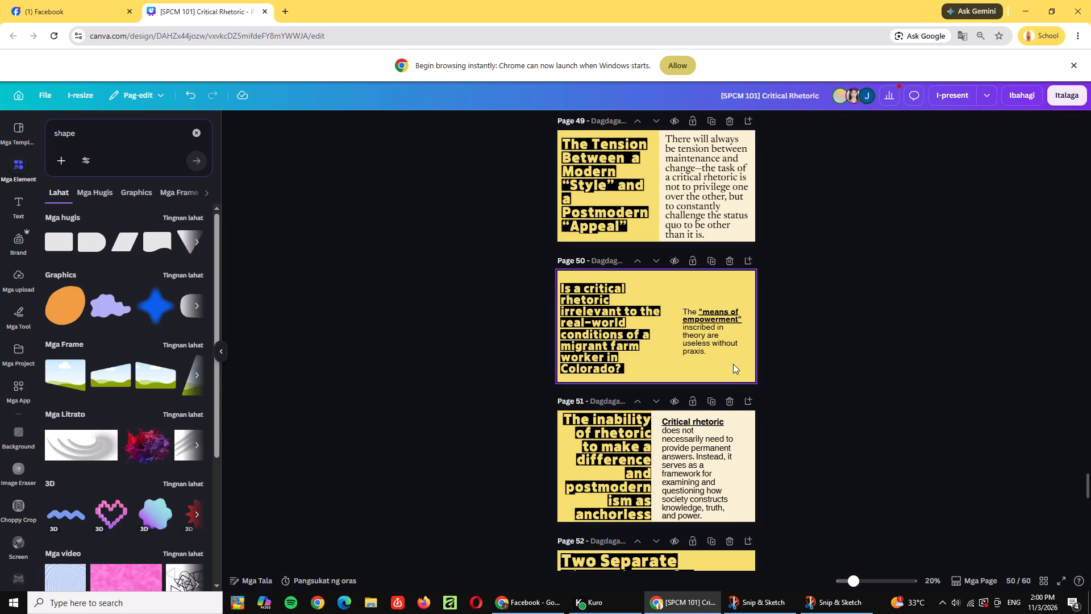
left_click(713, 344)
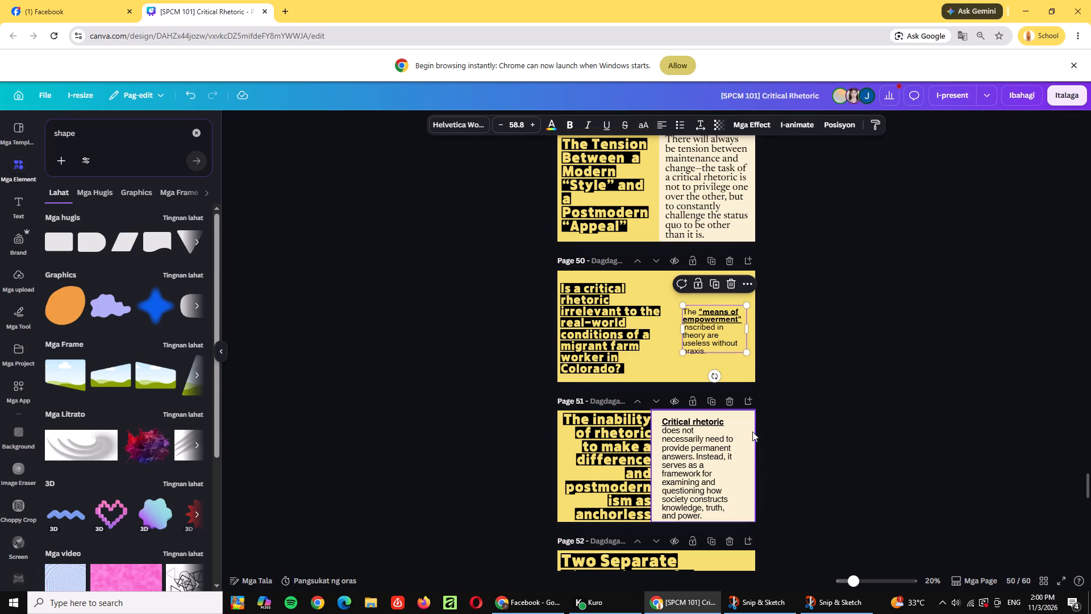
left_click(653, 460)
left_click_drag(653, 463, 655, 464)
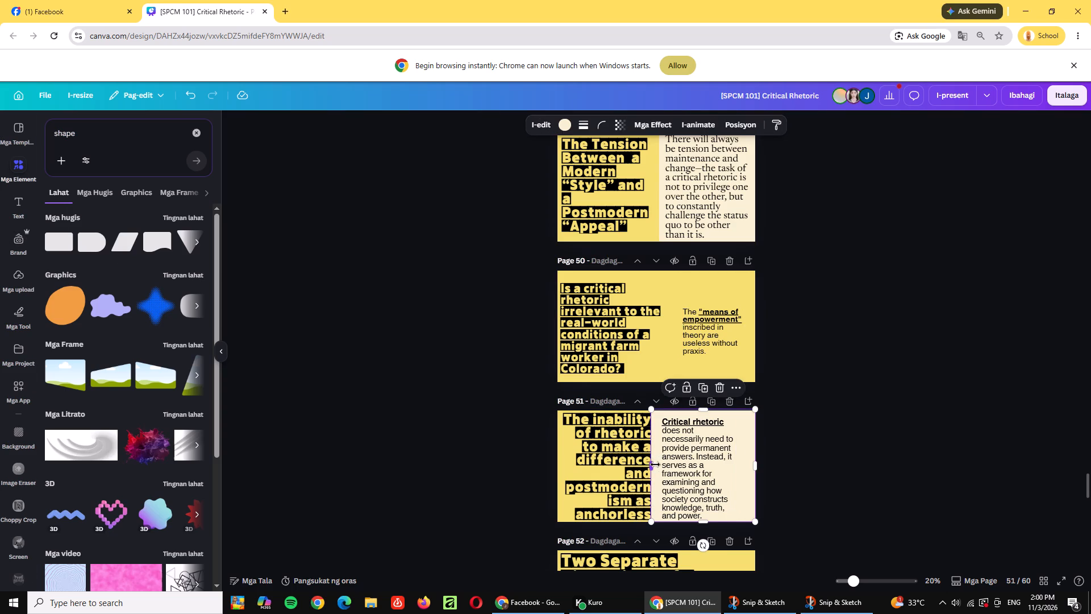
left_click_drag(655, 464, 659, 465)
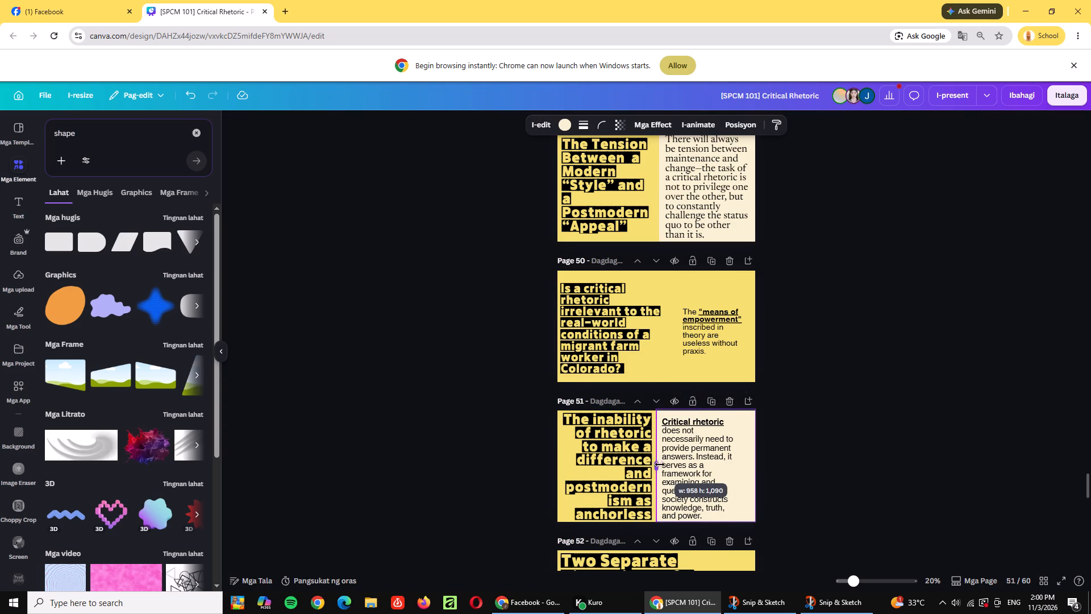
left_click(916, 381)
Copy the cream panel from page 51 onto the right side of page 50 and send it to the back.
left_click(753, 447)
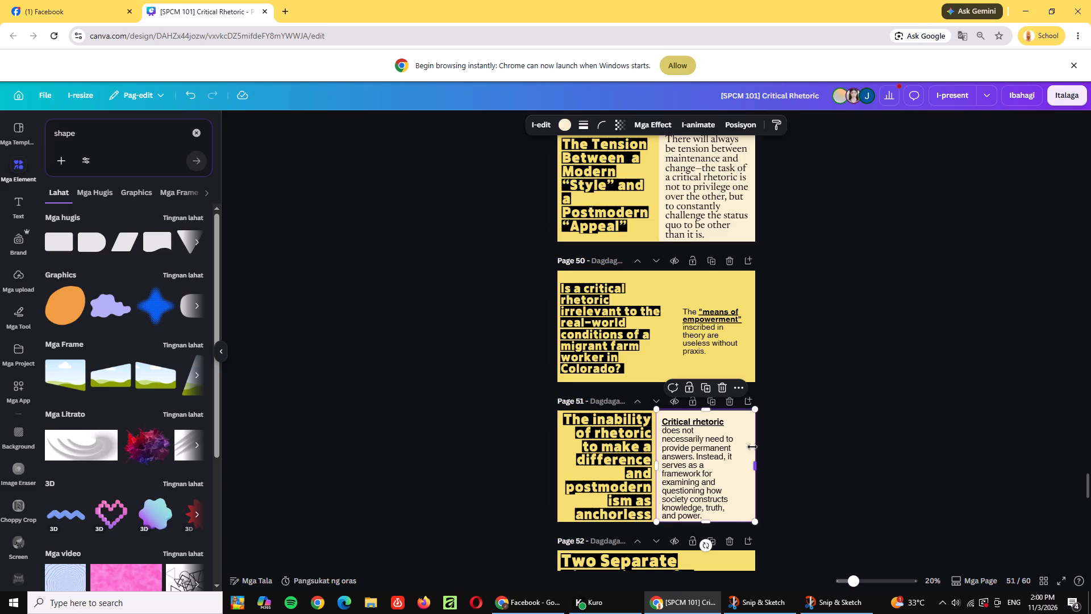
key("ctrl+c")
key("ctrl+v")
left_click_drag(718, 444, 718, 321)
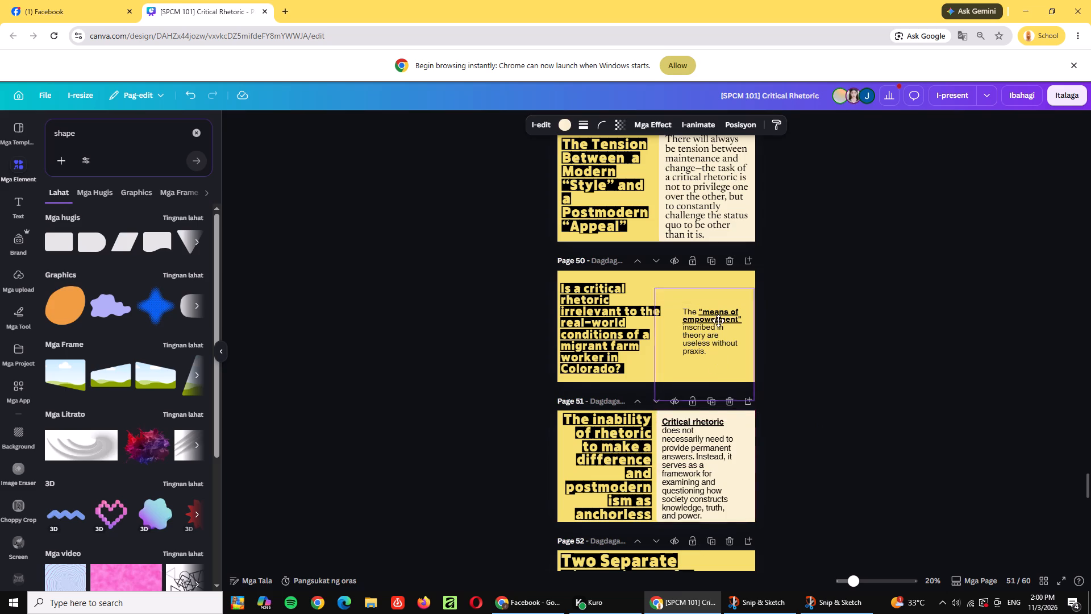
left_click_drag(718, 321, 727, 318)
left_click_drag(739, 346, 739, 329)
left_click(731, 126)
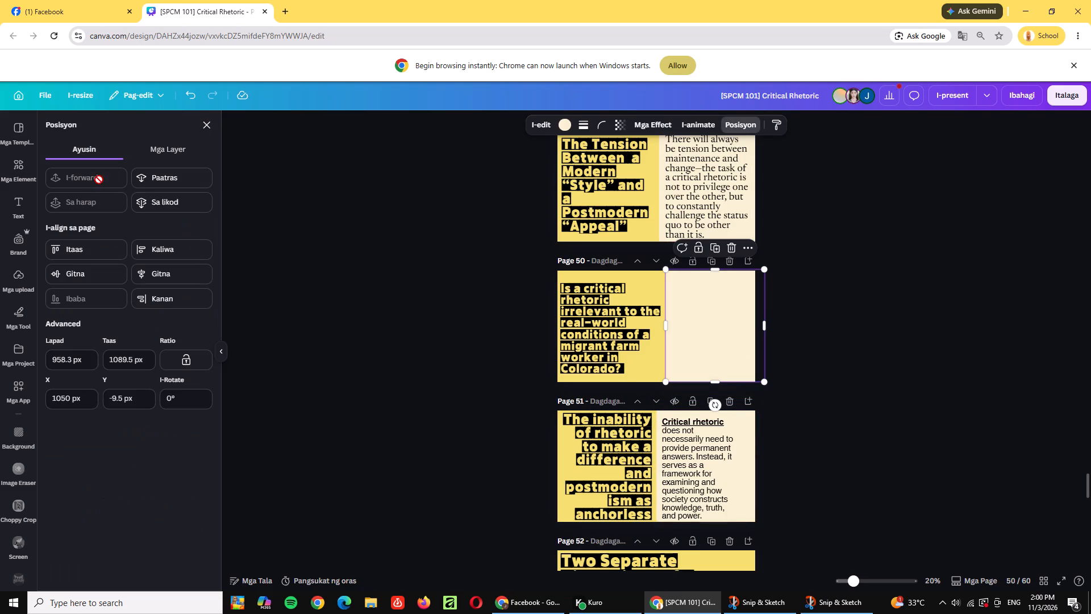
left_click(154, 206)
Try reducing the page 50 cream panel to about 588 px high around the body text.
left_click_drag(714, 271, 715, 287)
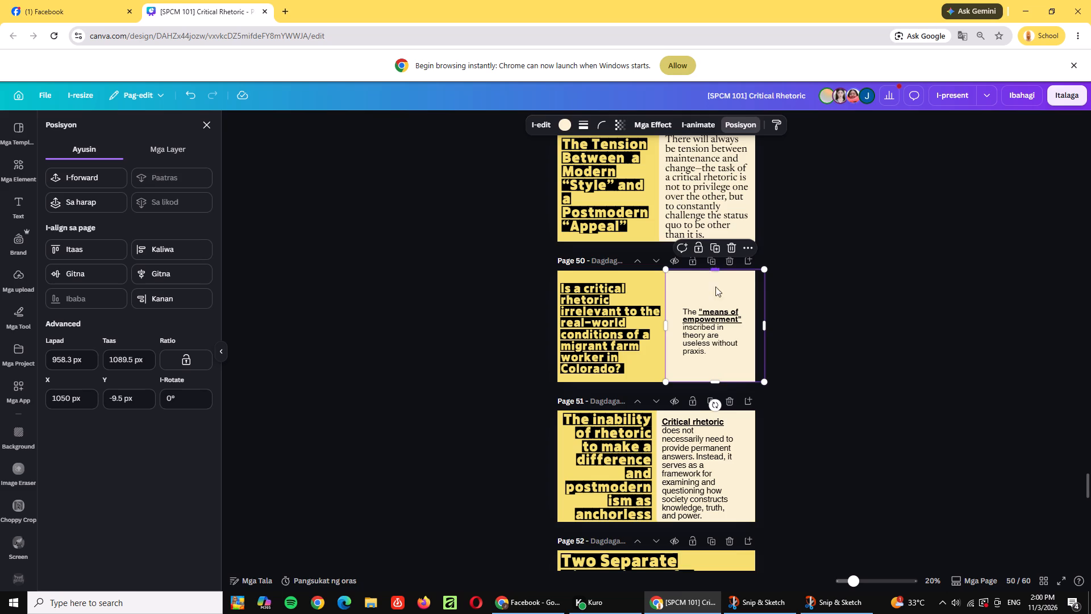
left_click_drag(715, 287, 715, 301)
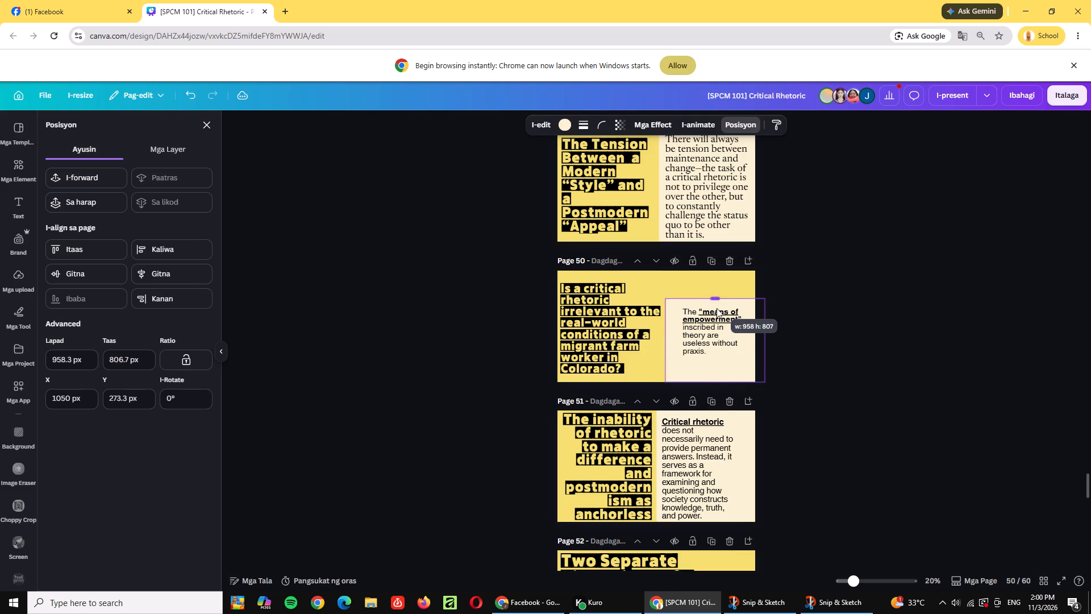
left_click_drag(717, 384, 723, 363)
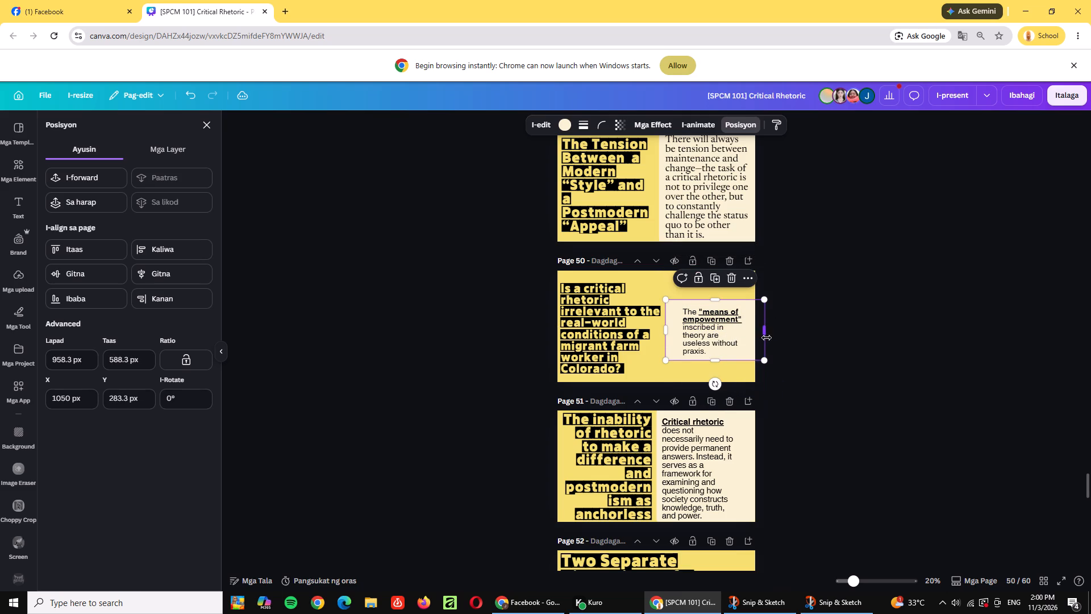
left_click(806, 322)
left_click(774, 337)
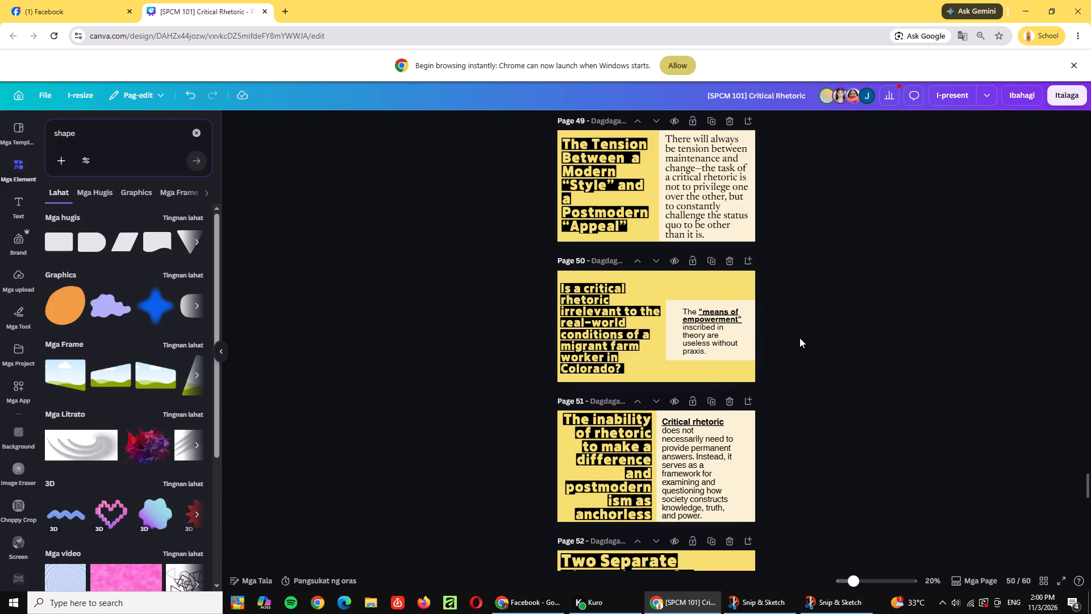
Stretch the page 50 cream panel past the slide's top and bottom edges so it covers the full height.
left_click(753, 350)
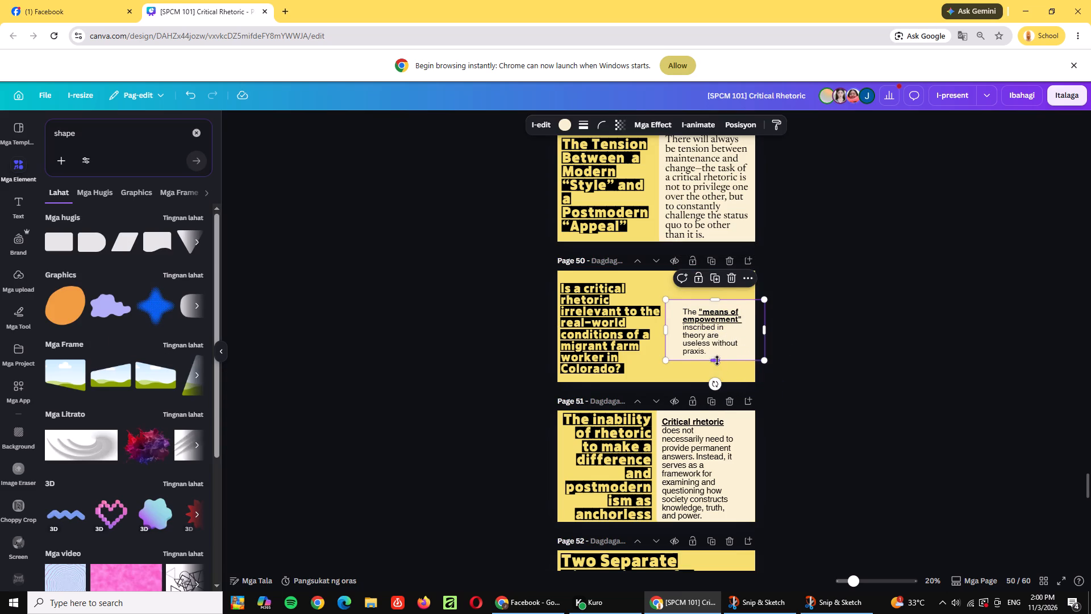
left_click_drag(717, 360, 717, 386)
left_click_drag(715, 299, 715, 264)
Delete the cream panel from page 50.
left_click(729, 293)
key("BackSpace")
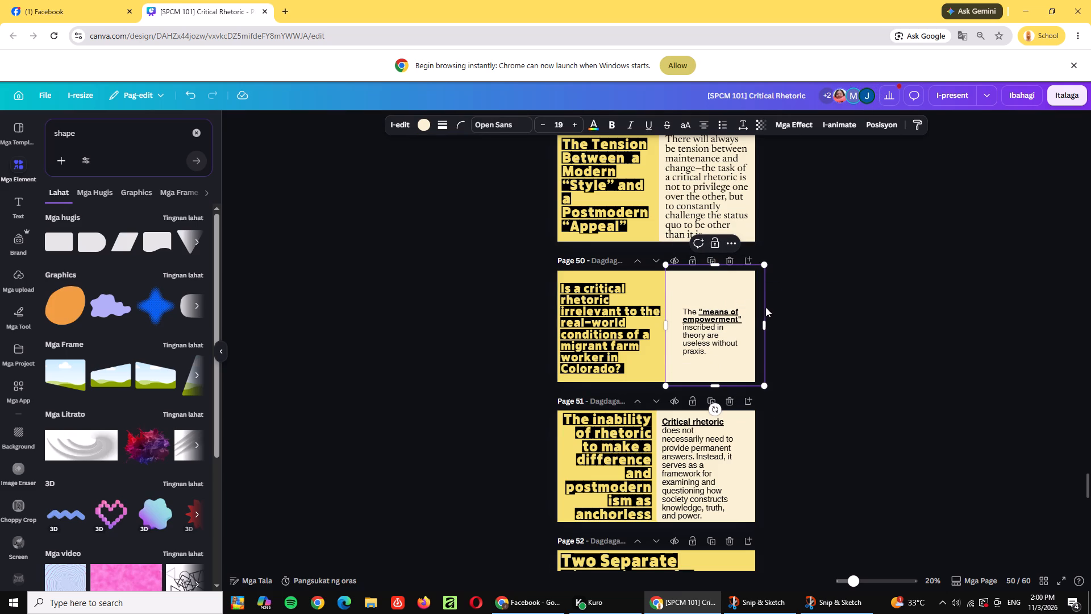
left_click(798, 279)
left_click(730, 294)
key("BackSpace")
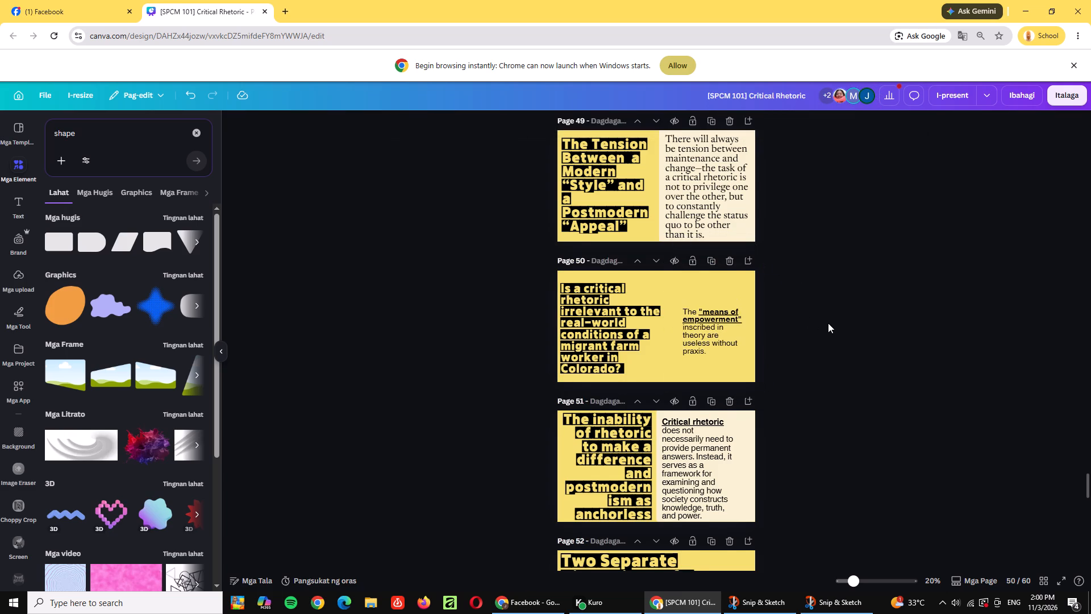
Return to the Facebook chat, close the reference image and add a laughing reaction to the "criminology" message.
scroll(828, 323, "down", 2)
key("alt+Tab")
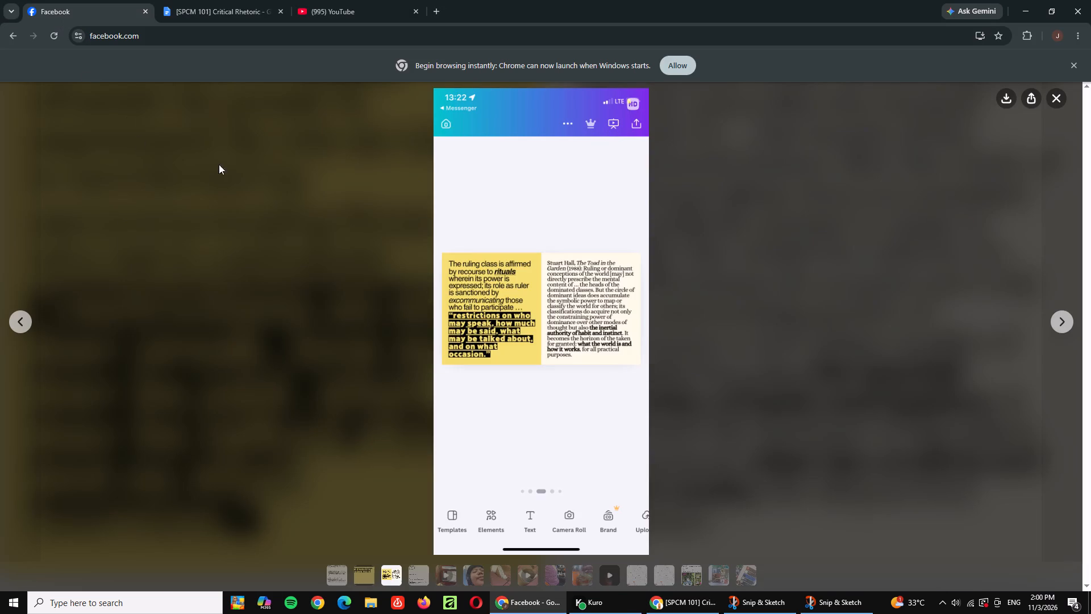
left_click(1055, 97)
left_click(951, 532)
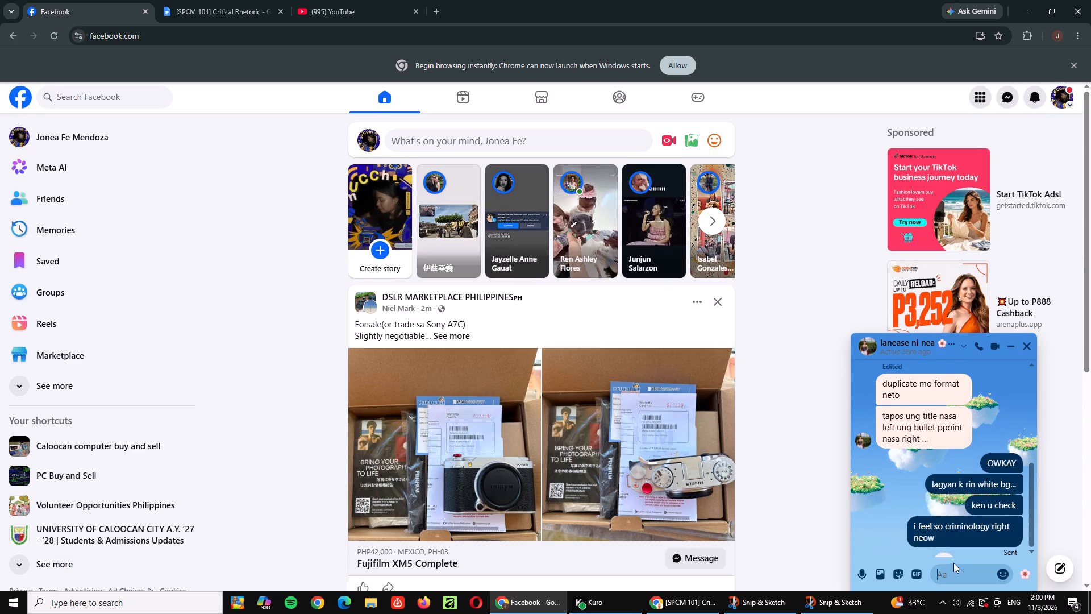
left_click(956, 574)
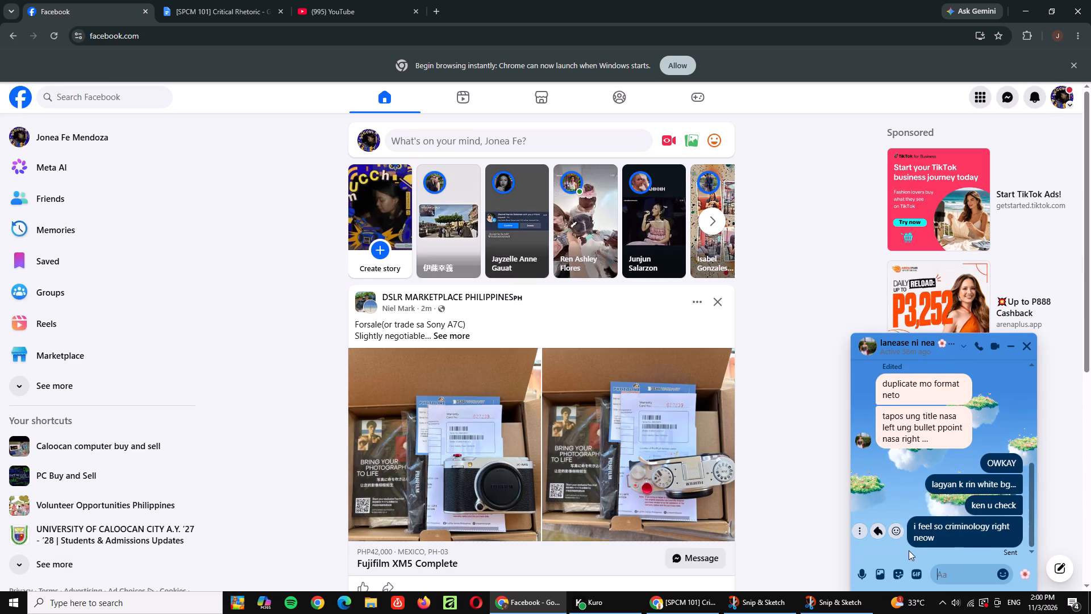
left_click(899, 529)
left_click(853, 503)
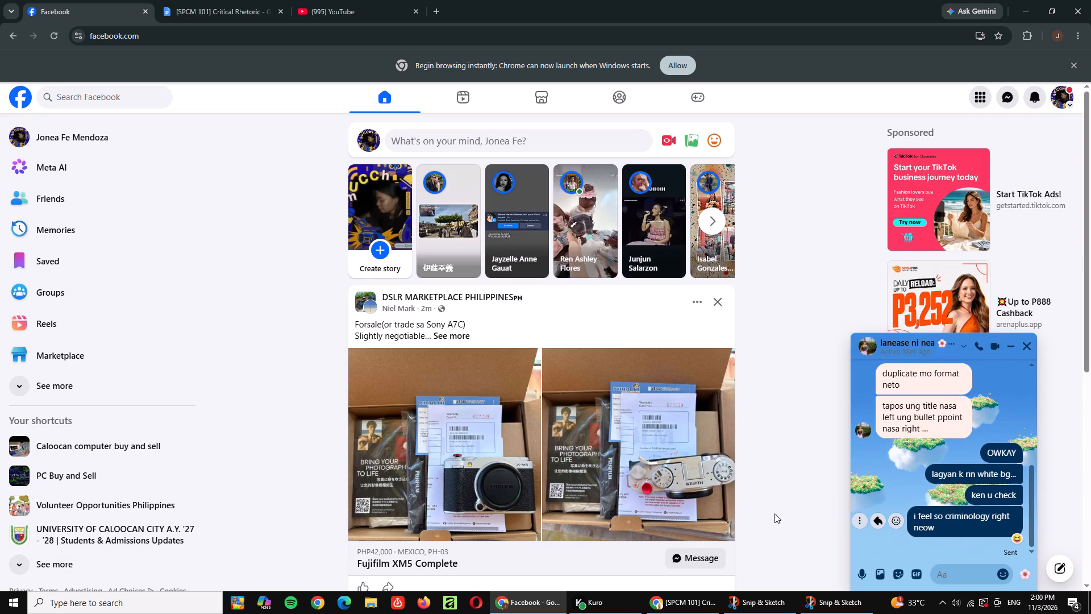
Back in the Canva deck, shrink the "First Dimension:" subtitle on page 52 to 71.1.
key("alt+Tab")
scroll(702, 366, "down", 3)
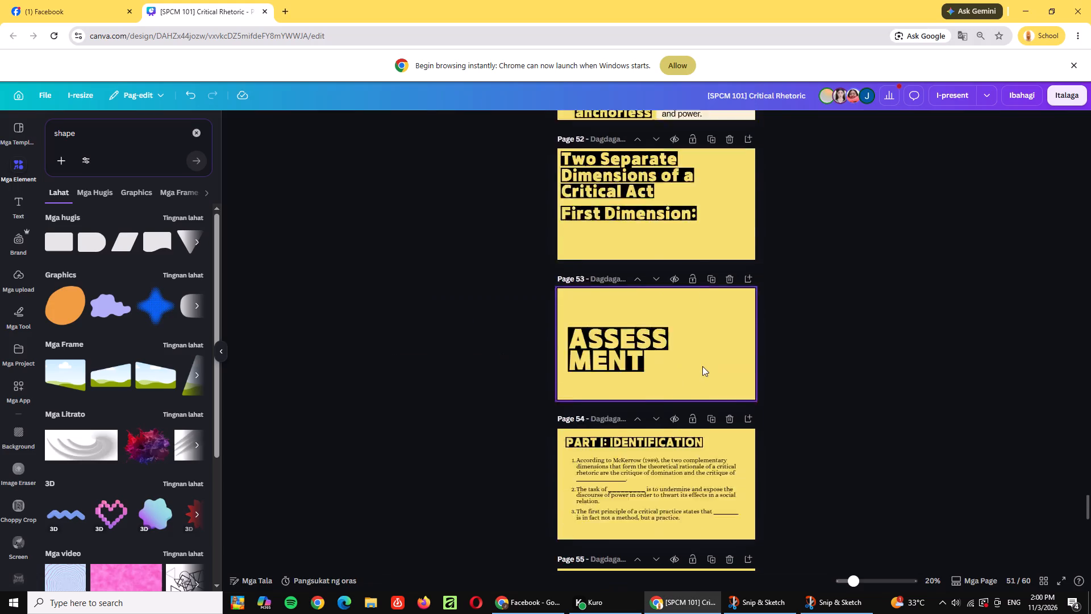
scroll(702, 366, "up", 2)
left_click(682, 392)
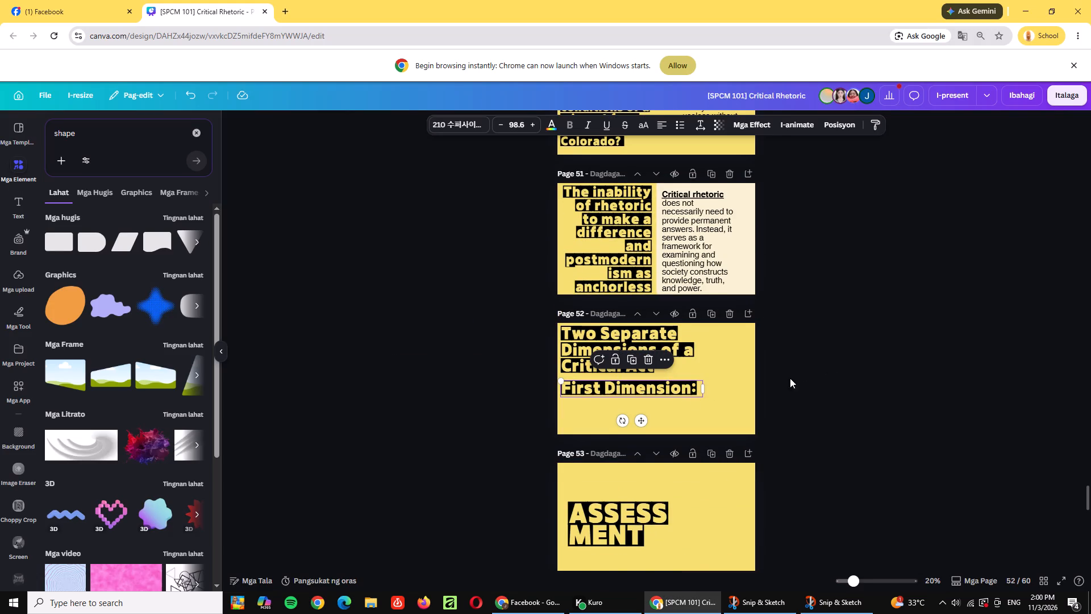
scroll(778, 377, "up", 4, "ctrl")
left_click_drag(751, 421, 696, 405)
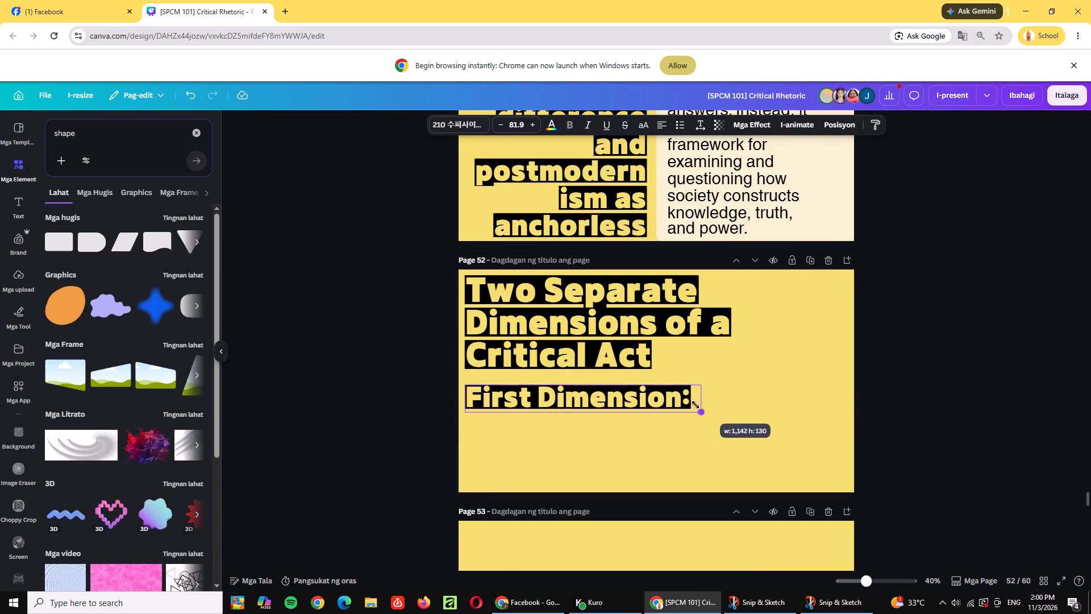
left_click_drag(696, 405, 673, 400)
left_click(621, 397)
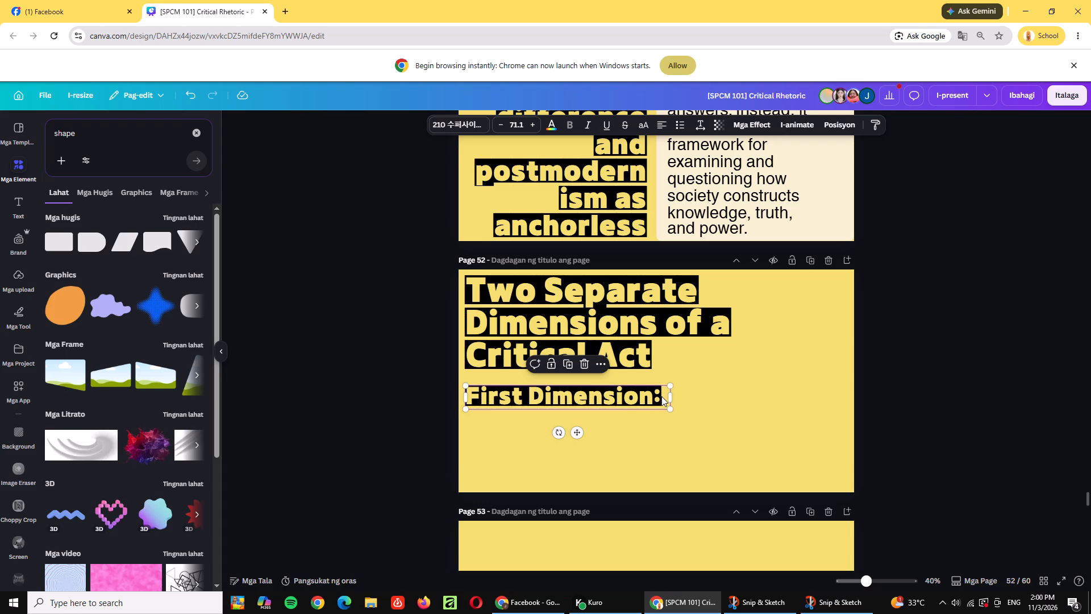
Review the page 51 layout, then consult the Google Docs reading notes for the First Dimension under "Two Separate Dimensions of a Critical Act".
scroll(802, 379, "up", 1)
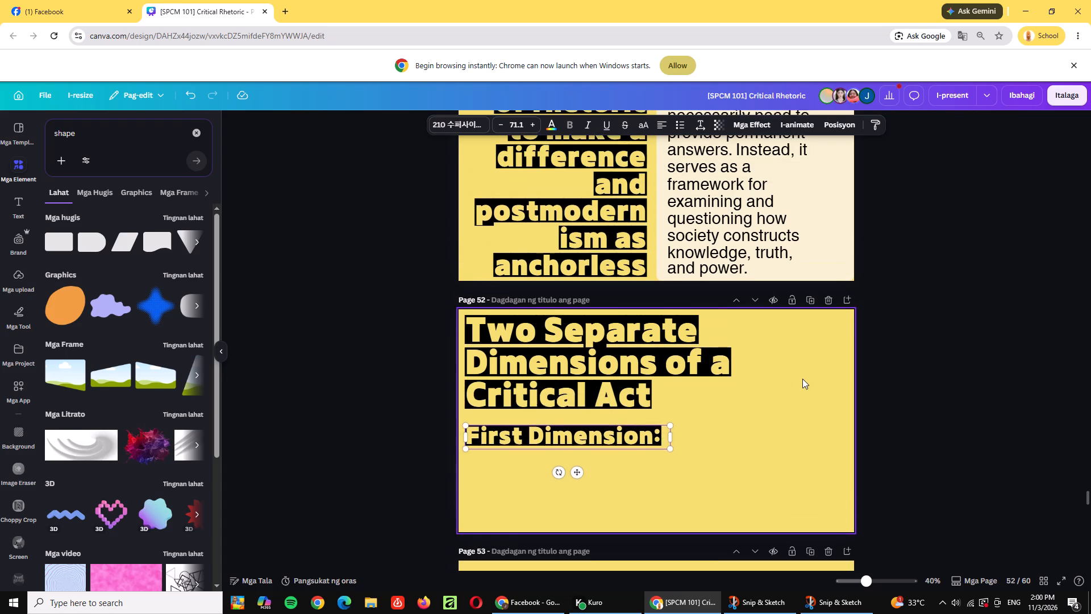
scroll(787, 409, "up", 6)
scroll(787, 409, "down", 6)
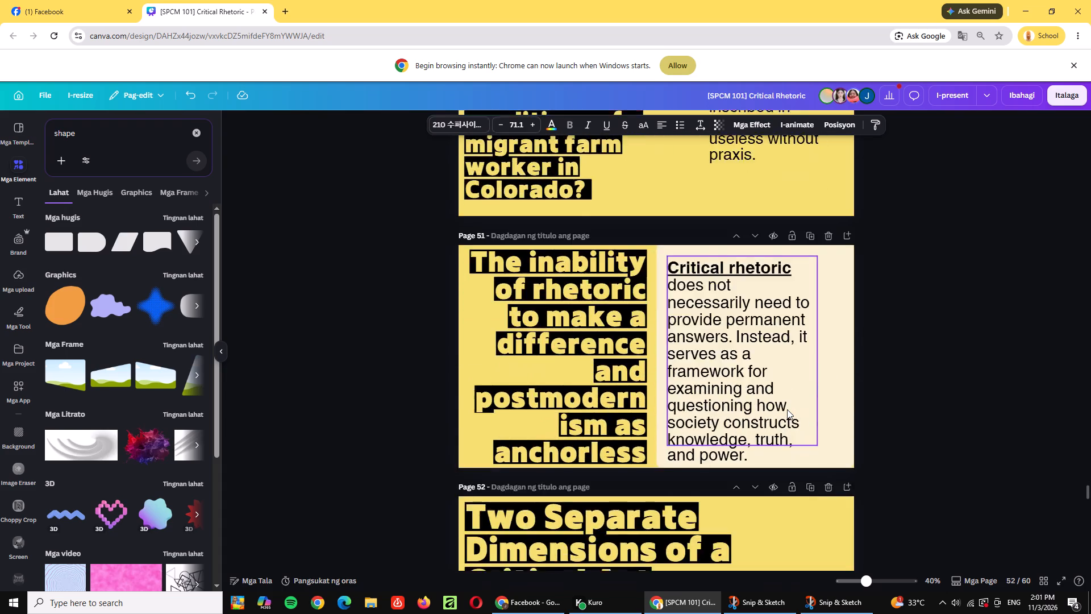
scroll(787, 409, "down", 1)
left_click(39, 6)
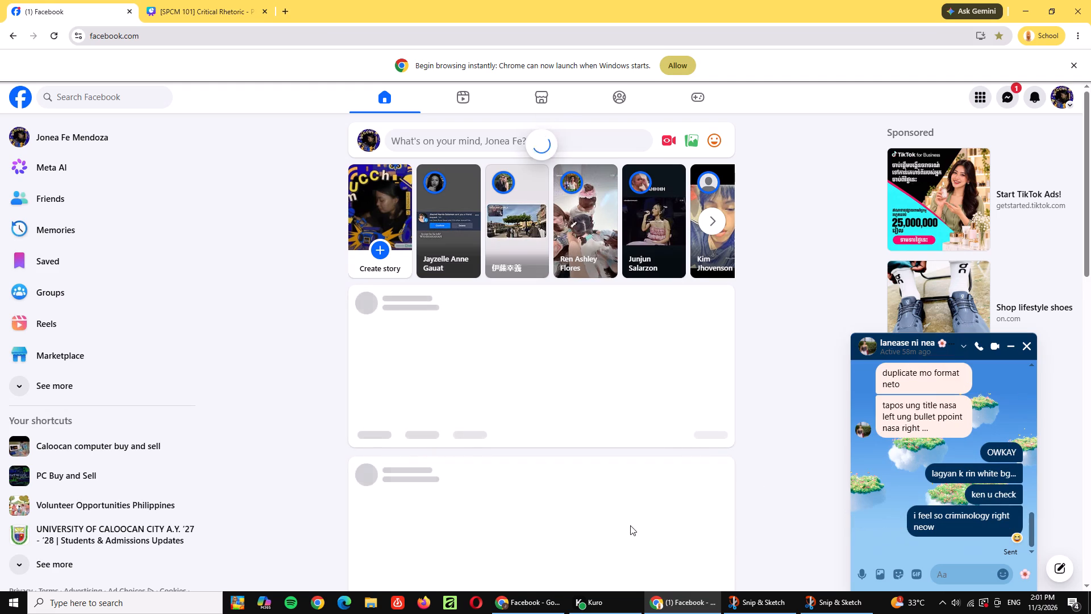
left_click(543, 607)
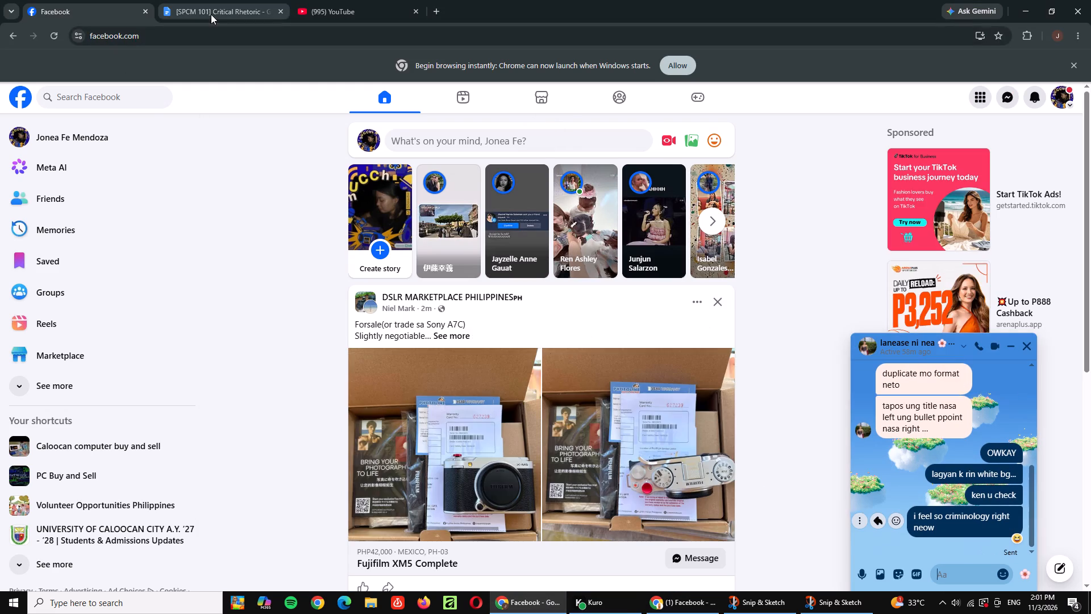
left_click(211, 14)
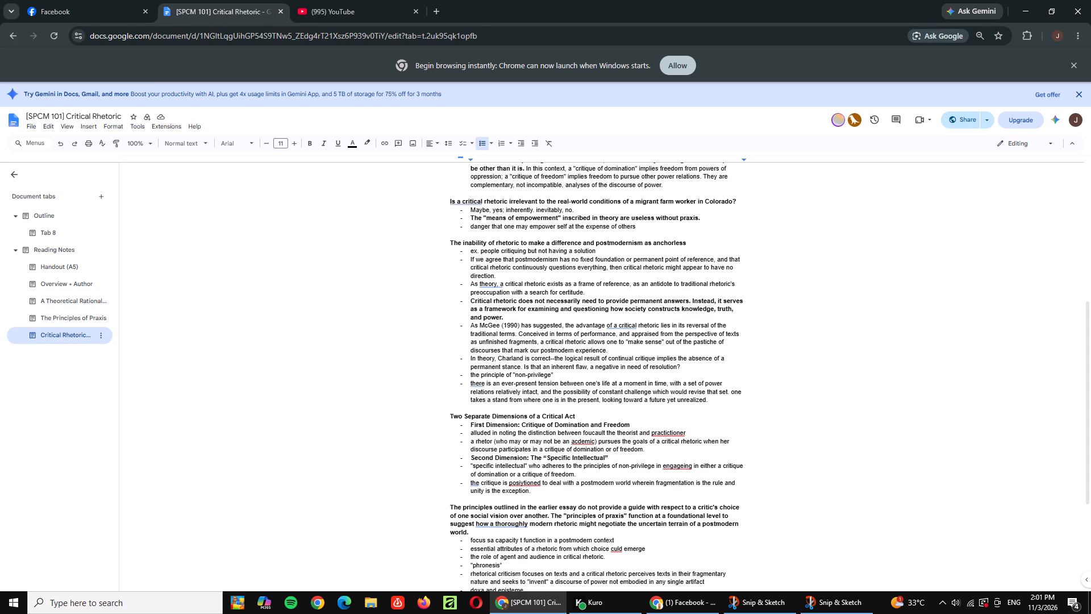
key("alt+Tab")
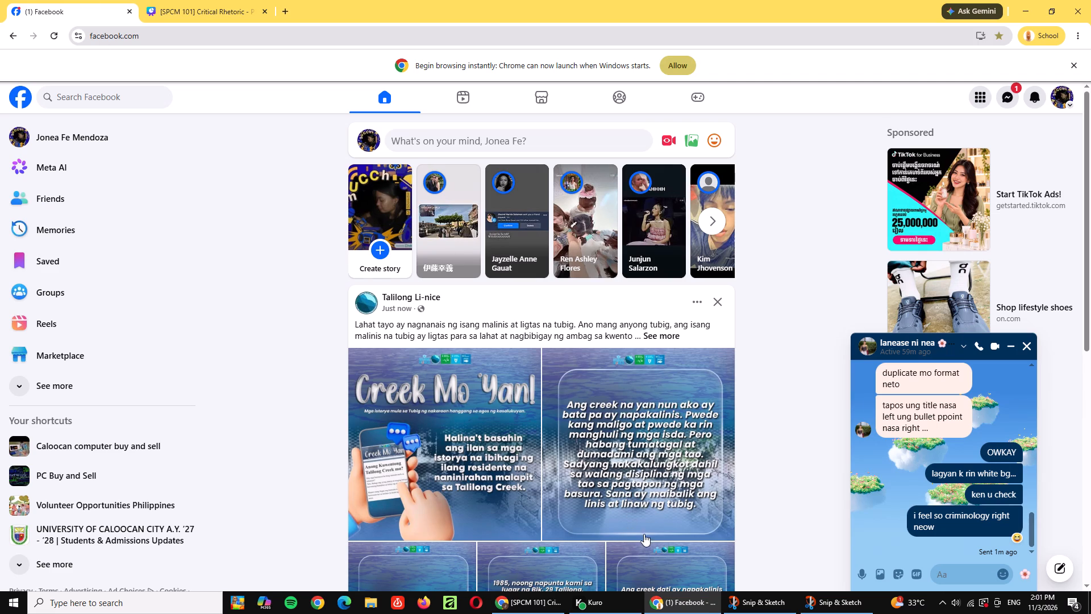
Back in the Canva deck, add a text box to page 52 and format it in Alice, bold and italic.
left_click(228, 11)
left_click(761, 439)
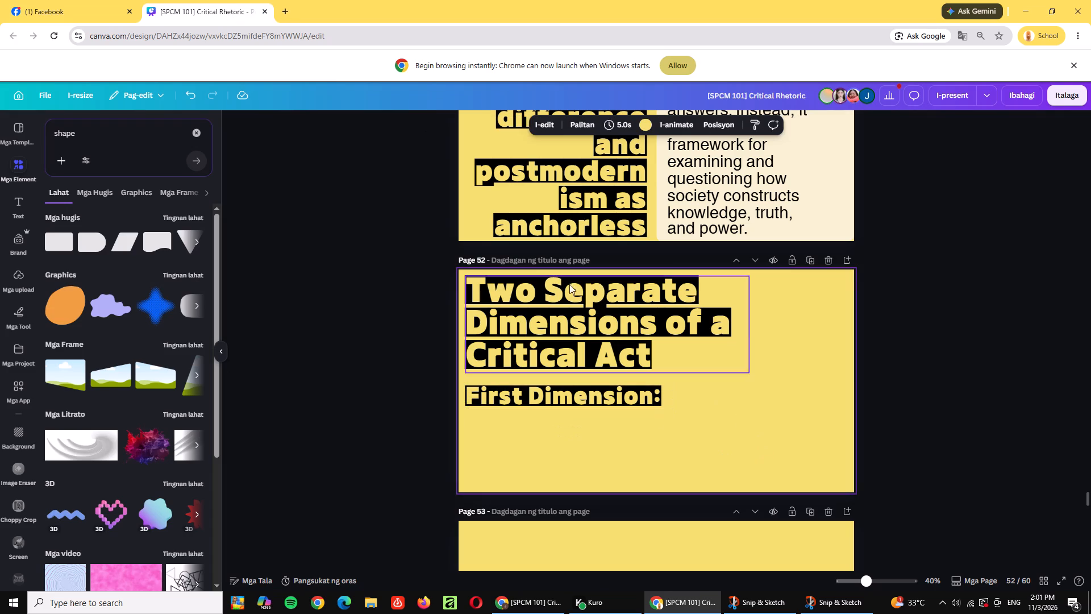
left_click(9, 206)
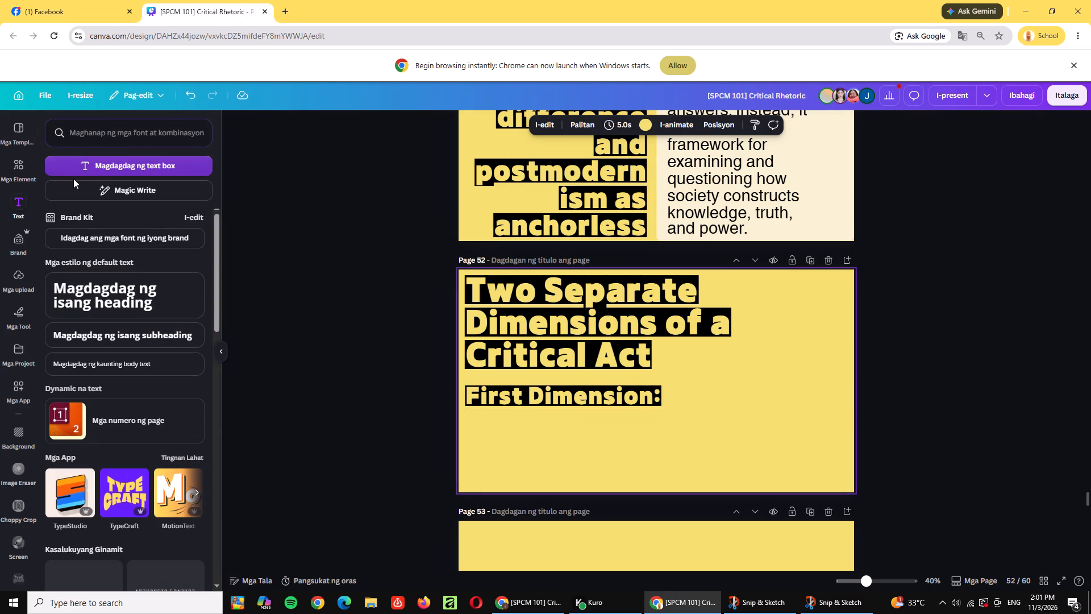
left_click(79, 167)
left_click(459, 120)
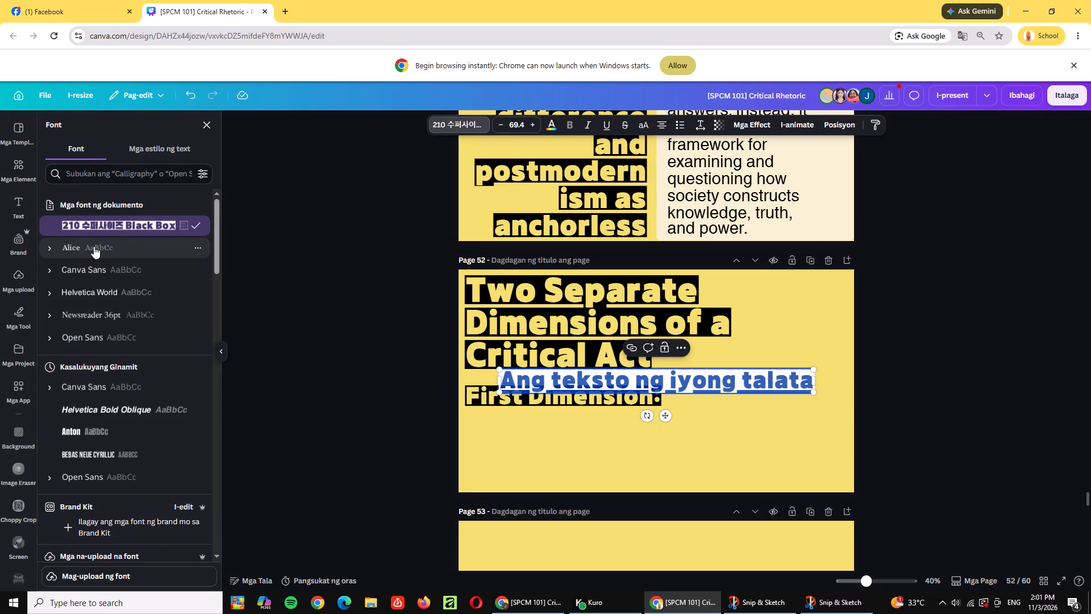
left_click(94, 246)
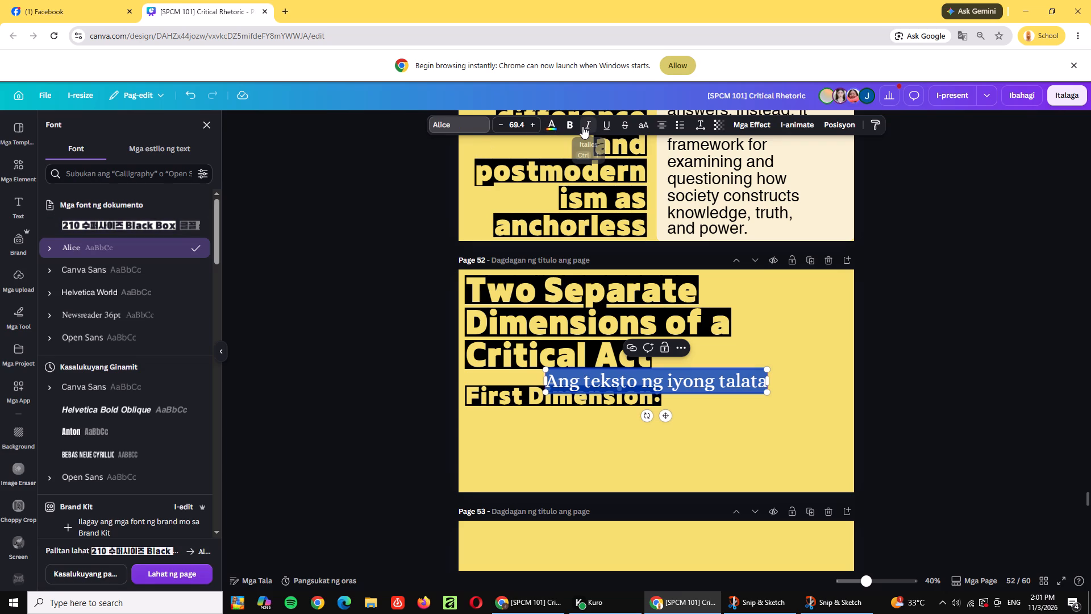
left_click(583, 126)
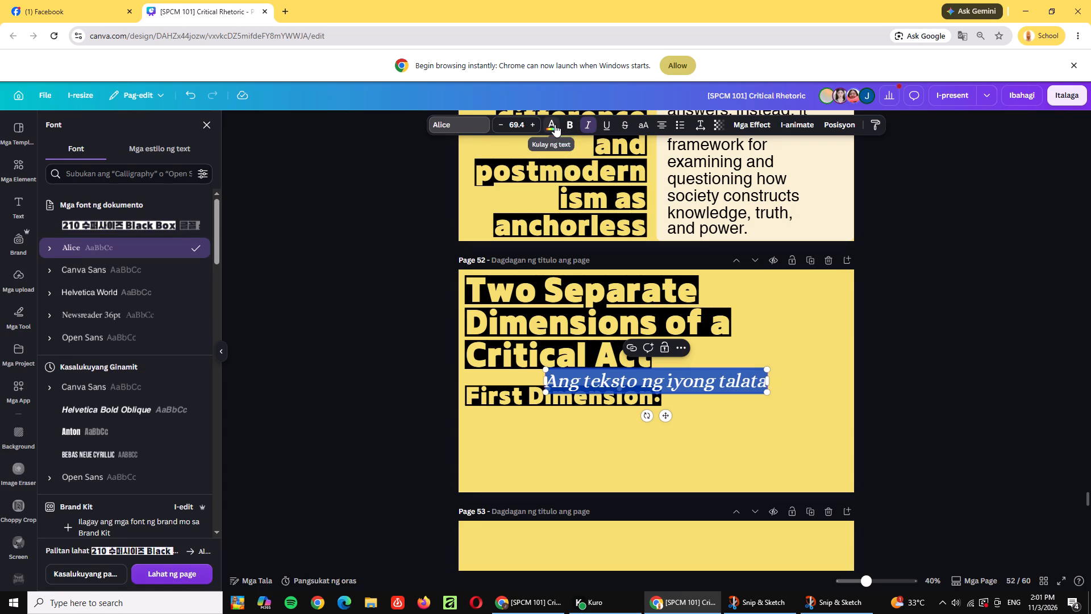
left_click(555, 125)
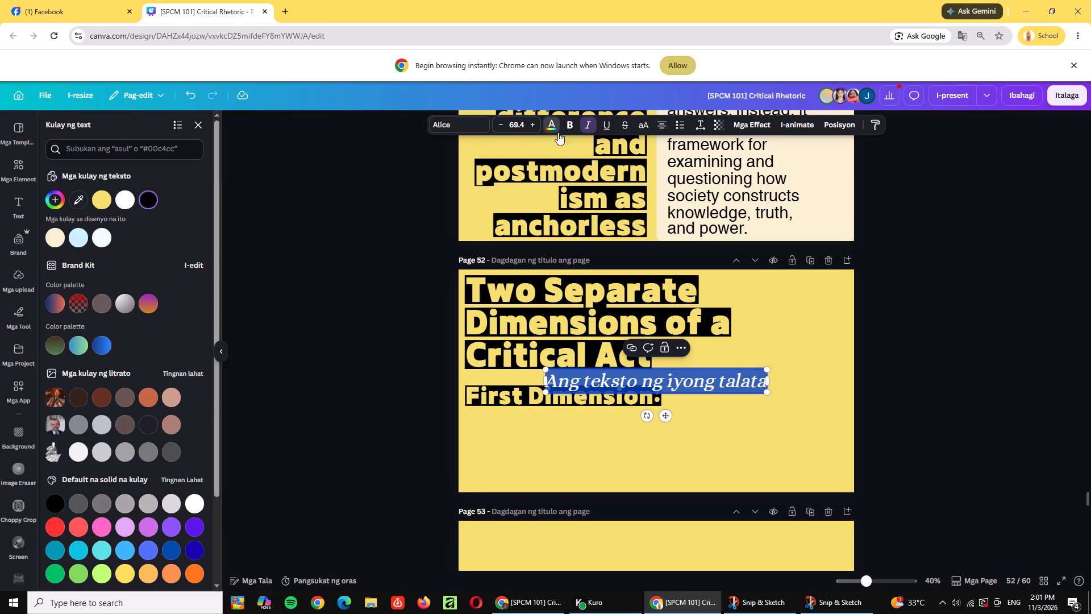
left_click(567, 125)
Replace the new text box's placeholder with the First Dimension's name from the notes, beginning "Critique of D".
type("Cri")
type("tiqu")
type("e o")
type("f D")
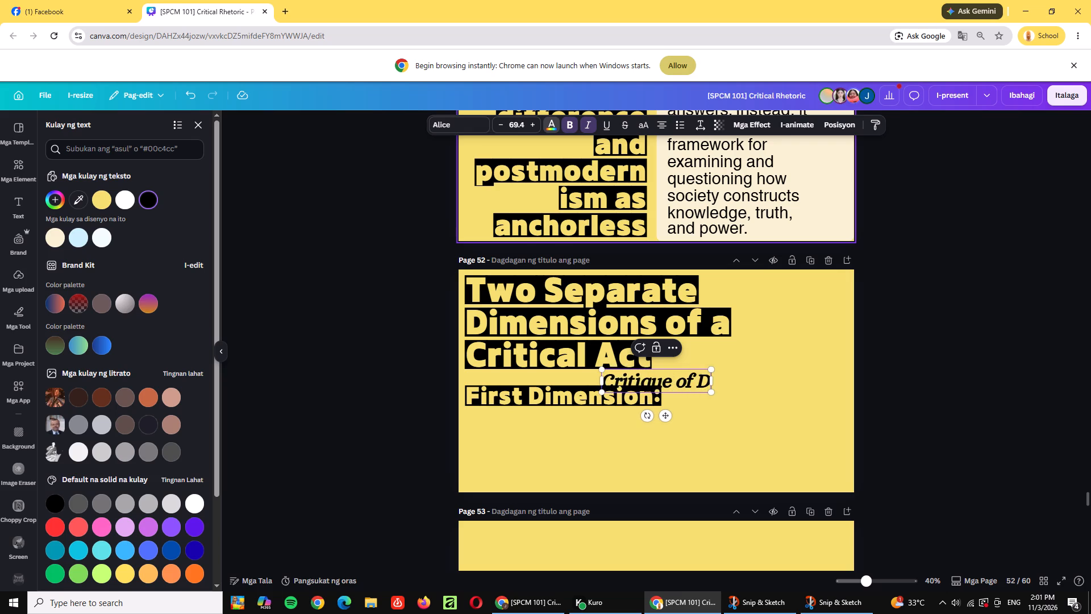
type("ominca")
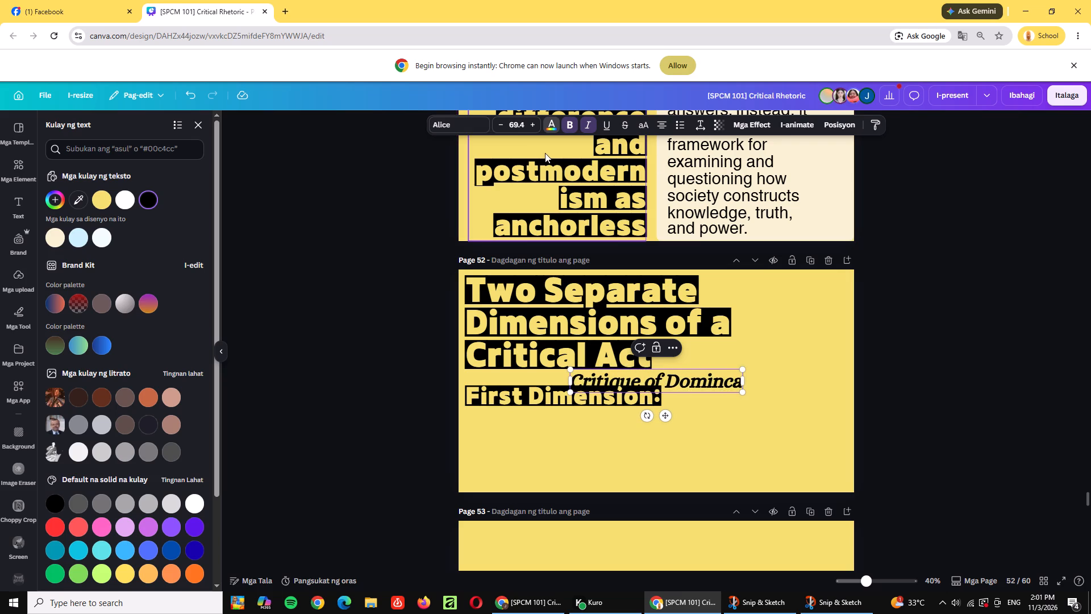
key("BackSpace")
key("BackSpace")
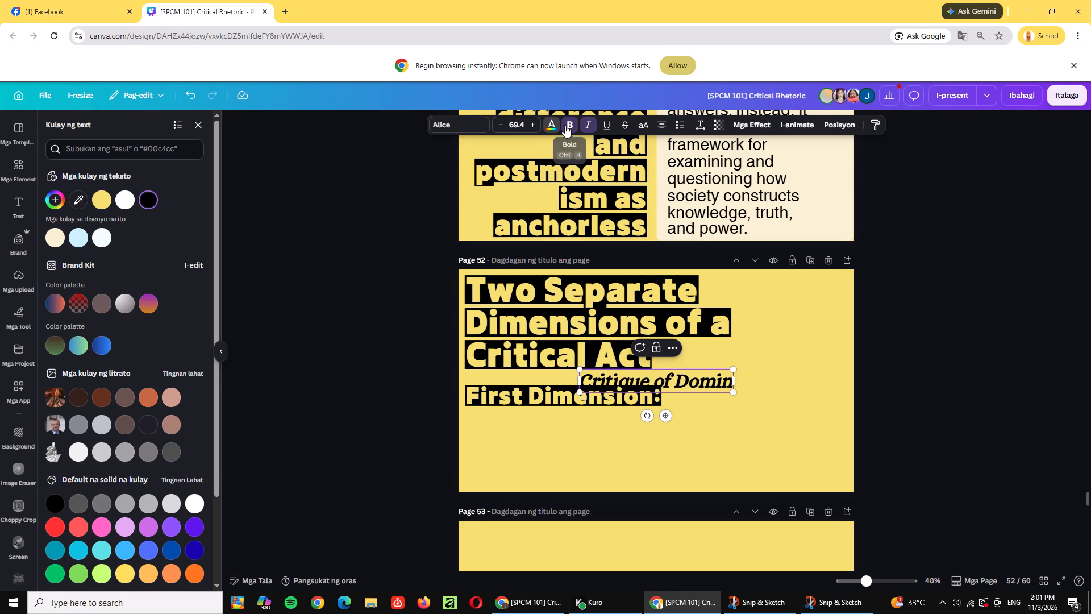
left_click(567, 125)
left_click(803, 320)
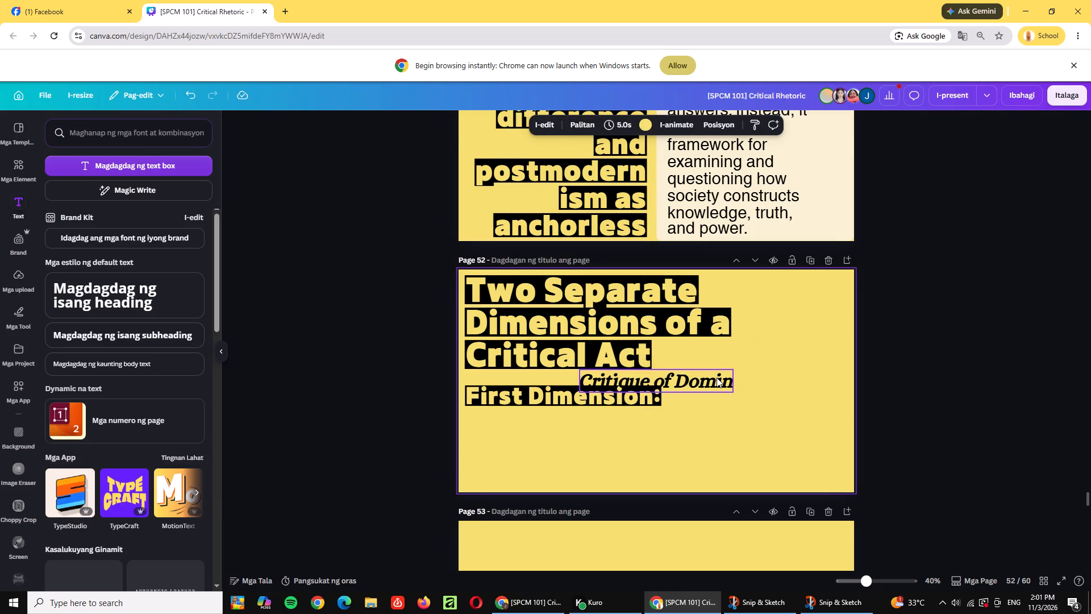
Delete the separate italic "Critique of Domin" text box from page 52.
left_click(717, 377)
key("BackSpace")
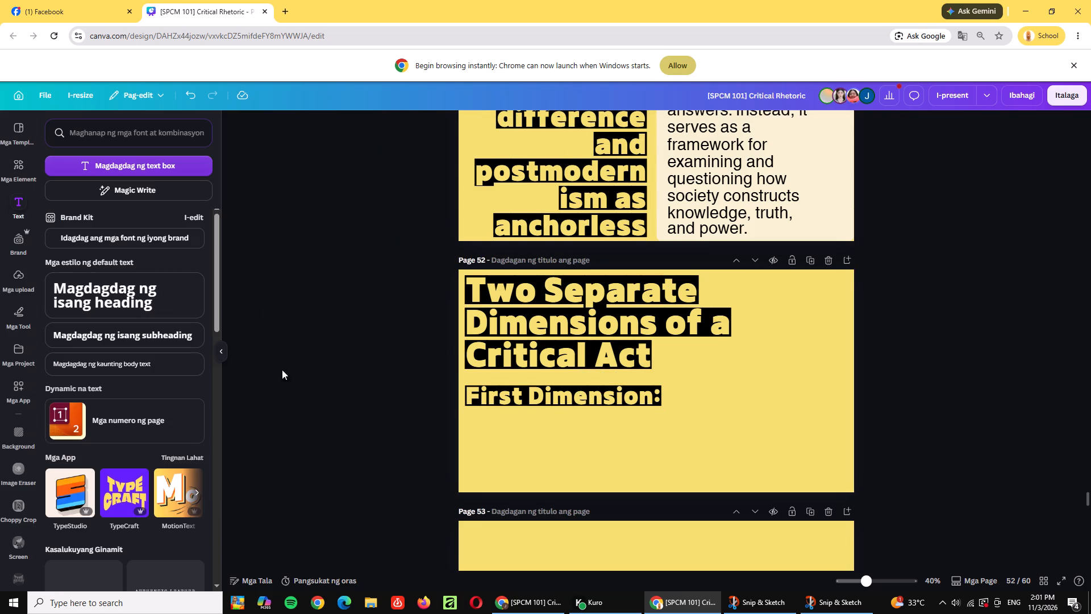
Extend the "First Dimension:" text on page 52 with "Critique of Domination and Freedom".
left_click(548, 403)
left_click(661, 394)
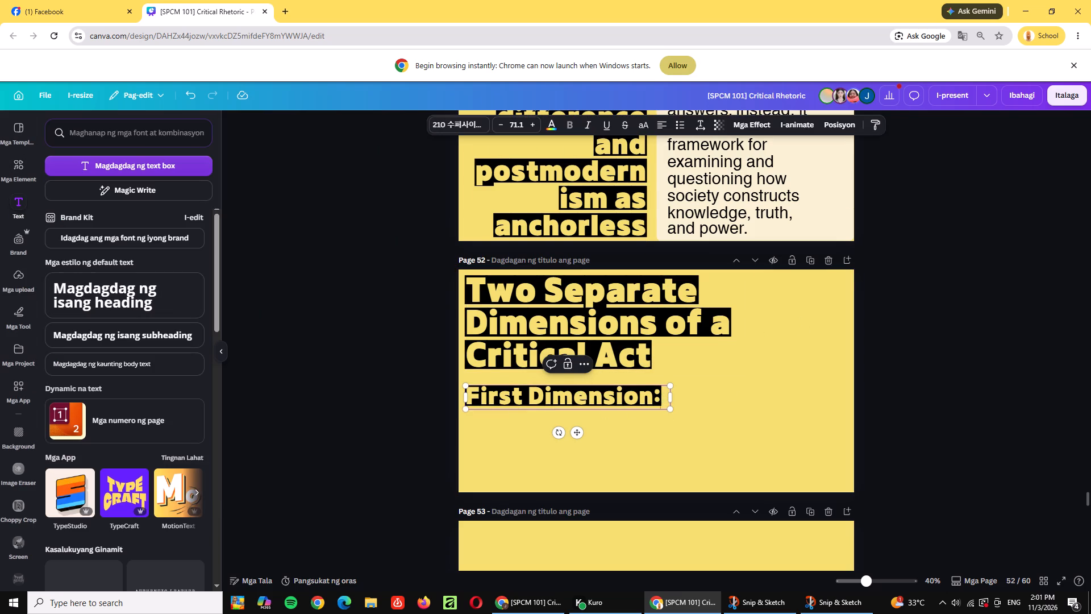
key("space")
type("Cr")
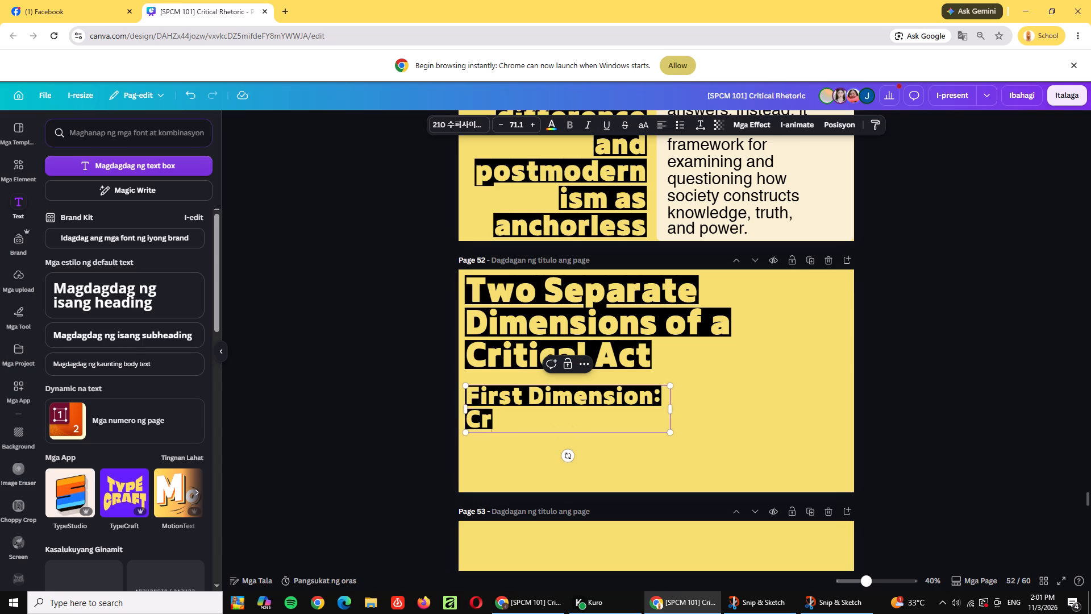
type("itique od")
key("BackSpace")
type("f")
key("space")
key("alt+Tab")
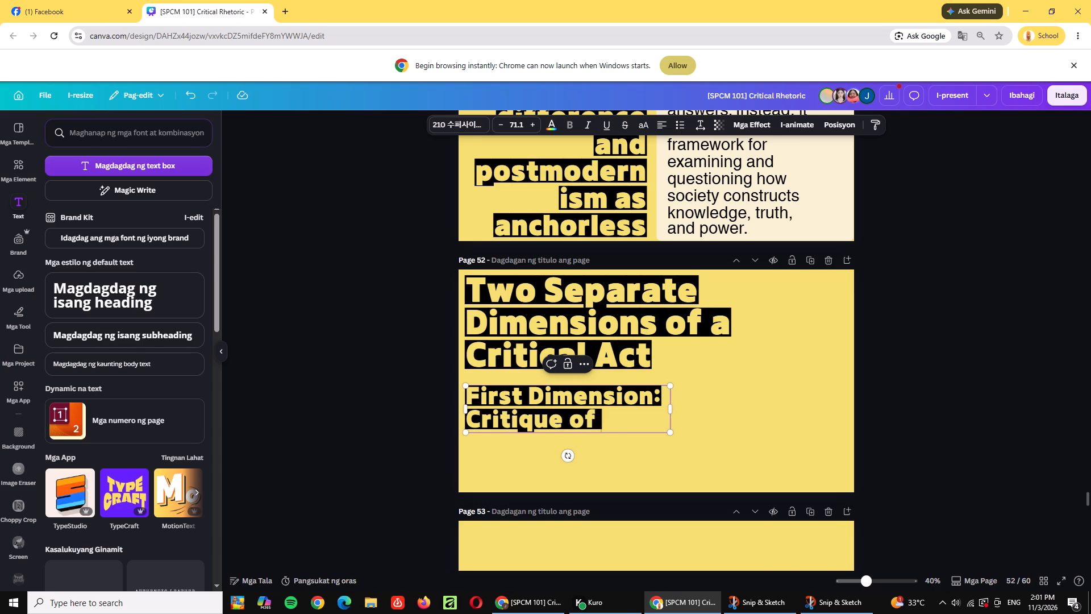
key("alt+Tab")
key("space")
type("Dom")
key("BackSpace")
key("BackSpace")
key("BackSpace")
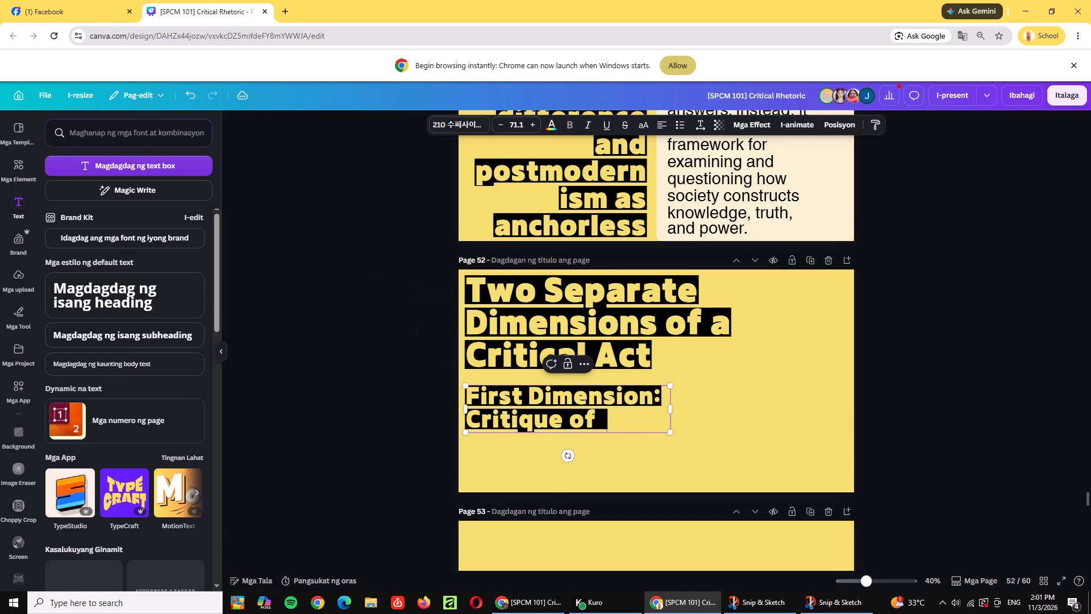
key("BackSpace")
key("d")
key("BackSpace")
type("DOmi")
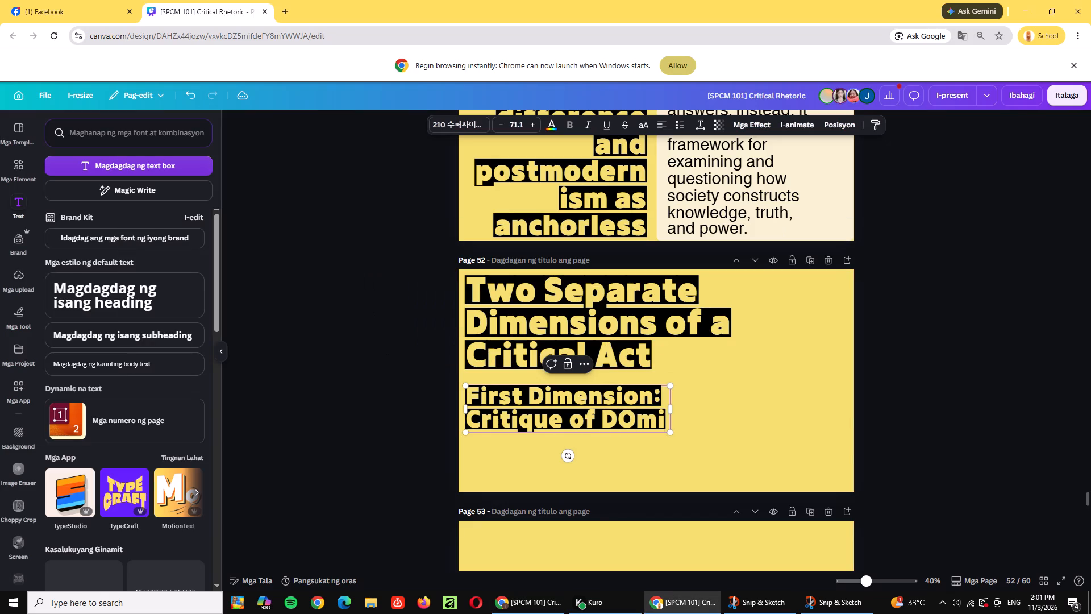
key("BackSpace")
key("BackSpace")
key("BackSpace")
type("ominc")
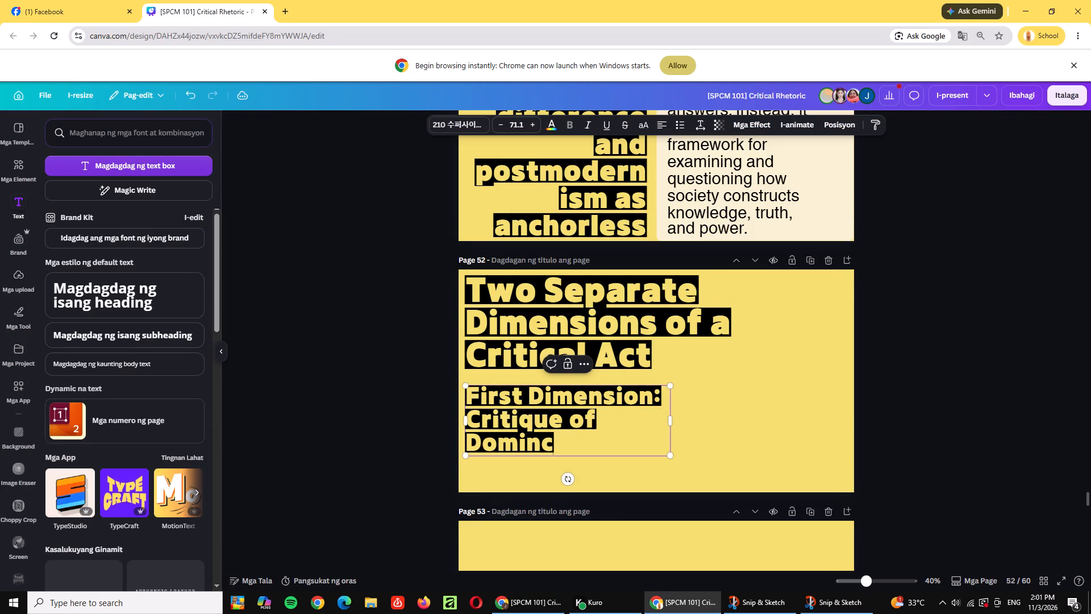
key("BackSpace")
type("ation and Free")
type("dom")
left_click(993, 320)
Move the First Dimension text to the right side of the page 52 slide, clear of the title.
left_click_drag(571, 428, 785, 369)
Narrow the page 52 title box until it wraps to five lines with "Dimensions" unbroken, and lower it slightly.
left_click(592, 327)
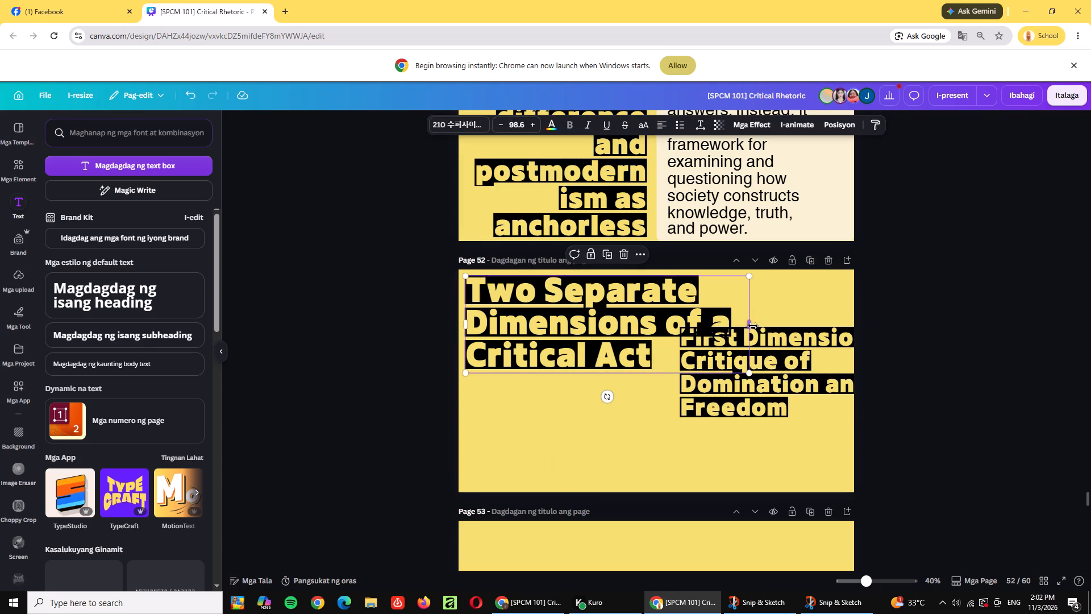
left_click_drag(750, 326, 653, 326)
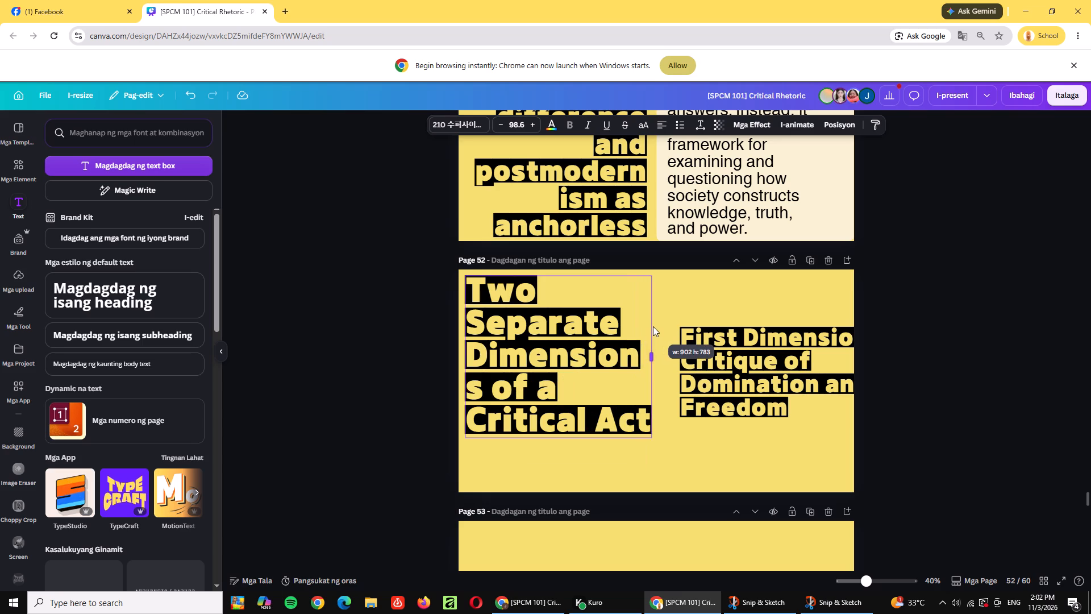
left_click_drag(653, 326, 663, 326)
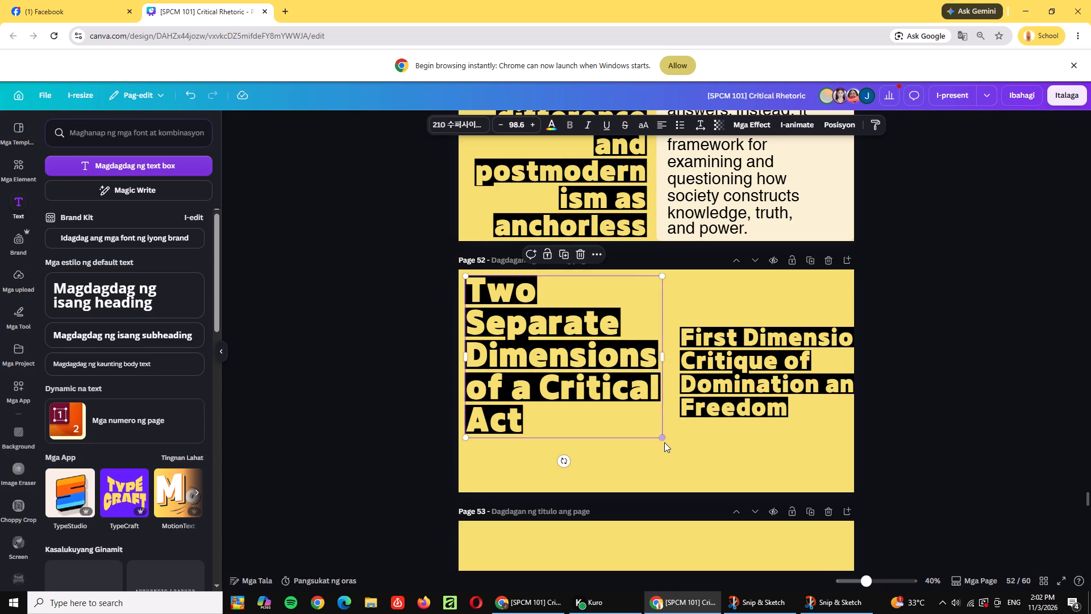
left_click_drag(630, 368, 628, 385)
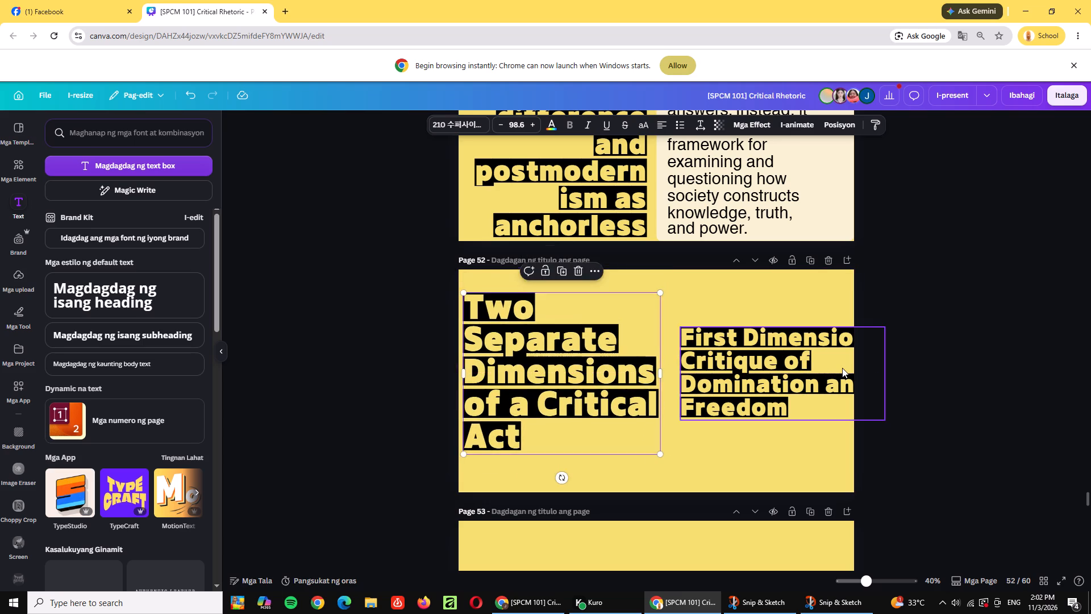
Narrow the First Dimension text box on page 52 until it wraps to five lines, and move it to the slide's upper right.
left_click(842, 368)
left_click_drag(843, 368, 821, 323)
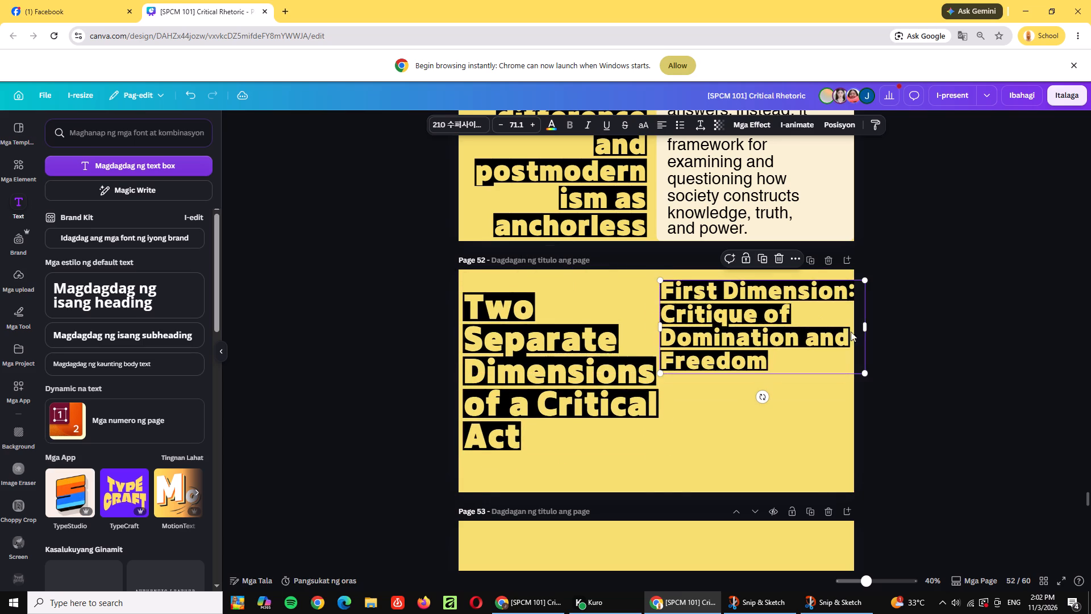
left_click_drag(871, 328, 842, 320)
left_click_drag(762, 342, 780, 331)
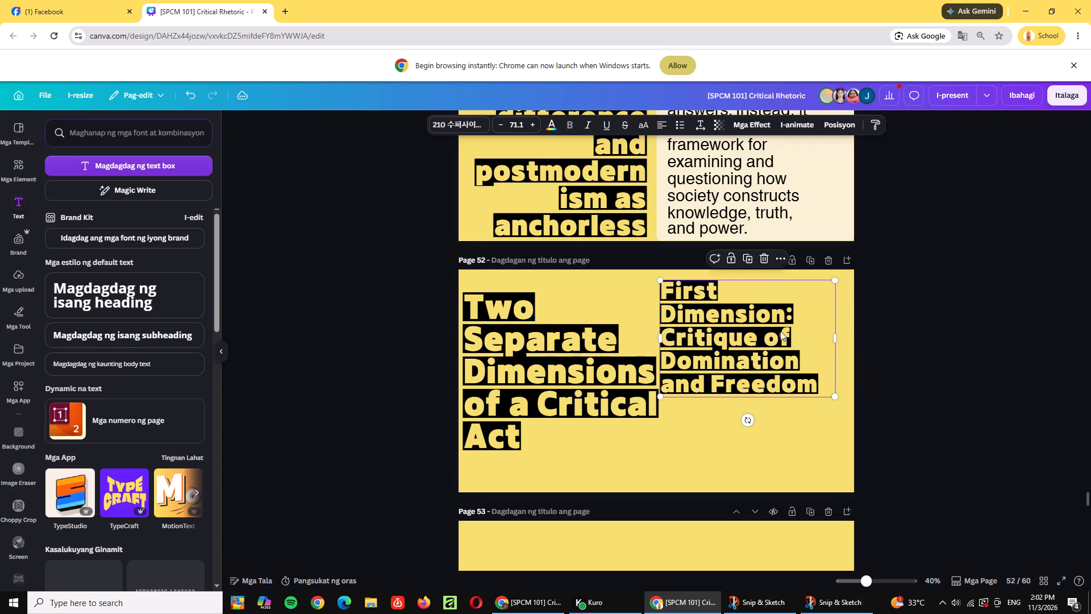
left_click_drag(780, 331, 786, 339)
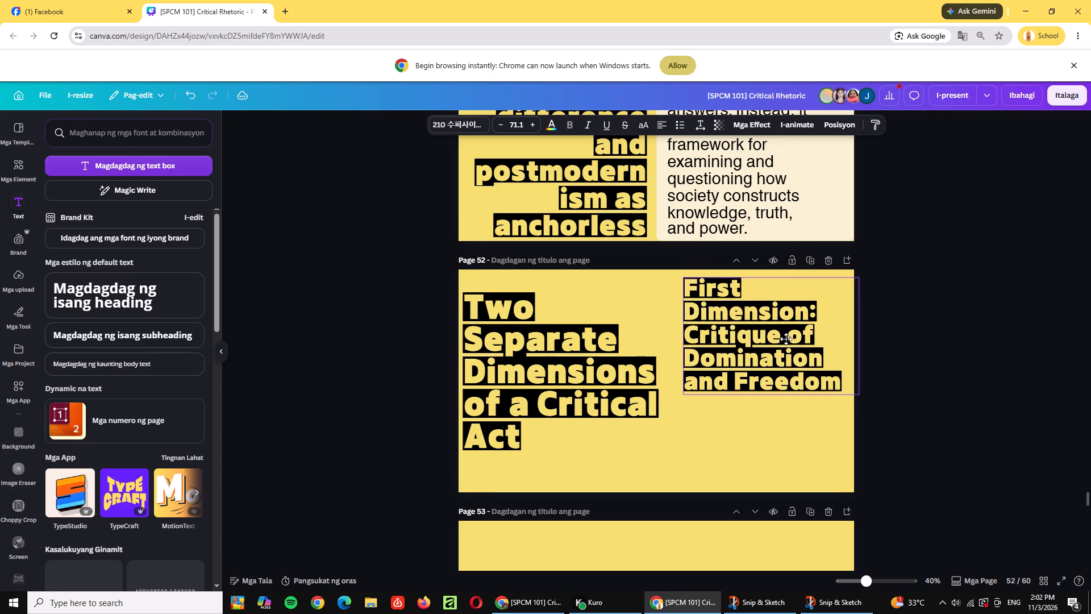
left_click_drag(786, 339, 788, 337)
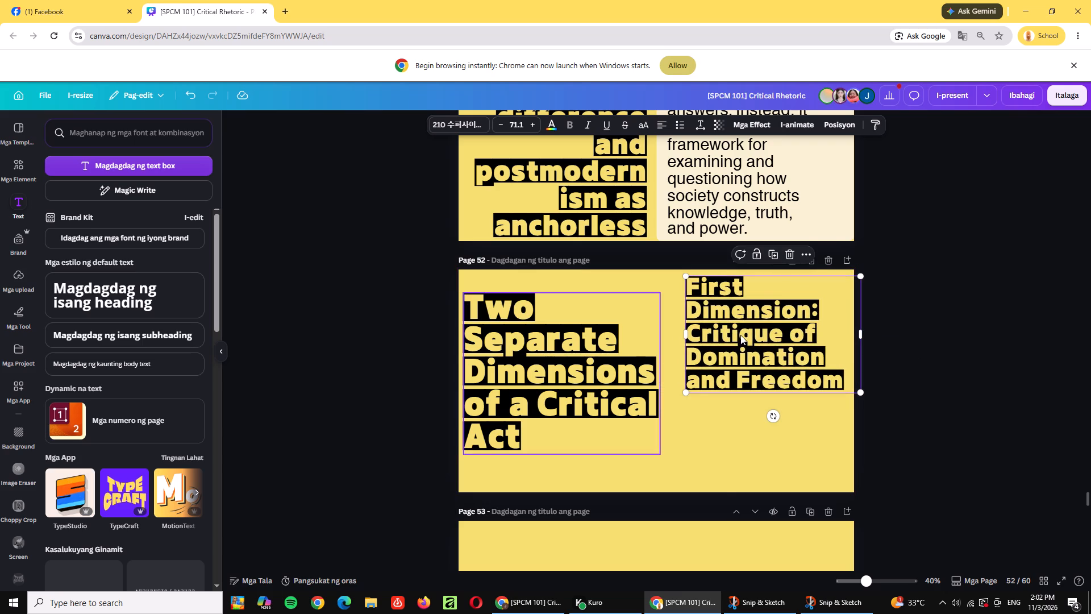
Review the title and body text layouts on pages 48 to 51 as a reference for page 52.
scroll(766, 358, "up", 11)
scroll(847, 353, "down", 4)
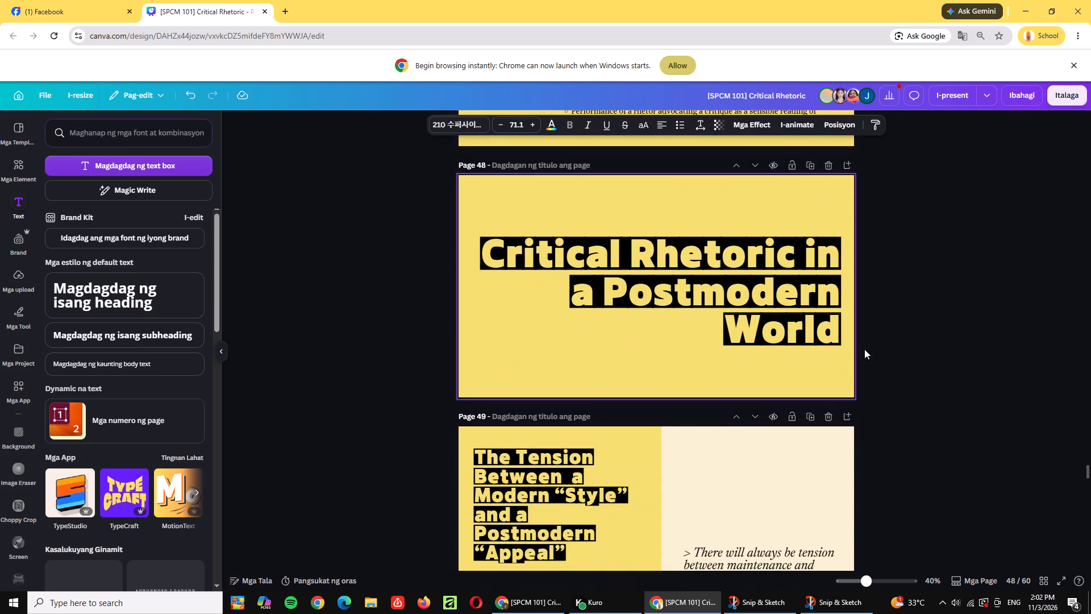
scroll(873, 349, "down", 3)
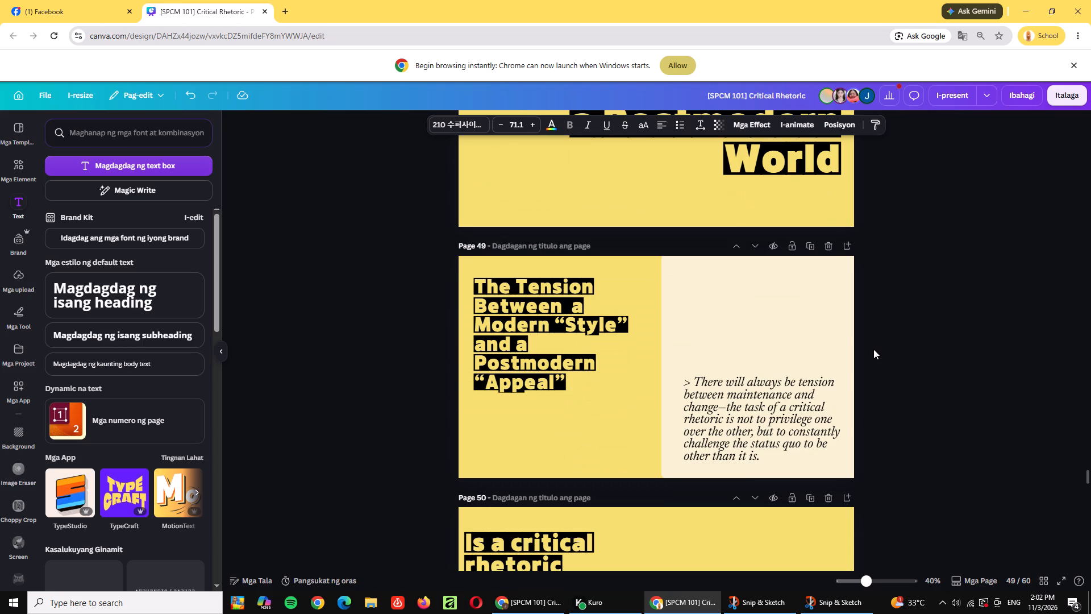
scroll(874, 349, "up", 3)
scroll(874, 349, "down", 9)
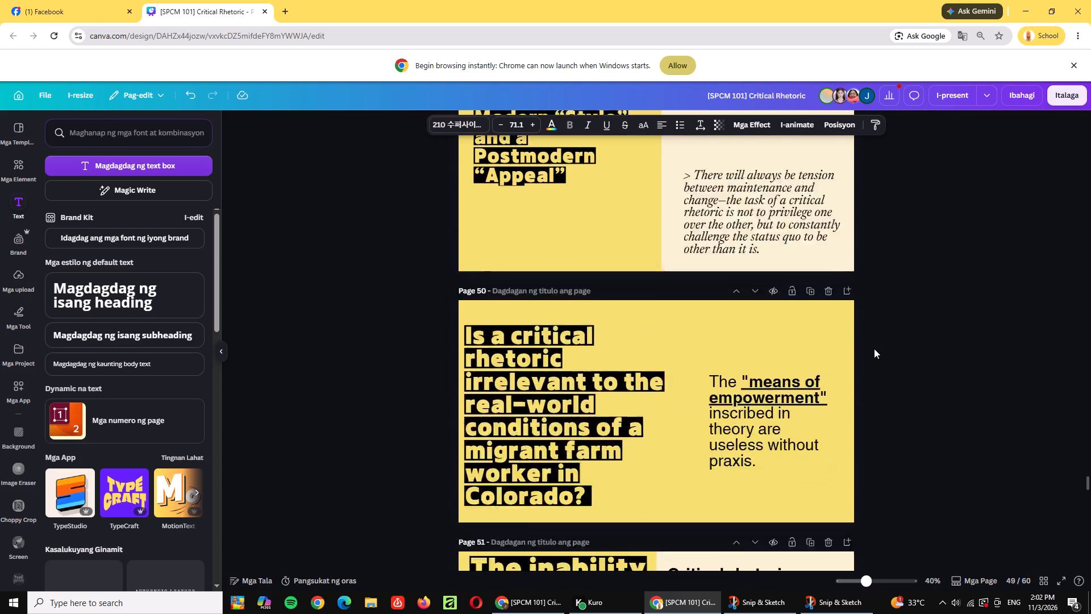
scroll(874, 349, "down", 7)
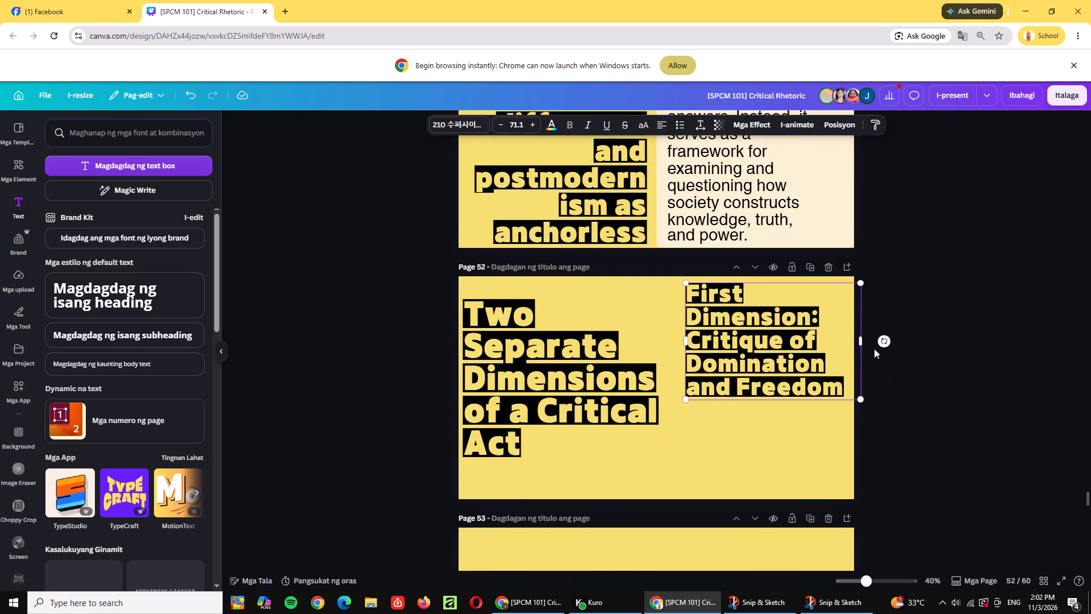
scroll(874, 349, "down", 1)
Check the formatting instructions in the Facebook chat and compare the text styling on pages 50 and 51.
left_click(961, 304)
left_click(850, 298)
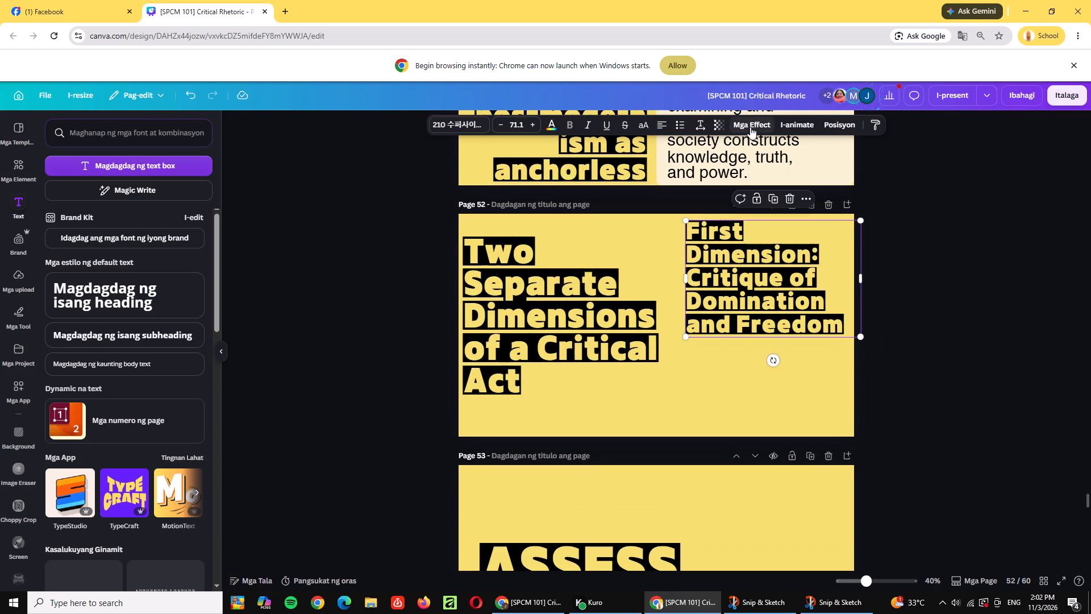
left_click(467, 128)
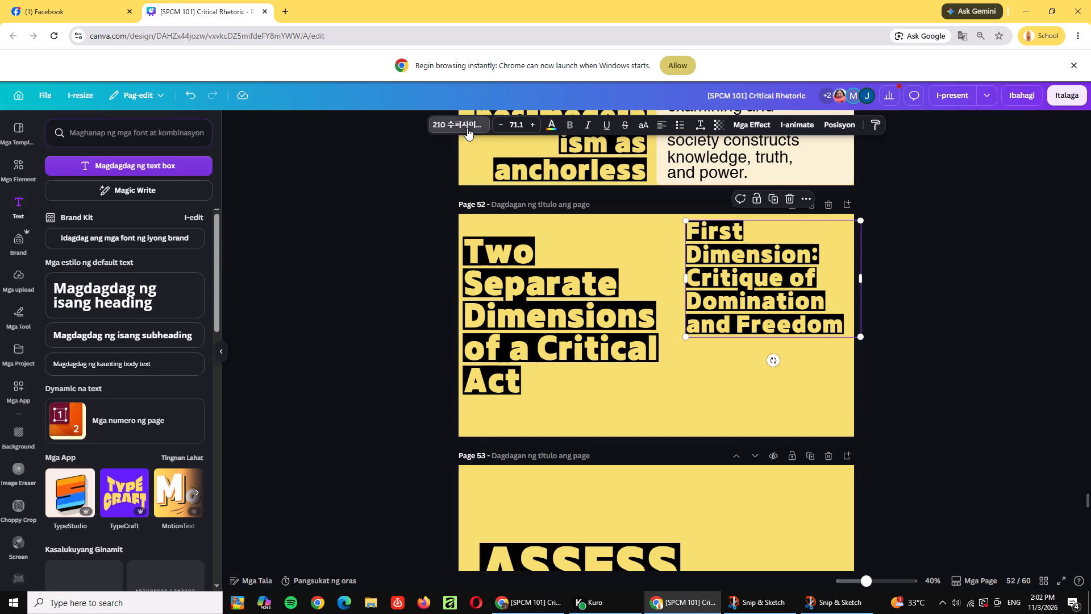
left_click(41, 16)
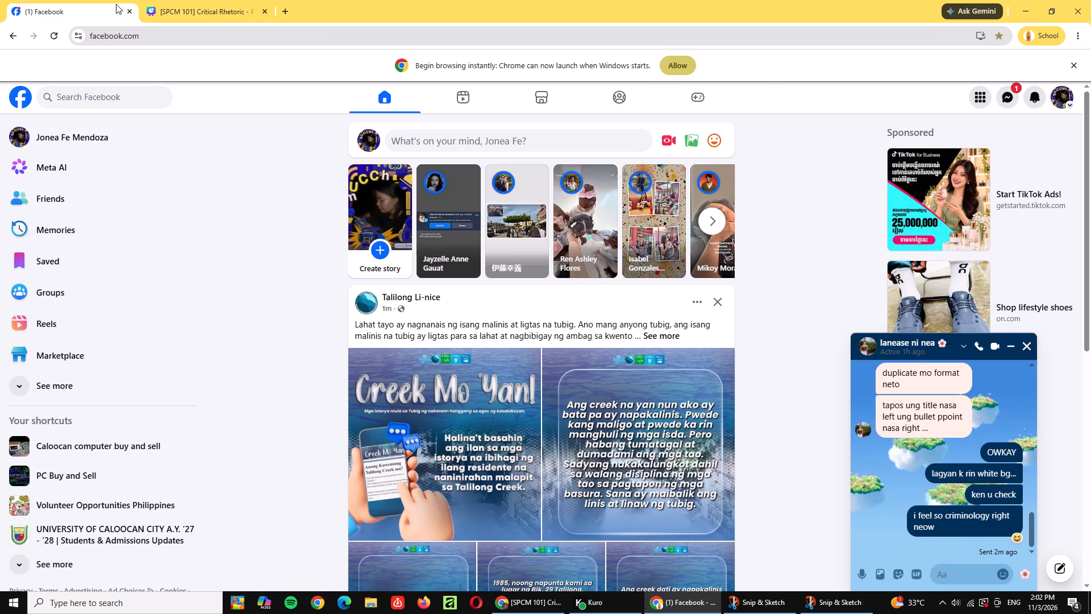
left_click(198, 6)
scroll(859, 277, "up", 4)
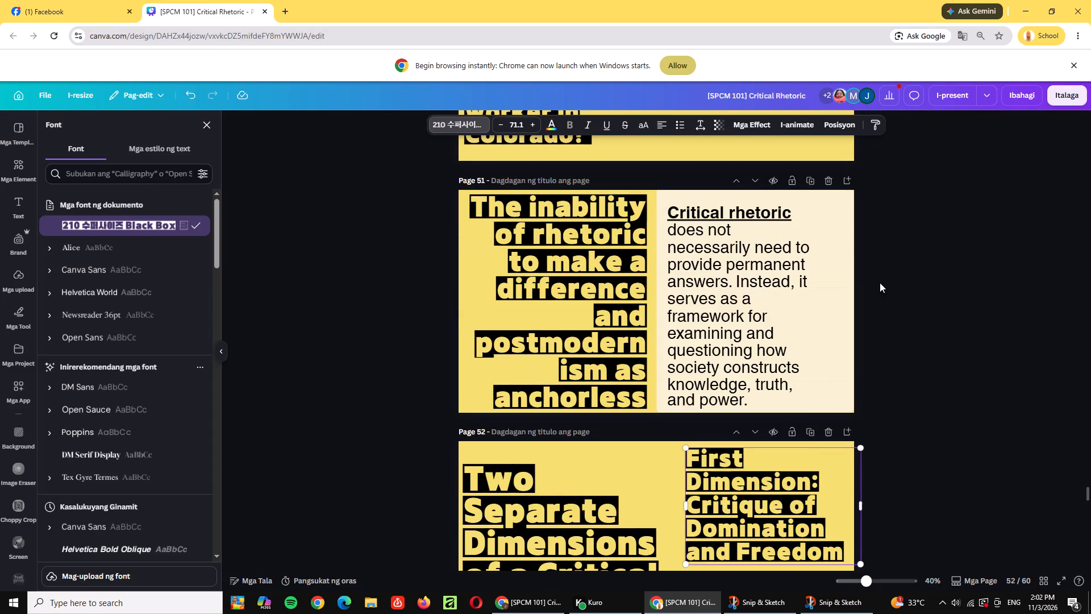
scroll(882, 283, "up", 5)
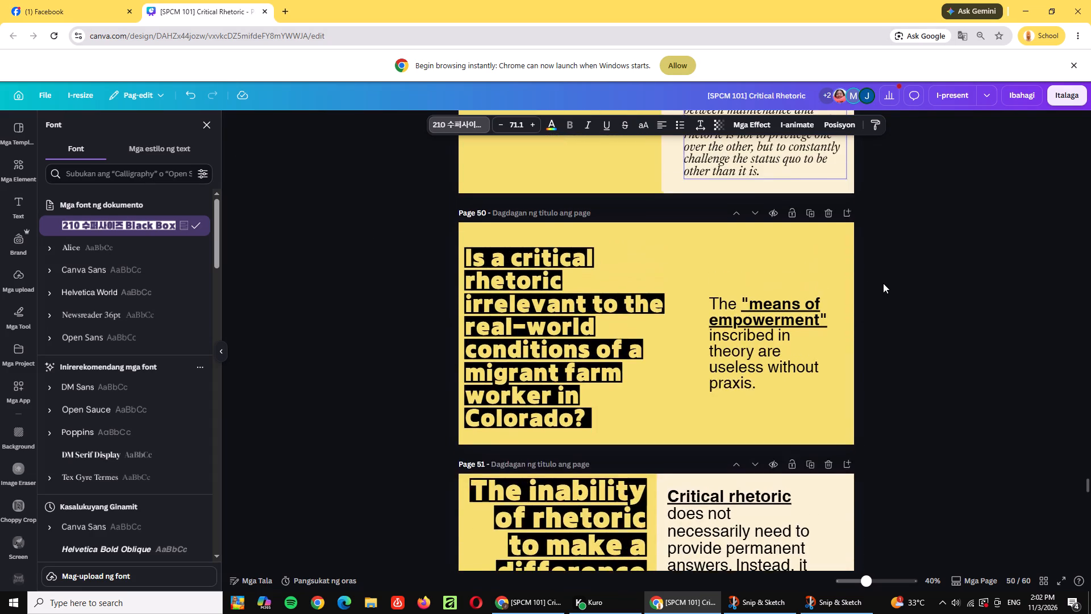
scroll(883, 283, "down", 9)
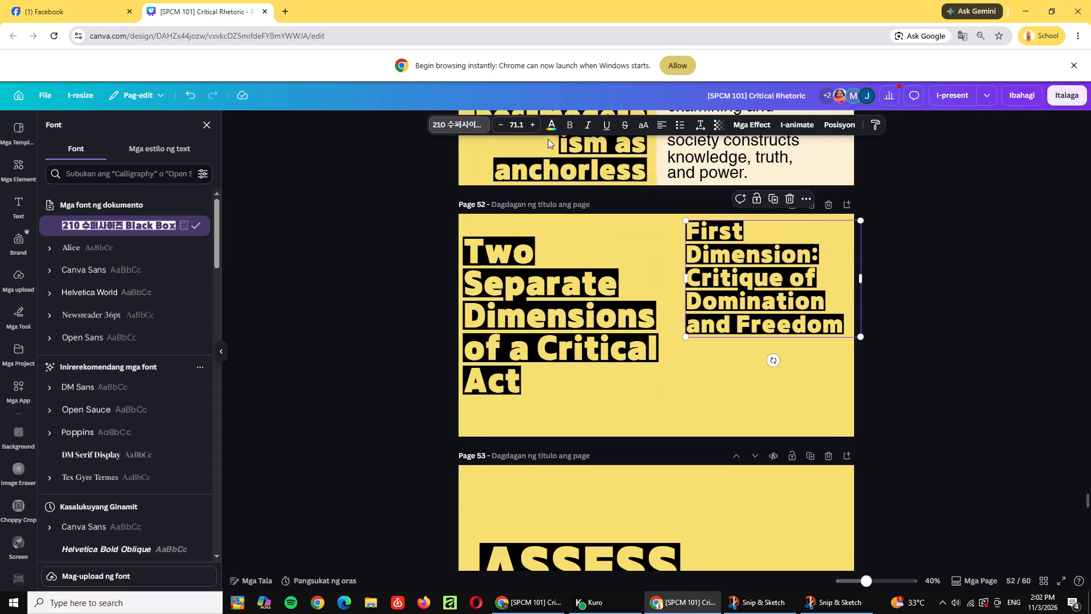
Change the font of the First Dimension text on page 52 to Alice.
left_click(574, 317)
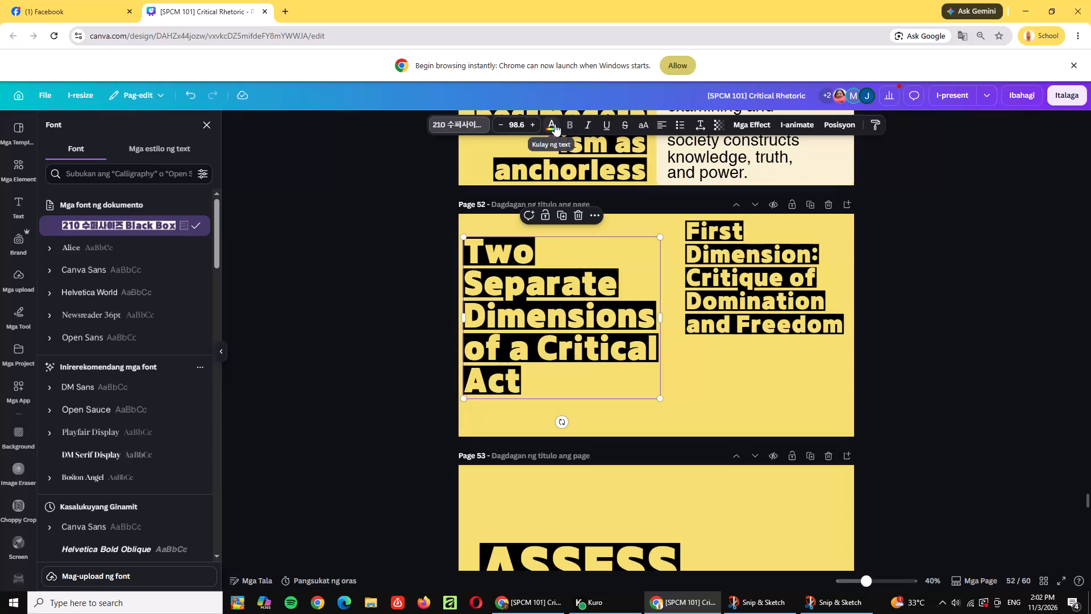
left_click(744, 294)
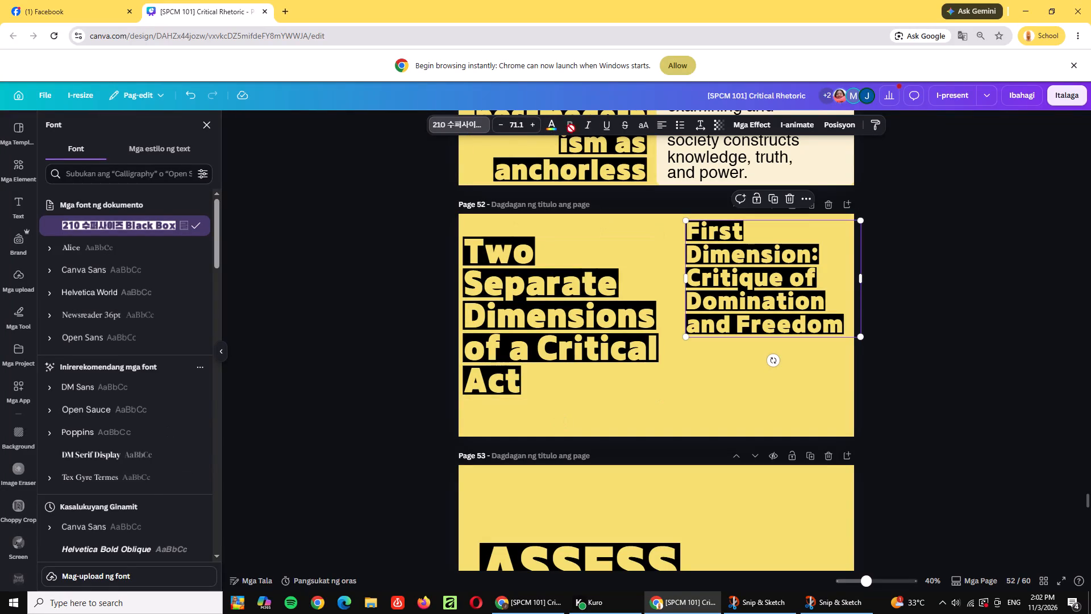
left_click(456, 125)
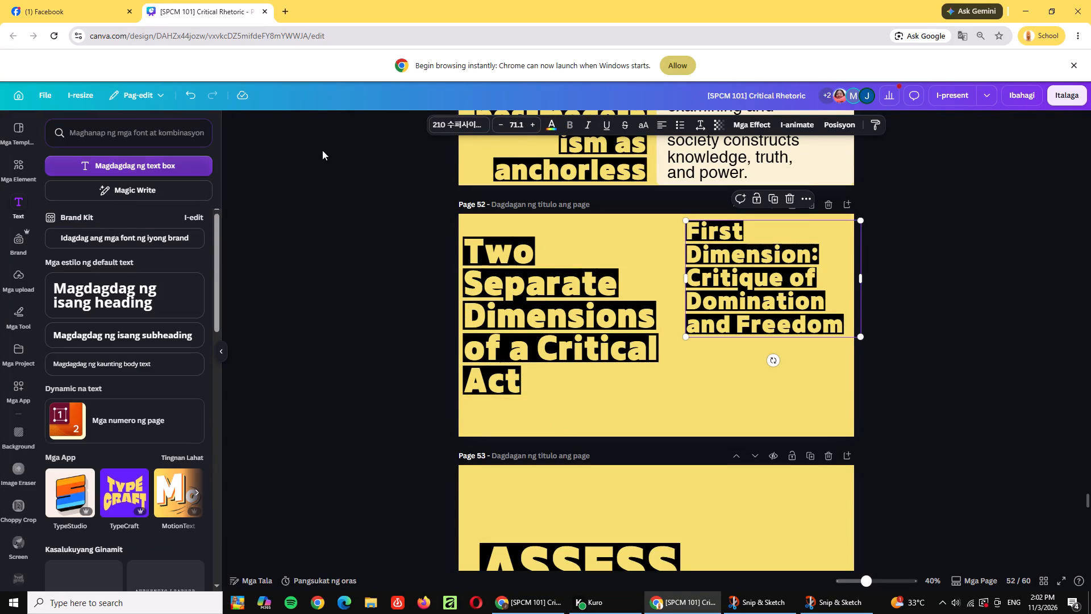
left_click(740, 272)
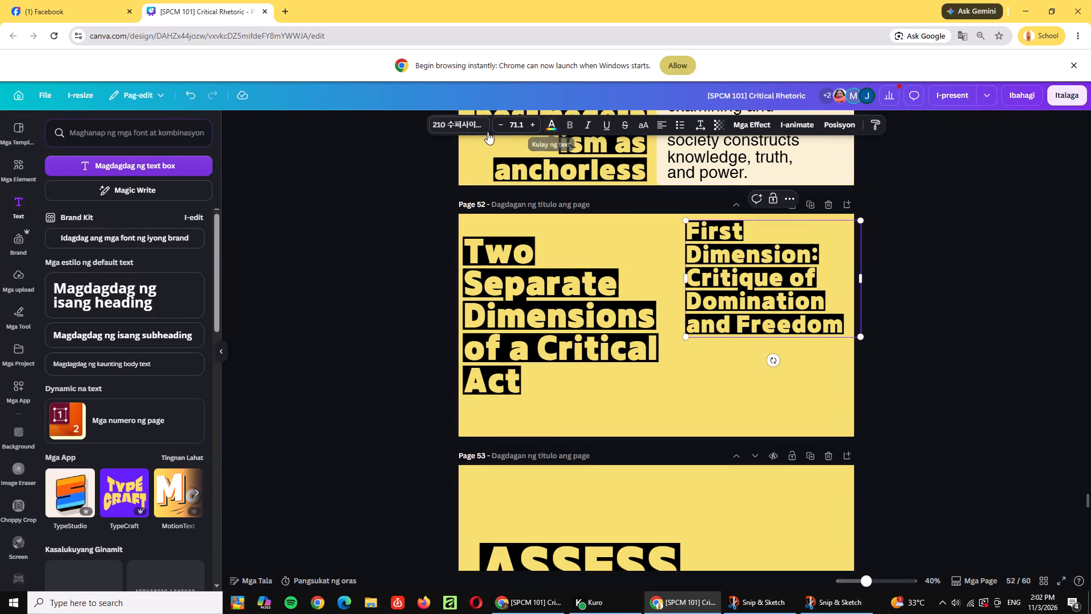
left_click(469, 127)
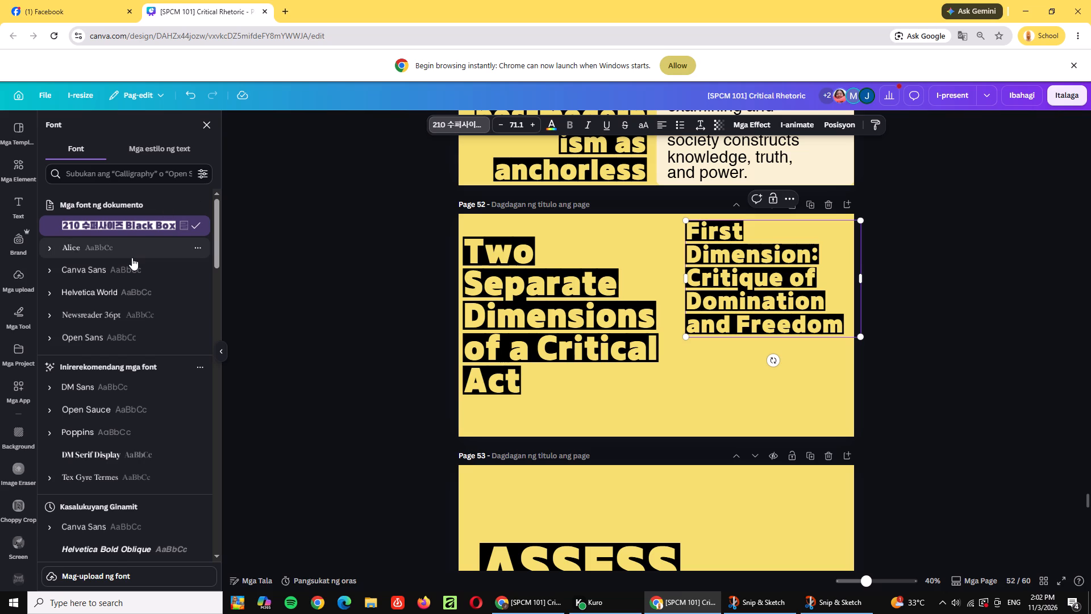
left_click(132, 258)
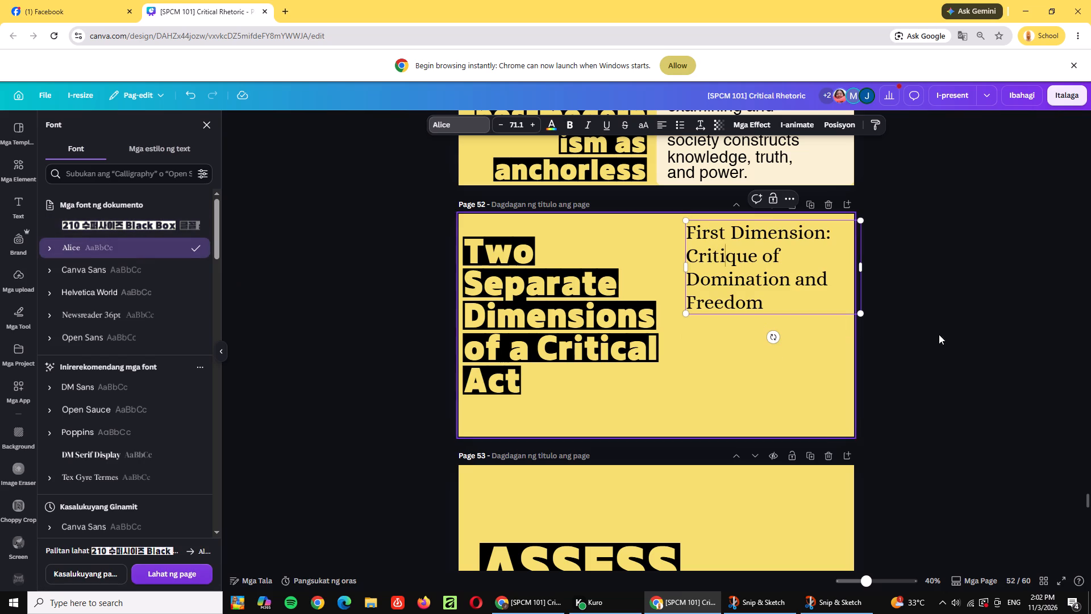
left_click(973, 334)
left_click(1013, 301)
Tighten the line spacing of the First Dimension text on page 52.
left_click(823, 267)
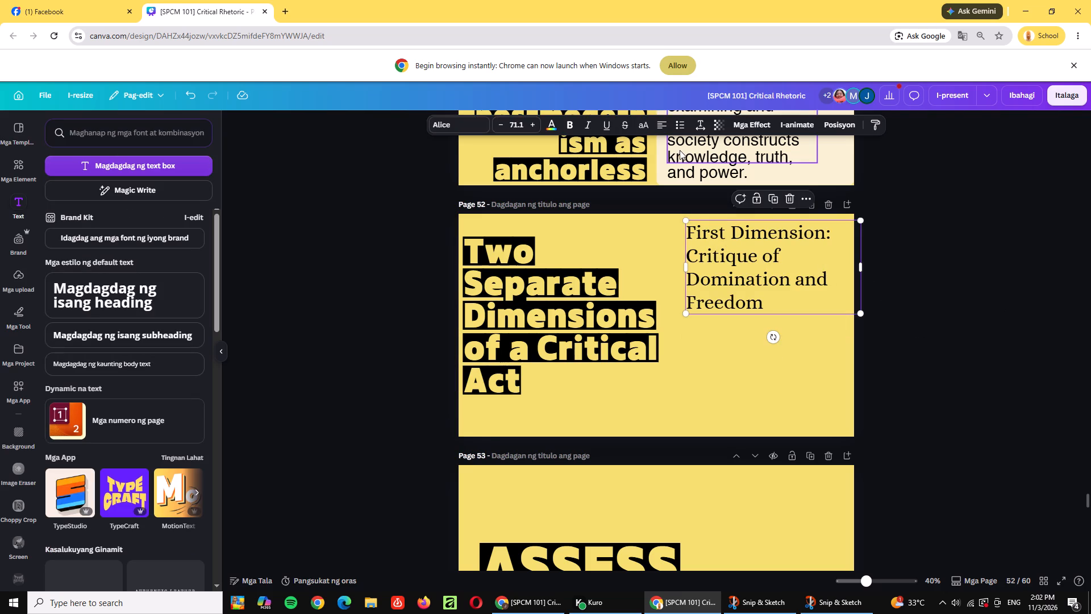
left_click(697, 130)
left_click_drag(678, 202, 671, 202)
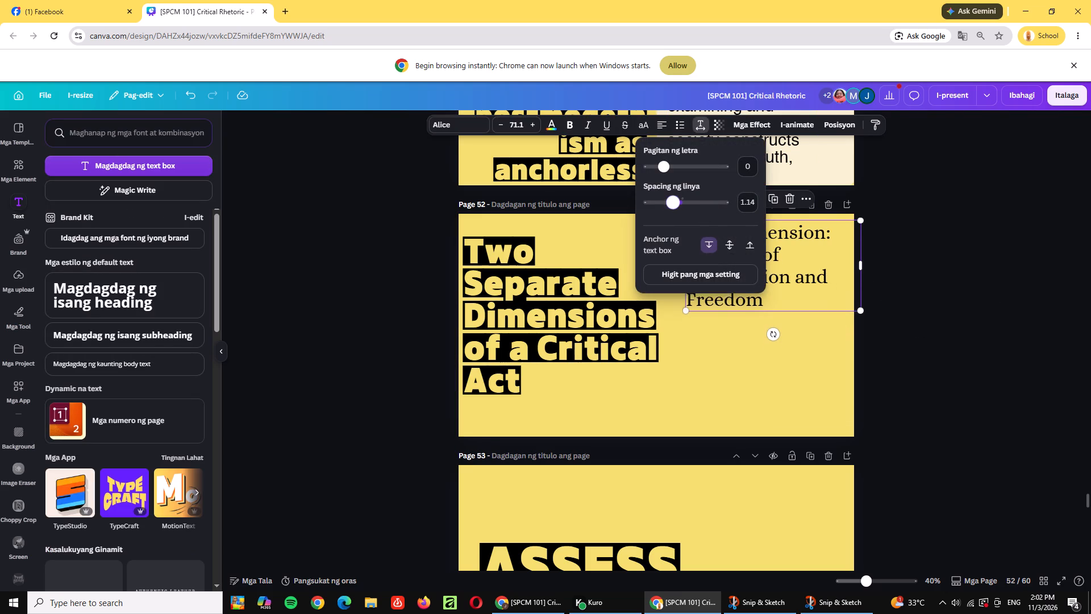
left_click_drag(671, 202, 660, 203)
left_click(967, 232)
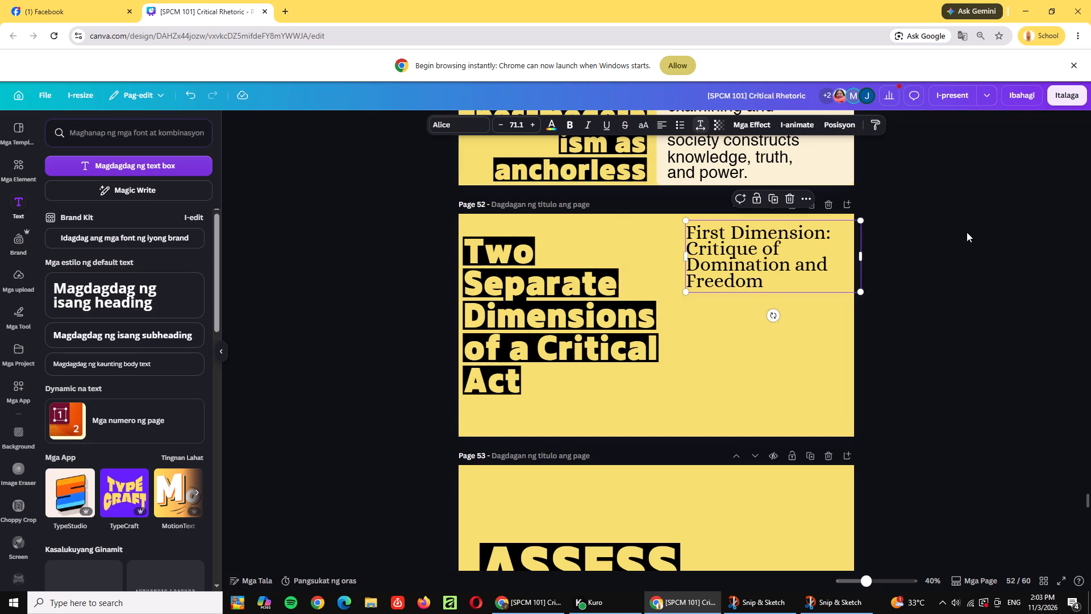
Make "Critique of Domination and Freedom" bold and italic in the page 52 text.
left_click(721, 253)
left_click_drag(689, 247, 746, 284)
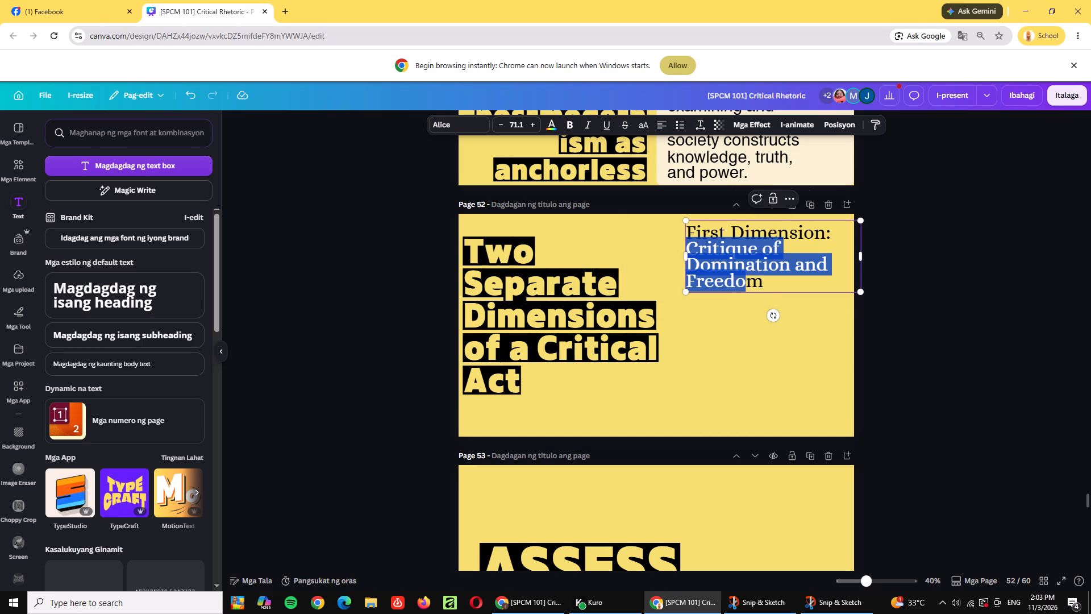
left_click_drag(746, 284, 765, 284)
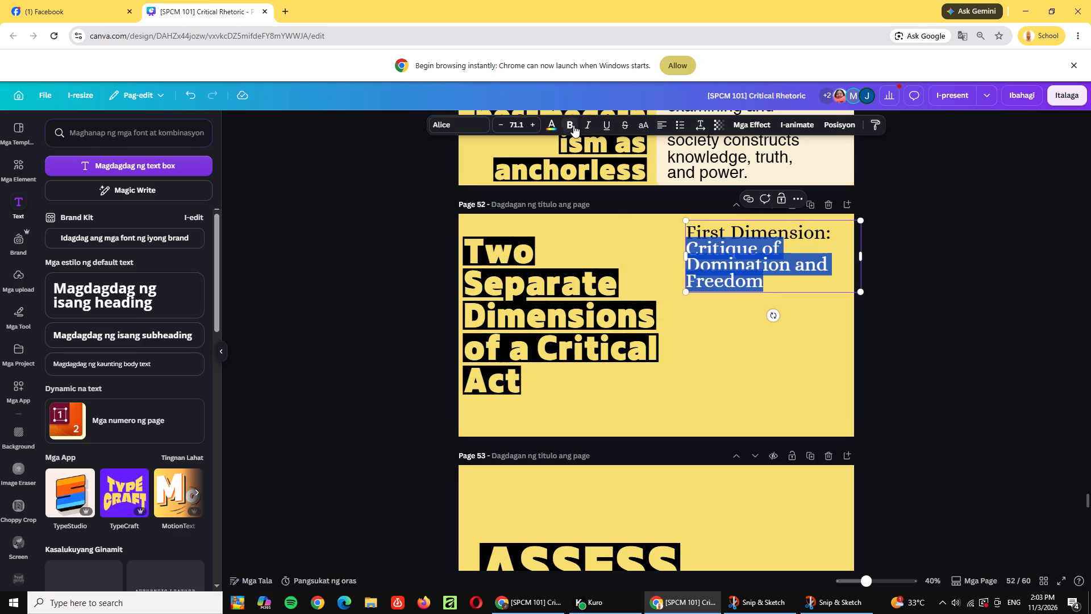
left_click(573, 125)
left_click(586, 125)
left_click(977, 229)
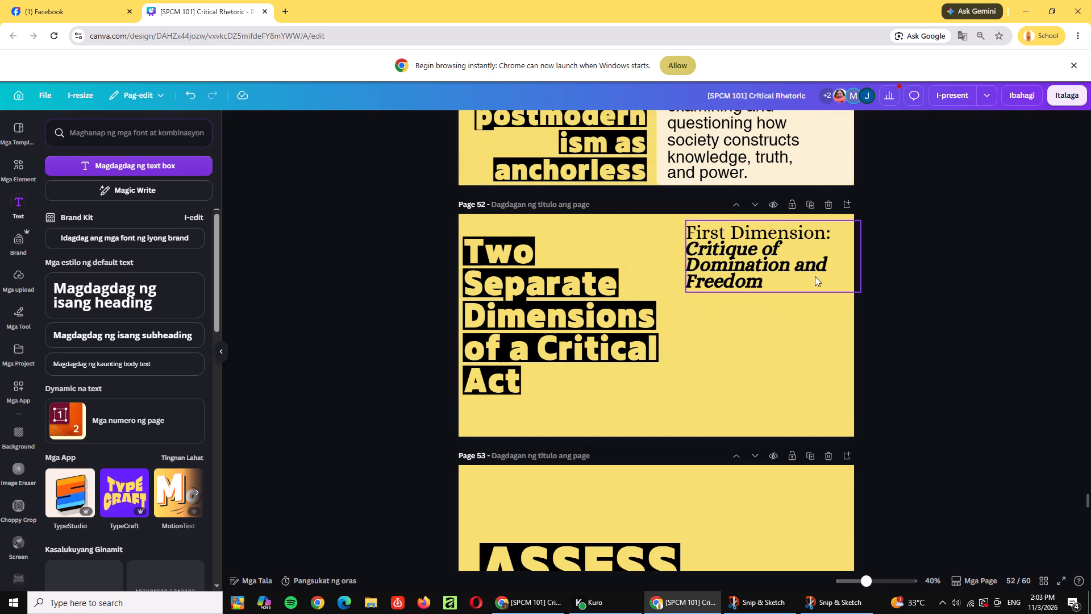
Nudge the First Dimension text slightly down and left, and change its font to Newsreader 36pt.
left_click(813, 275)
left_click_drag(813, 275, 808, 283)
left_click(461, 126)
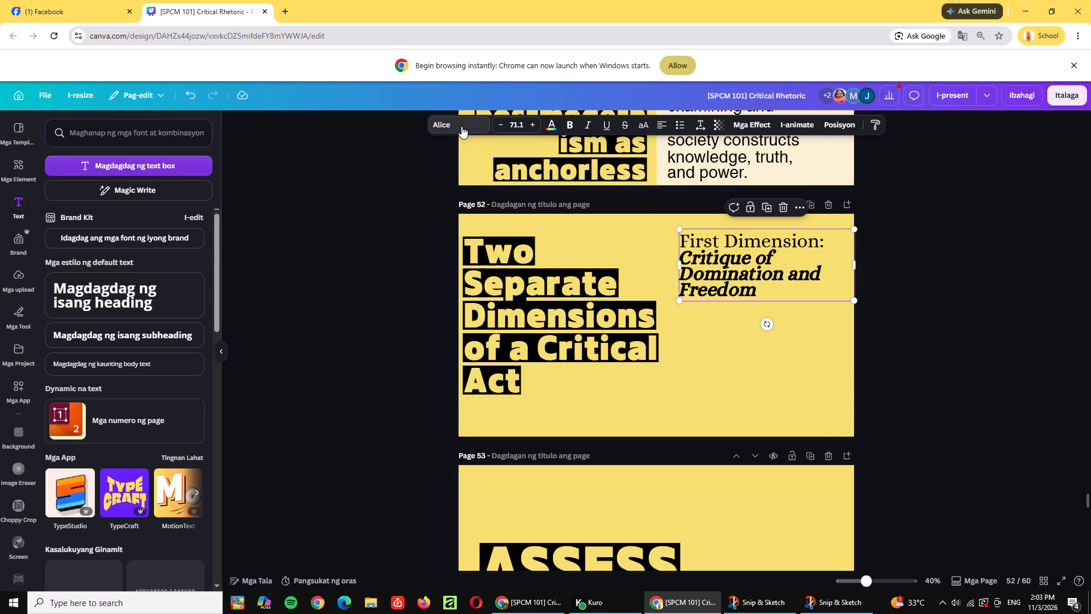
left_click(122, 310)
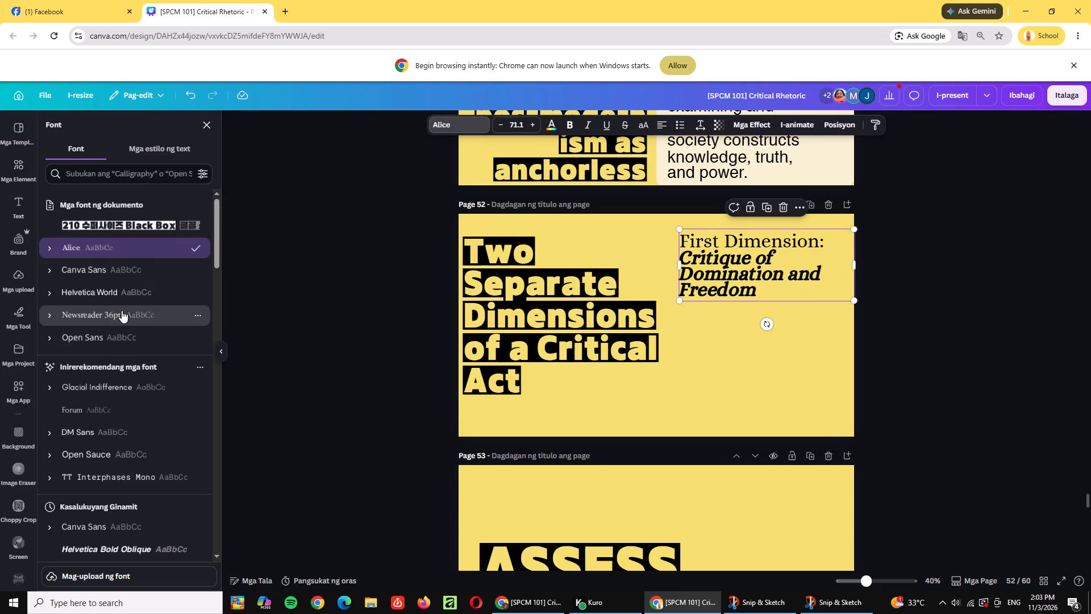
left_click(942, 313)
left_click(819, 254)
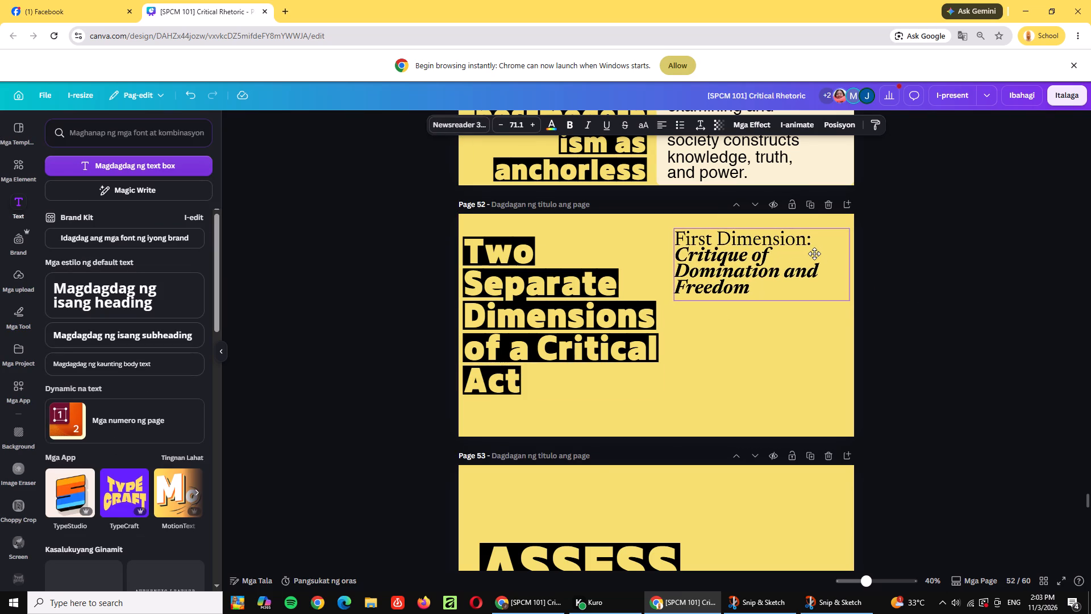
Copy the cream panel from page 51 onto page 52 and send it to the back, behind the text.
left_click(841, 160)
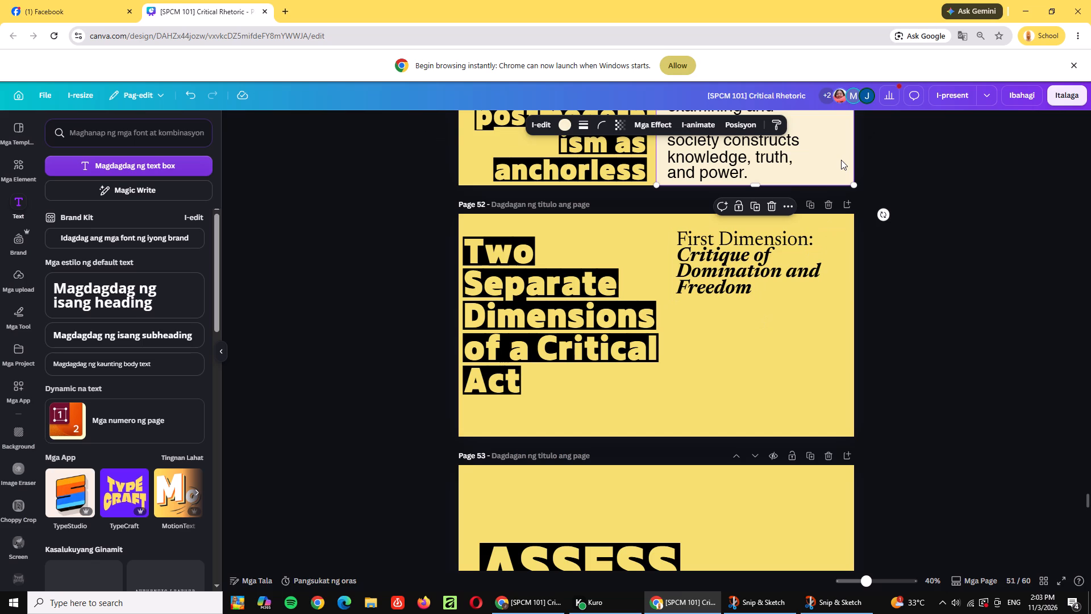
key("ctrl+c")
left_click(838, 373)
key("ctrl+v")
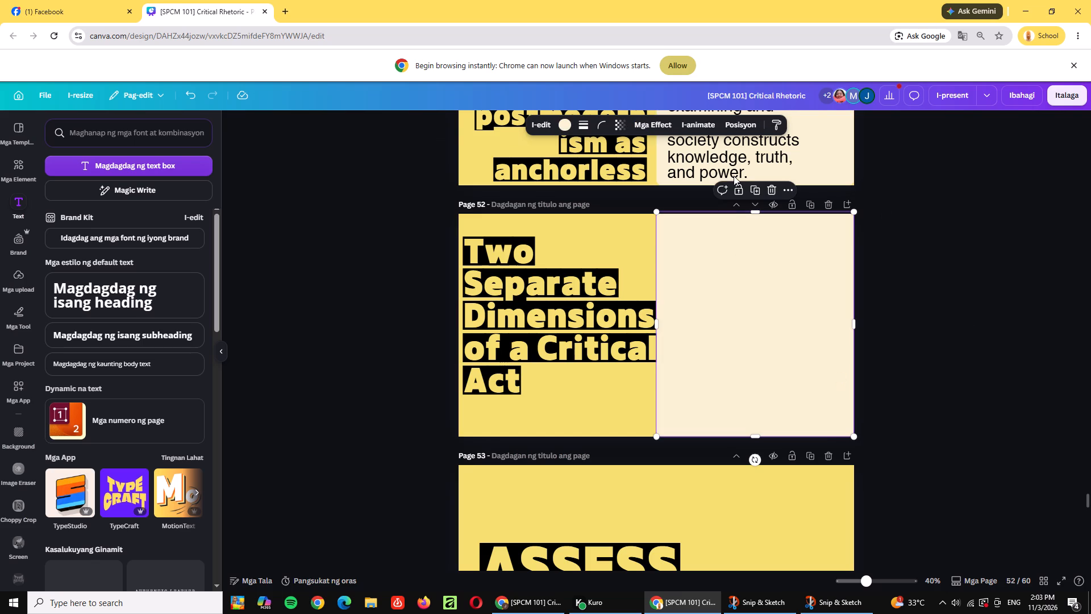
left_click(744, 119)
left_click(209, 204)
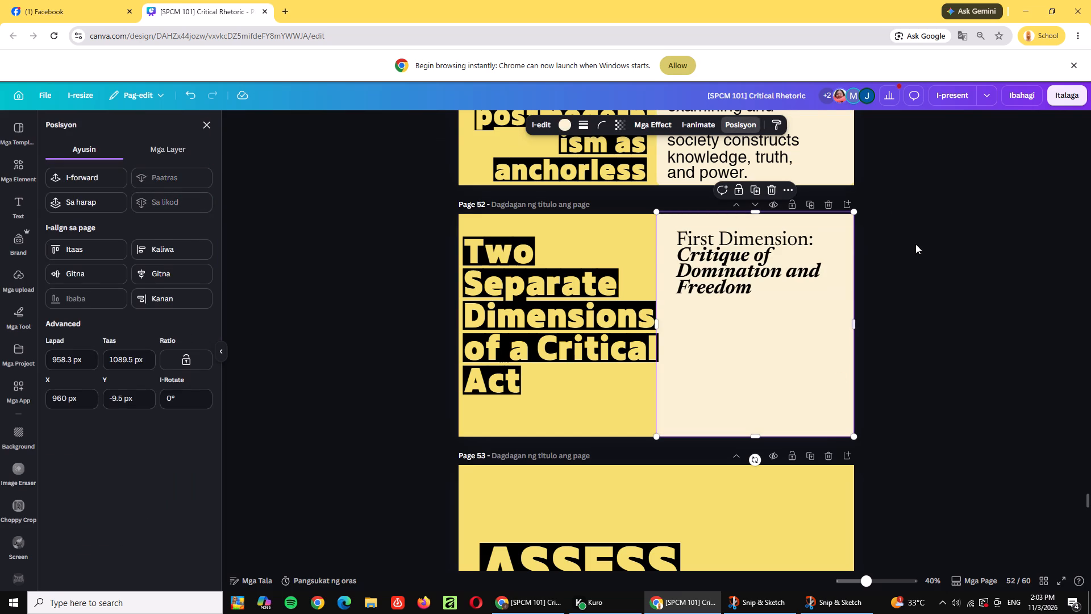
left_click(919, 244)
left_click(1007, 240)
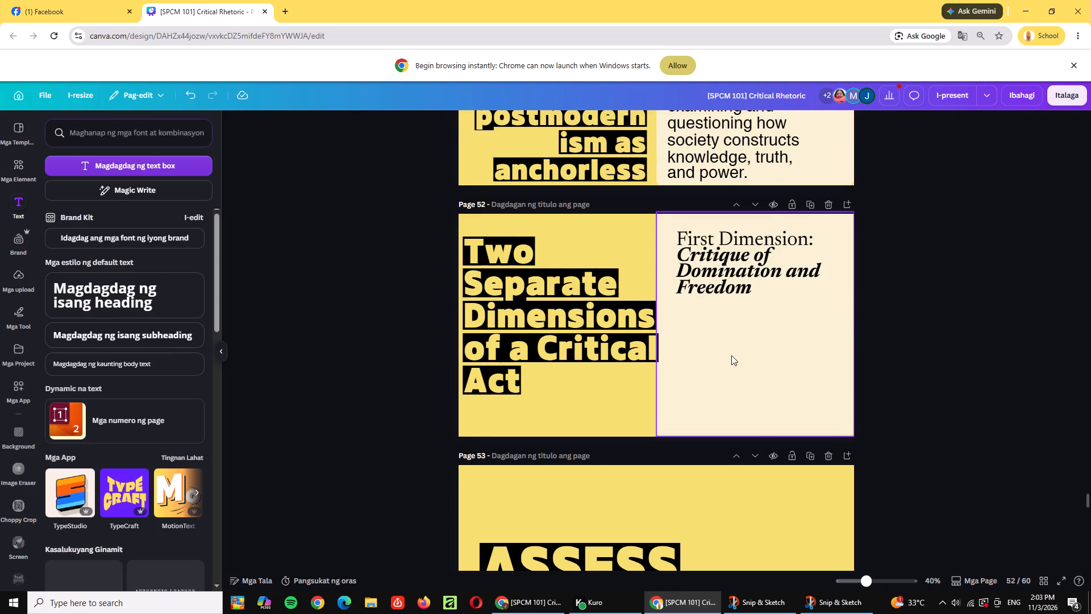
Narrow the page 52 cream panel from its left edge so it starts where the title's black highlight ends.
left_click(733, 355)
left_click_drag(659, 323, 664, 323)
left_click(938, 289)
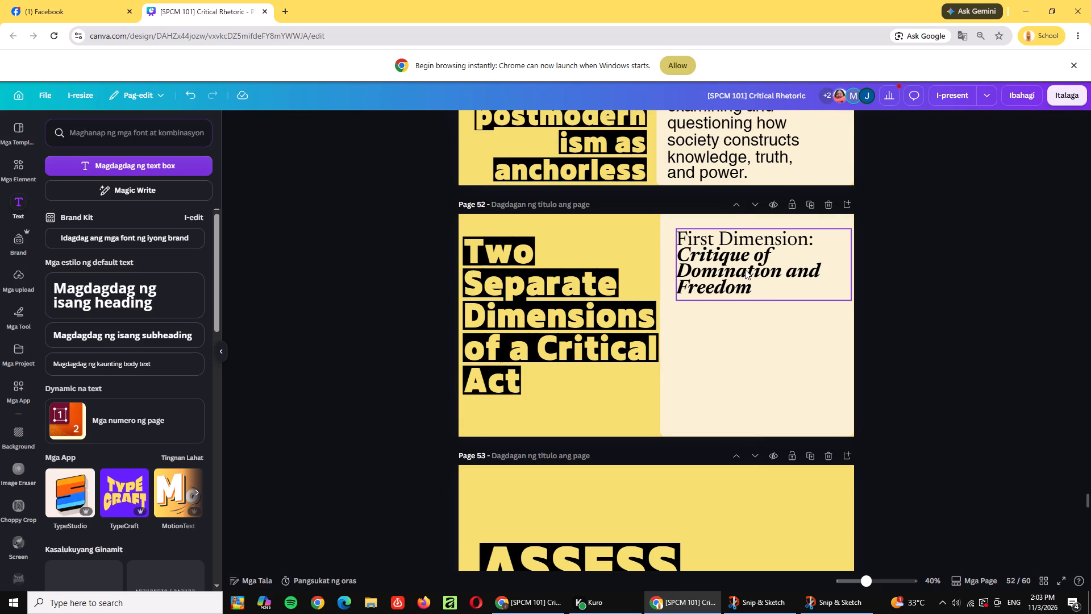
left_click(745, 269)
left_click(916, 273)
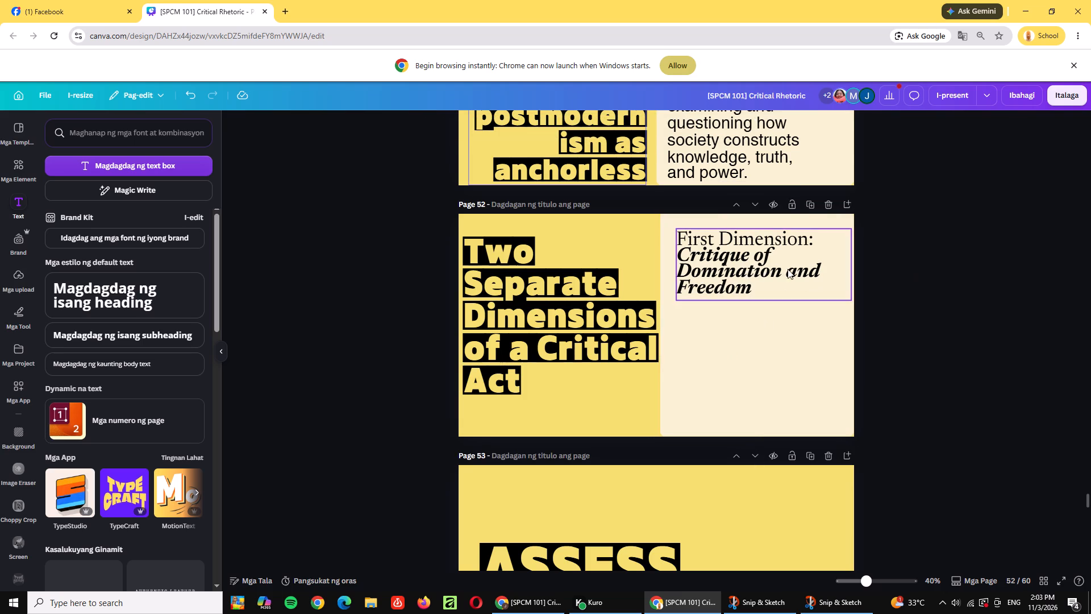
Duplicate the First Dimension text on page 52 and place the copy below the original, aligned with its left edge.
left_click(755, 263)
key("ctrl+c")
key("ctrl+v")
left_click_drag(757, 261, 757, 294)
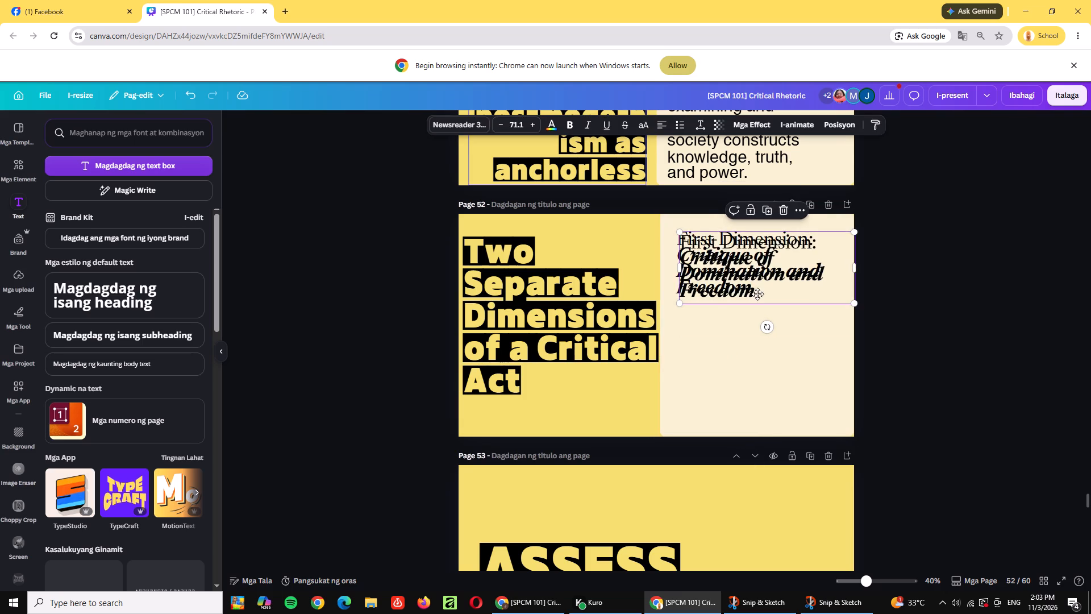
left_click_drag(757, 294, 752, 354)
Change "First" to "Second" in the lower Dimension text on page 52.
double_click(792, 332)
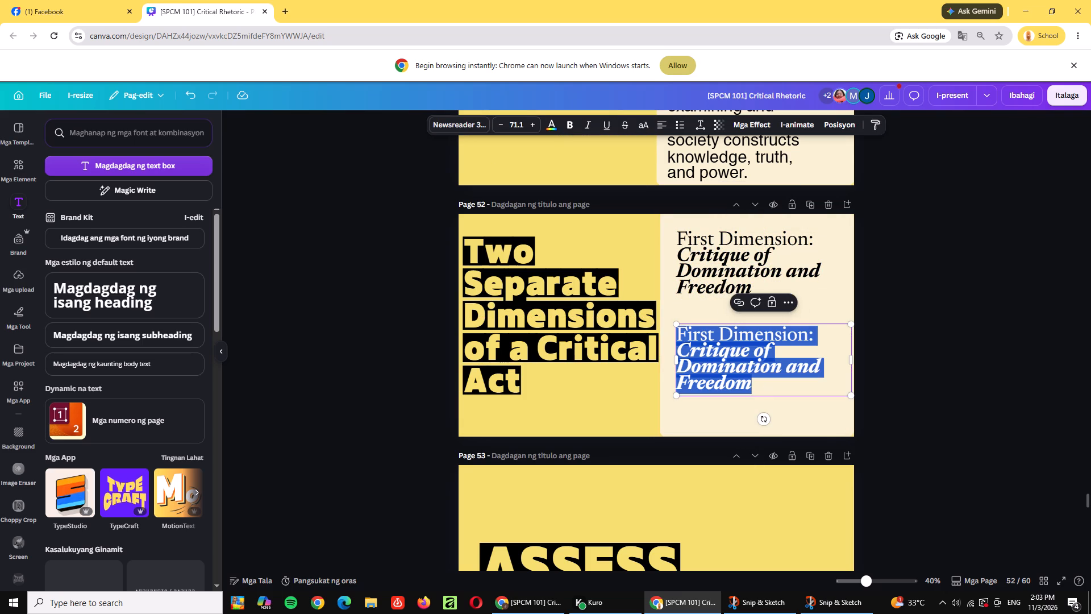
left_click(810, 332)
left_click_drag(806, 338, 731, 338)
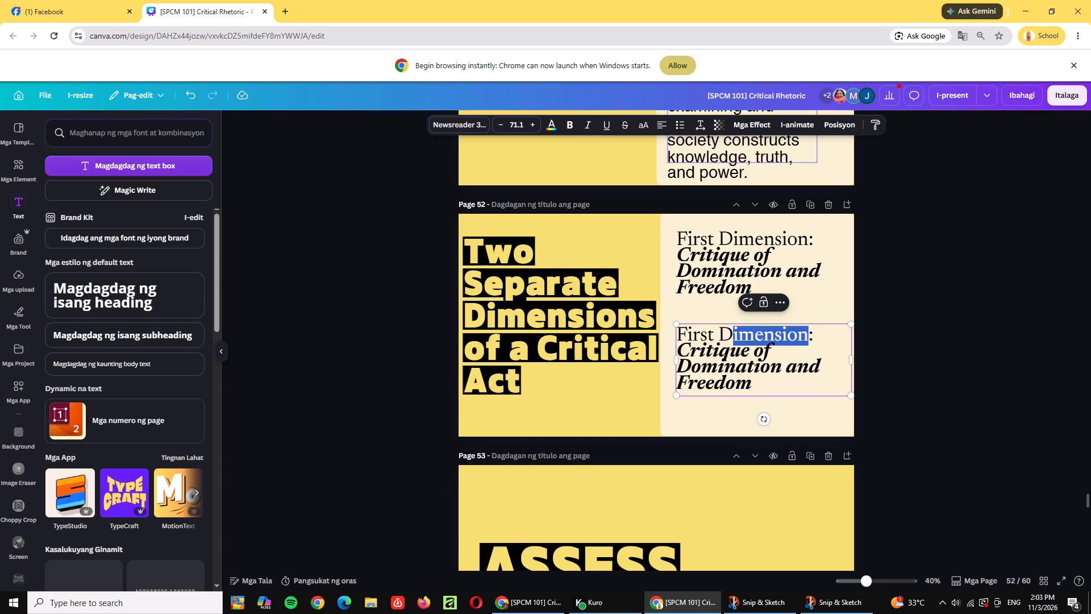
left_click_drag(731, 338, 688, 331)
left_click(687, 331)
left_click_drag(679, 330, 705, 335)
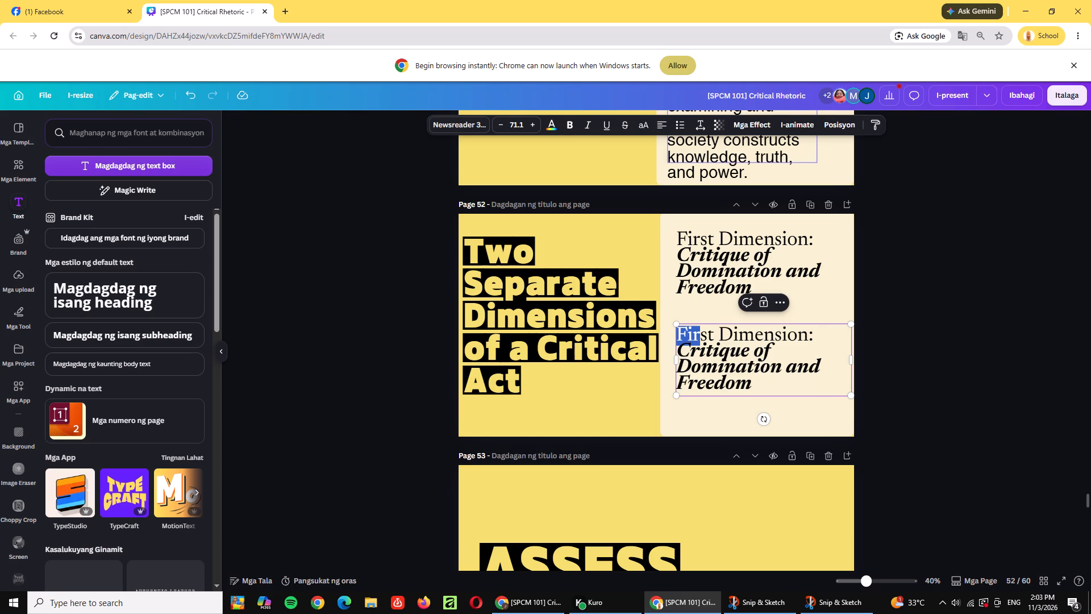
left_click_drag(705, 335, 712, 335)
key("shift+s")
type("econd")
left_click(863, 346)
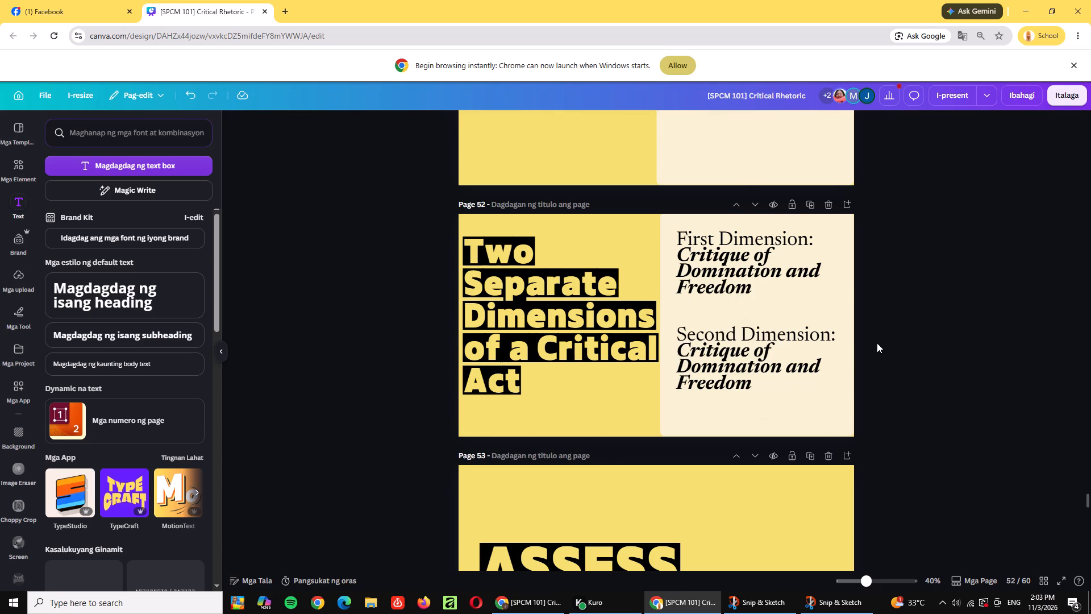
scroll(877, 343, "up", 5)
scroll(942, 342, "down", 3)
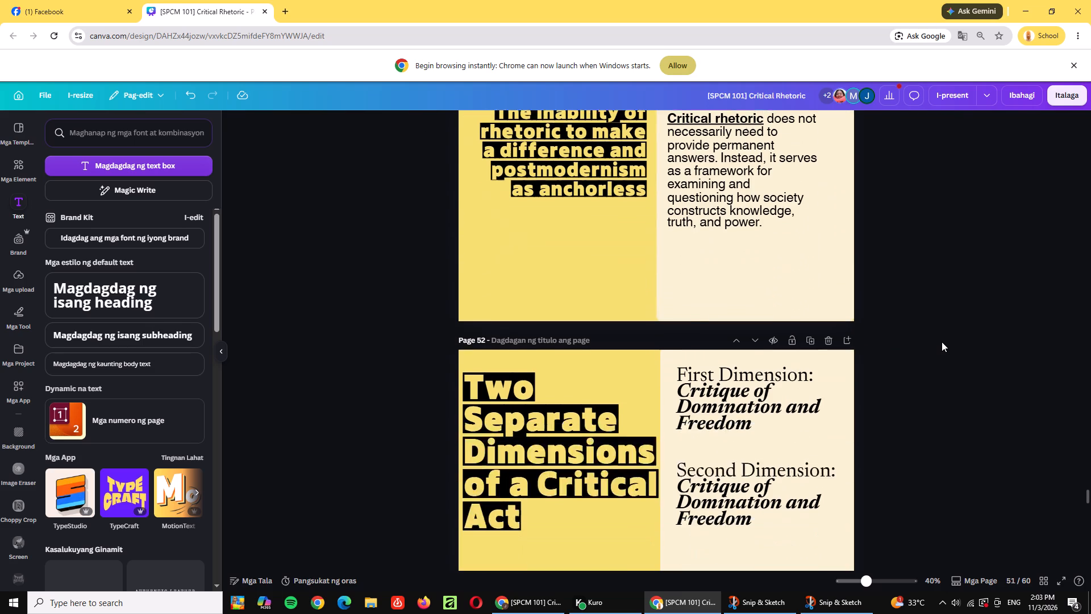
Check the notes document, replace "Critique of" with "The" in the Second Dimension text, and remove the bold from "The".
key("alt+Tab")
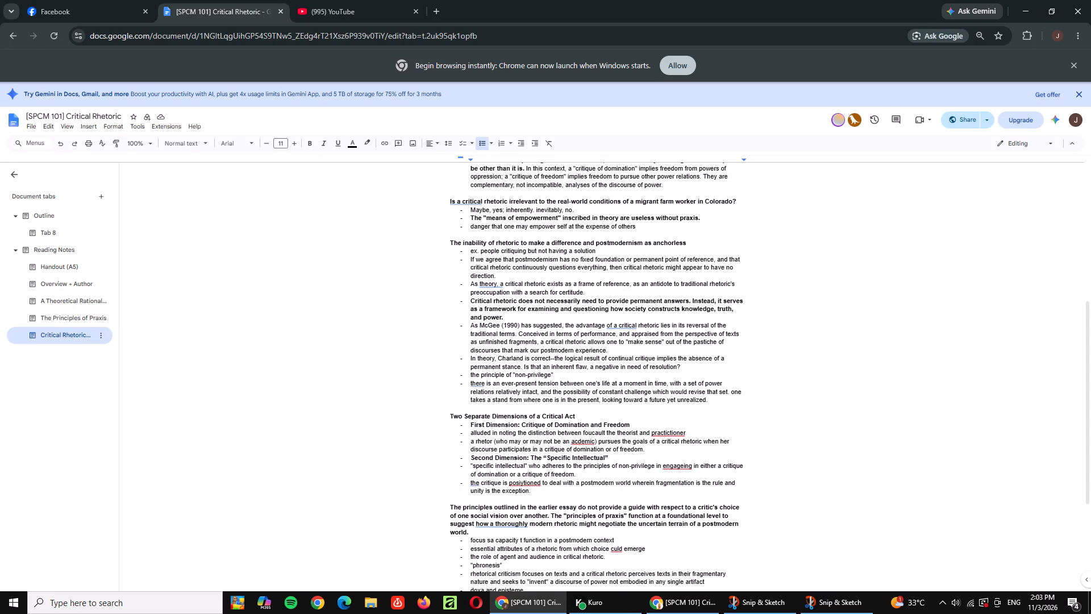
key("alt+Tab")
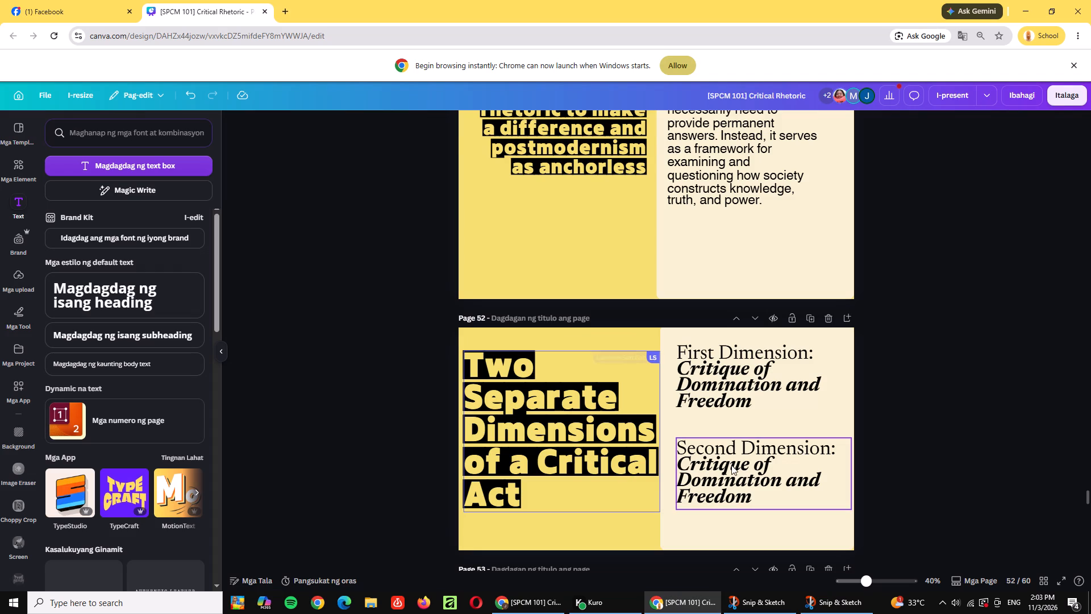
left_click(731, 465)
left_click(679, 463)
left_click_drag(680, 464, 772, 471)
type("The")
double_click(696, 468)
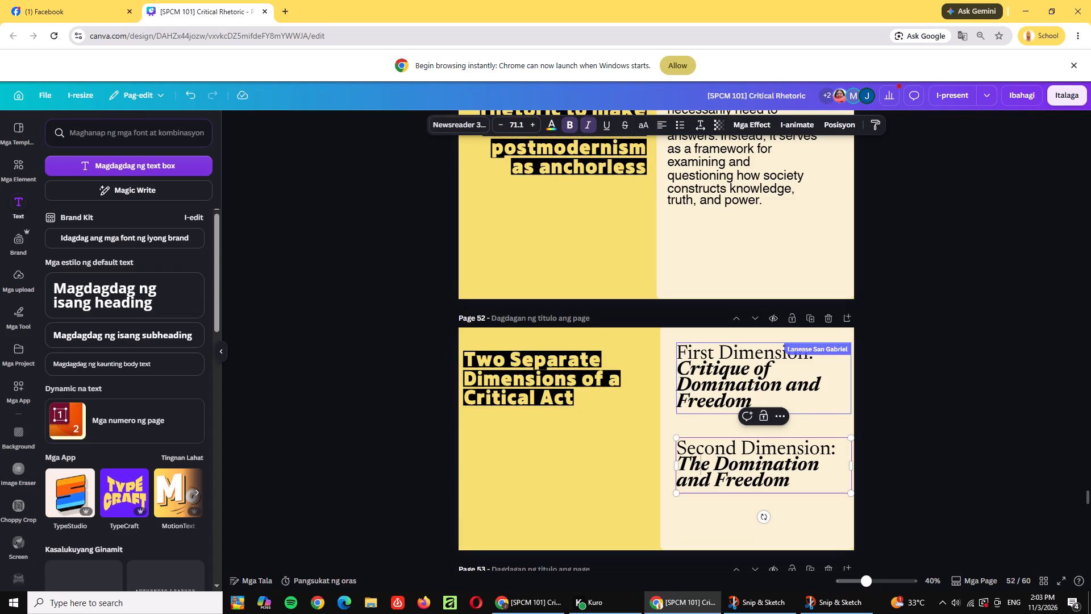
key("ctrl+b")
left_click(879, 438)
key("space")
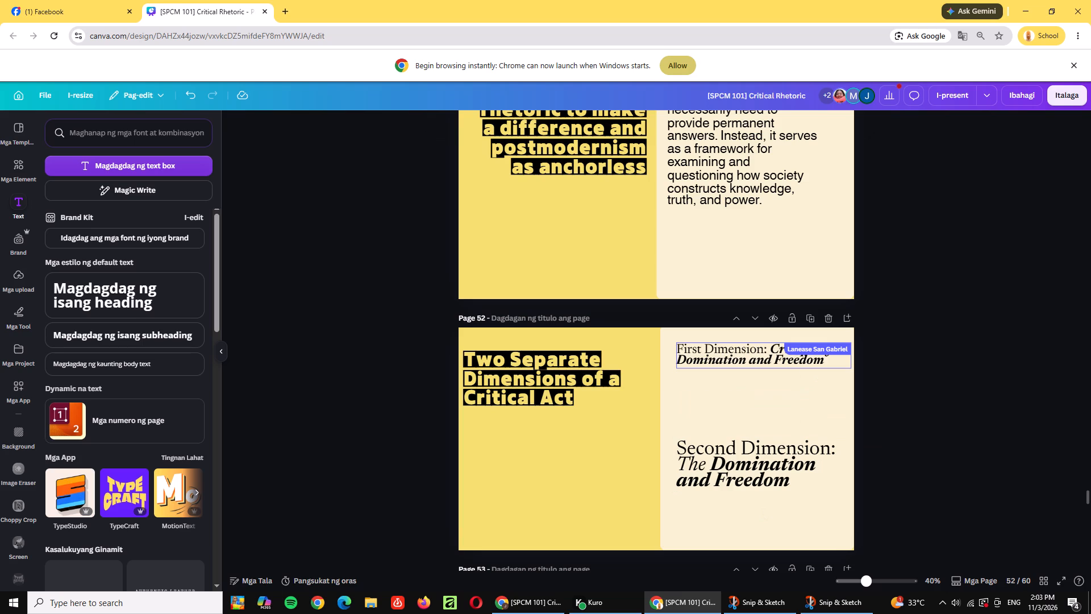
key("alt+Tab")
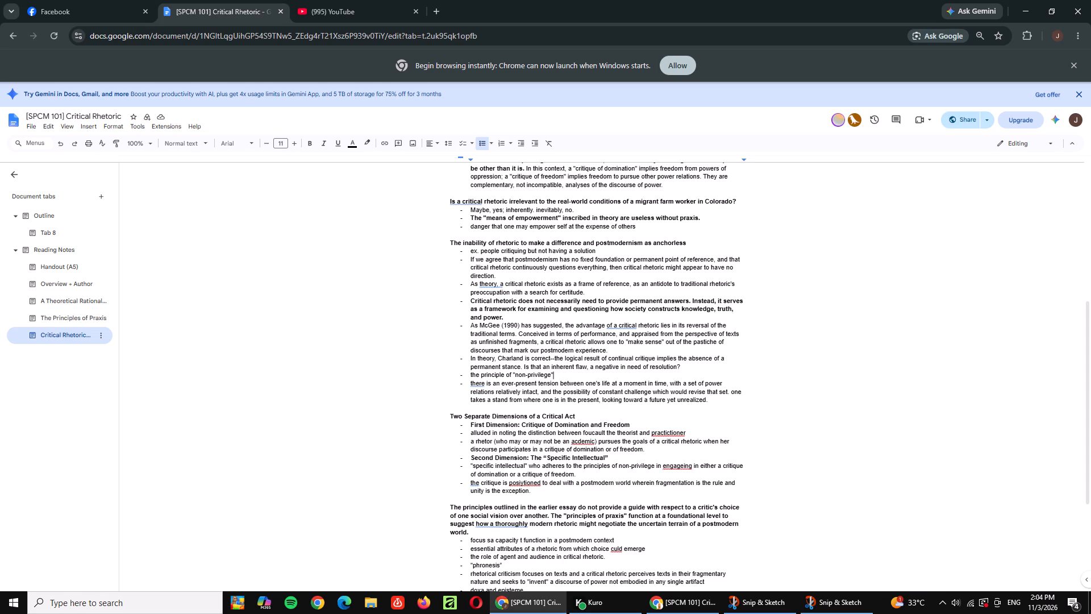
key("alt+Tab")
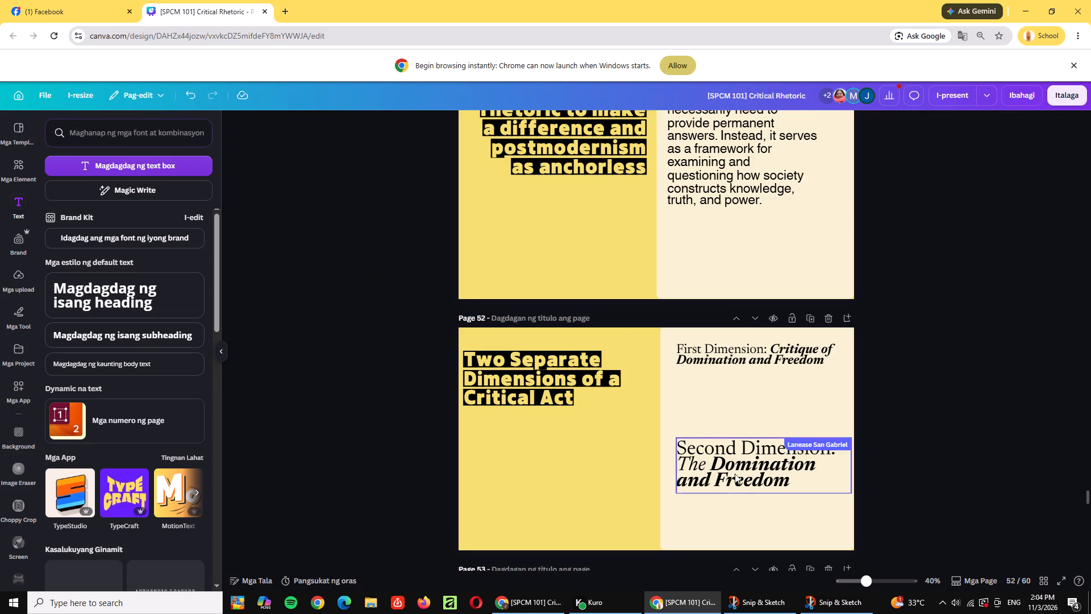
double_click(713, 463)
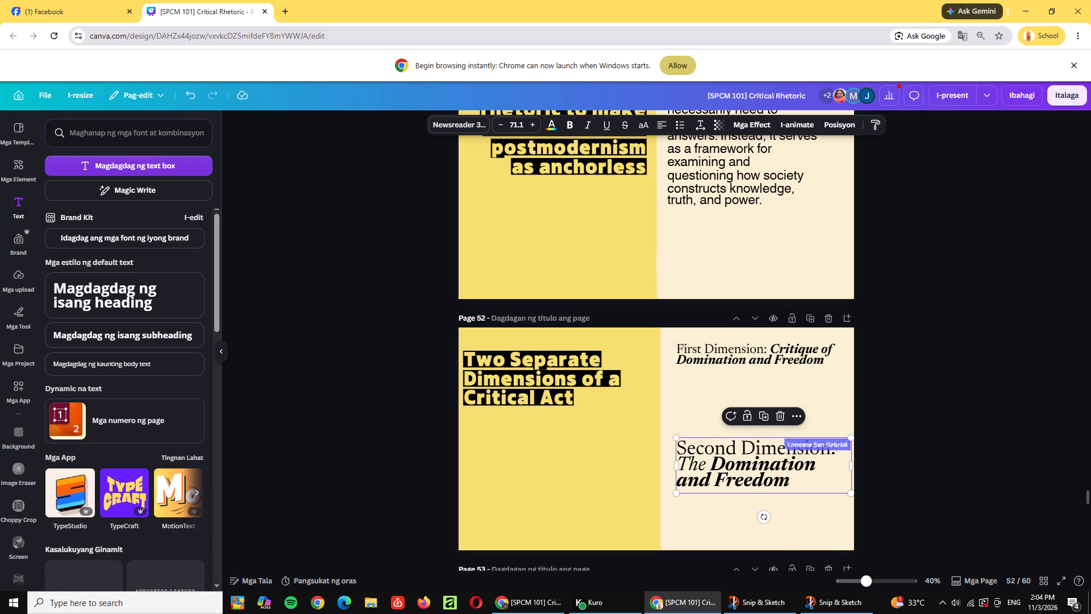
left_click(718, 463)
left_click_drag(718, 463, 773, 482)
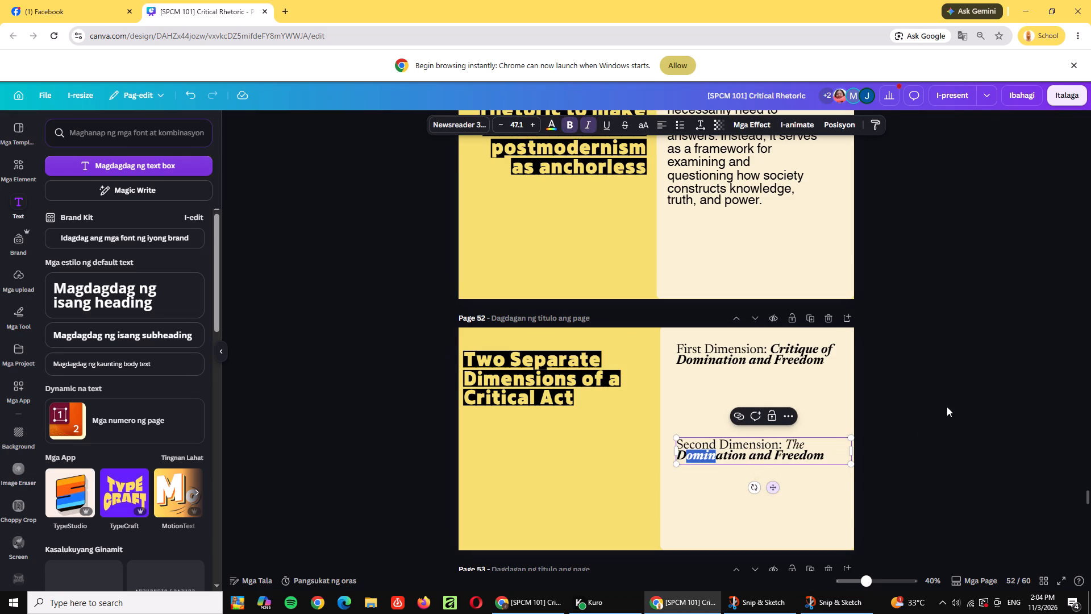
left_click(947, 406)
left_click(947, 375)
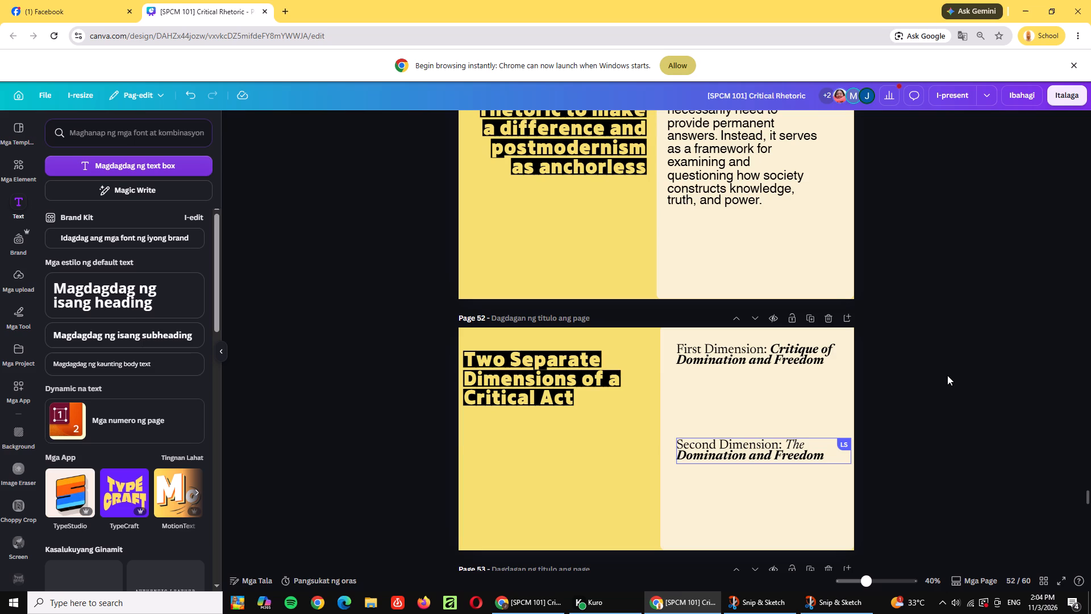
Examine how the titles and body text are laid out on the preceding slides, pages 49 to 51.
scroll(996, 341, "up", 3)
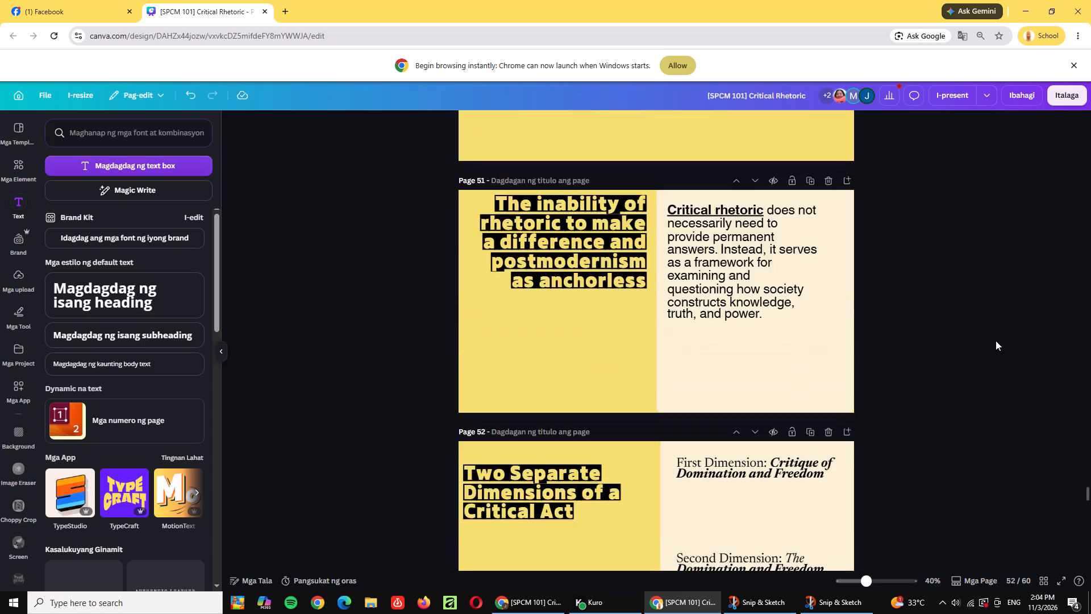
scroll(996, 341, "up", 11)
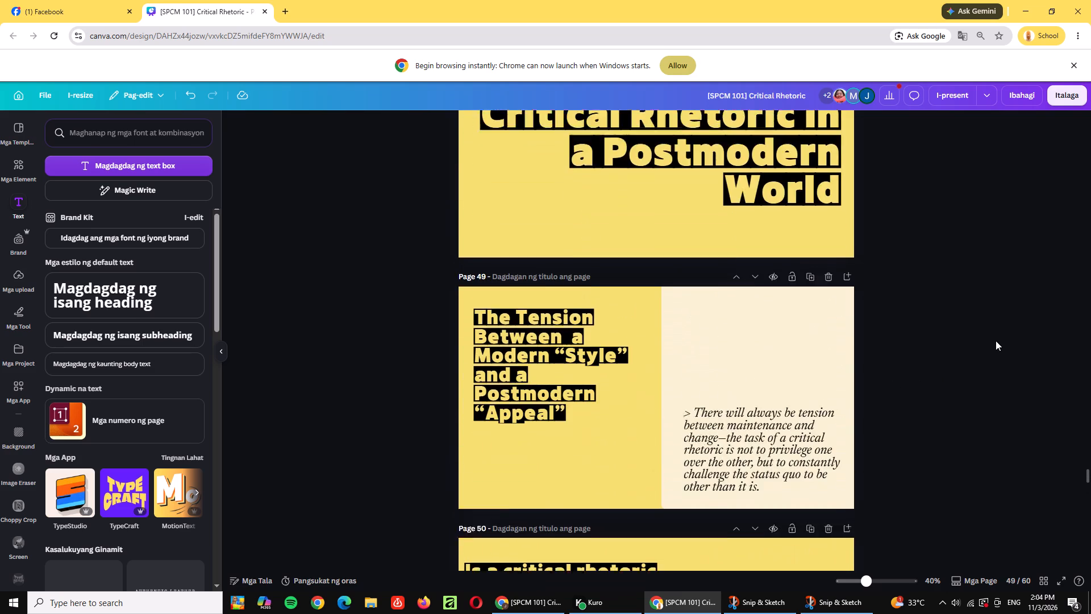
scroll(996, 341, "up", 4)
scroll(996, 341, "down", 15)
scroll(996, 341, "up", 1)
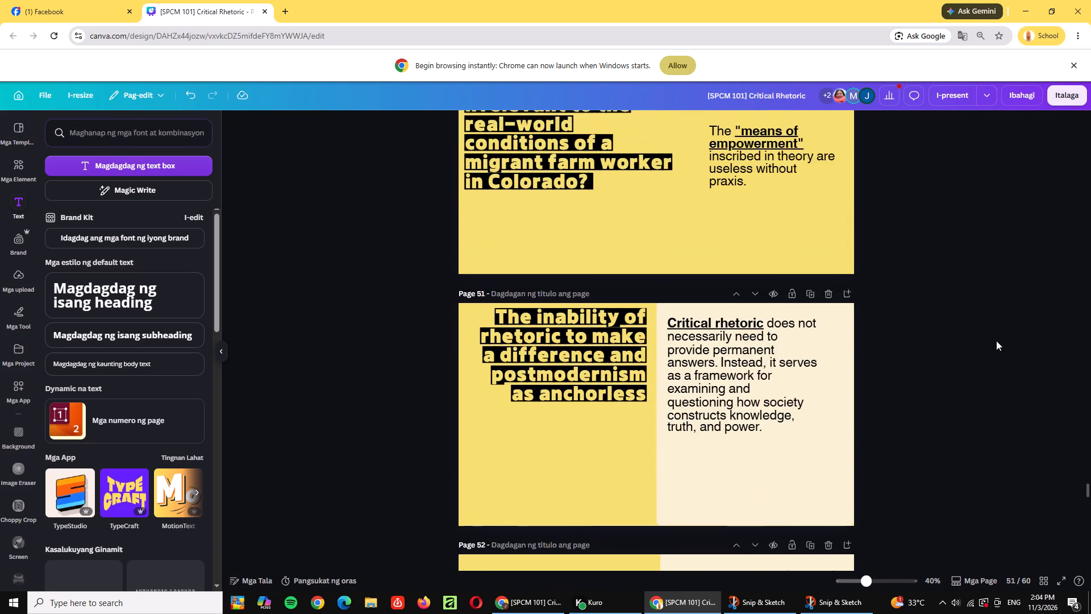
scroll(996, 341, "up", 3)
scroll(996, 341, "down", 5)
Switch to the Google Docs reading notes and read the Critical Rhetoric sections that the slides are based on.
key("alt+Tab")
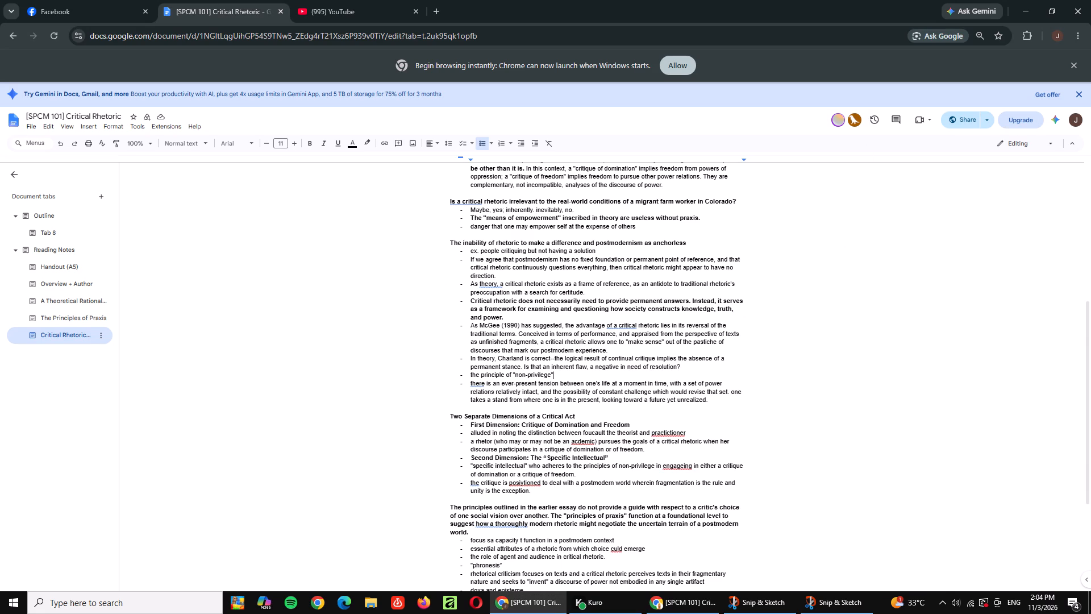
scroll(486, 405, "down", 2)
scroll(486, 405, "up", 3)
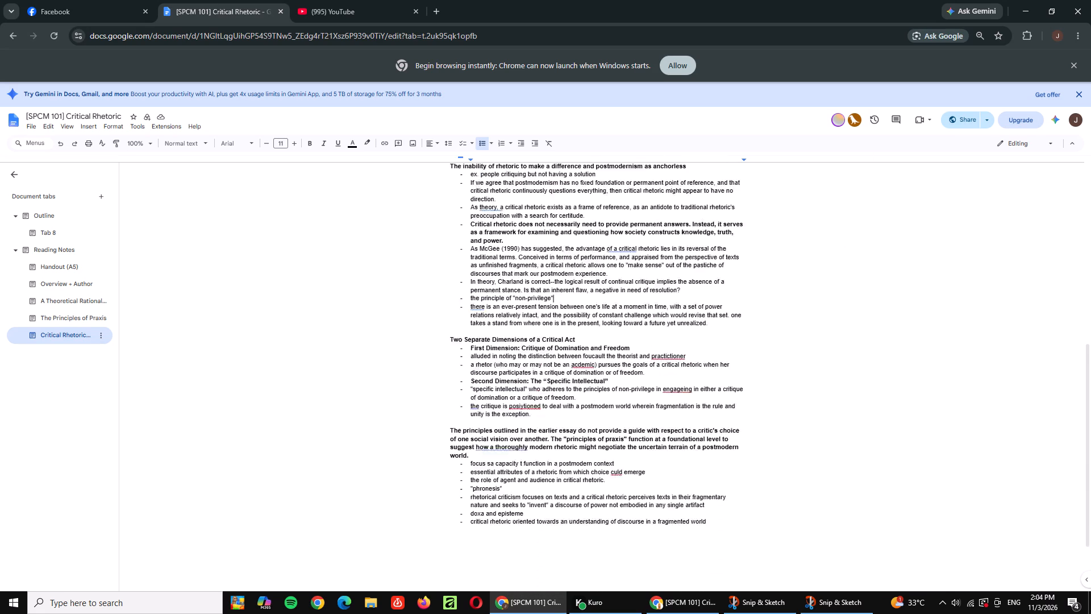
scroll(486, 405, "up", 1)
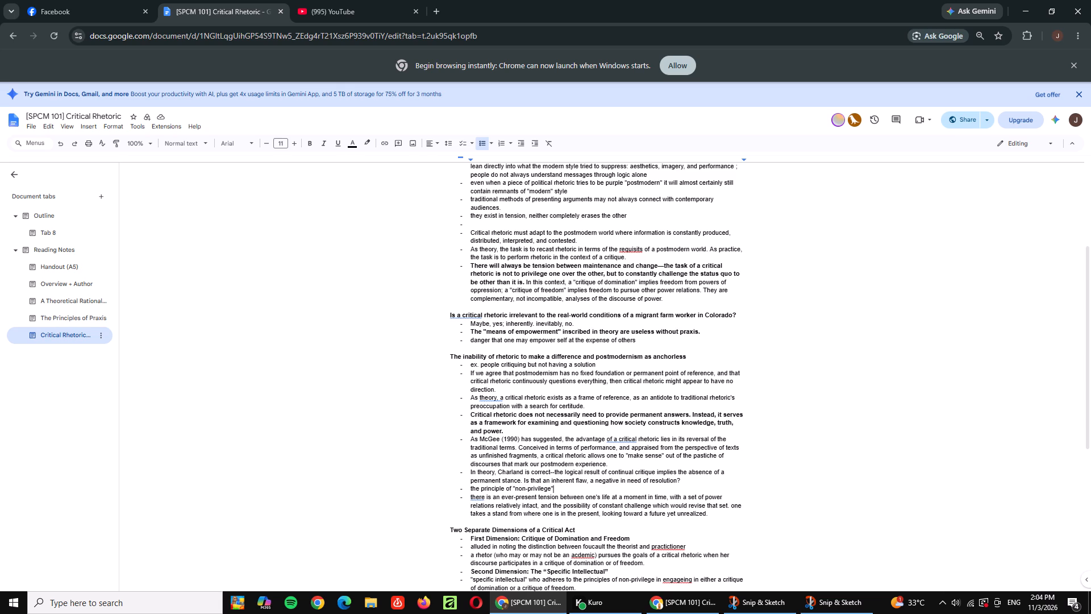
scroll(576, 342, "up", 2)
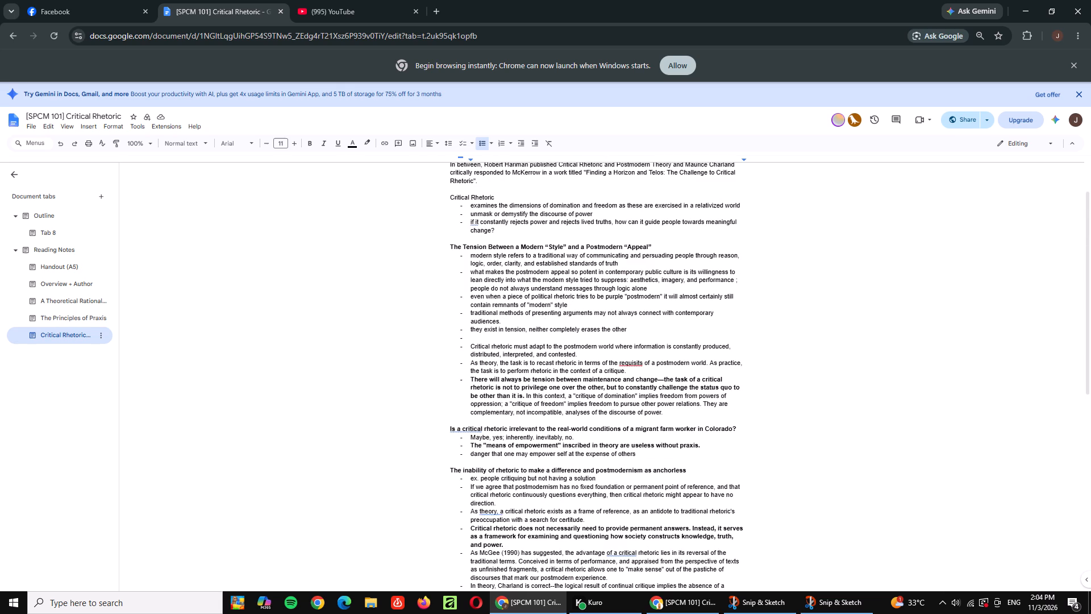
scroll(576, 342, "down", 2)
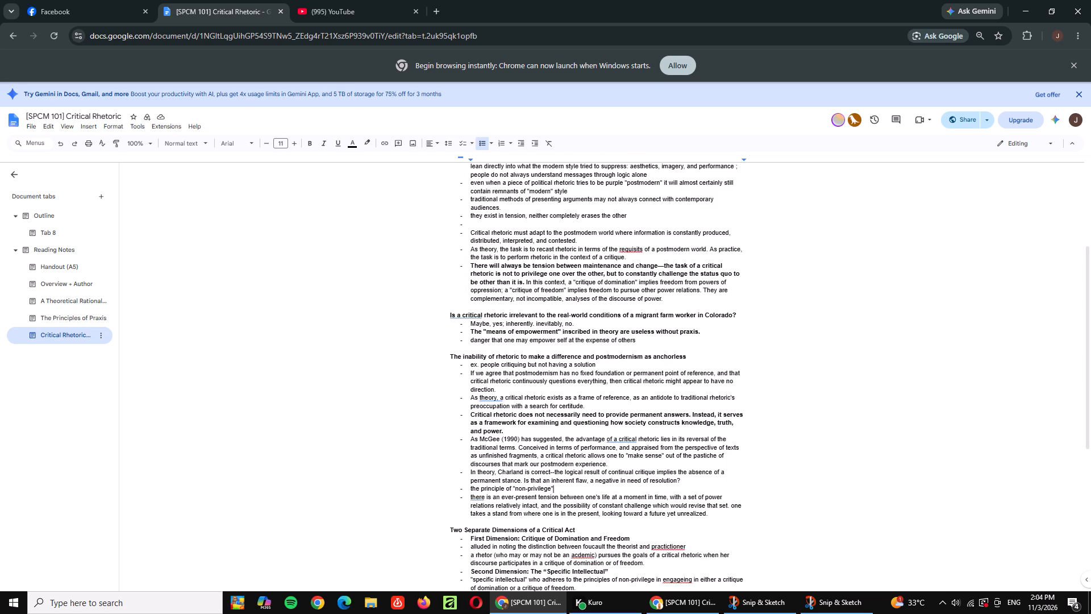
scroll(609, 382, "down", 2)
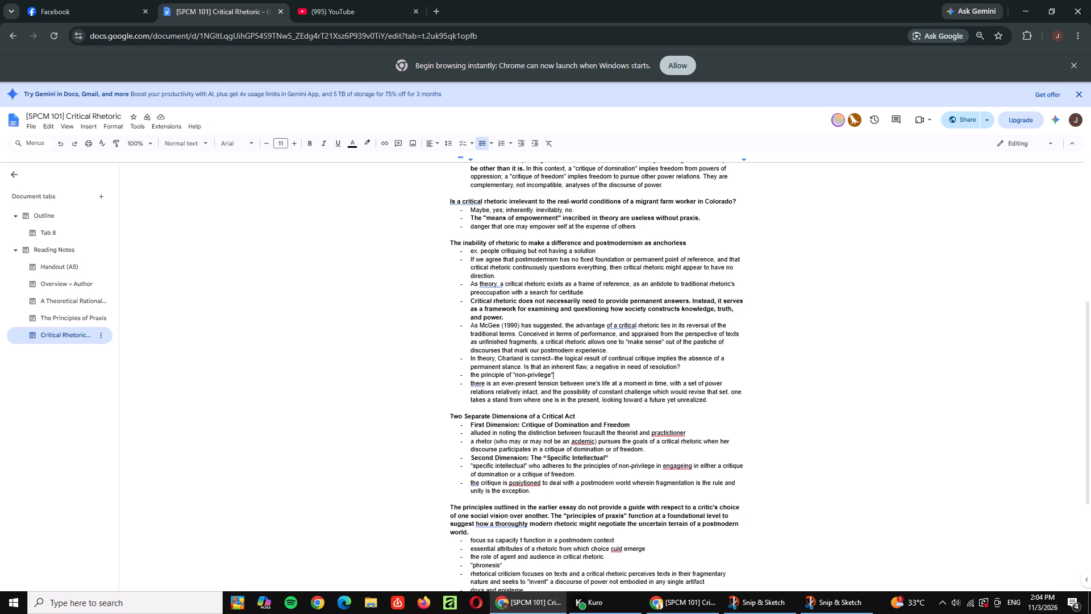
Return to Canva and delete "Domination and Freedom" from the Second Dimension text on page 52.
key("alt+Tab")
scroll(763, 442, "down", 2)
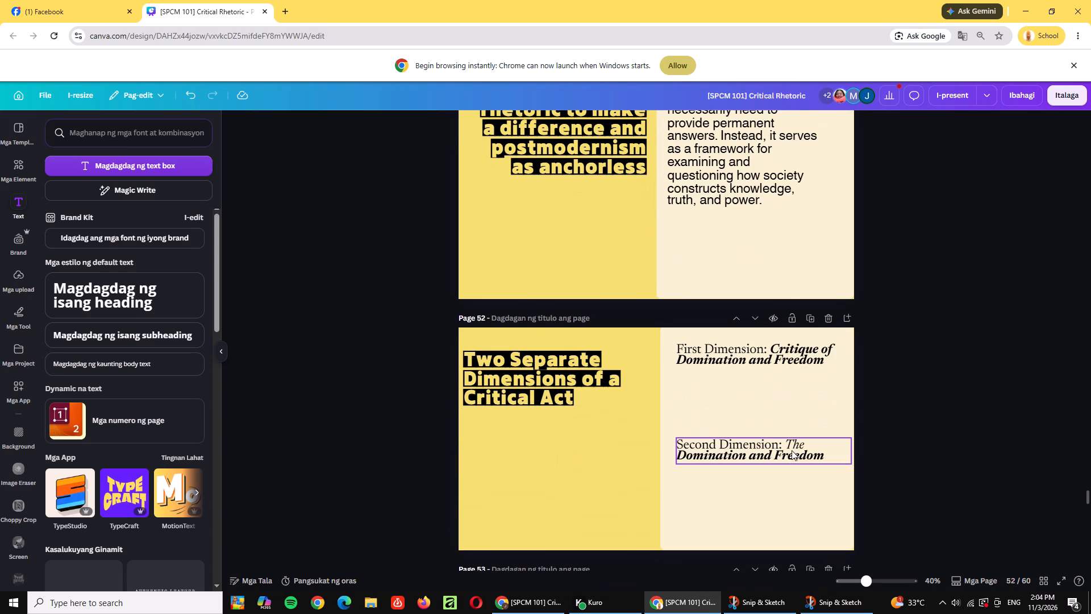
left_click(792, 456)
double_click(794, 457)
left_click(794, 457)
left_click(794, 457)
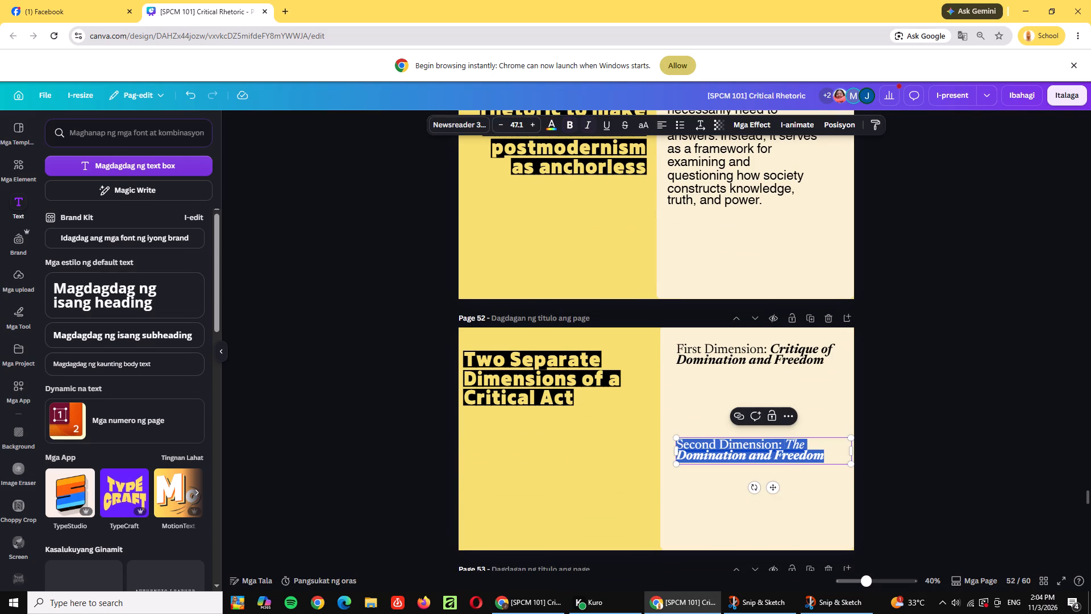
left_click(884, 455)
left_click(782, 455)
left_click(706, 454)
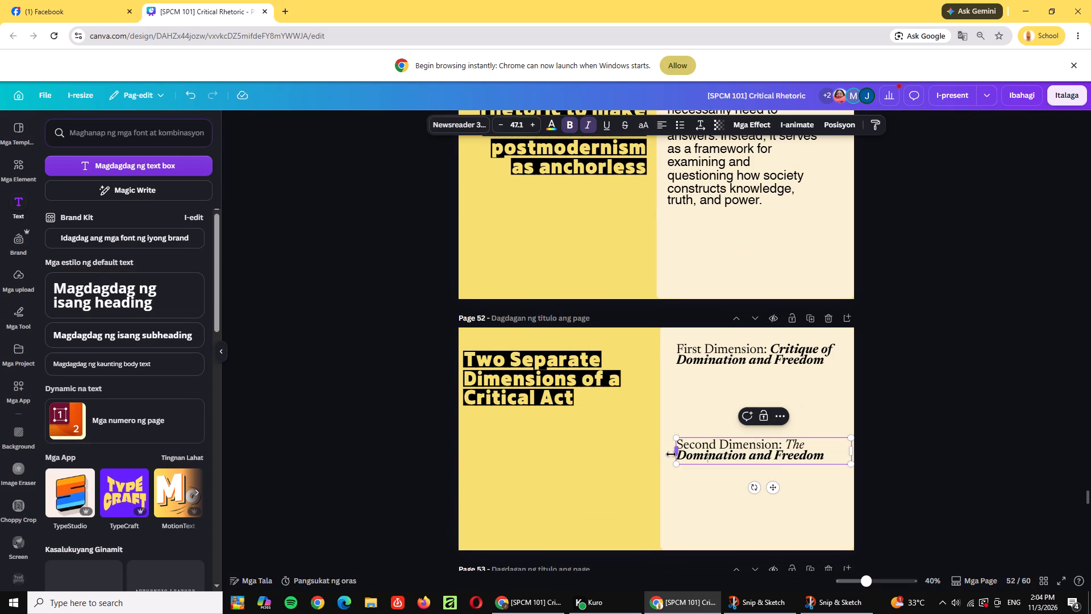
left_click_drag(680, 457, 831, 460)
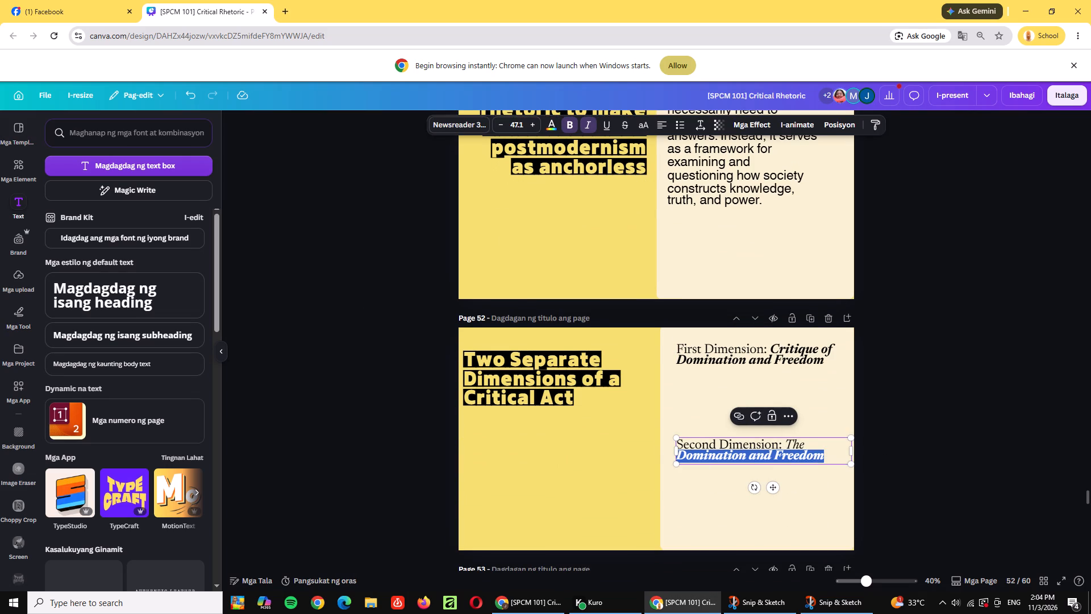
key("shift+s")
key("BackSpace")
type("::")
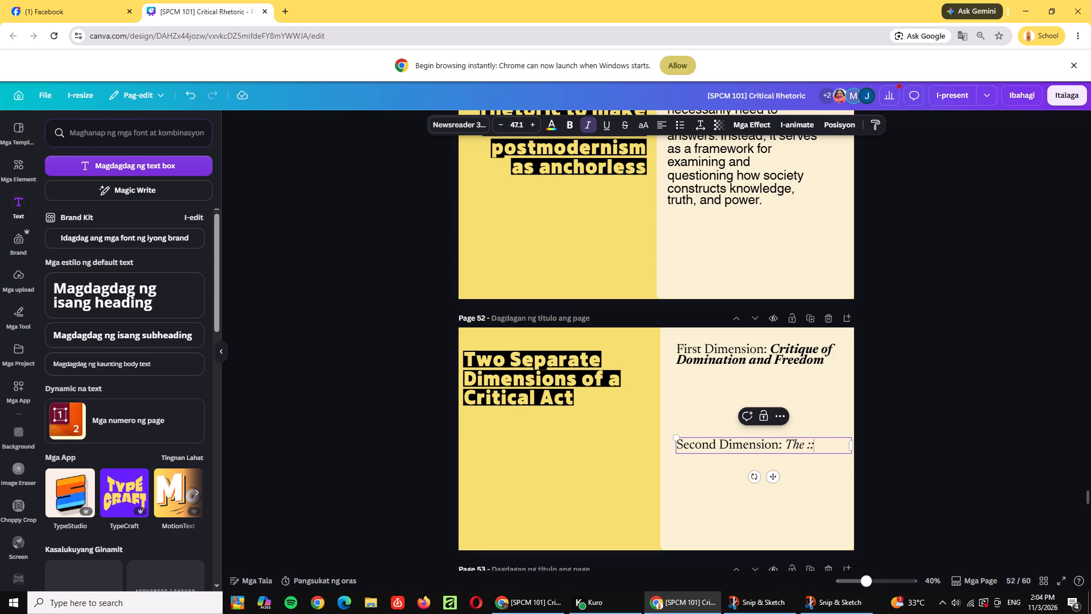
key("BackSpace")
key("BackSpace")
Add “Specific Intellectual” in quotation marks after "The" in the Second Dimension text, checking the spelling against the Google Docs notes.
type("\"\"")
key("Left")
key("shift+s")
type("peci")
type("fic Intelec")
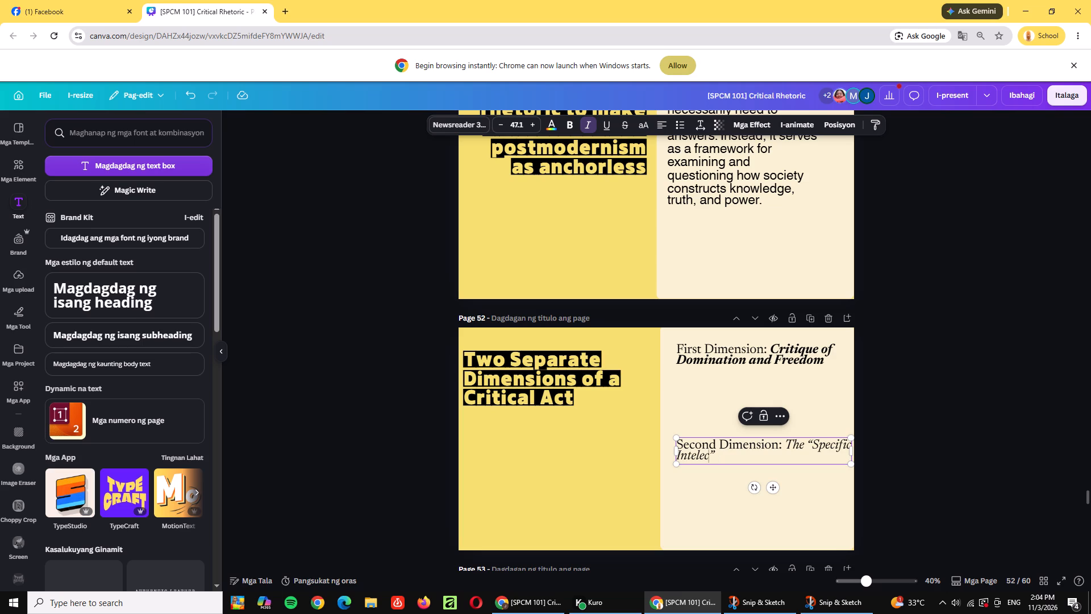
key("BackSpace")
key("BackSpace")
type("le")
key("alt+Tab")
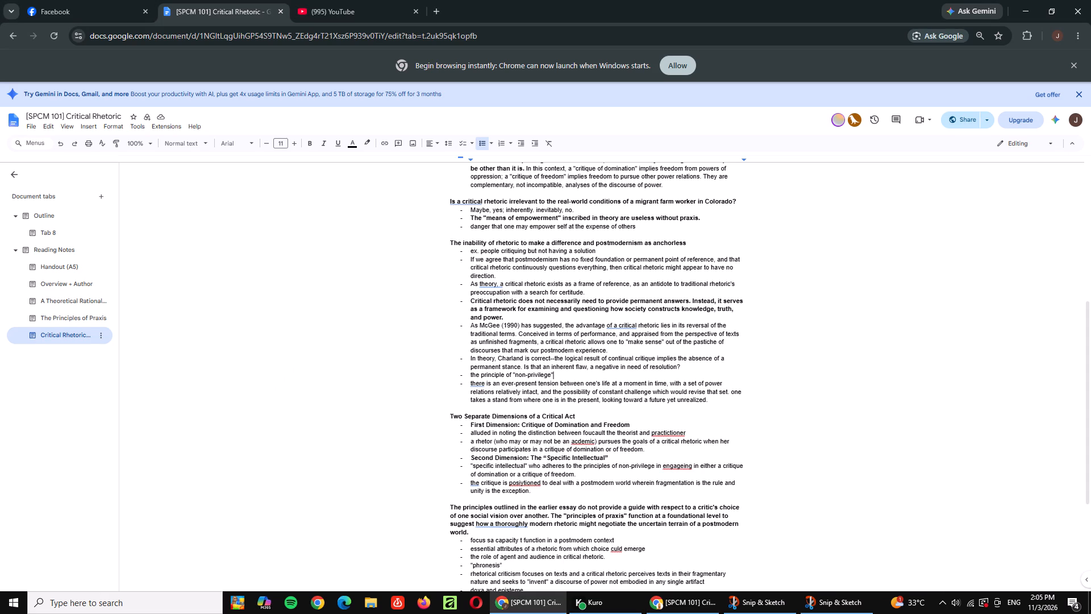
key("alt+Tab")
type("ctual")
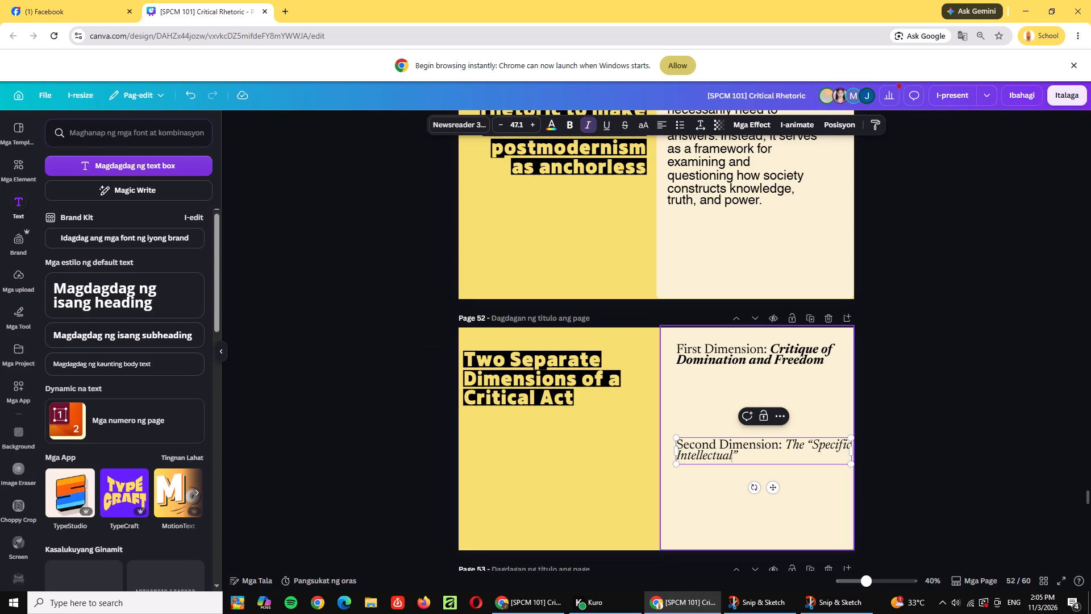
Make “Specific Intellectual”, including its quotation marks, bold in the Second Dimension text on page 52.
left_click_drag(811, 443, 819, 455)
left_click(807, 445)
left_click_drag(807, 445, 814, 447)
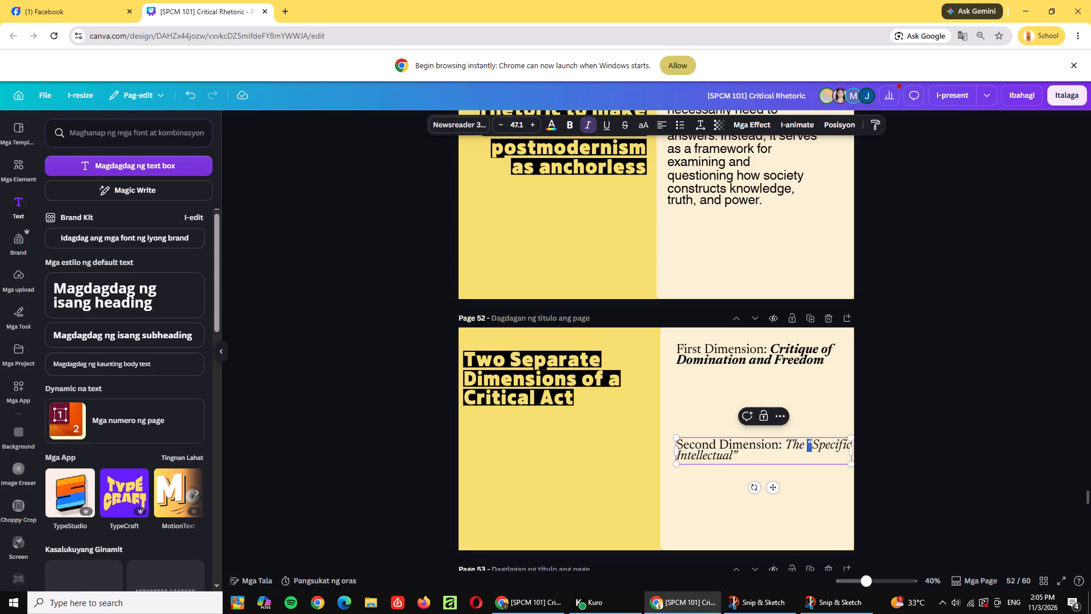
left_click_drag(814, 447, 818, 457)
key("ctrl+b")
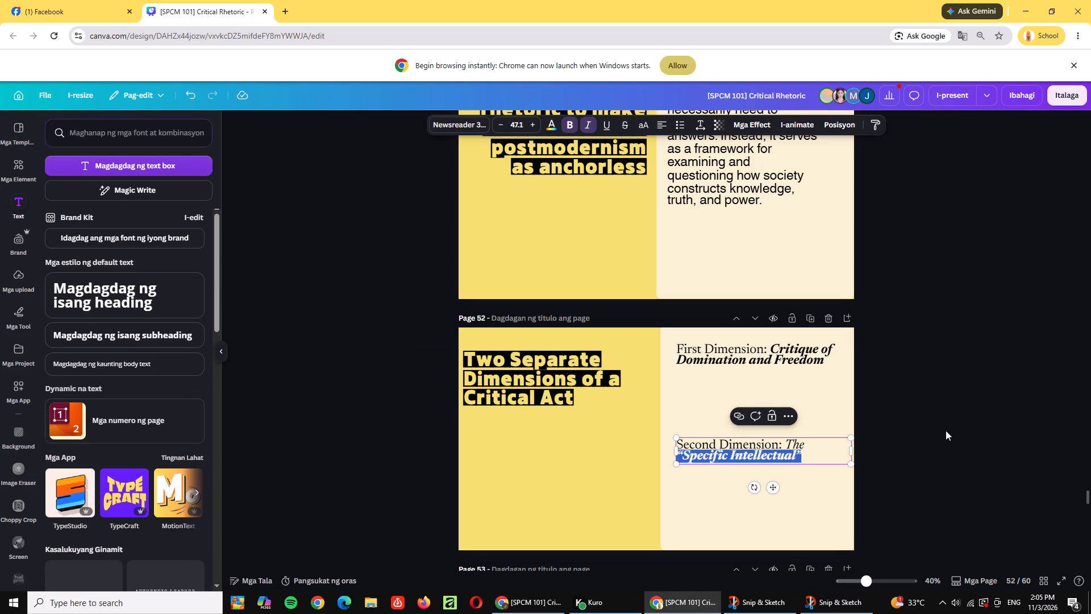
left_click(957, 425)
left_click(819, 459)
left_click(918, 427)
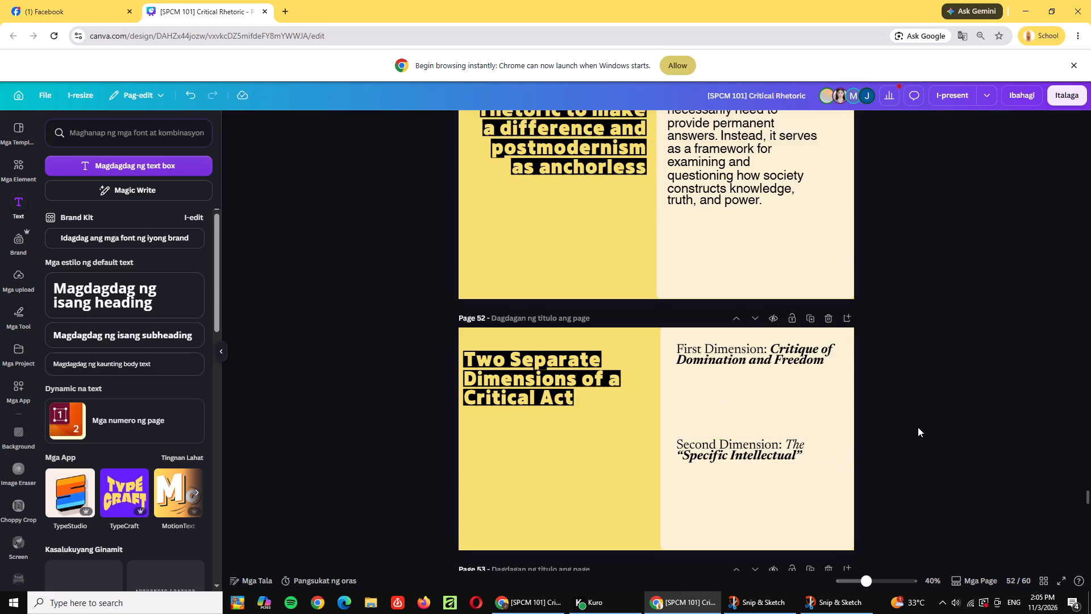
Compare page 52's finished text with the neighbouring slides, from page 49 through the assessment section on page 54.
scroll(918, 427, "up", 11)
scroll(918, 427, "down", 1)
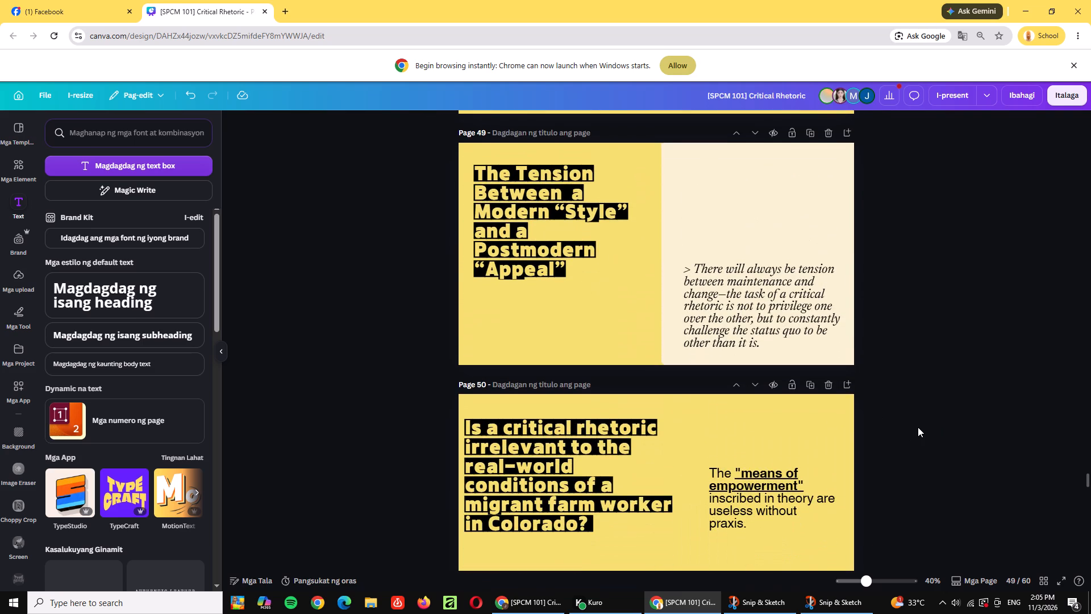
scroll(918, 427, "up", 4)
scroll(918, 427, "down", 20)
scroll(918, 427, "down", 3)
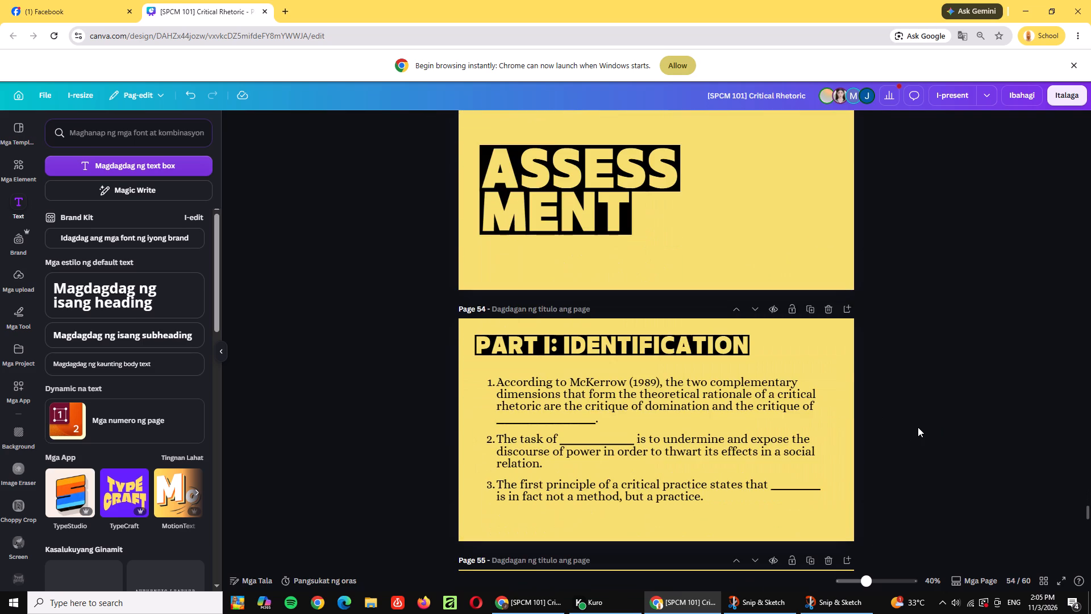
scroll(918, 427, "down", 1)
scroll(918, 427, "up", 10)
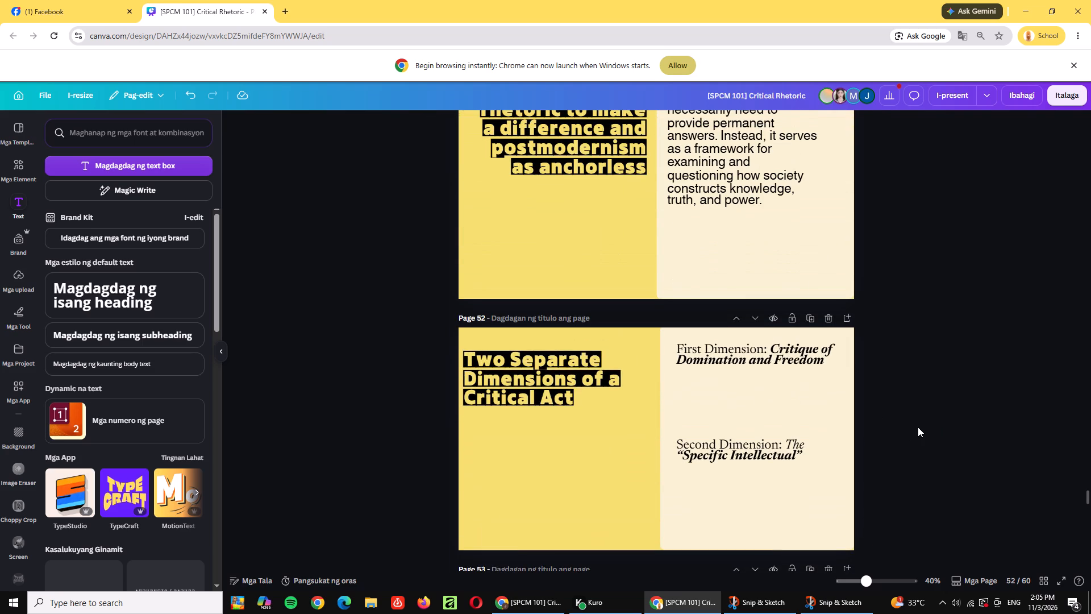
scroll(918, 427, "up", 2)
scroll(918, 427, "down", 2)
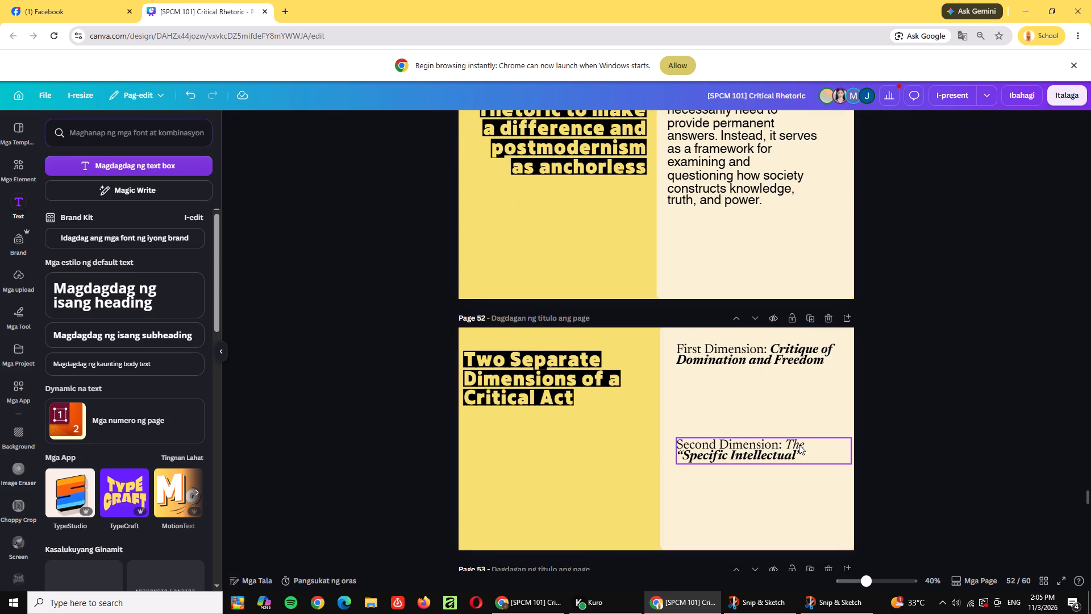
Insert a line break before "The “Specific Intellectual”" in the Second Dimension text on page 52.
left_click(789, 443)
left_click(787, 443)
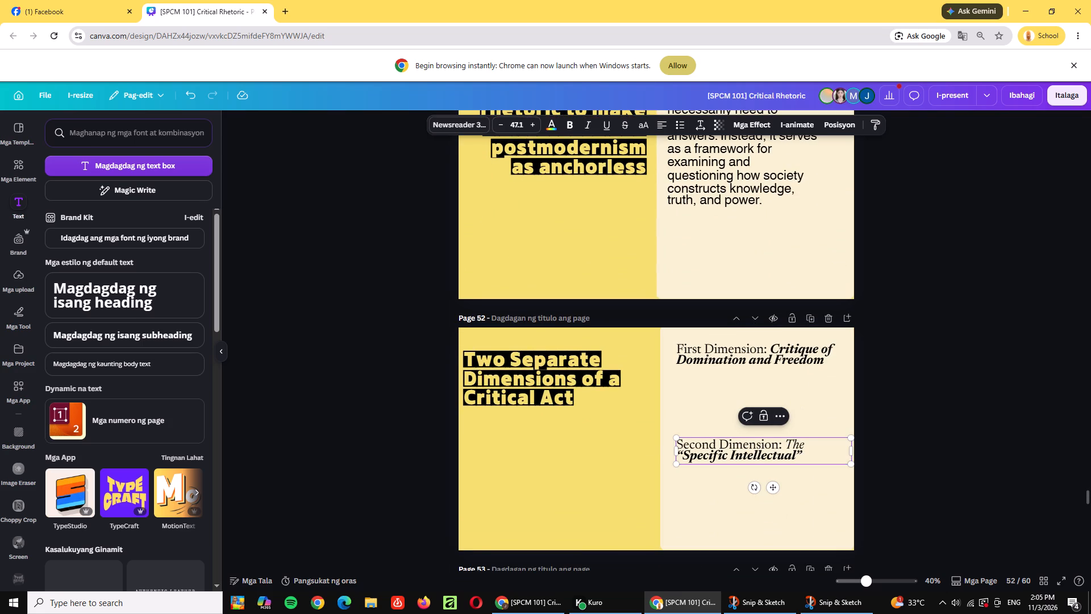
key("Return")
left_click(889, 420)
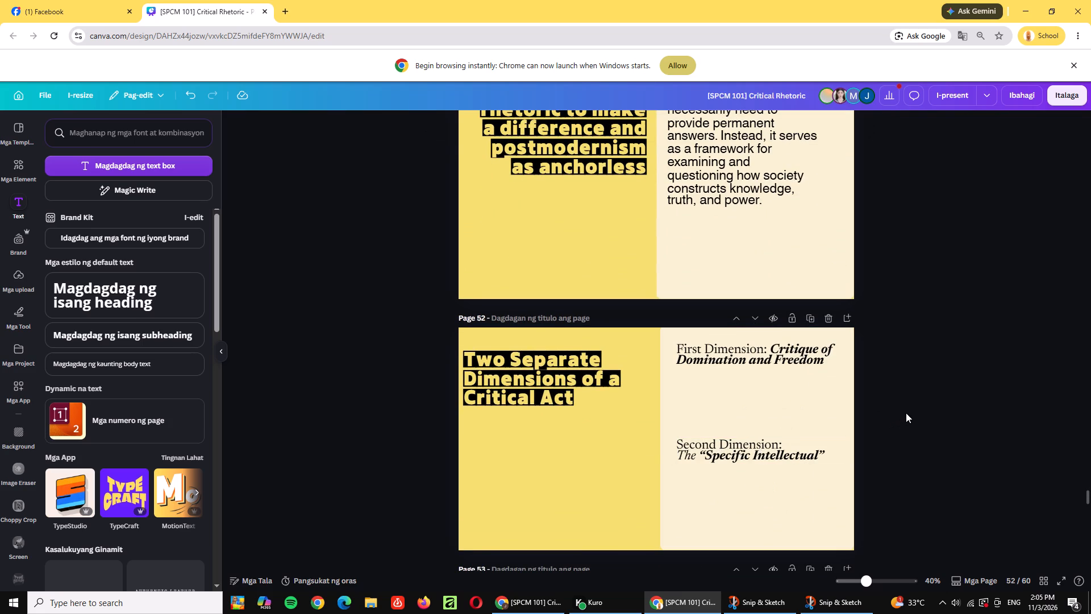
Insert a line break before "Critique of Domination and Freedom" in the First Dimension text on page 52.
scroll(906, 413, "up", 1)
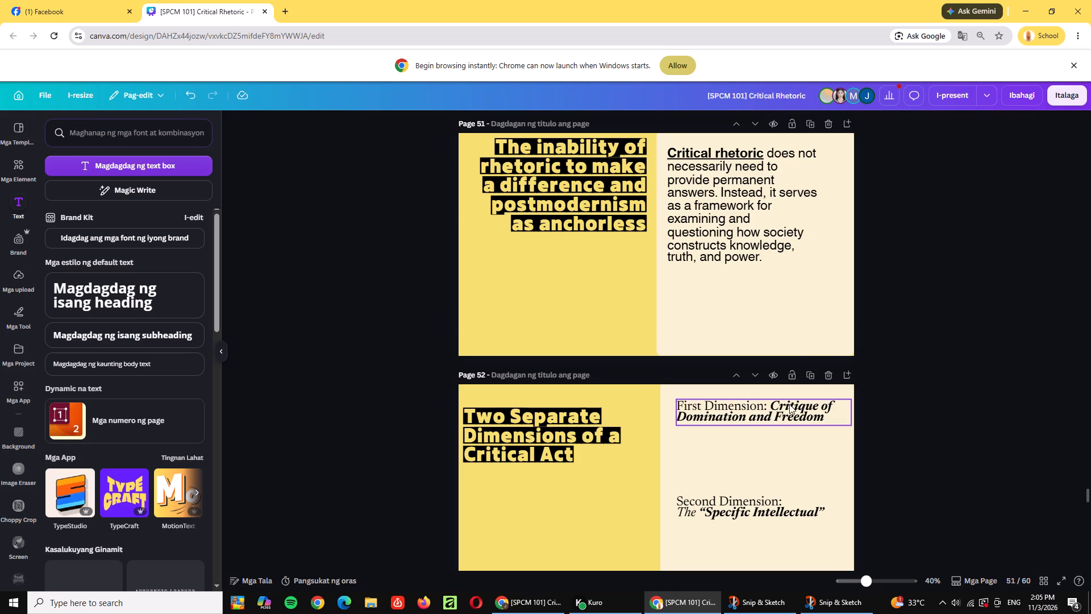
left_click(772, 409)
left_click(771, 406)
key("Return")
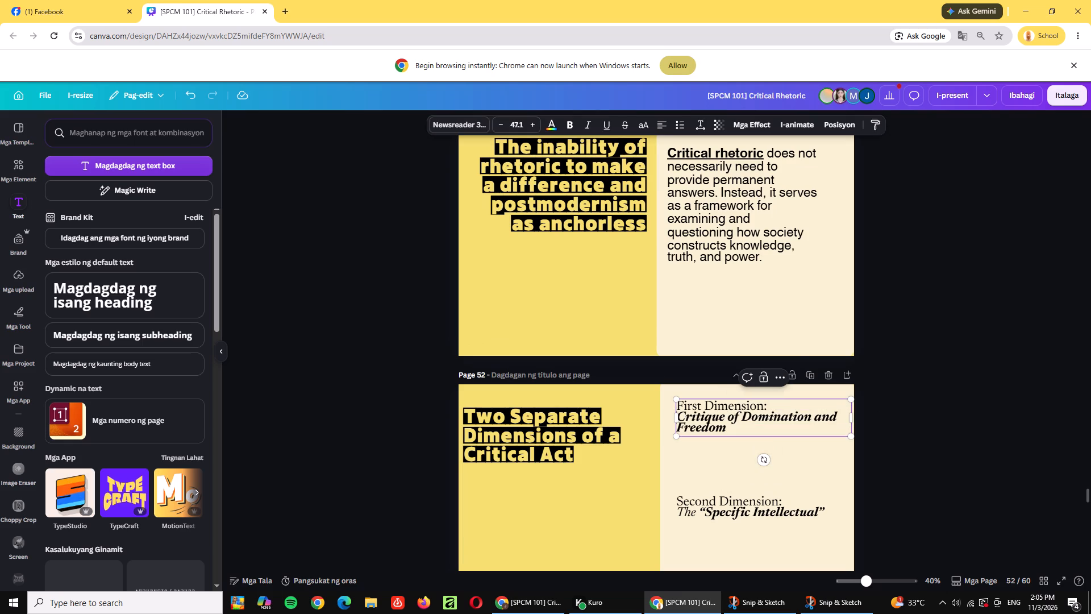
left_click(1051, 375)
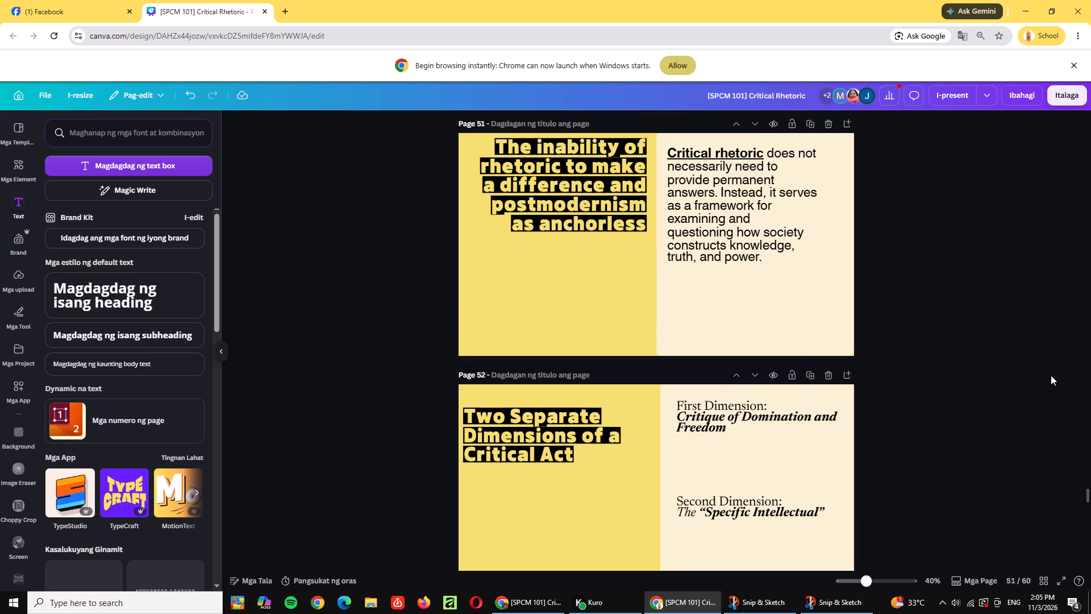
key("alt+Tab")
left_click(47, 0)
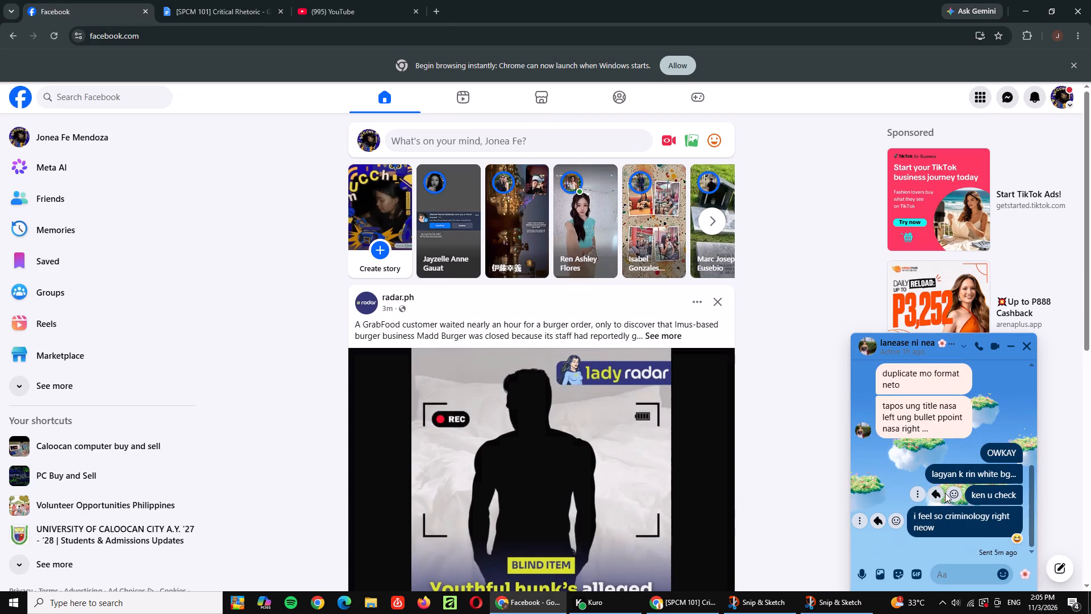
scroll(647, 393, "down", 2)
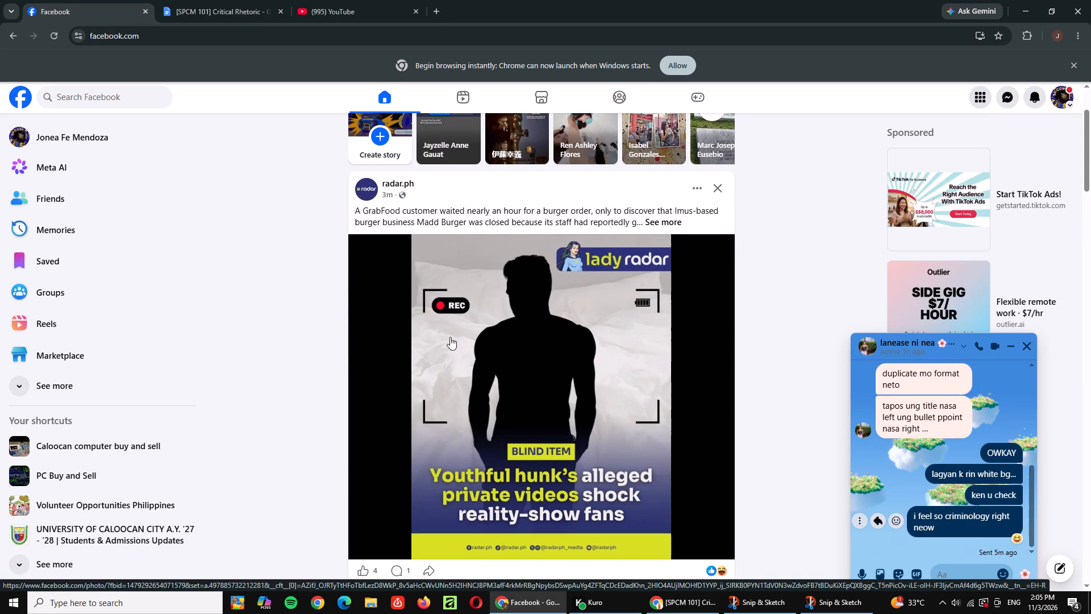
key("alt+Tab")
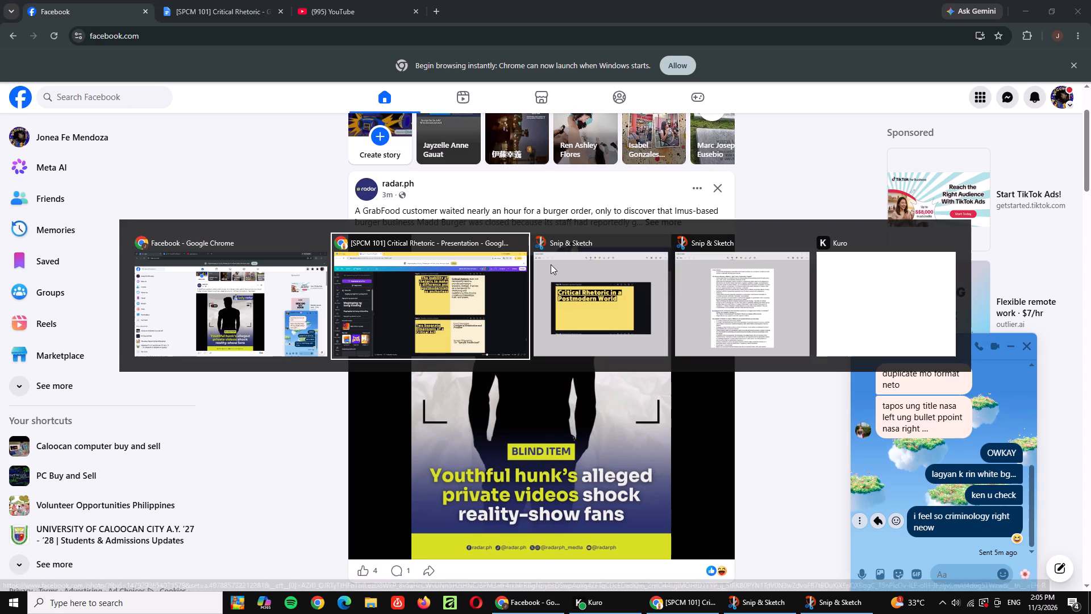
Review the preceding slides' layout from page 51 back to page 49.
scroll(1005, 400, "up", 3)
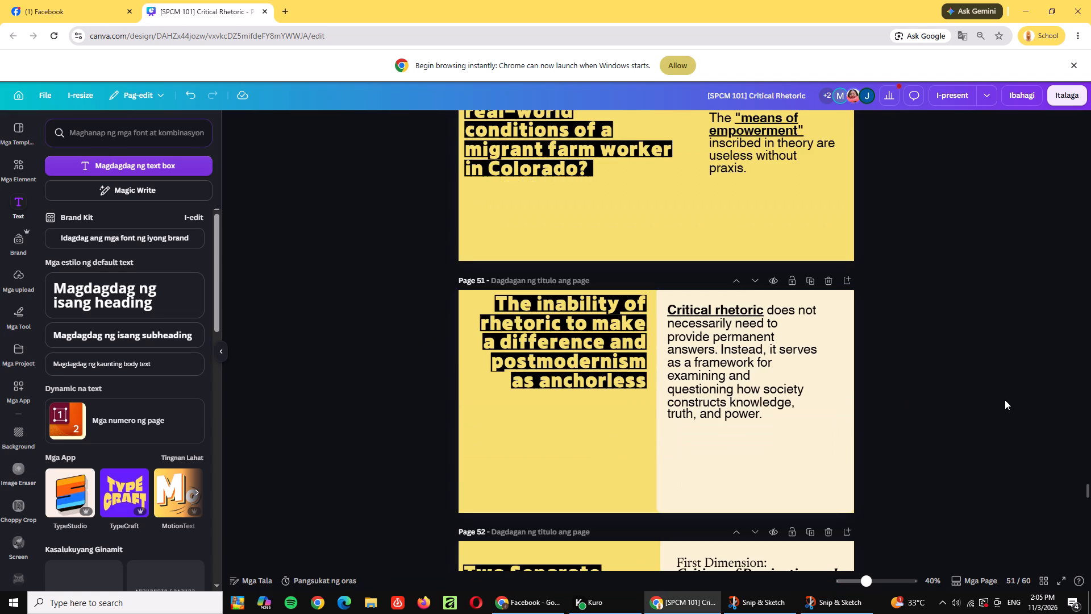
scroll(1005, 400, "up", 2)
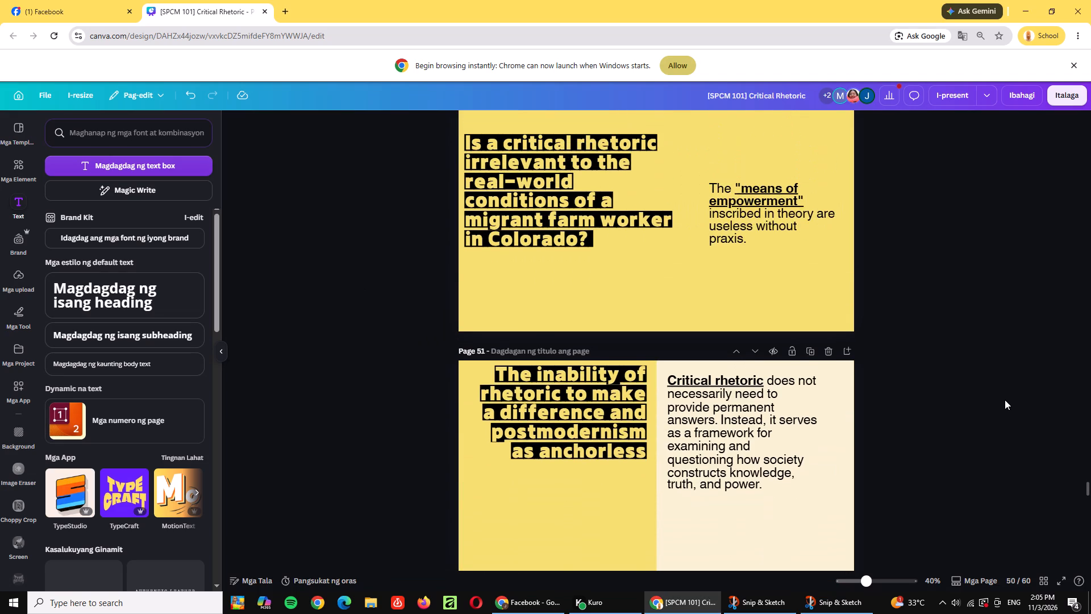
scroll(1005, 400, "up", 3)
left_click(1005, 400)
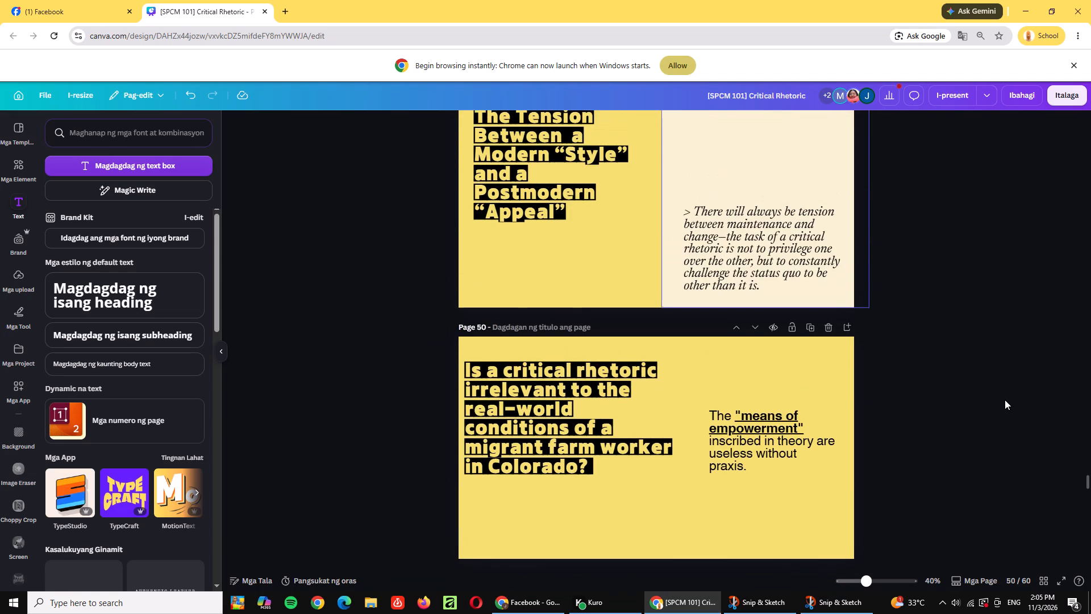
scroll(1005, 400, "up", 3)
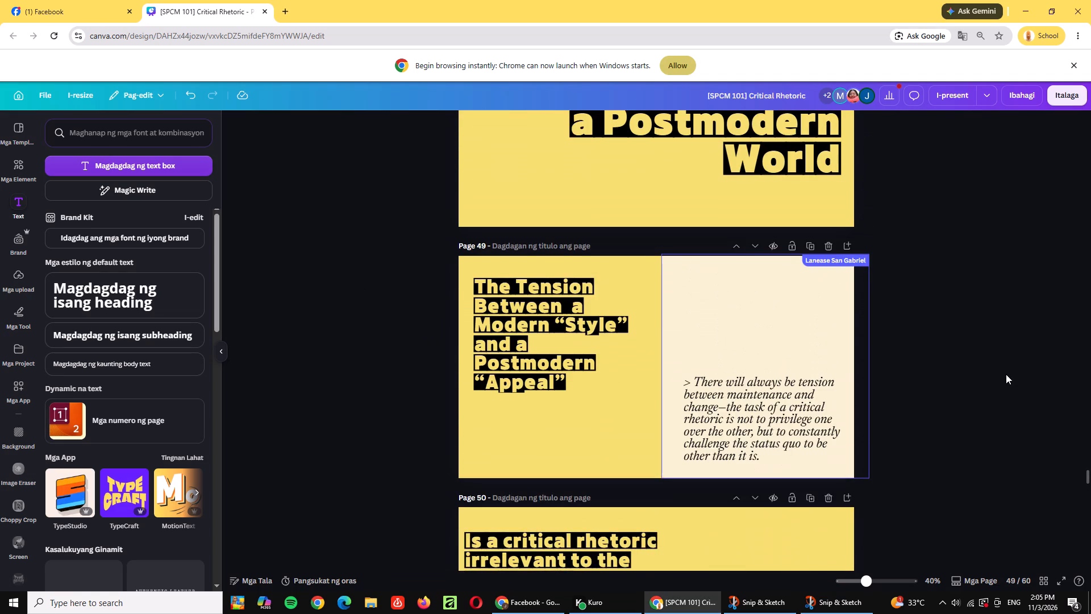
Review the slides from page 50 through the Part I and Part II assessment pages, checking titles and body text.
scroll(1006, 374, "down", 17)
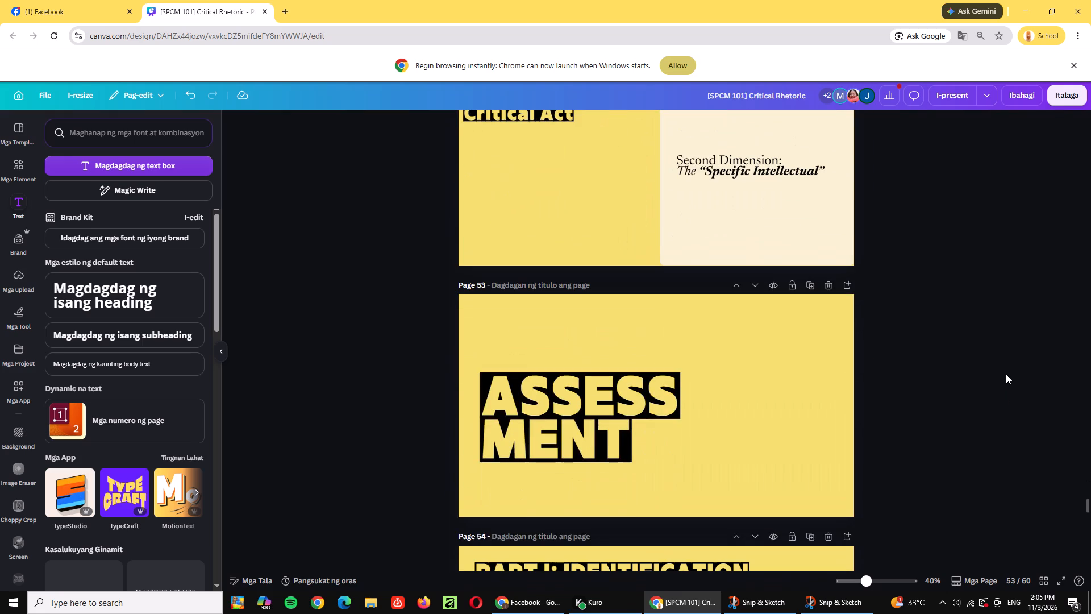
scroll(1006, 374, "up", 7)
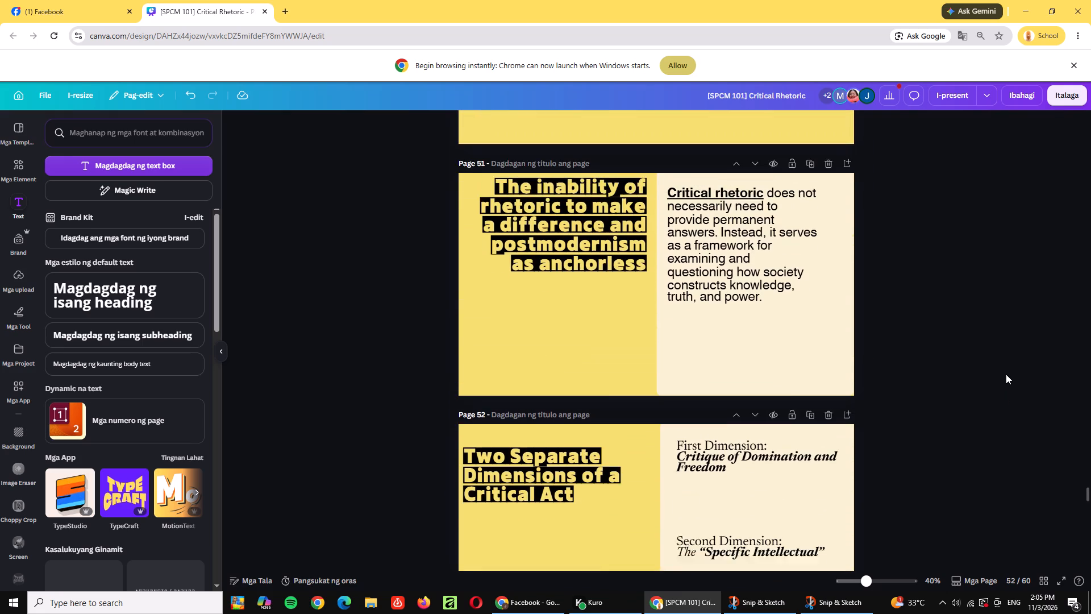
scroll(1006, 374, "up", 4)
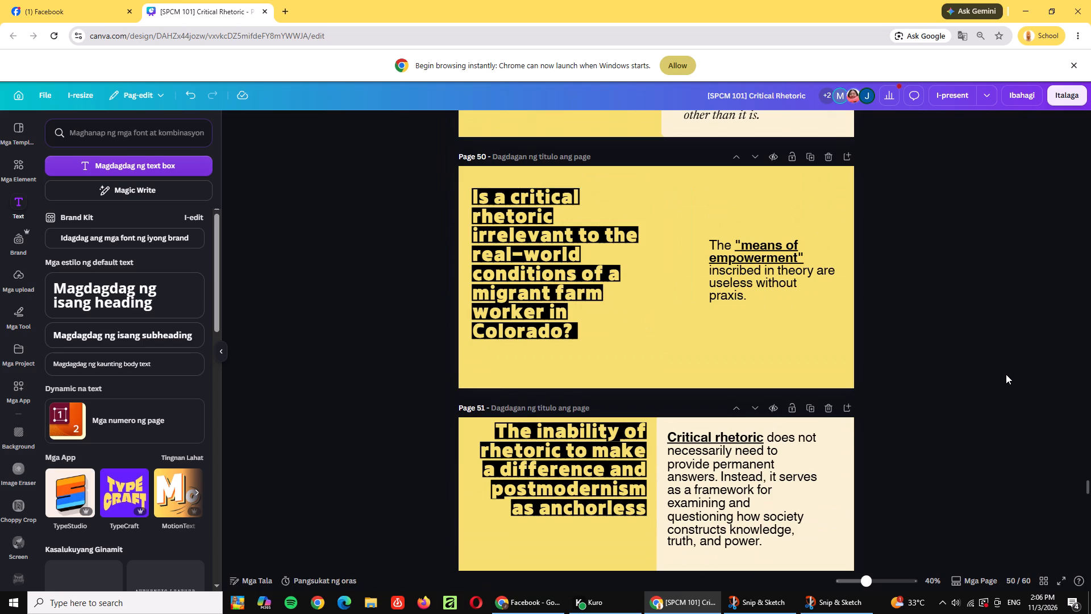
scroll(1006, 374, "down", 5)
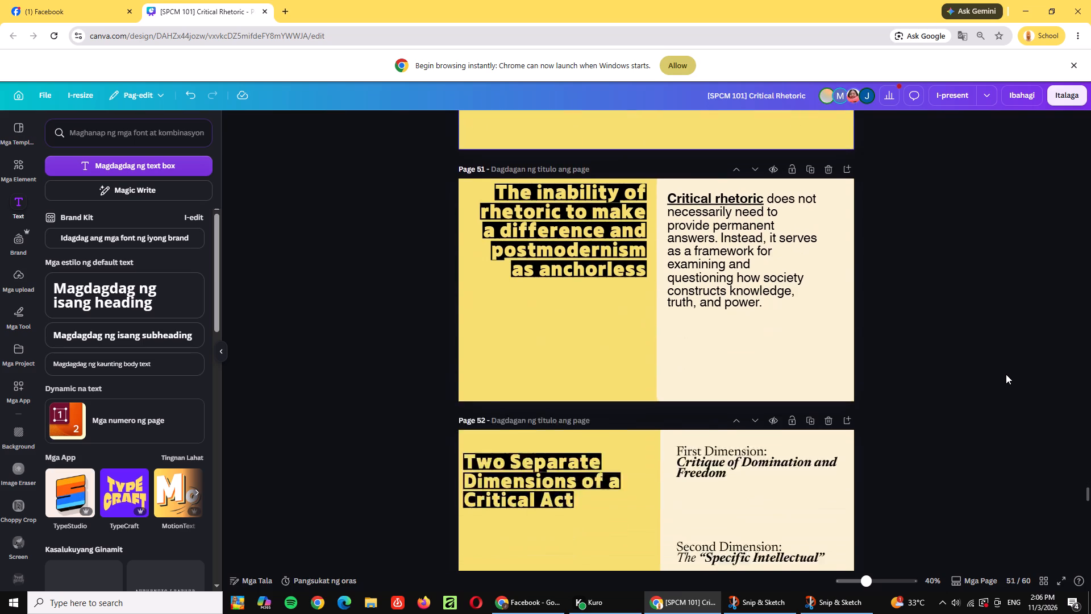
scroll(1006, 374, "down", 6)
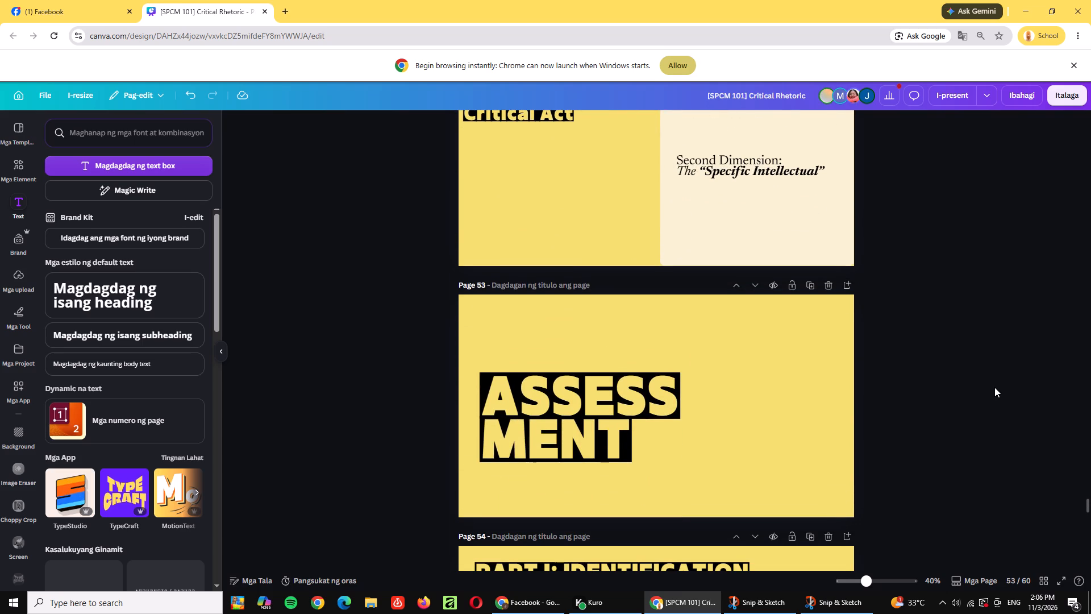
scroll(994, 387, "down", 1)
scroll(994, 387, "up", 6)
scroll(1035, 346, "down", 4)
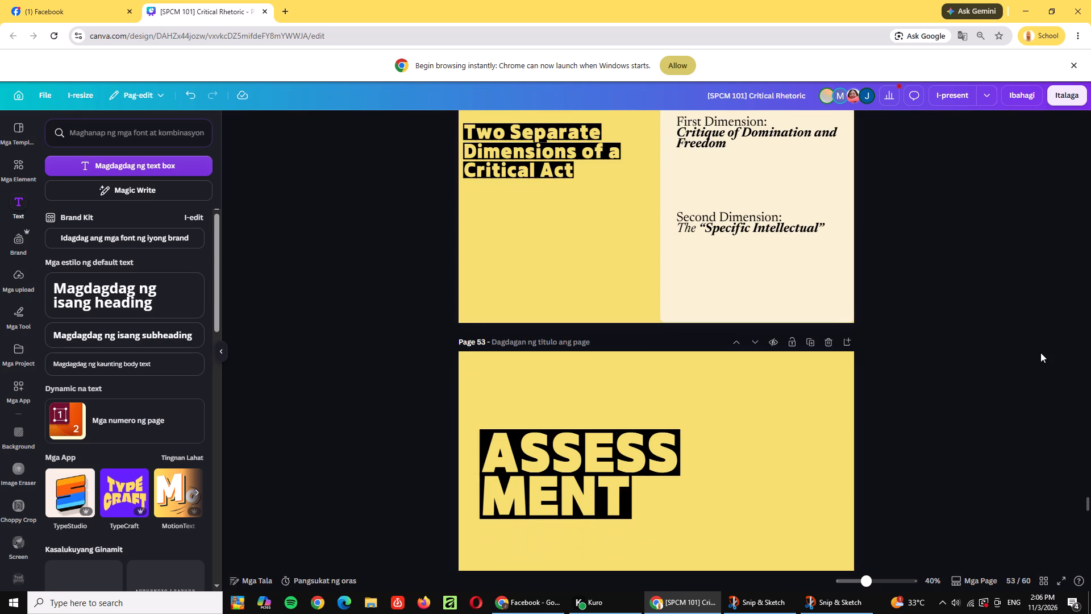
scroll(1040, 352, "down", 5)
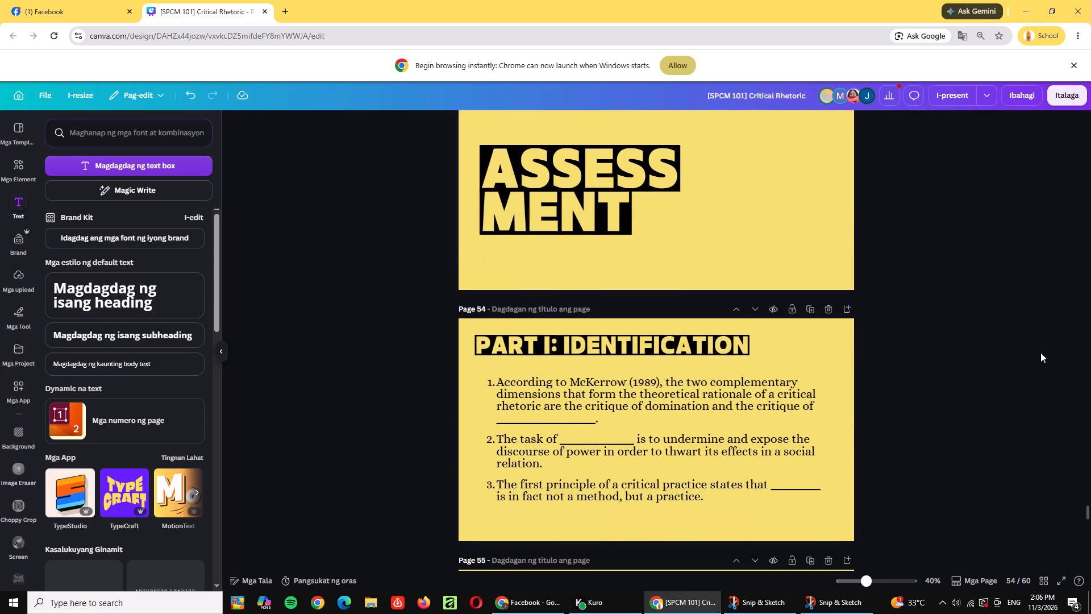
scroll(1040, 352, "down", 3)
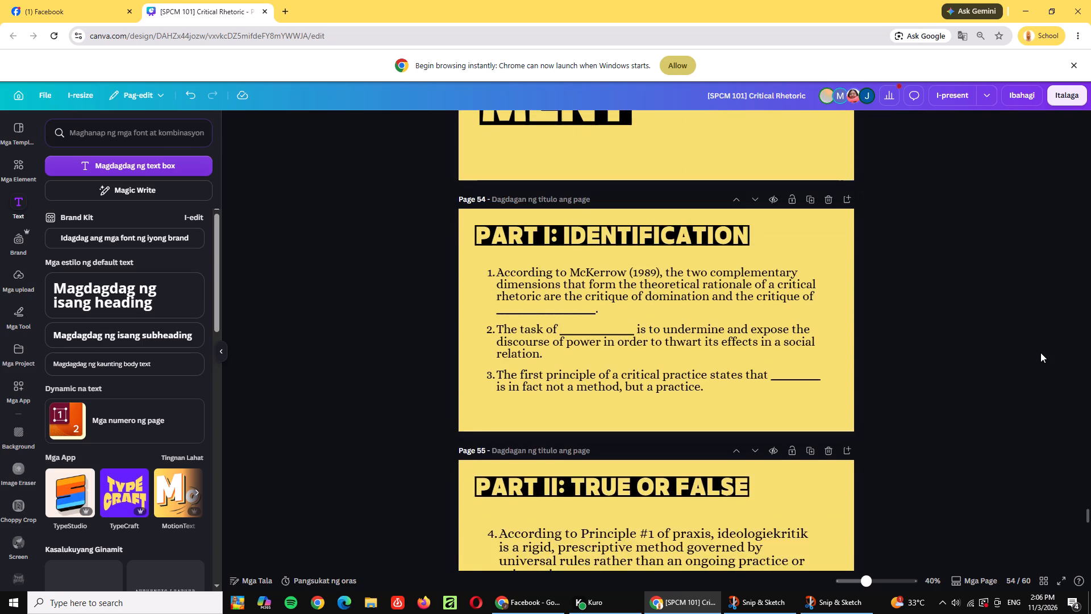
scroll(1040, 352, "down", 2)
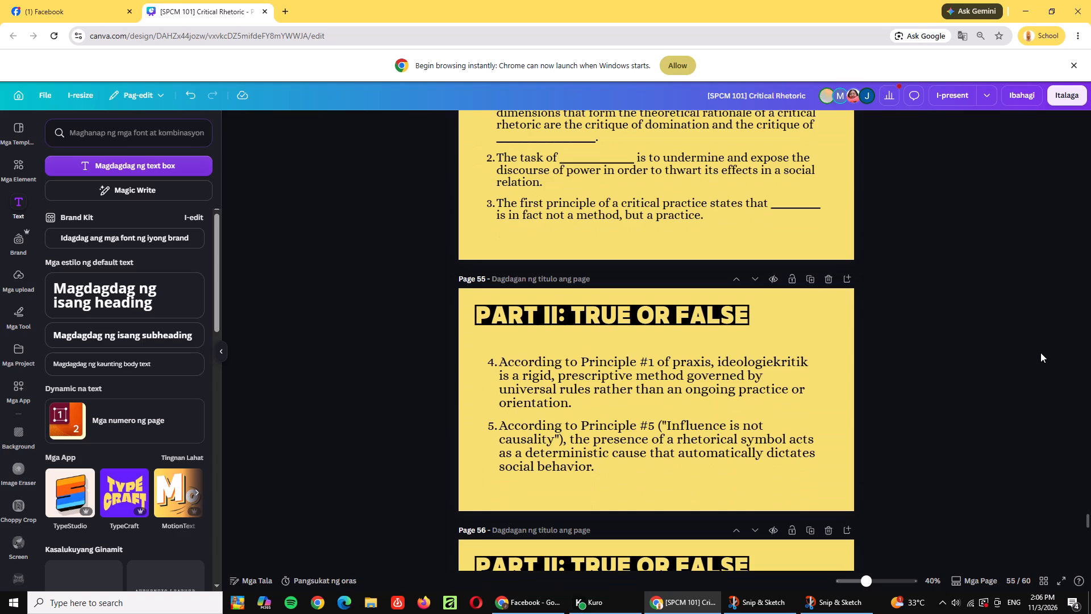
Review the assessment slides from page 55 through page 59, covering the True or False and Multiple Choice questions.
scroll(1040, 352, "down", 2)
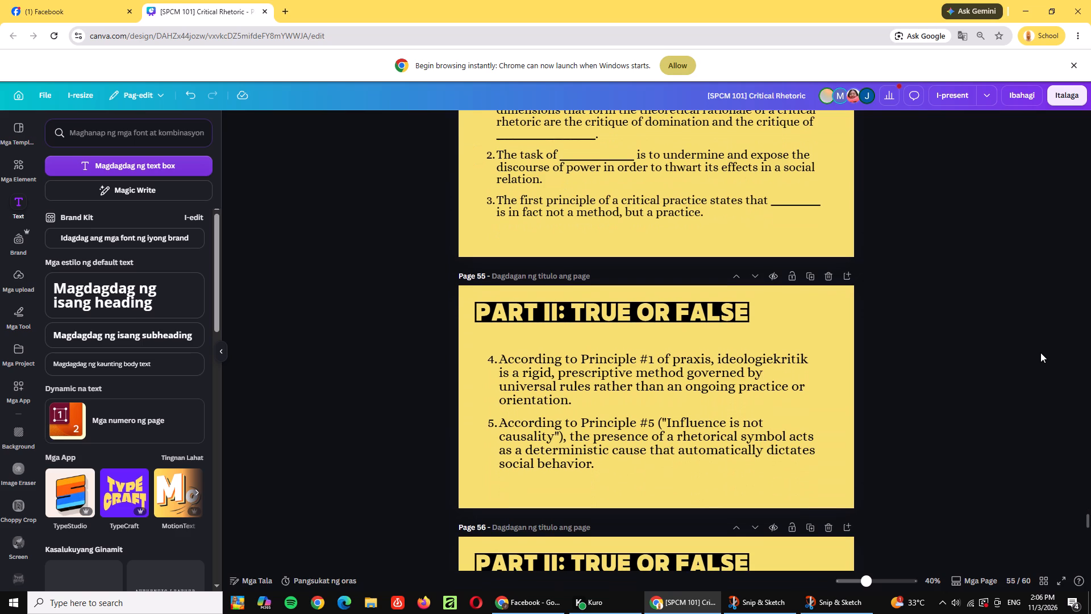
scroll(1040, 352, "down", 2)
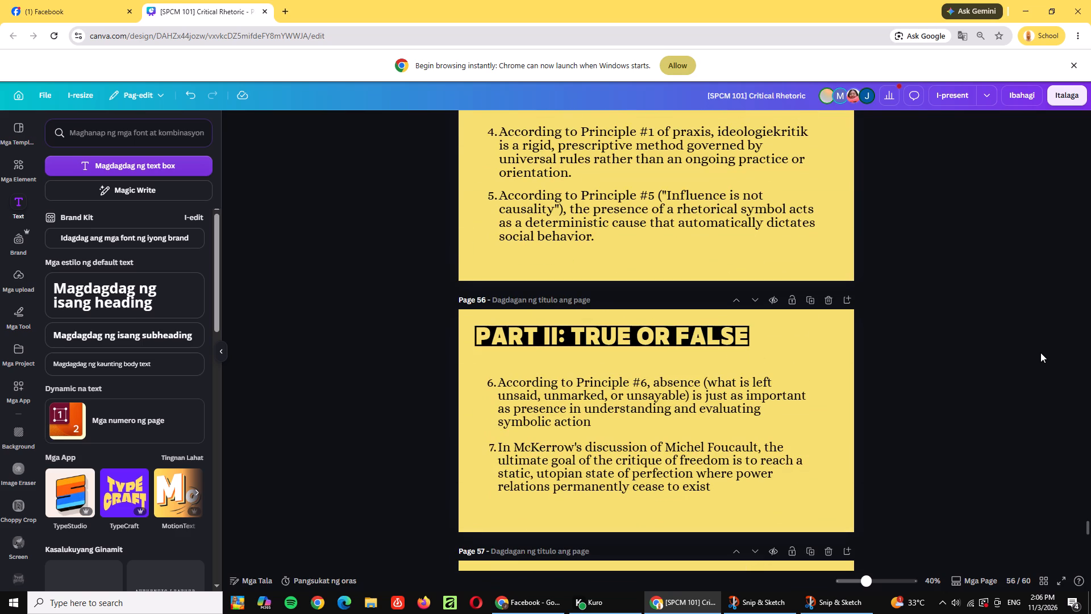
scroll(1040, 352, "down", 5)
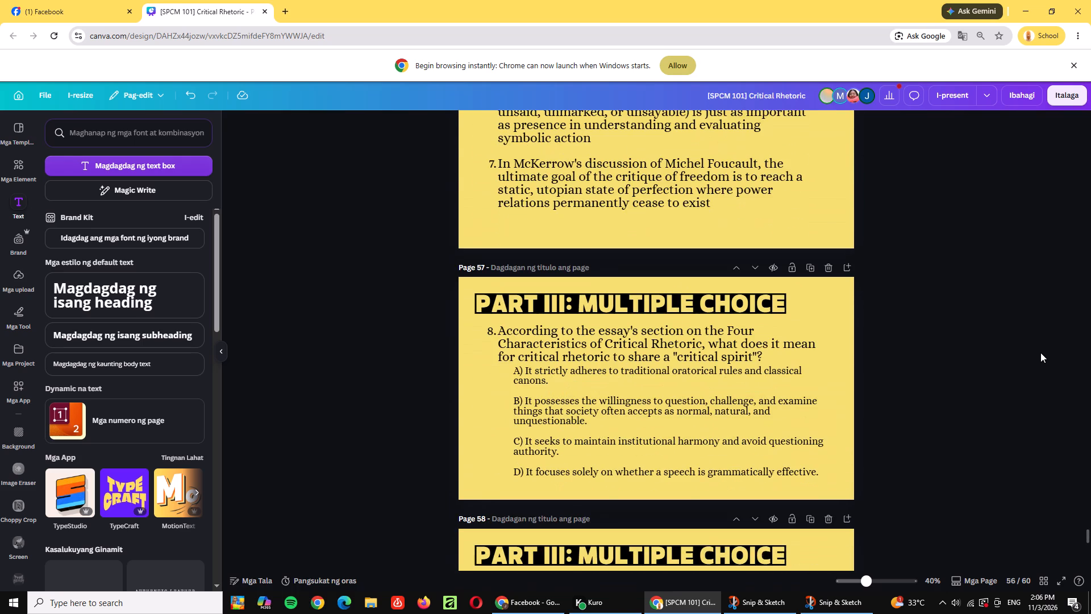
scroll(1040, 352, "down", 7)
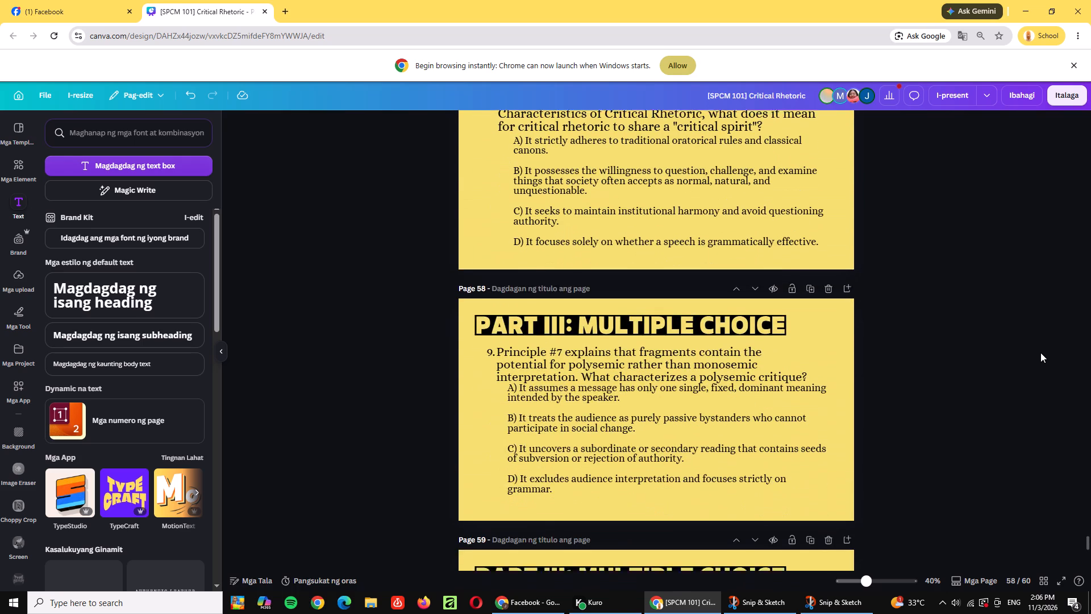
scroll(1040, 352, "down", 9)
scroll(1040, 352, "up", 8)
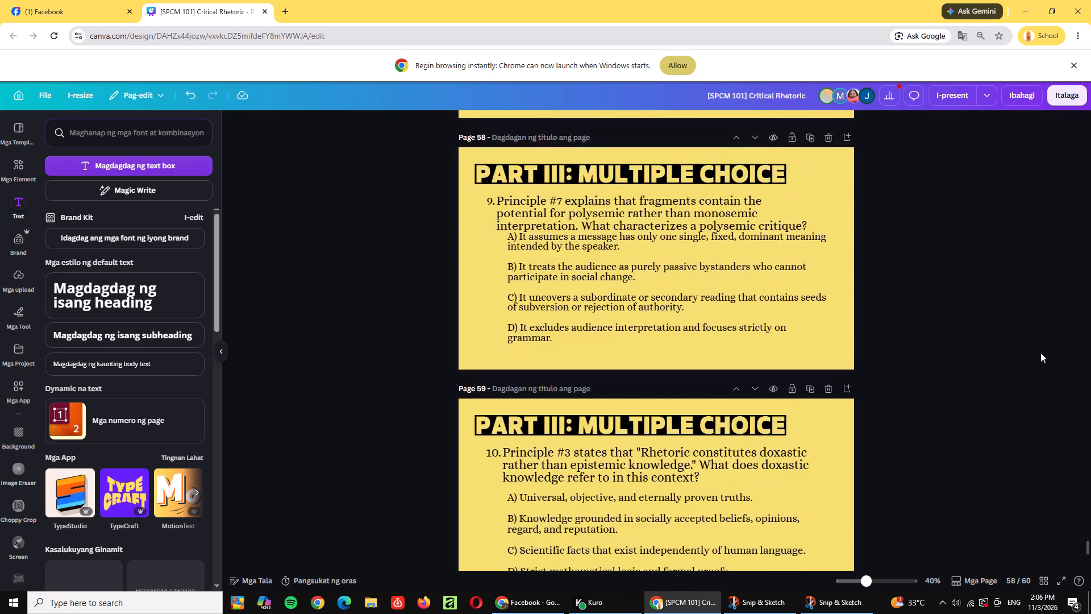
scroll(1040, 352, "up", 10)
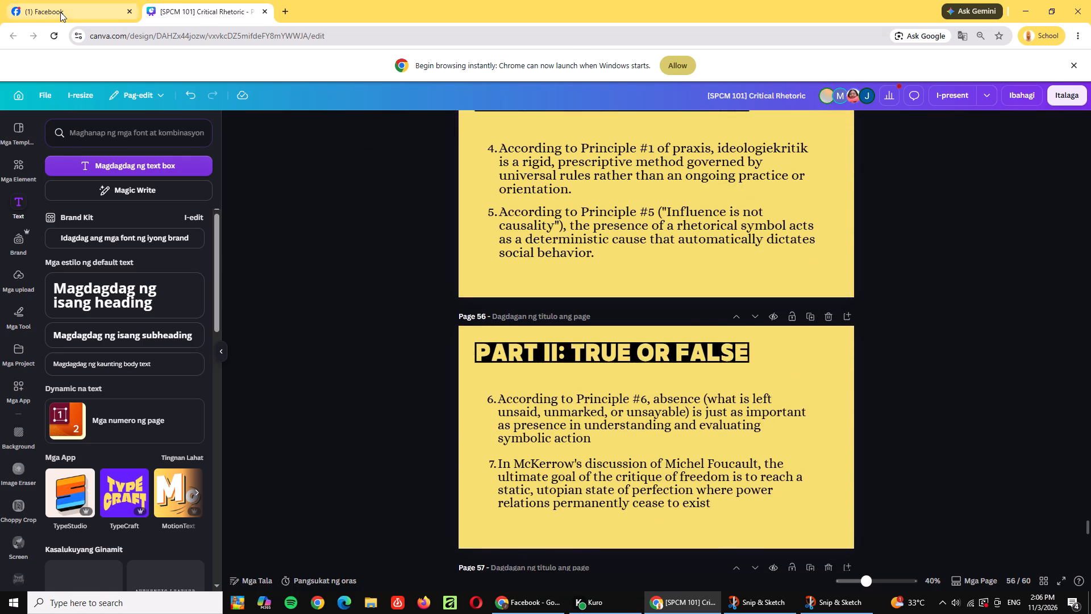
Switch to Facebook and check the Messenger chats for replies about the slides.
left_click(60, 12)
left_click(1001, 105)
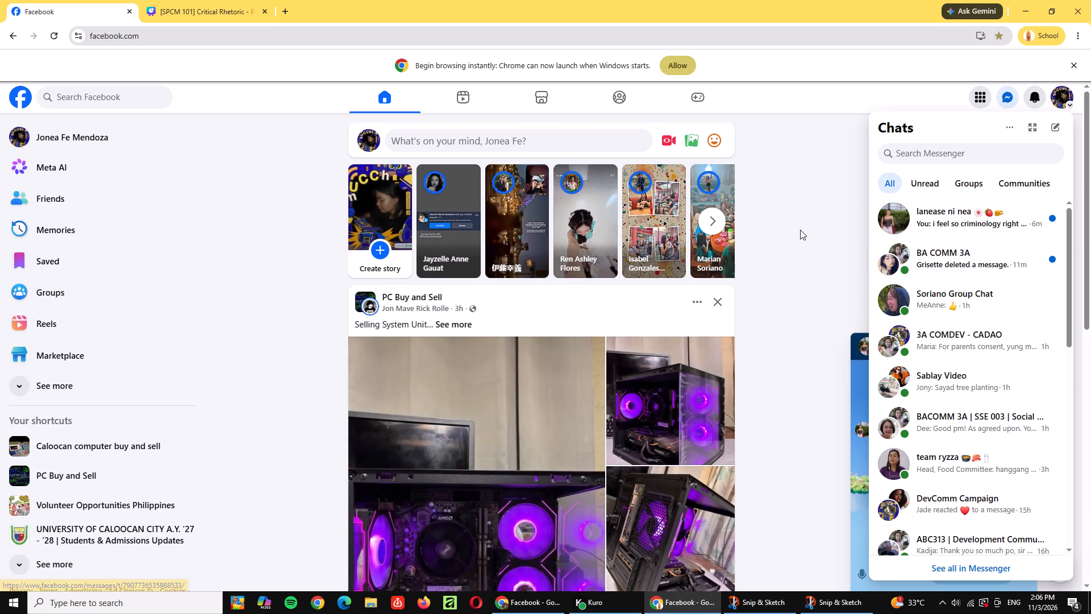
left_click(800, 230)
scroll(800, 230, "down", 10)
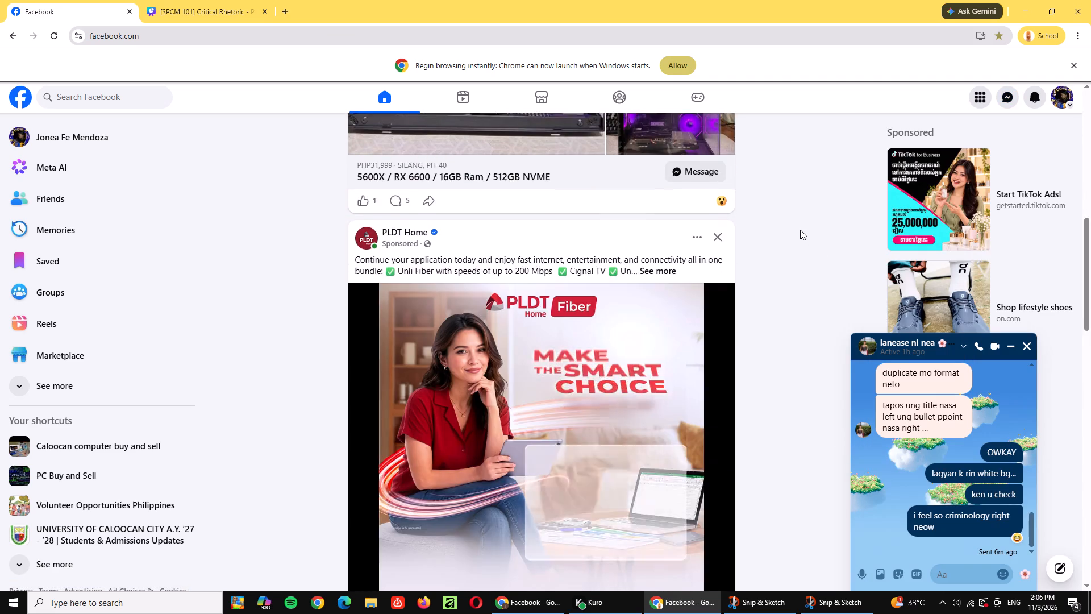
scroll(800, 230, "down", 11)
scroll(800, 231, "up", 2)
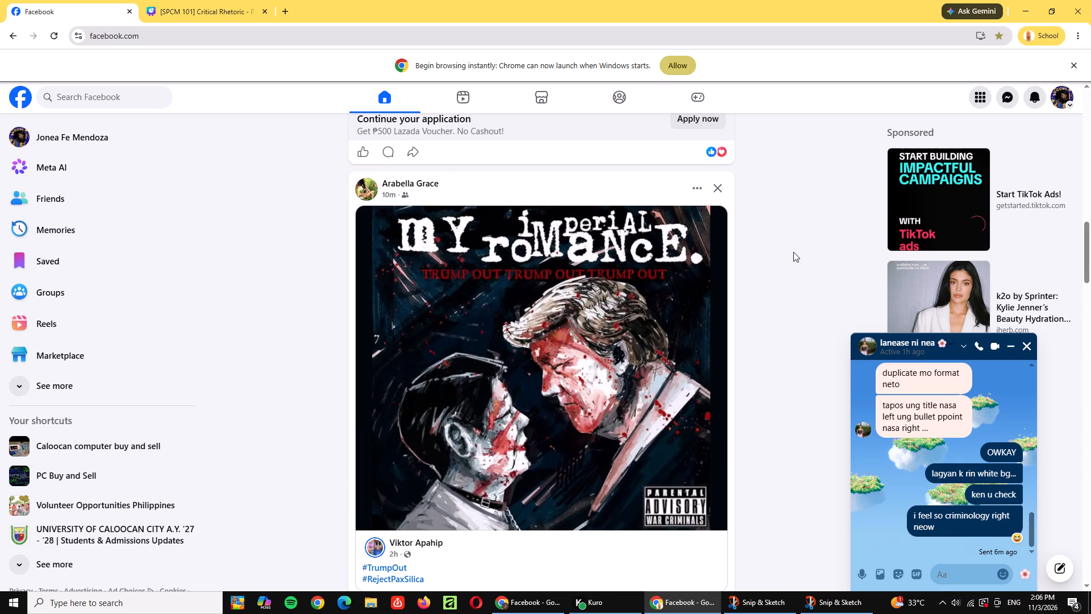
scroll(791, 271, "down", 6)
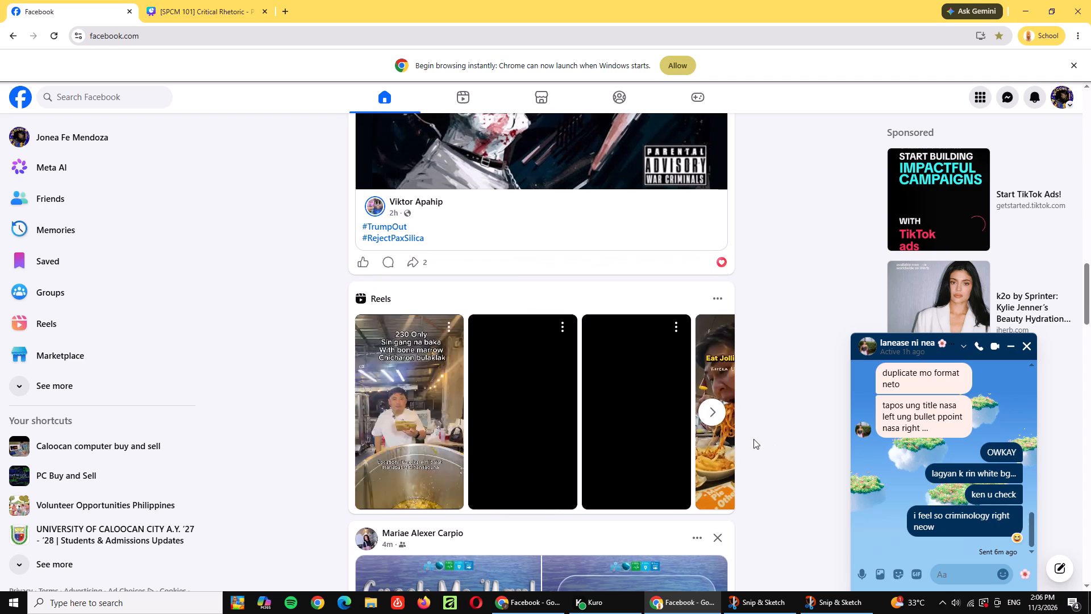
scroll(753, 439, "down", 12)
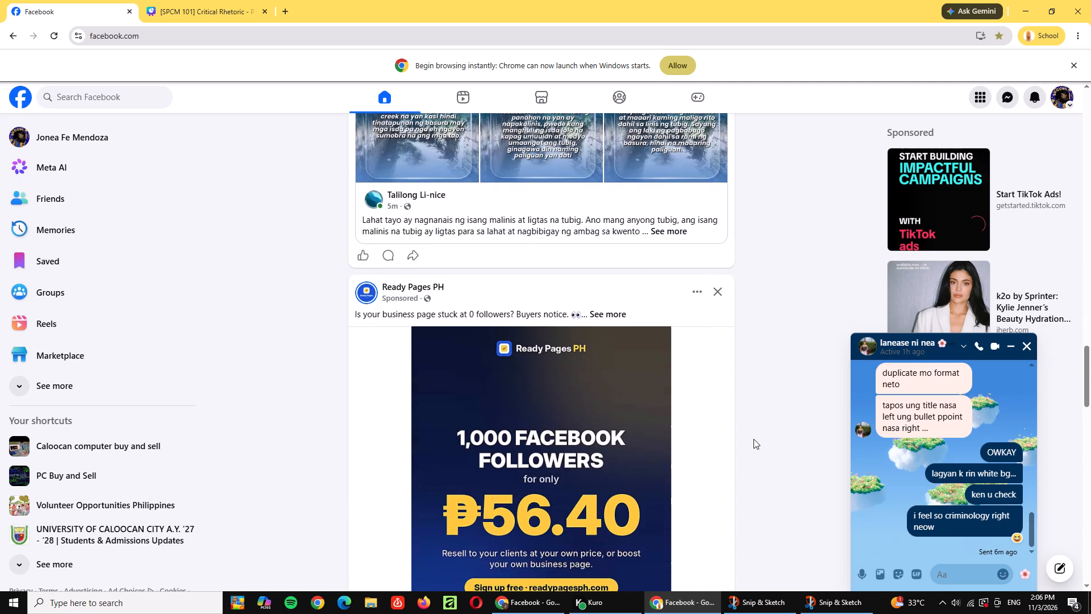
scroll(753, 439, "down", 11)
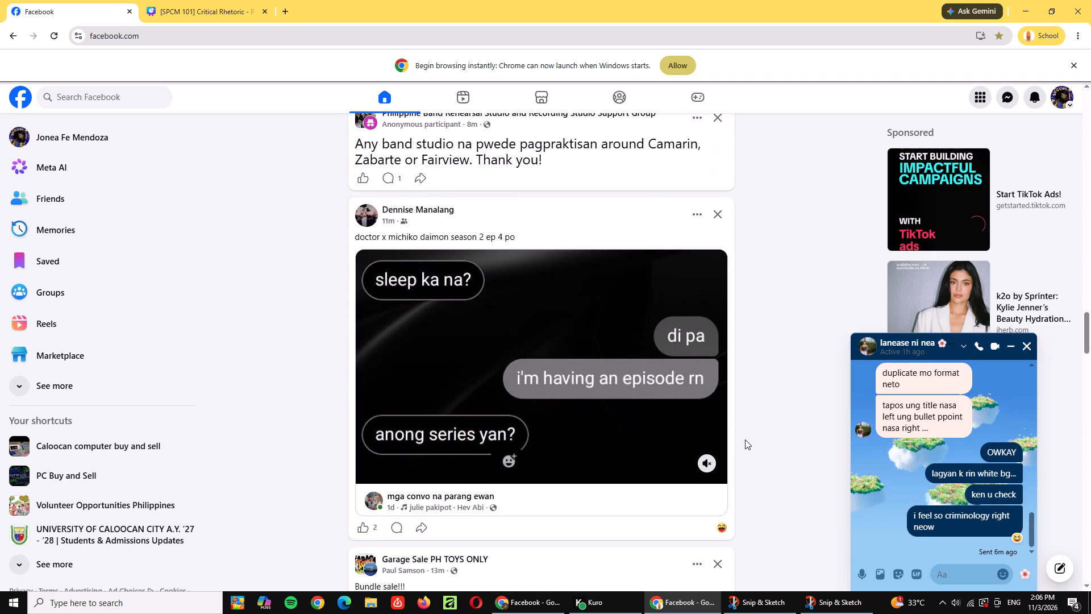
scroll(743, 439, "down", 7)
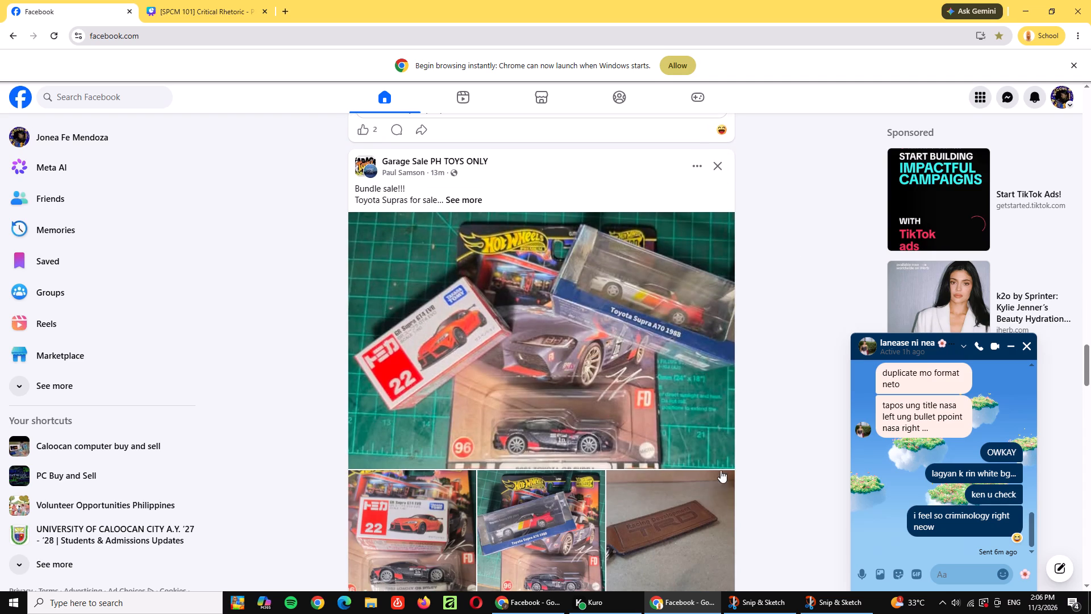
Return to the Canva presentation and review the slides from page 53 back to page 49, checking their layout.
left_click(211, 2)
scroll(984, 276, "up", 16)
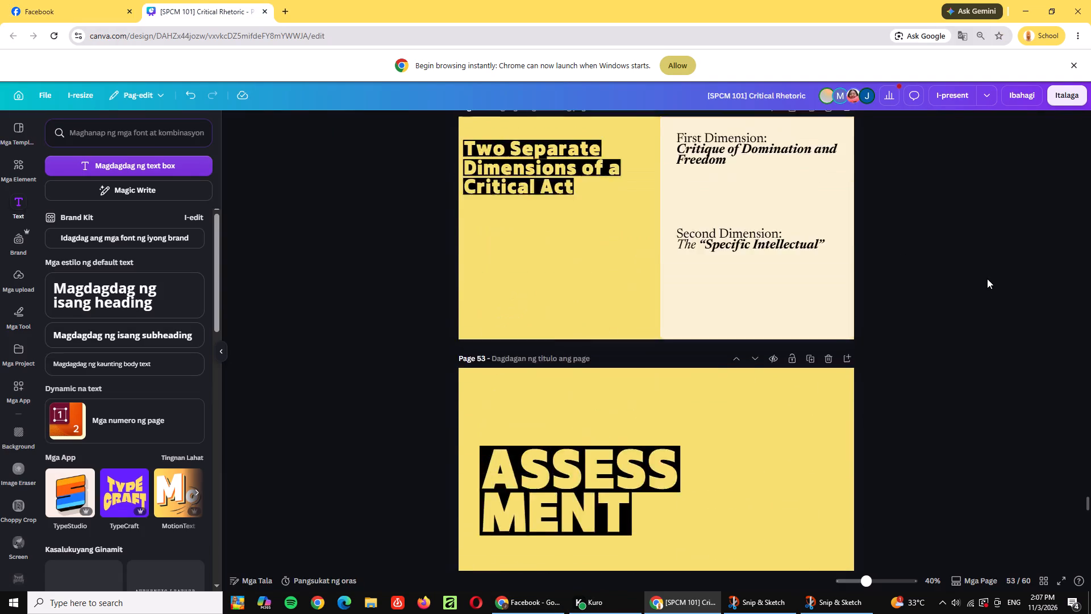
scroll(987, 279, "up", 10)
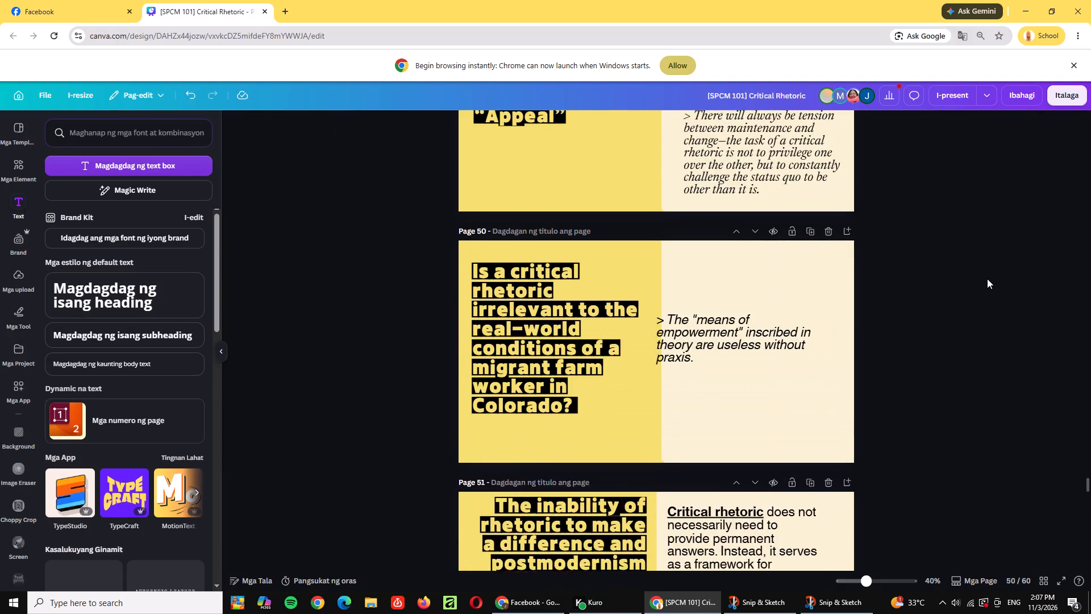
scroll(987, 279, "up", 1)
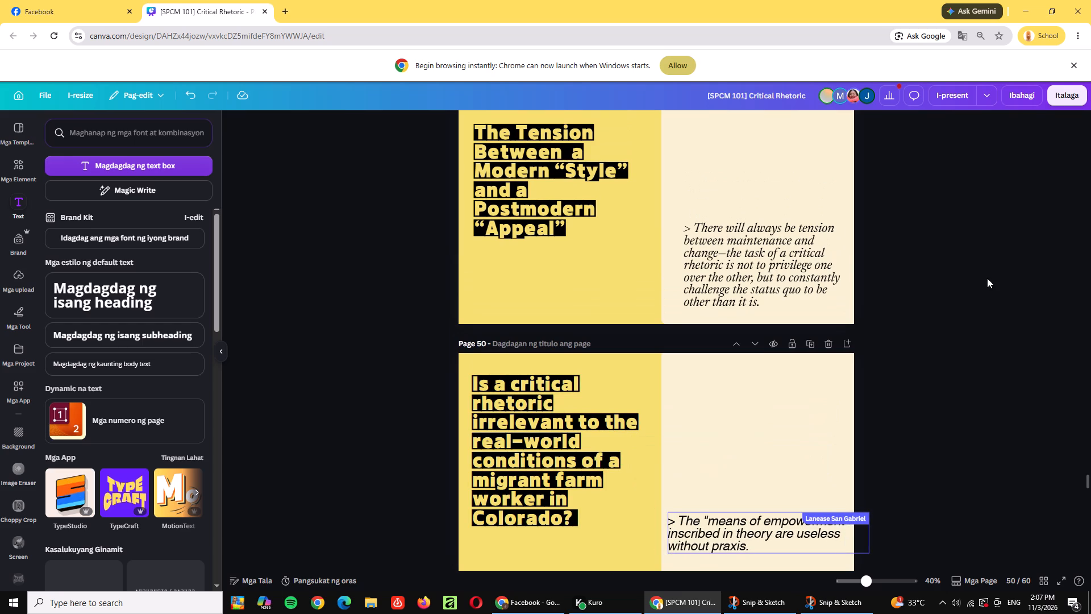
Examine the split-background layout and body text on pages 49 to 52, including the collaborator's rework of page 50.
scroll(987, 278, "down", 1)
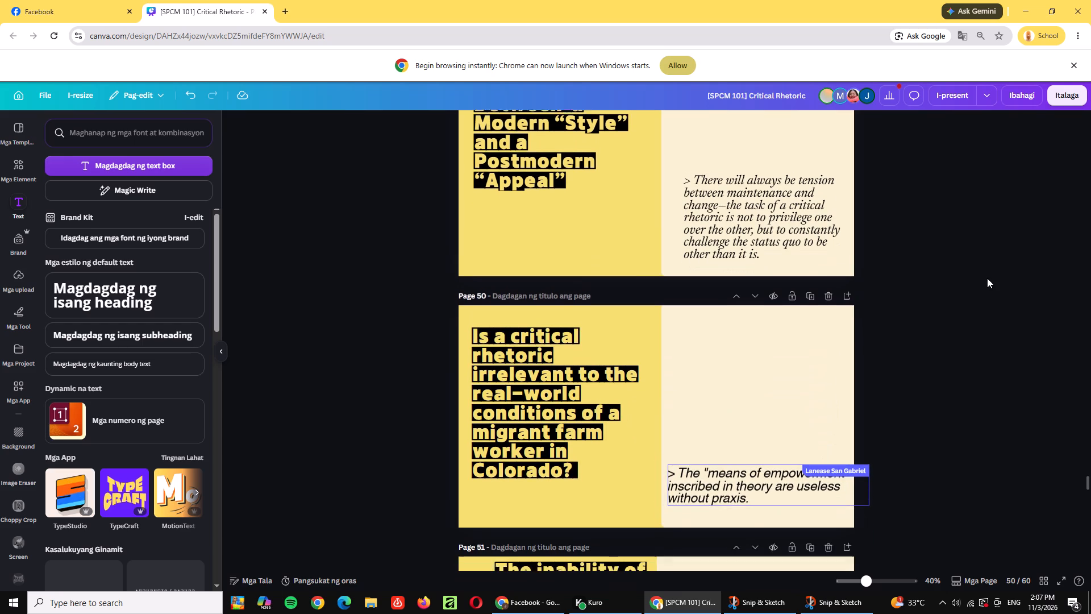
scroll(987, 278, "down", 2)
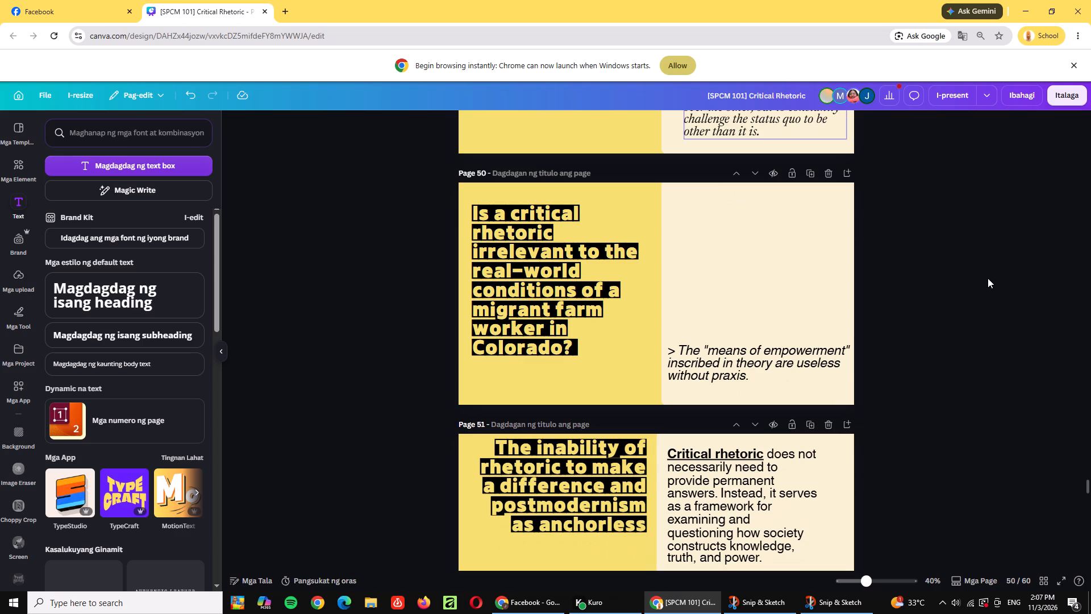
scroll(988, 278, "down", 5)
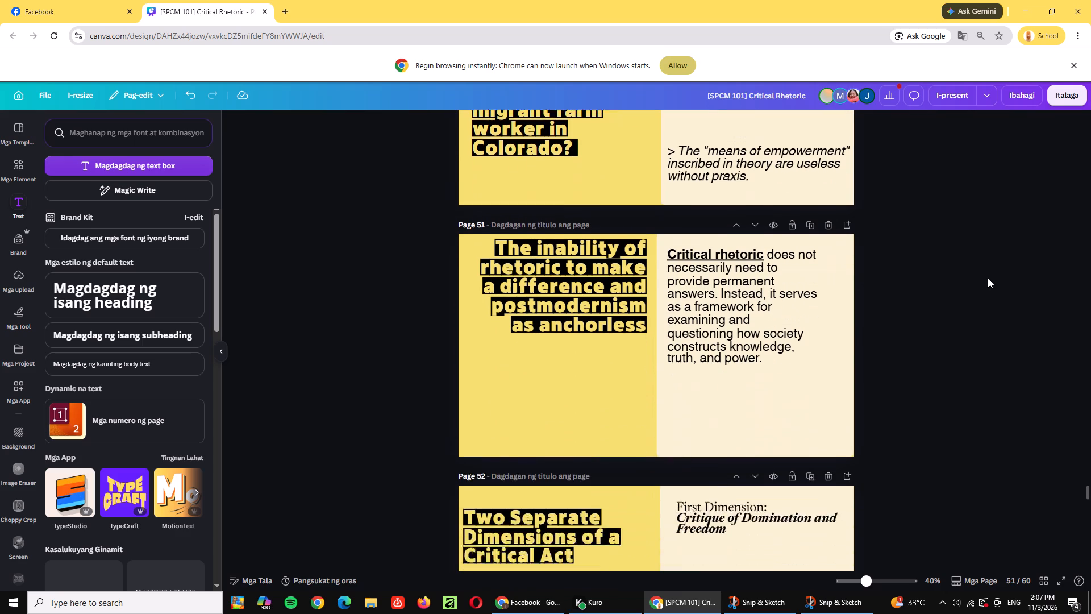
scroll(988, 278, "down", 3)
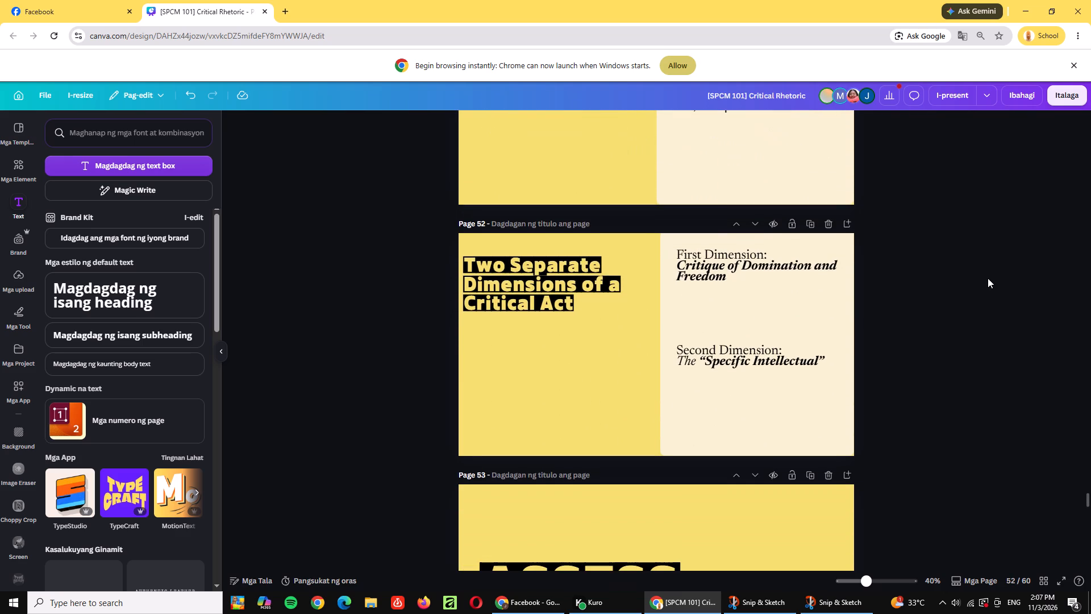
scroll(988, 278, "down", 2)
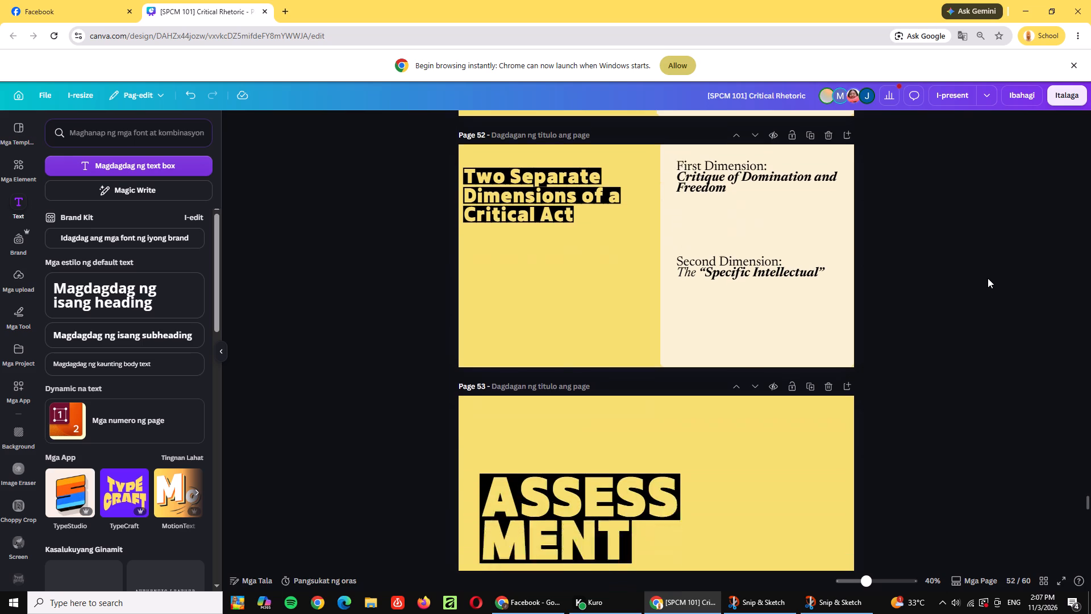
scroll(988, 278, "down", 2)
scroll(988, 278, "up", 11)
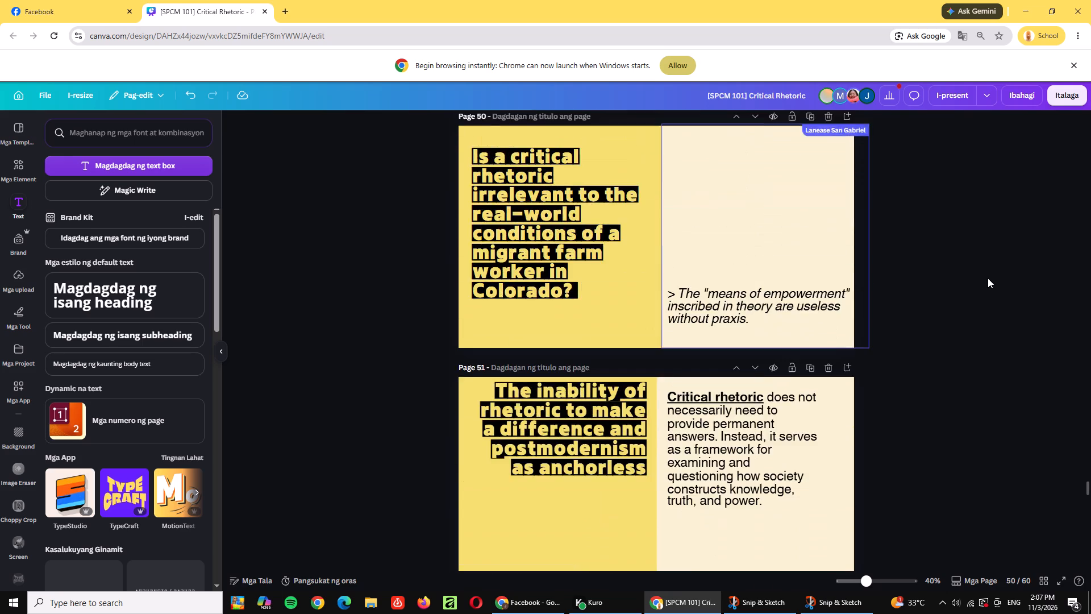
scroll(988, 278, "up", 10)
scroll(988, 278, "down", 2)
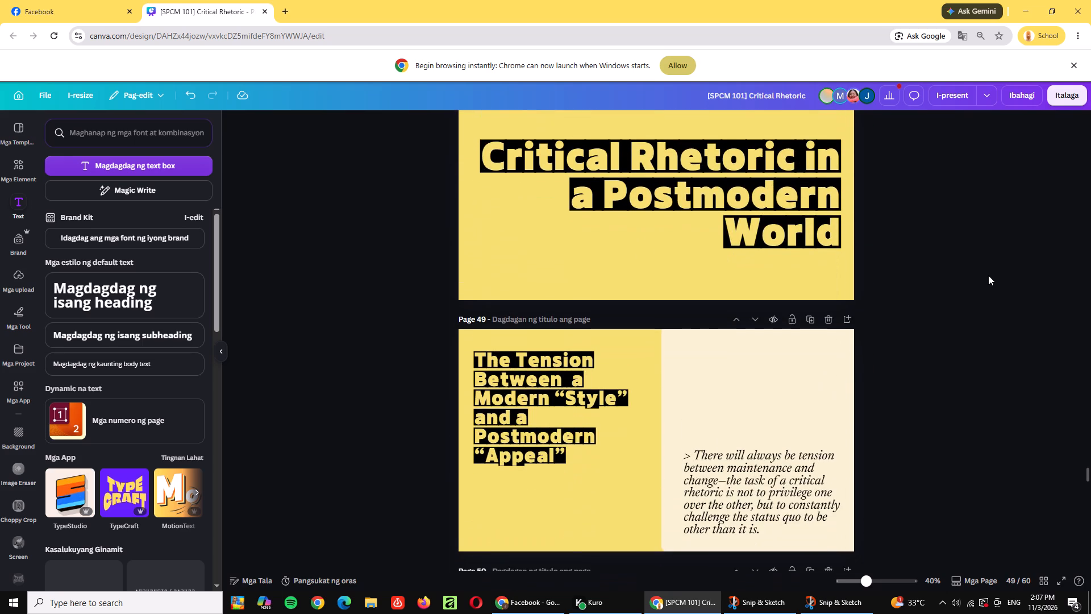
scroll(988, 275, "down", 11)
scroll(988, 275, "up", 3)
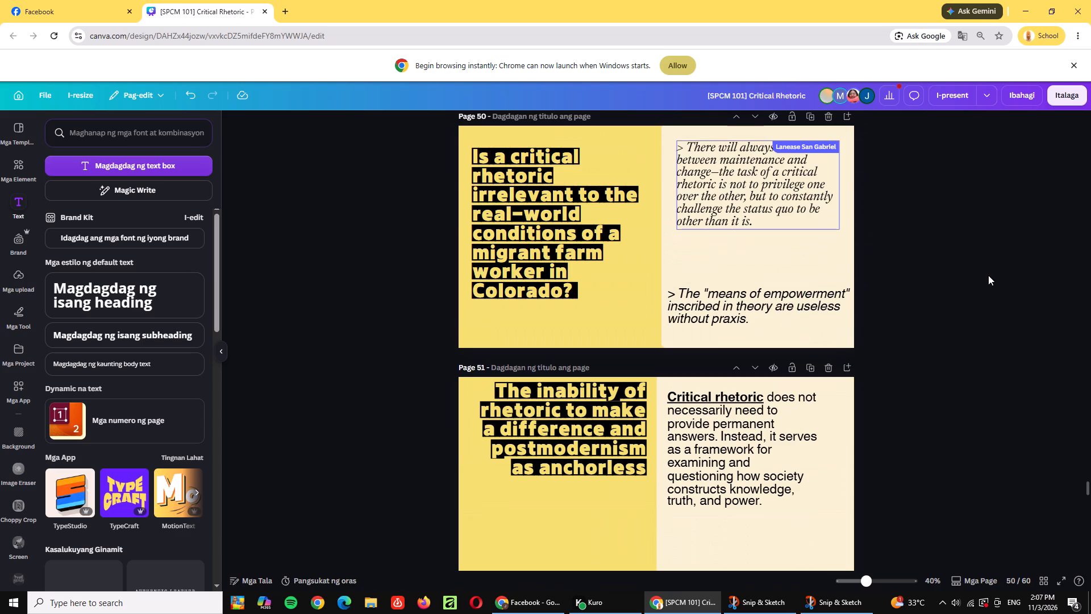
Compare the titles and body text of pages 50 to 52, including the Two Separate Dimensions of a Critical Act slide.
scroll(988, 275, "up", 3)
scroll(988, 275, "down", 13)
scroll(988, 275, "up", 4)
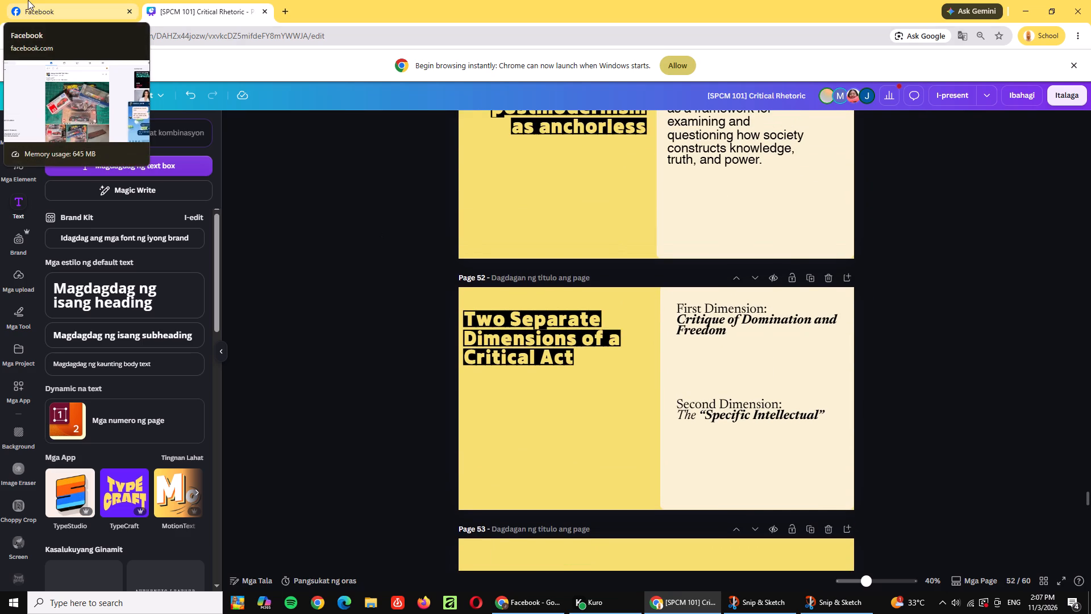
Switch to the Google Docs reading notes and read from the migrant farm worker section through the closing principles-of-praxis bullets.
left_click(534, 609)
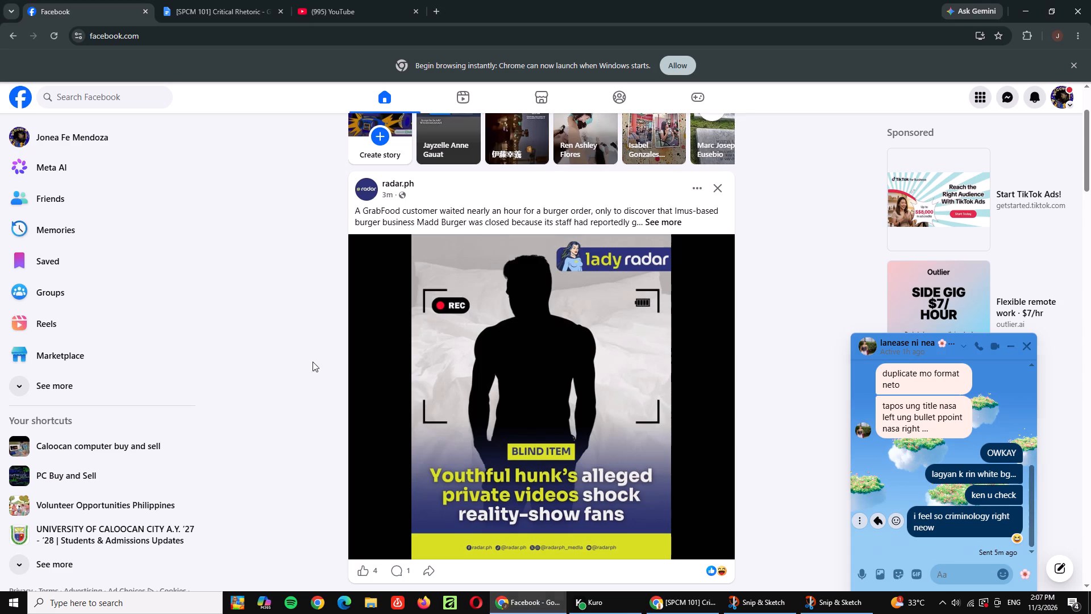
left_click(217, 20)
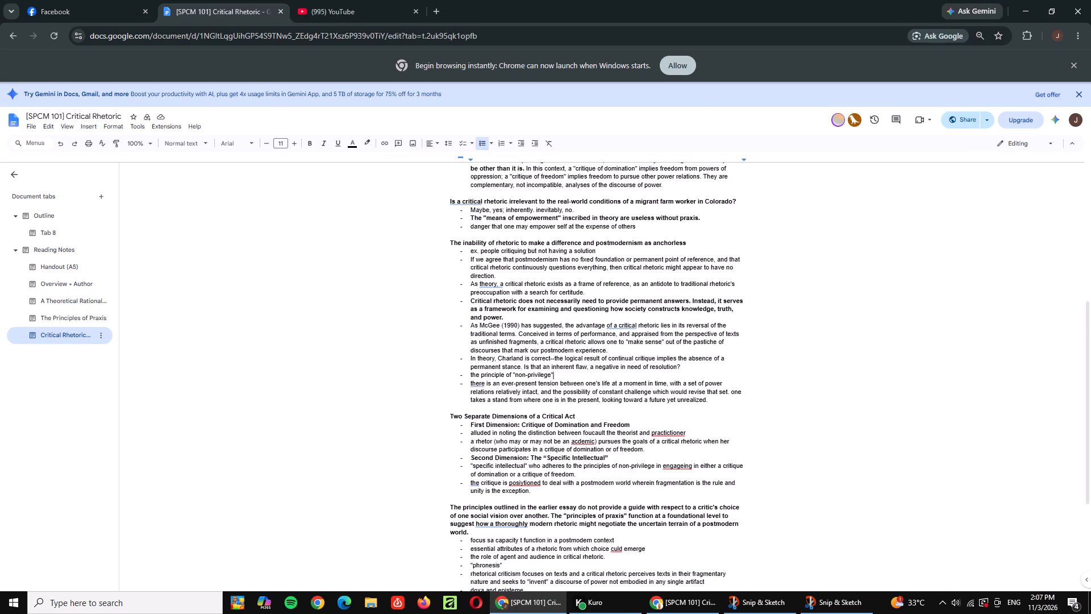
scroll(660, 372, "down", 4)
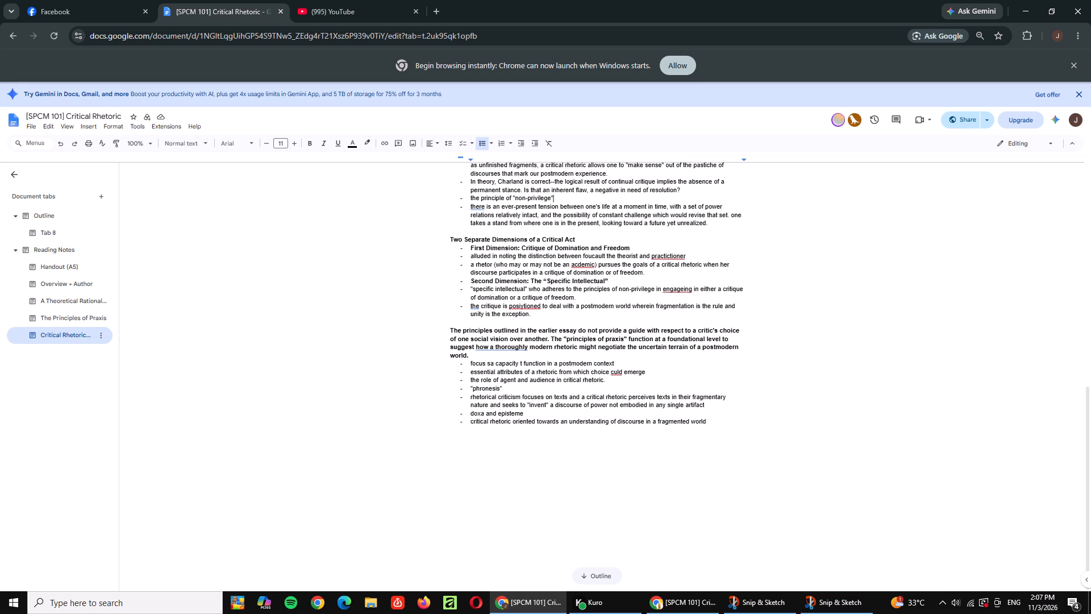
left_click(910, 314)
Switch to Facebook and minimise the open chat with the collaborator.
left_click(84, 13)
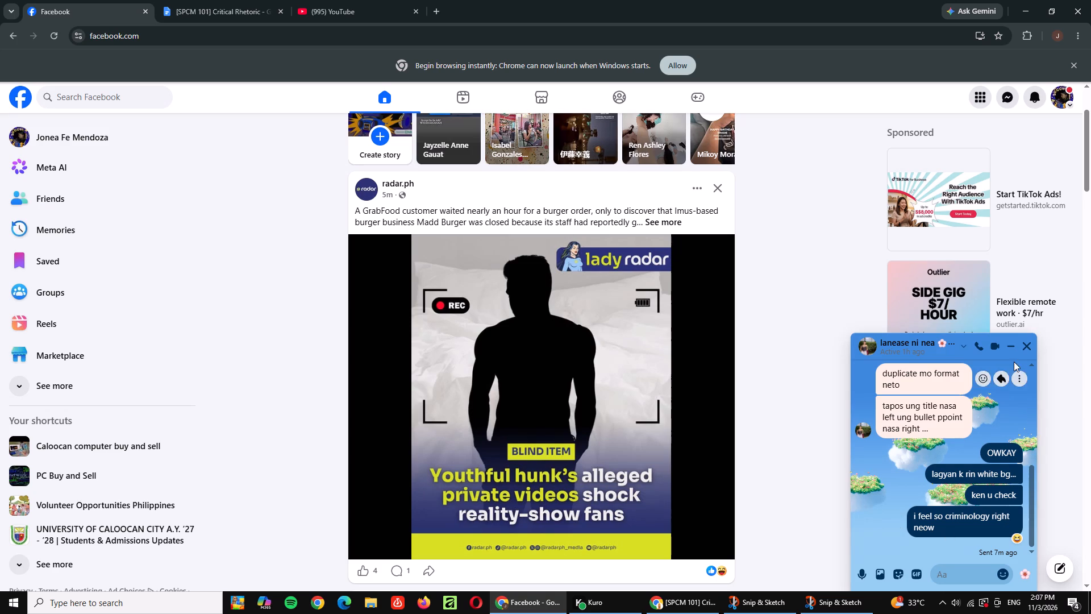
left_click(1011, 343)
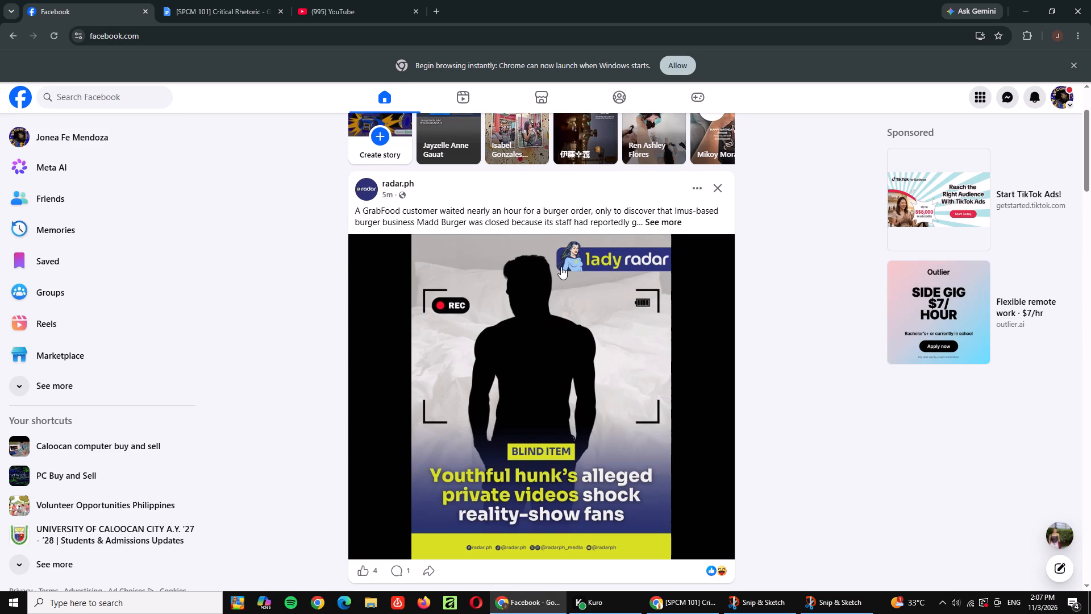
scroll(561, 267, "up", 4)
scroll(572, 385, "down", 1)
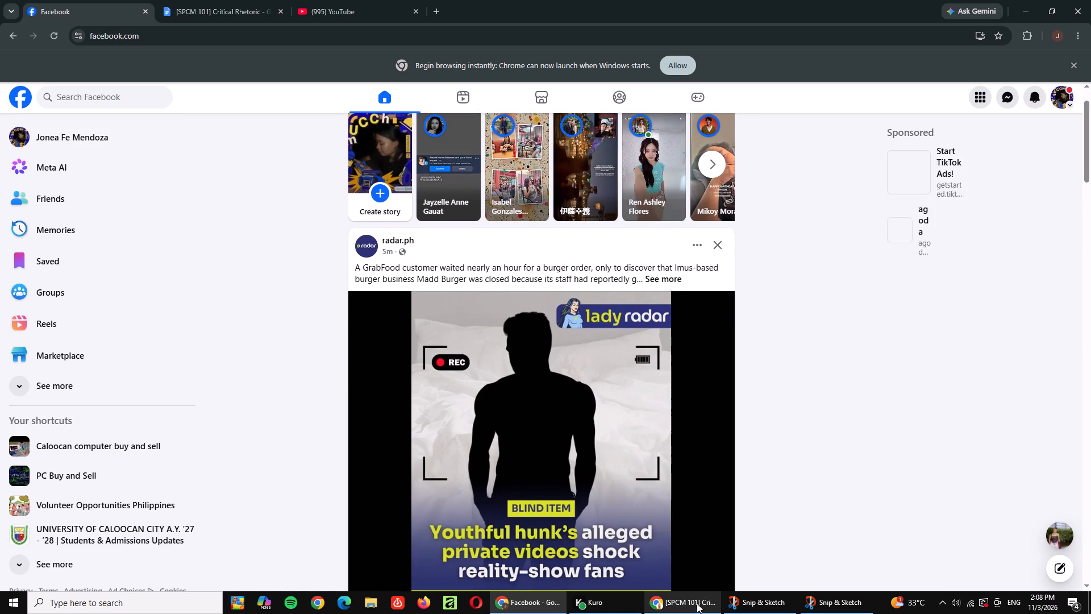
Return to the Canva presentation and examine pages 49 to 52, following the collaborator's retyping of page 50's “means of empowerment” text.
left_click(692, 603)
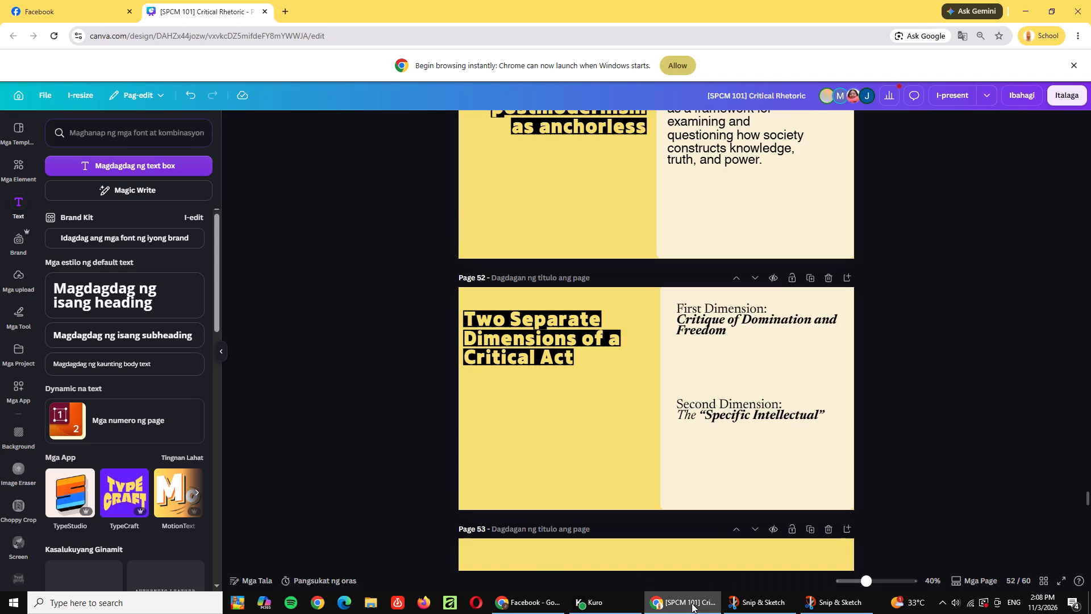
scroll(993, 382, "down", 2)
scroll(993, 382, "up", 9)
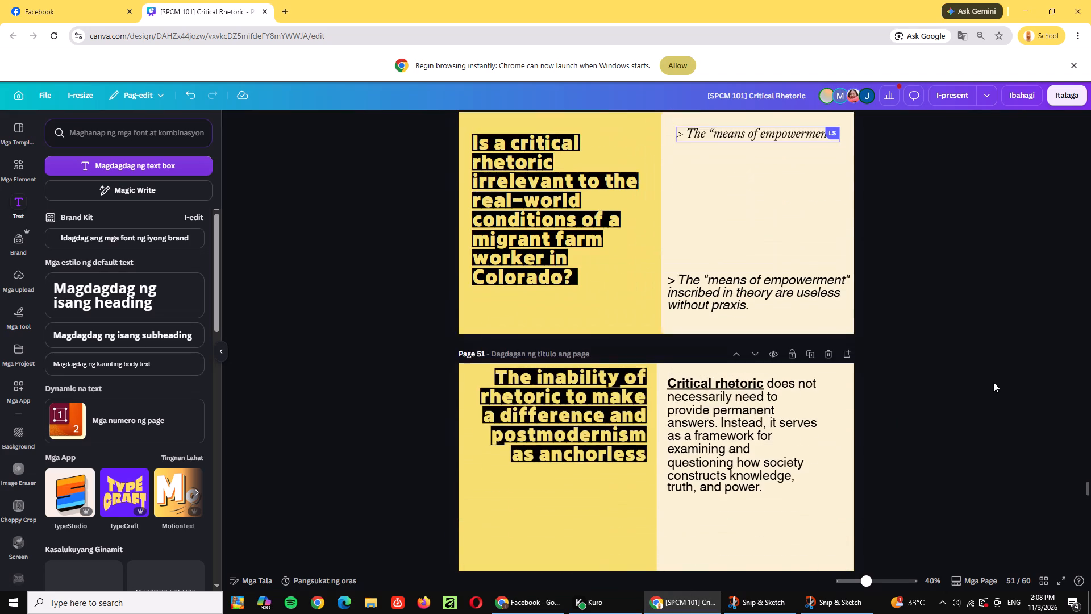
scroll(993, 382, "up", 3)
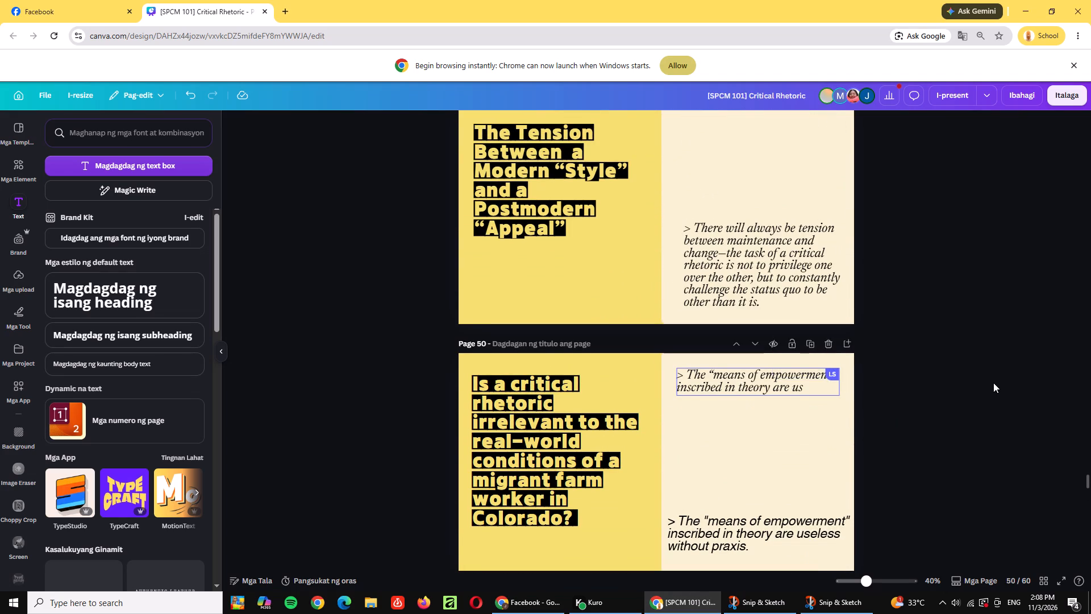
scroll(994, 386, "down", 1)
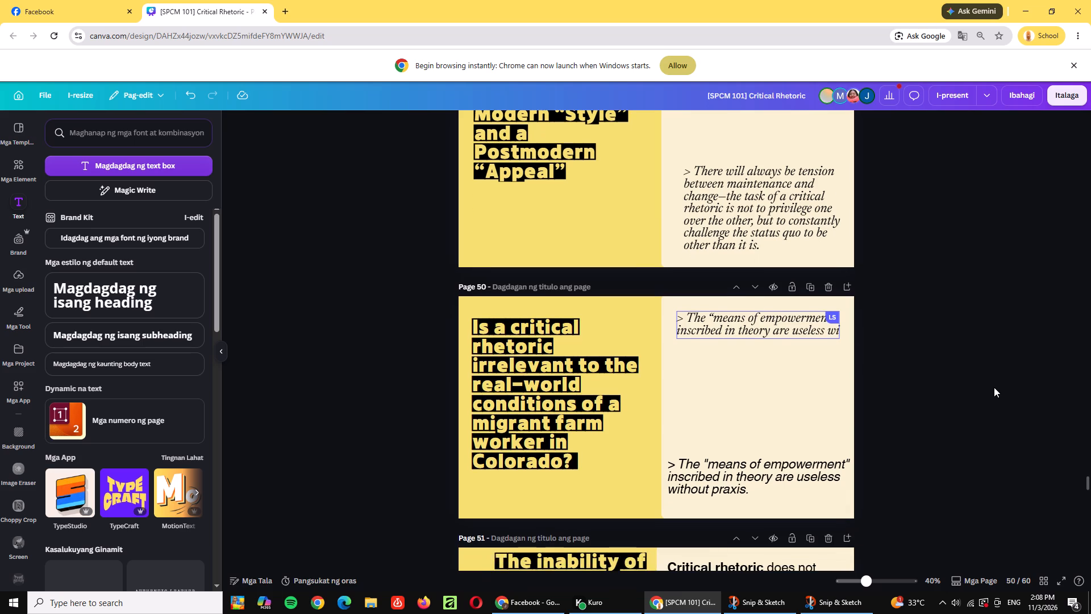
scroll(994, 387, "down", 4)
scroll(994, 388, "up", 2)
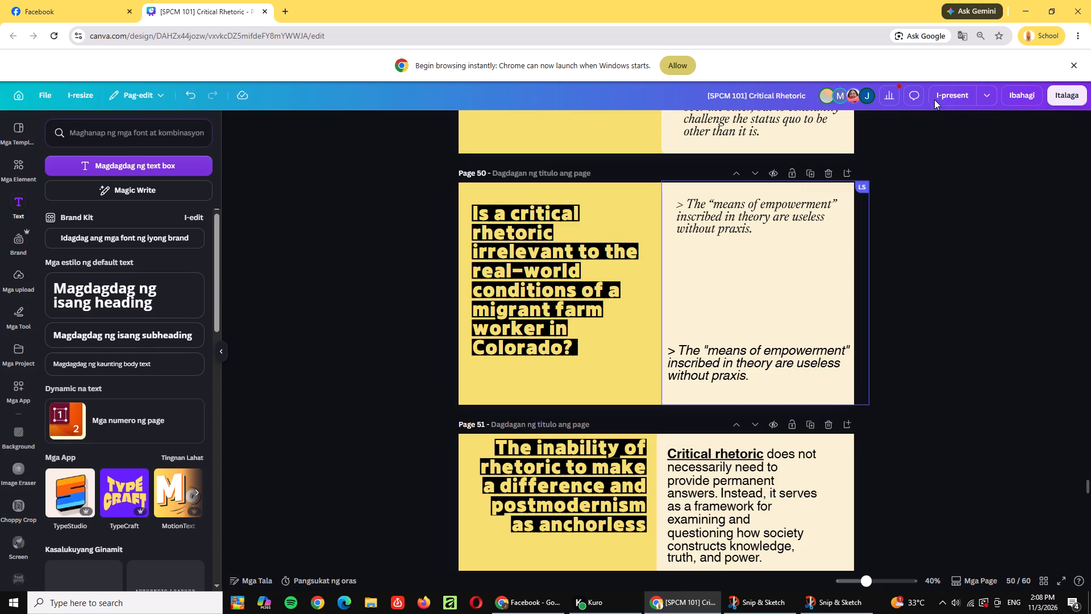
Review pages 48 to 53 again, comparing the placement and font of body text on pages 49 to 52.
scroll(1017, 44, "down", 8)
scroll(977, 237, "down", 4)
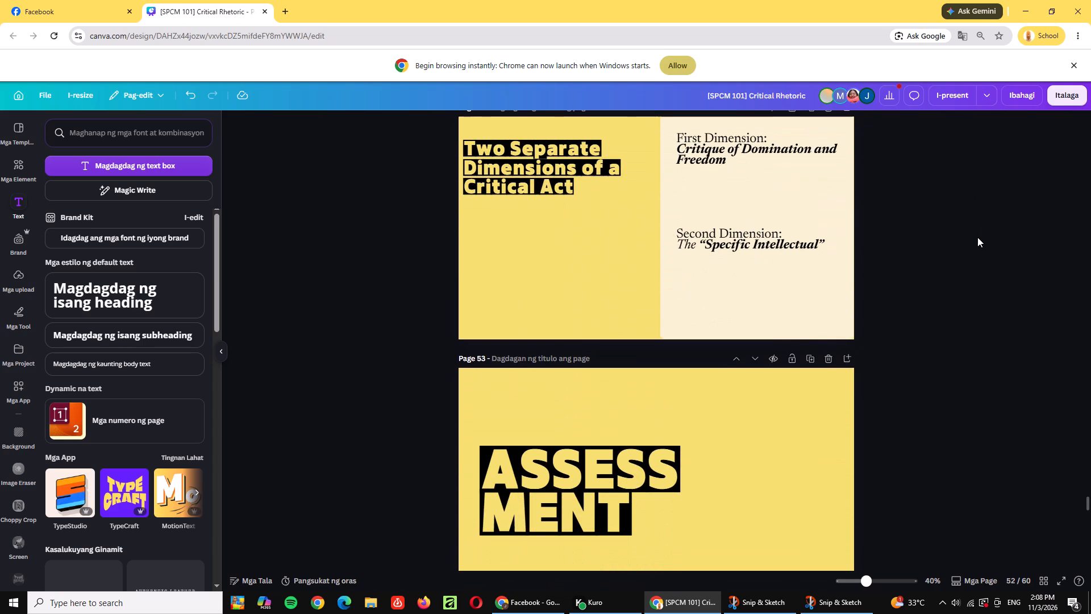
scroll(977, 238, "up", 3)
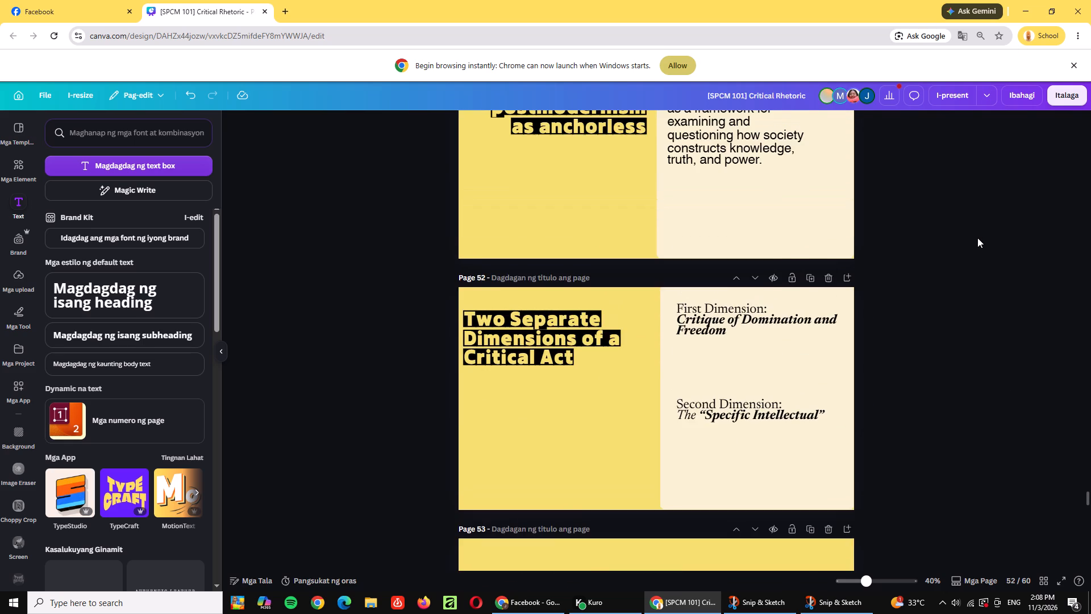
scroll(977, 238, "up", 1)
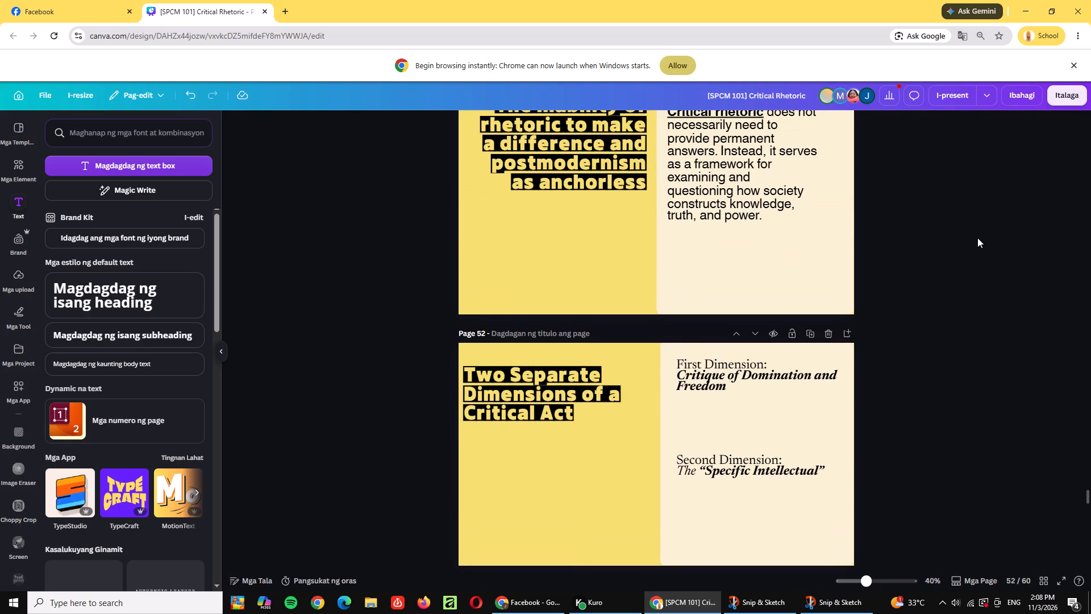
scroll(977, 238, "down", 2)
scroll(977, 238, "up", 3)
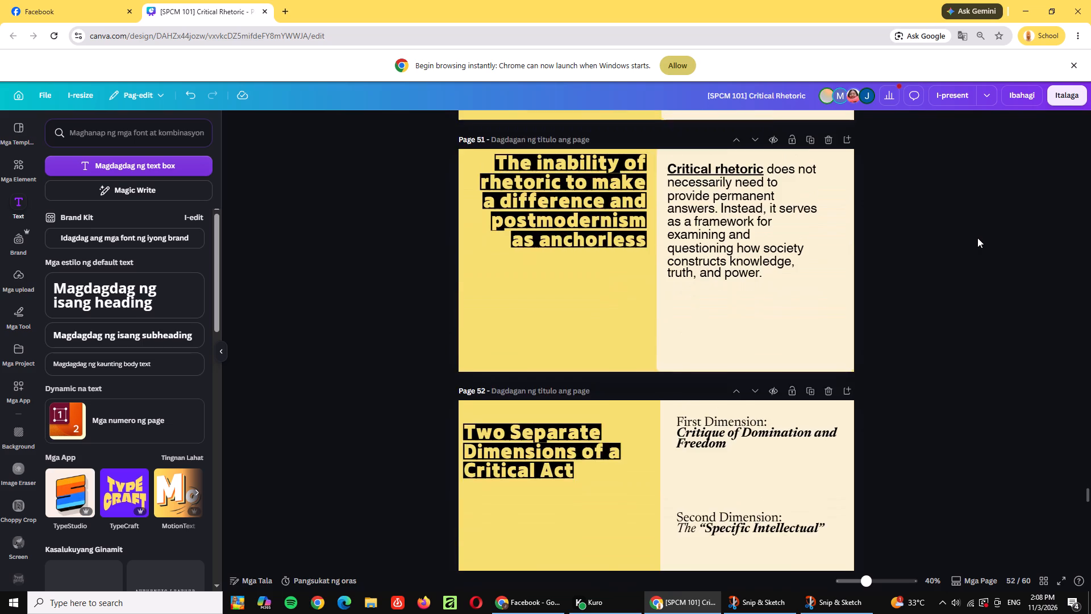
scroll(977, 238, "up", 4)
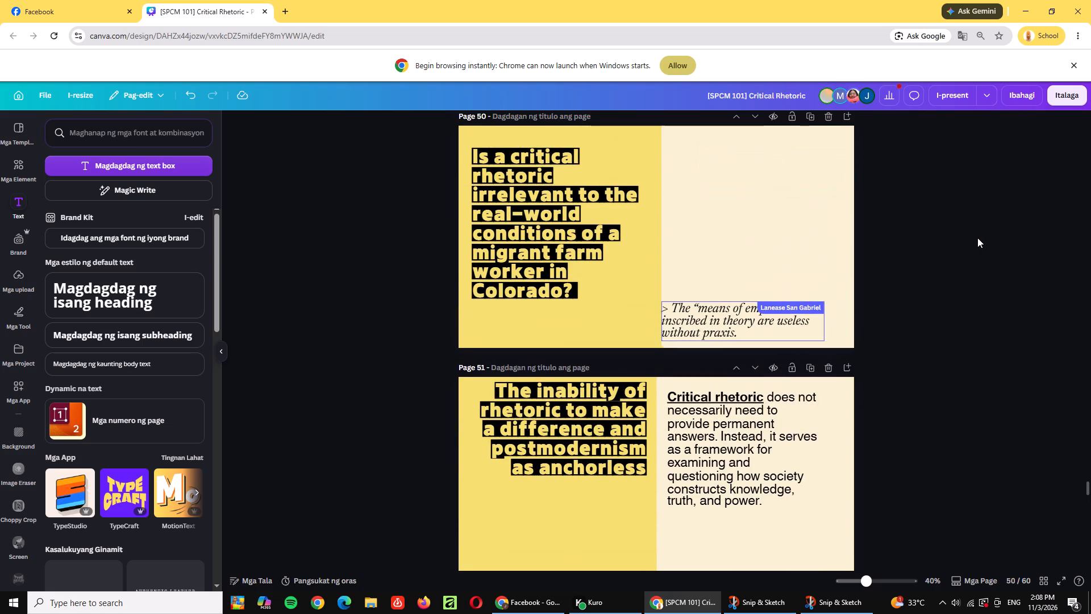
scroll(977, 238, "up", 1)
scroll(977, 238, "down", 10)
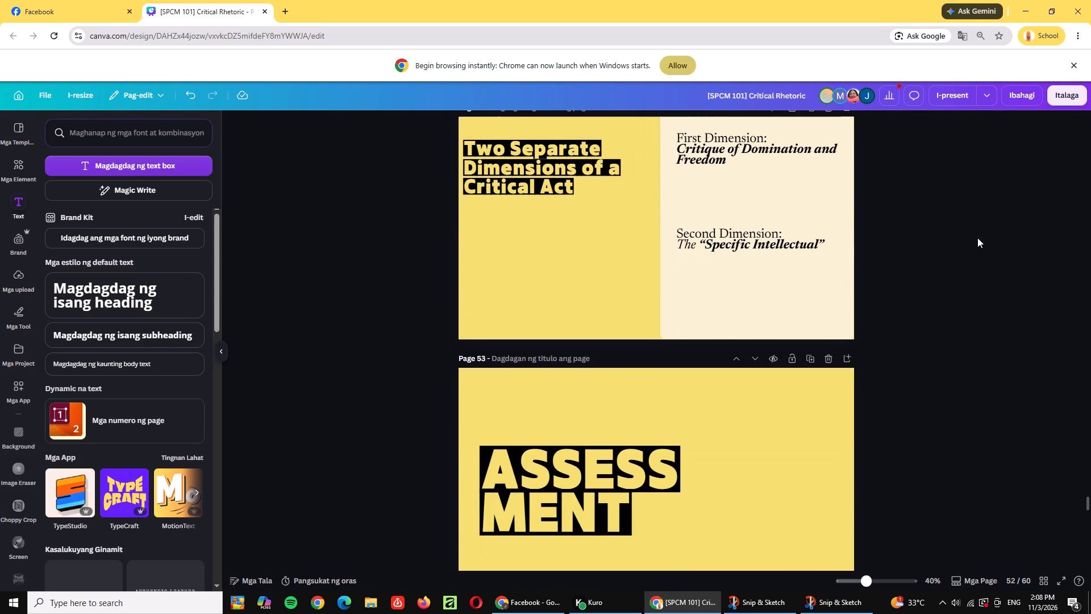
scroll(977, 238, "up", 2)
scroll(977, 238, "down", 4)
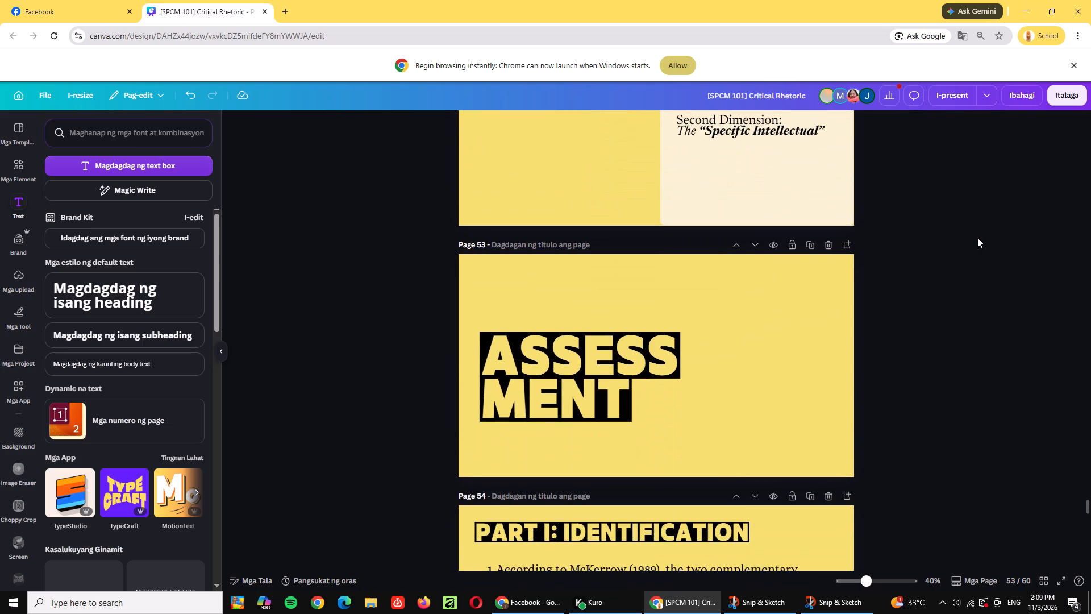
scroll(977, 238, "down", 5)
scroll(977, 238, "up", 15)
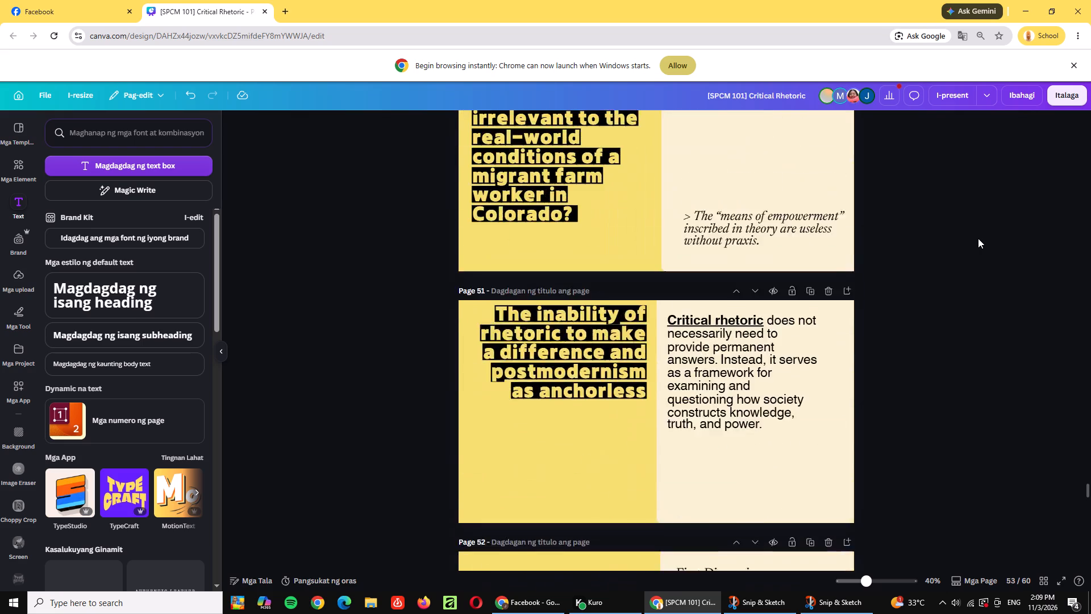
scroll(978, 238, "up", 13)
scroll(978, 238, "down", 2)
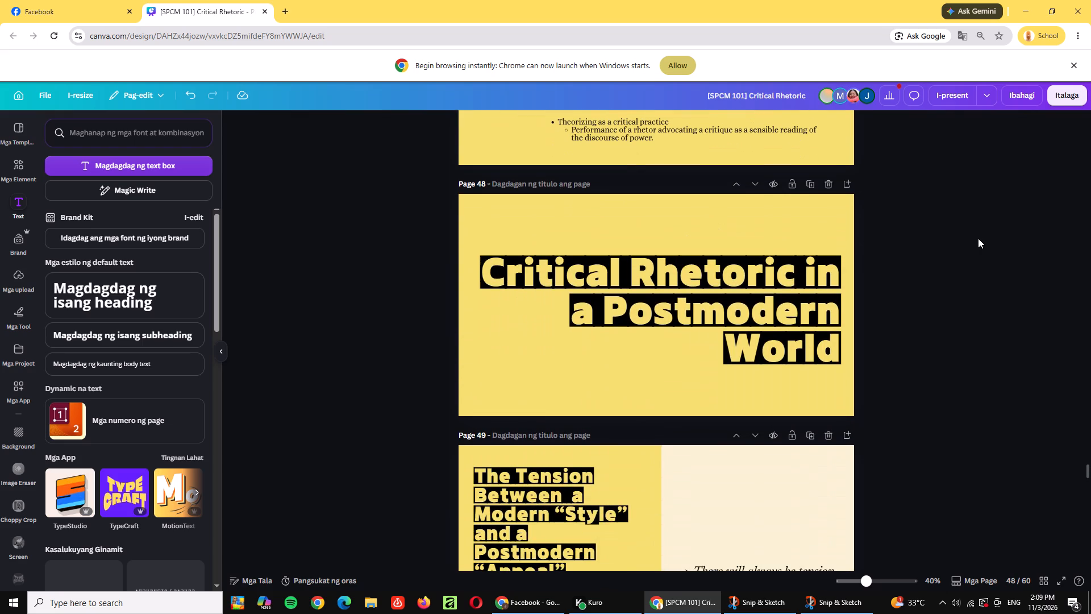
scroll(978, 238, "down", 2)
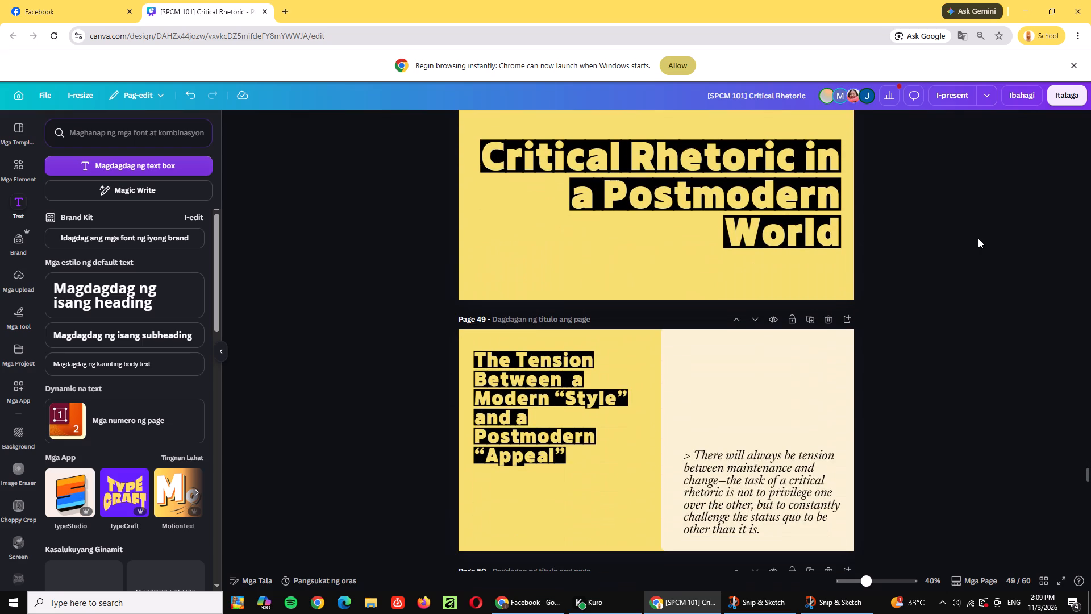
scroll(978, 238, "down", 5)
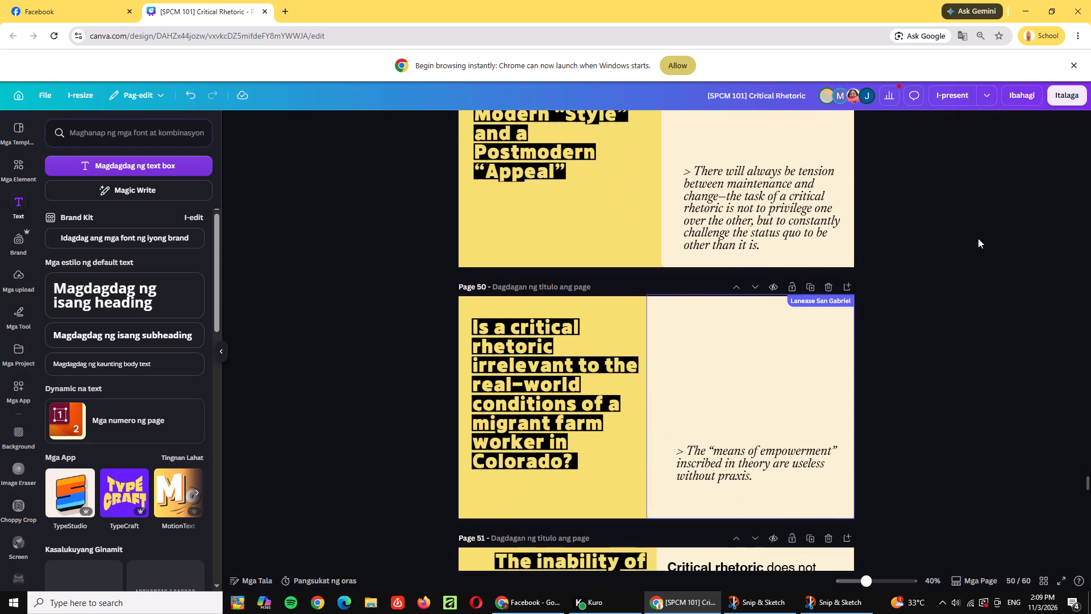
Compare the title and body text placement on pages 49 to 51, following the collaborator's rework of page 51.
scroll(978, 238, "down", 3)
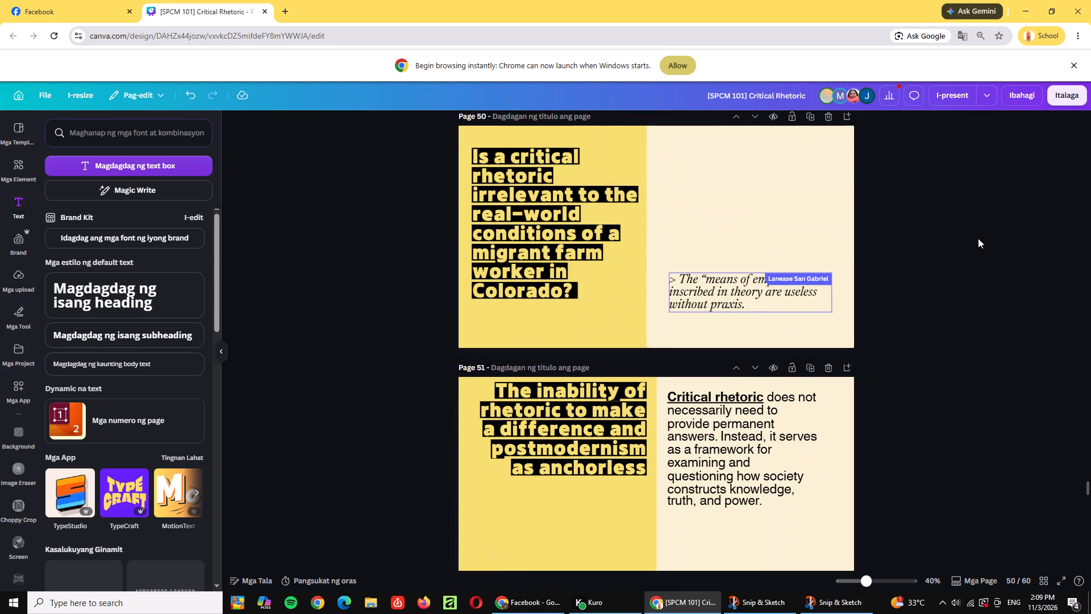
scroll(978, 238, "down", 3)
scroll(978, 238, "up", 2)
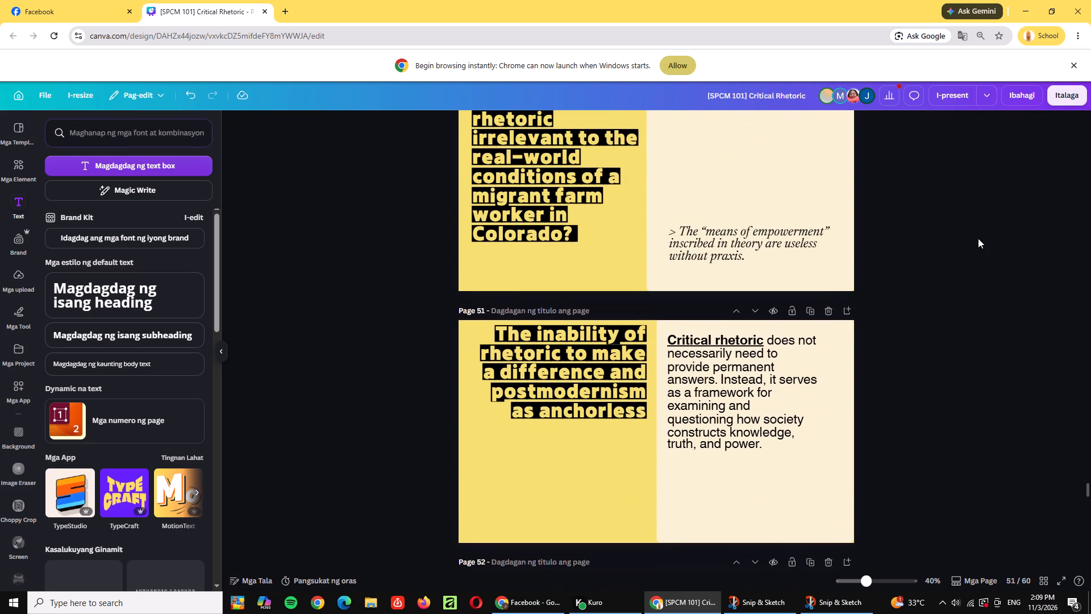
scroll(978, 238, "up", 1)
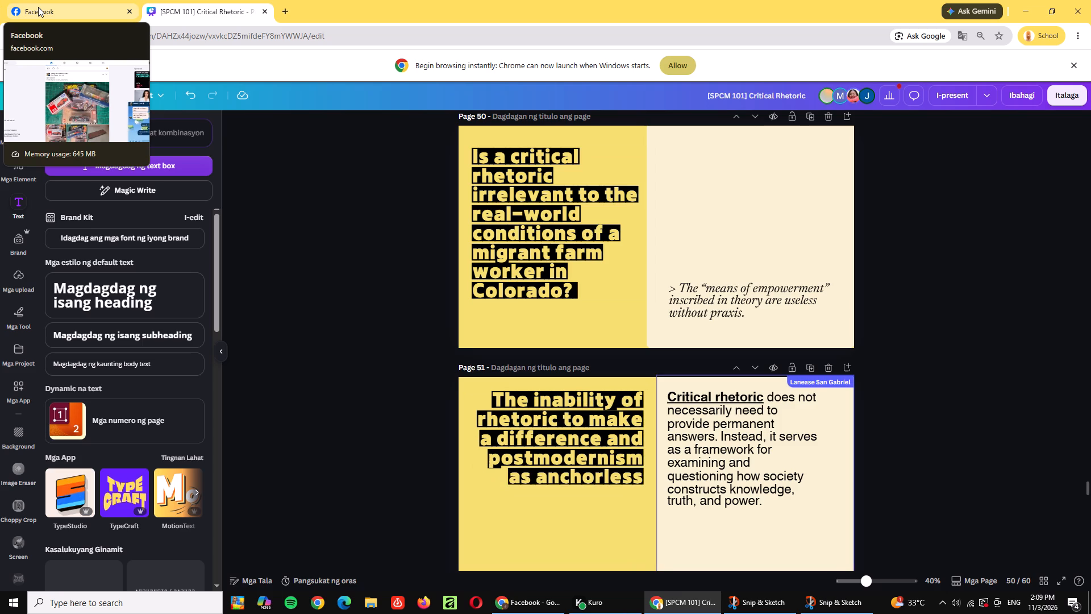
scroll(958, 196, "up", 5)
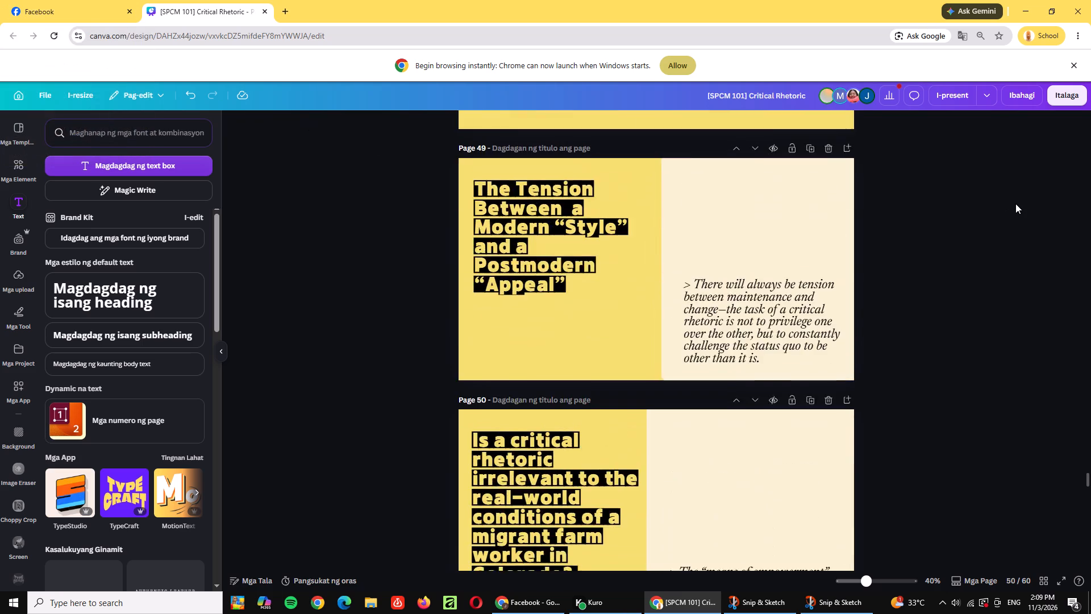
scroll(1015, 204, "up", 3)
scroll(1015, 204, "down", 3)
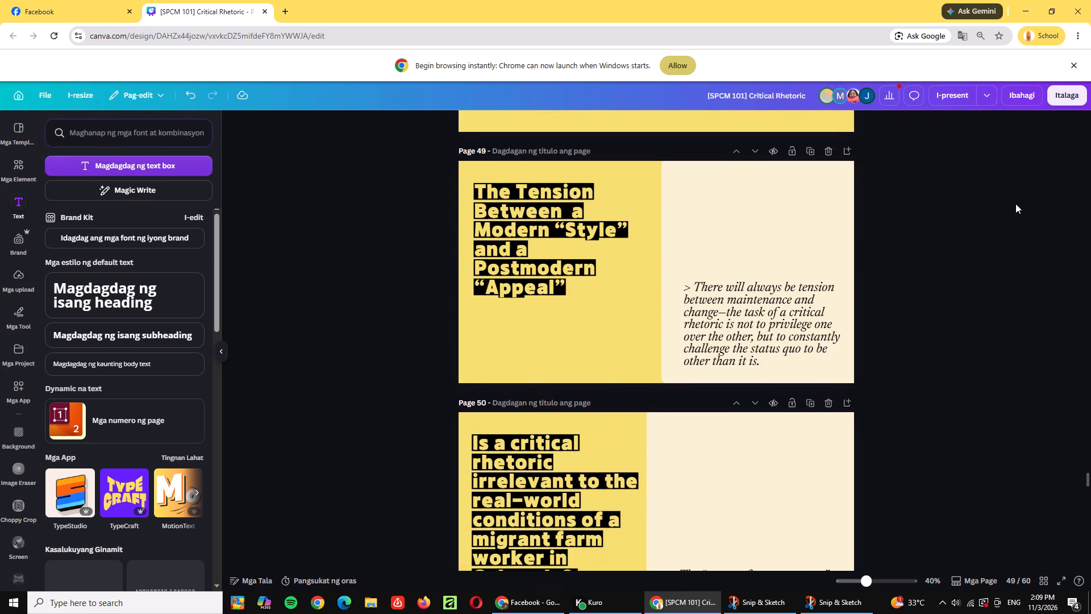
scroll(1015, 204, "down", 6)
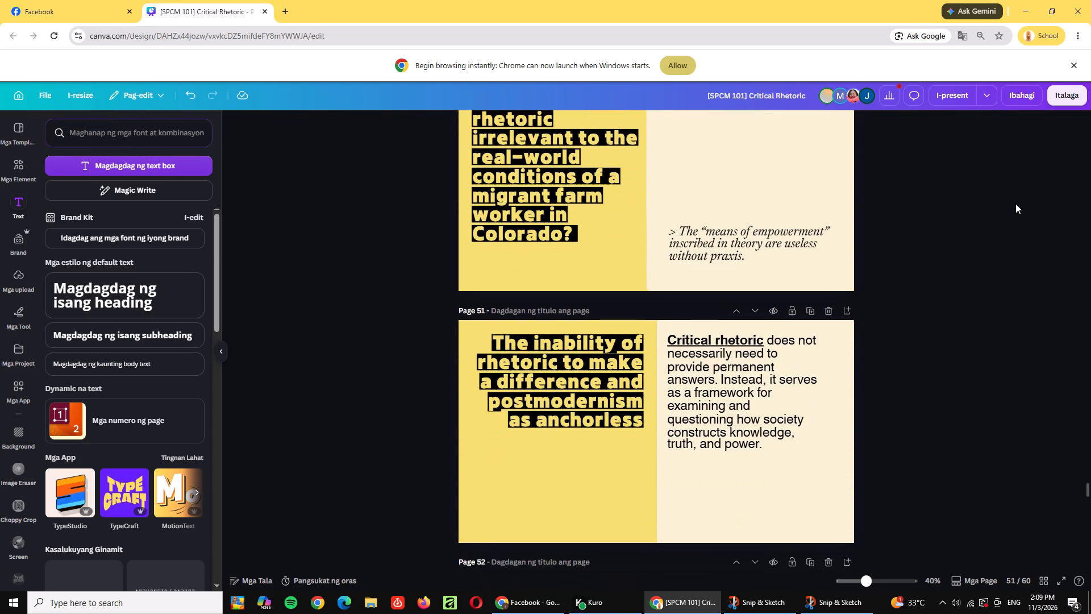
scroll(1015, 204, "down", 2)
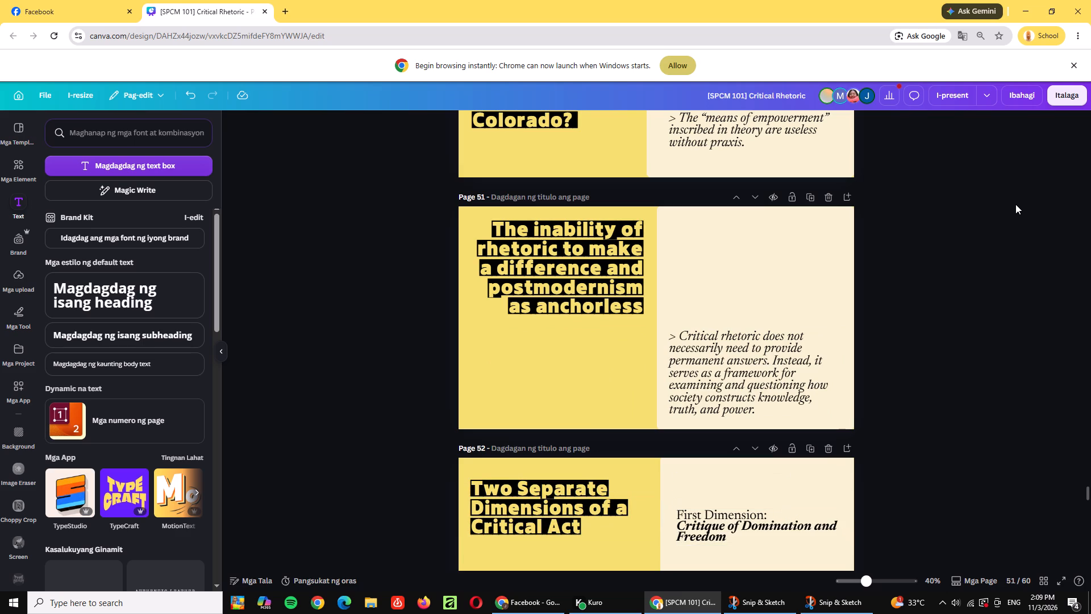
Examine the Two Separate Dimensions content on page 52 and the collaborator's new page 53, through the assessment page.
scroll(1053, 235, "down", 3)
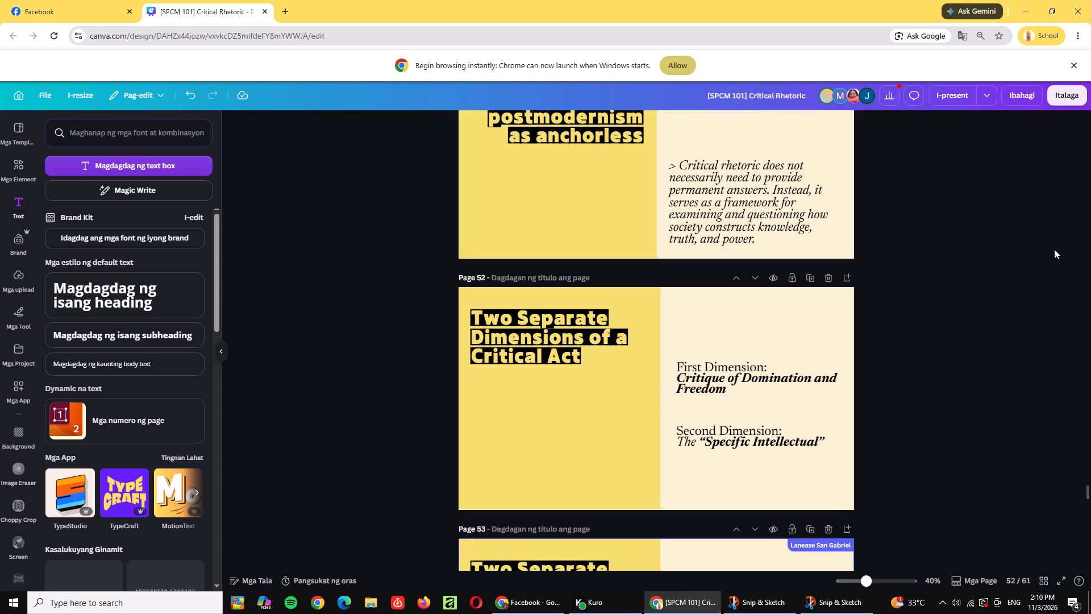
scroll(1054, 249, "down", 3)
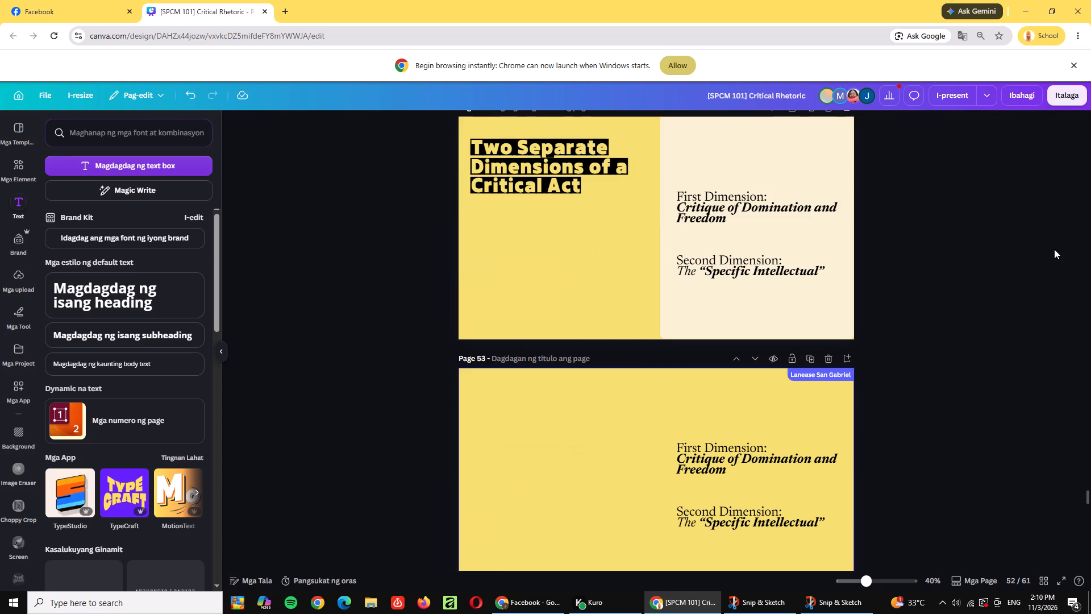
scroll(1054, 249, "down", 1)
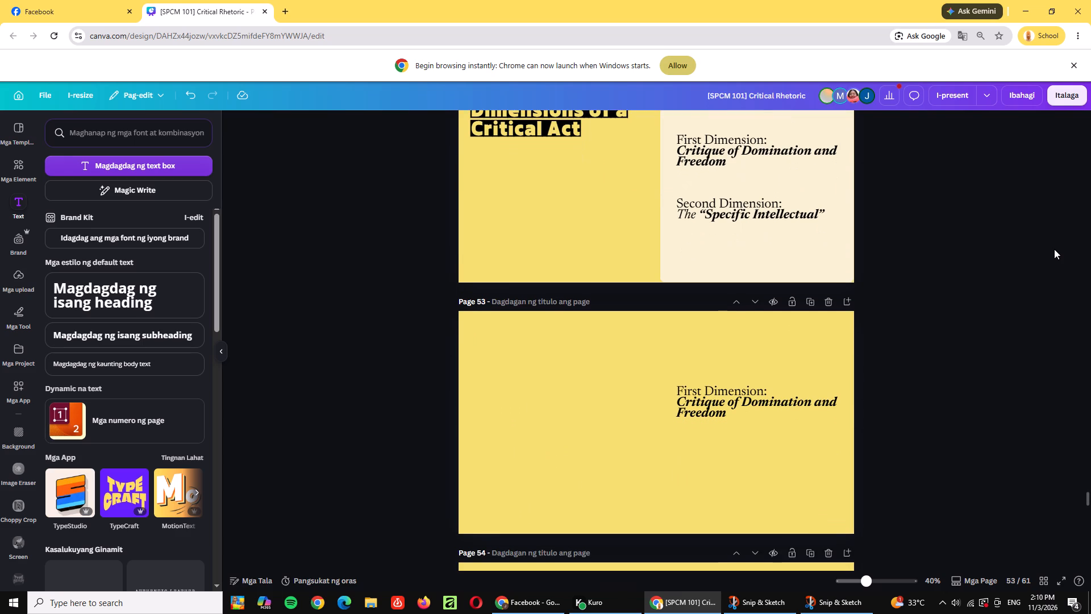
scroll(1054, 249, "down", 4)
scroll(1054, 249, "up", 1)
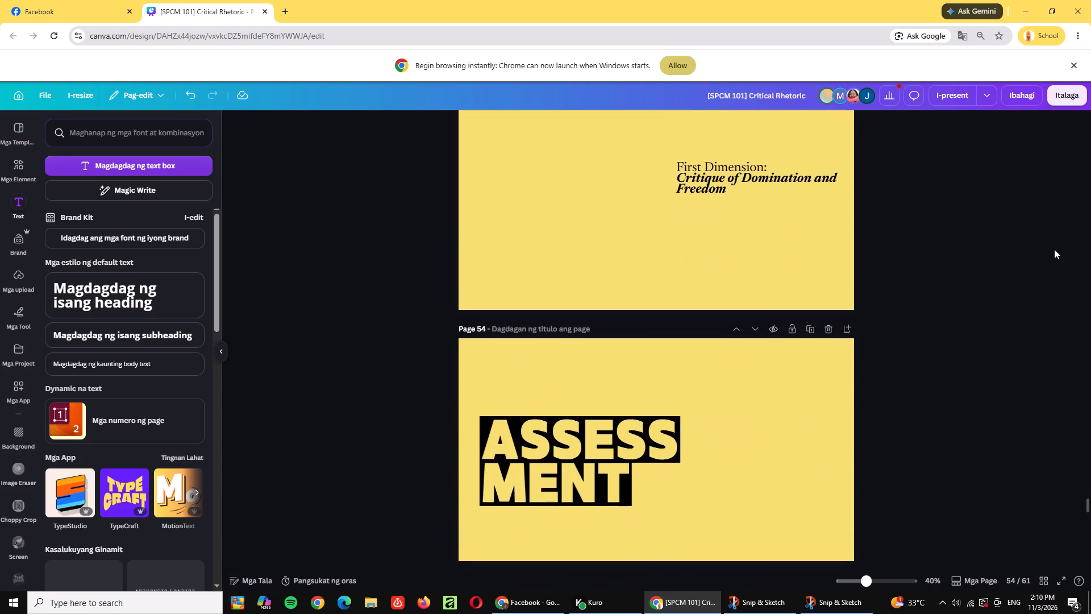
scroll(1054, 249, "up", 3)
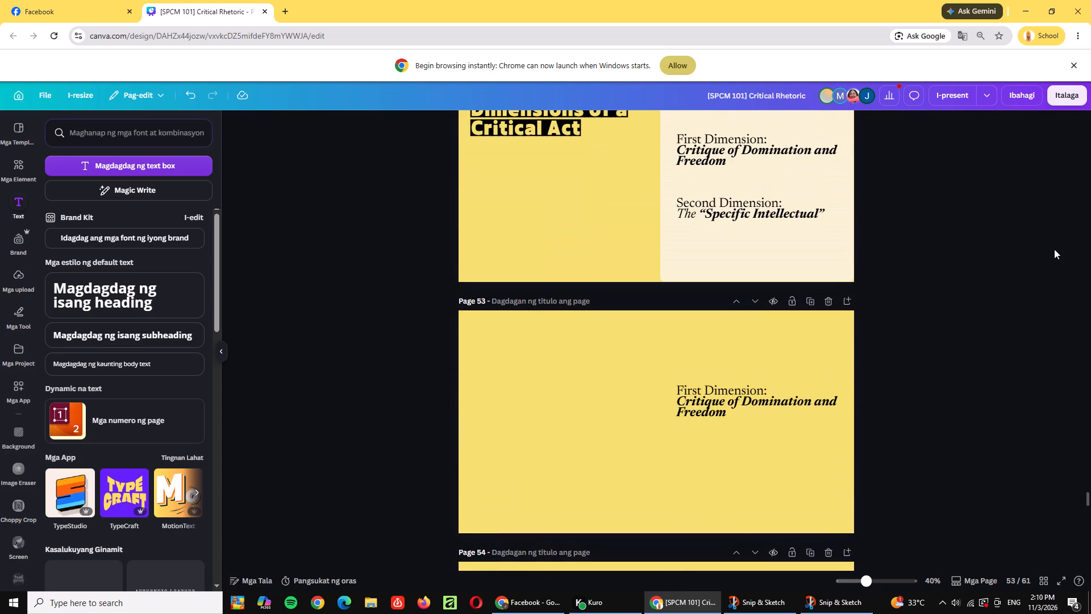
scroll(1054, 249, "up", 1)
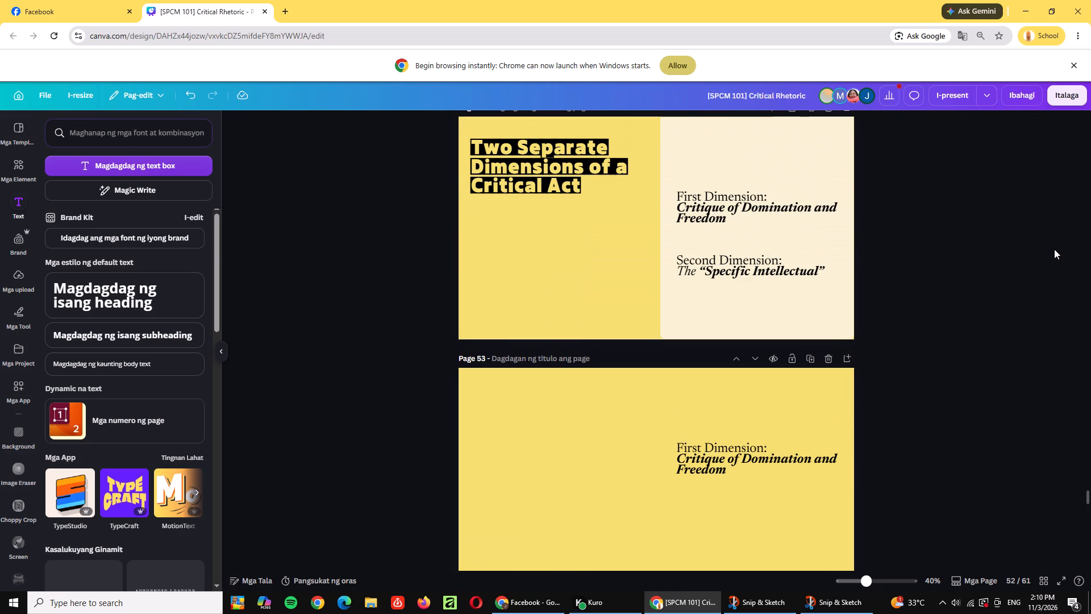
scroll(1054, 249, "down", 2)
scroll(1054, 249, "up", 7)
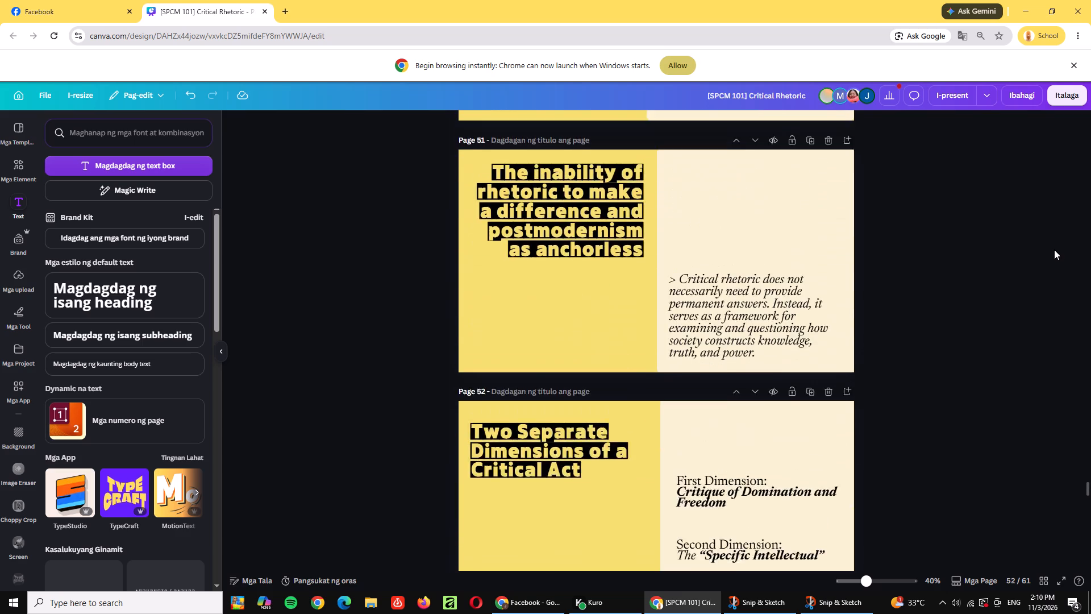
Review the earlier slides from page 51 back through the eight principles to The Principles of Praxis on page 37.
scroll(1054, 250, "up", 17)
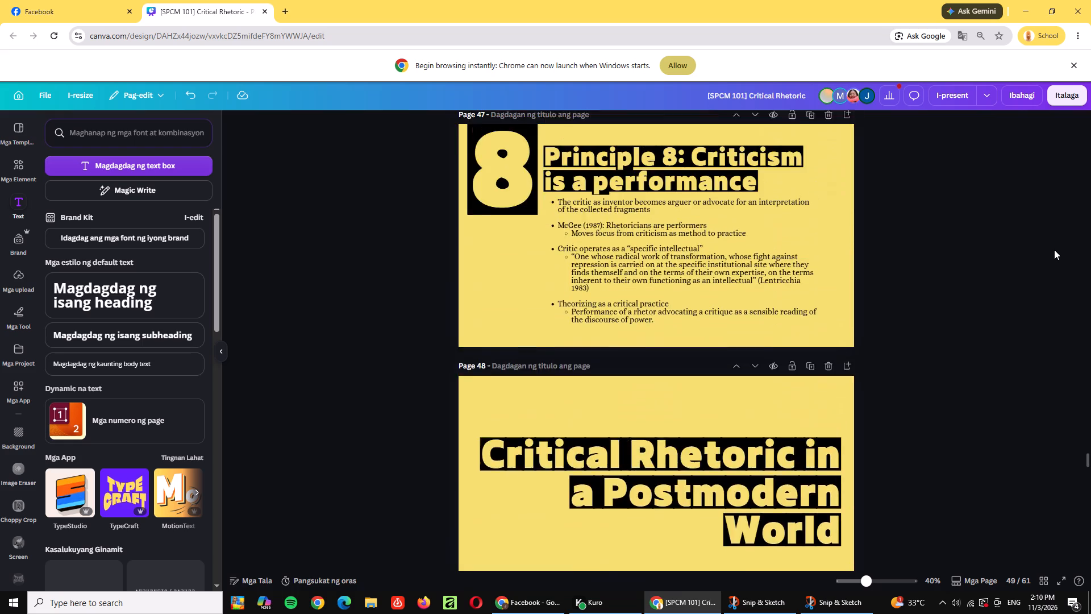
scroll(1054, 250, "up", 3)
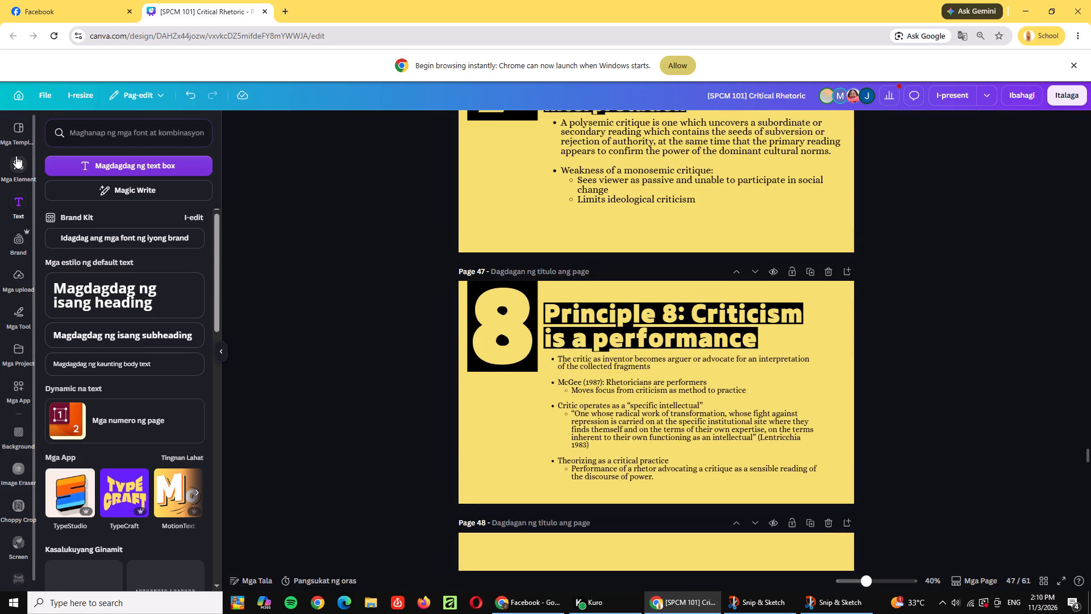
left_click(16, 198)
left_click(16, 198)
left_click(273, 180)
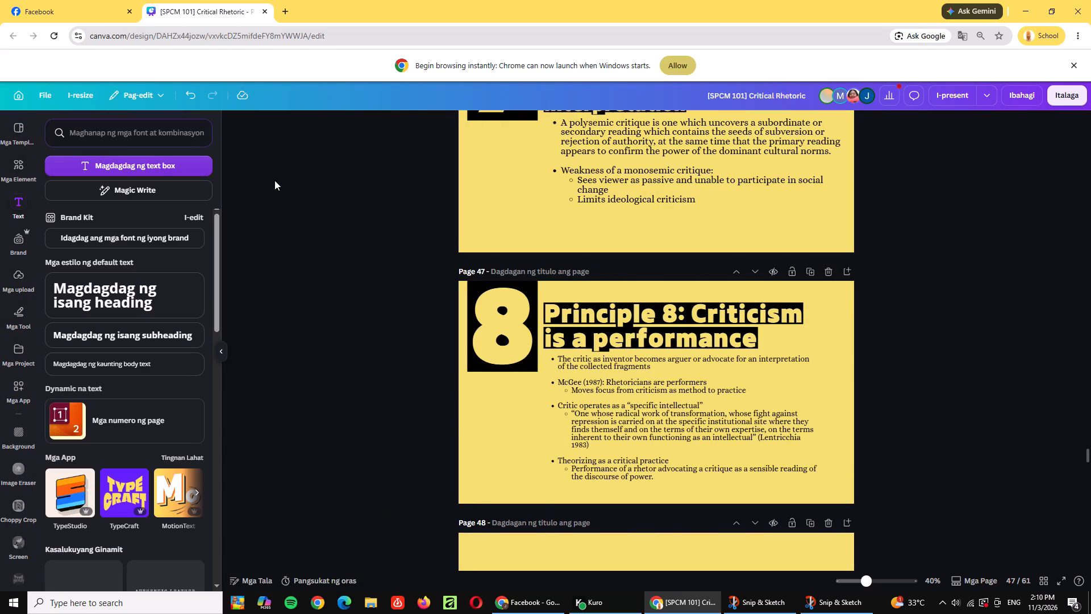
scroll(287, 184, "up", 20)
scroll(287, 184, "up", 4)
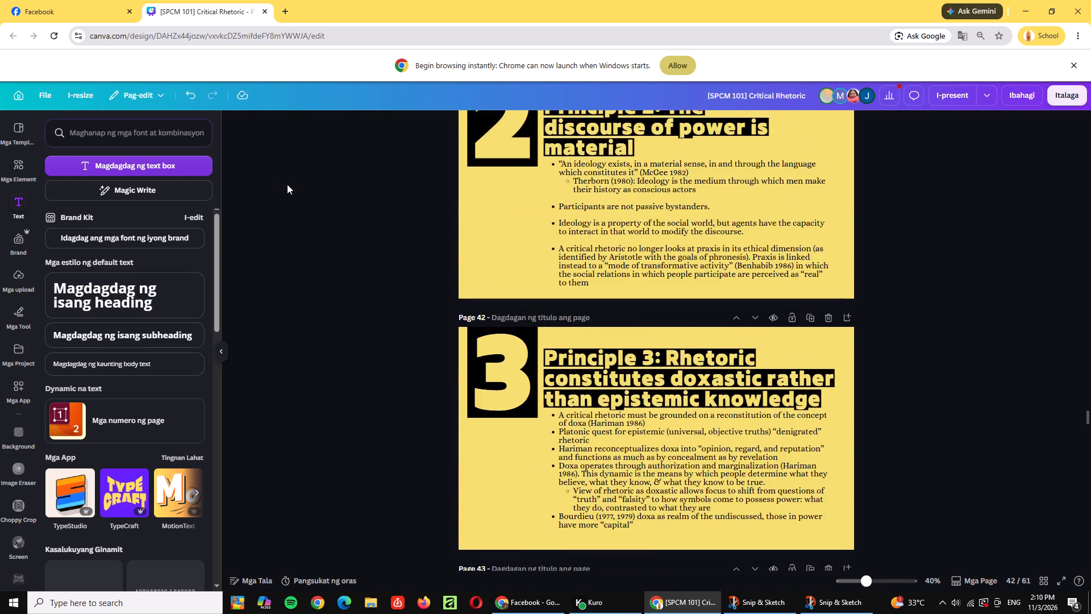
scroll(287, 184, "up", 13)
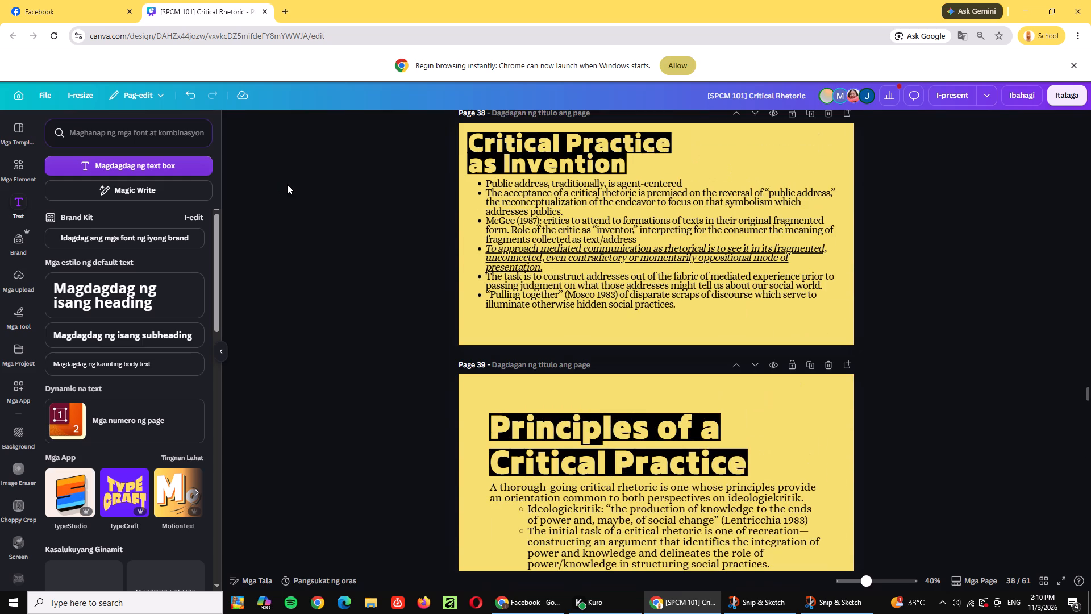
scroll(287, 184, "up", 4)
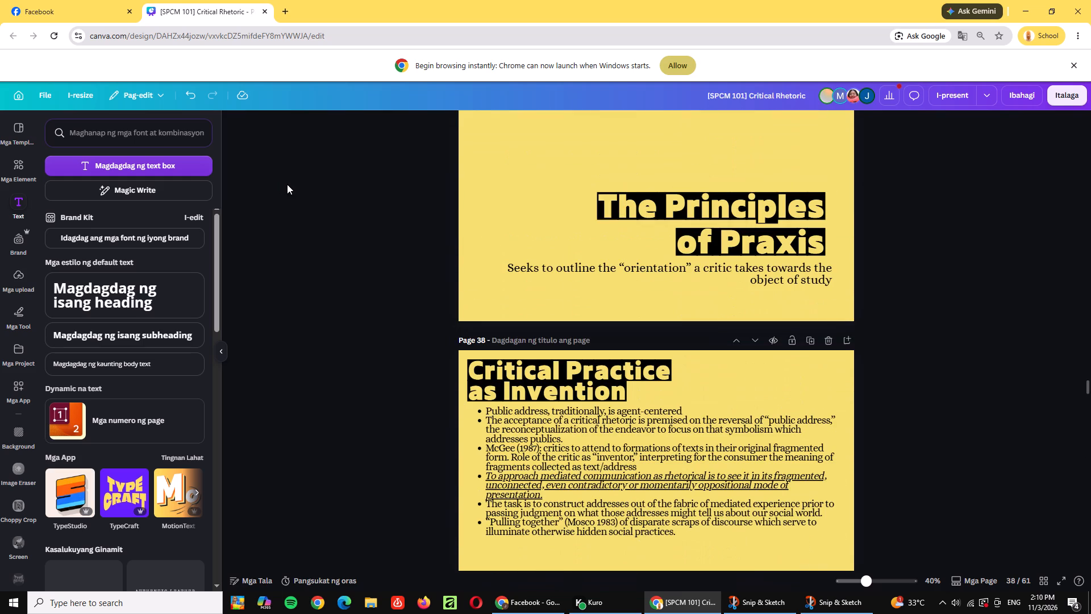
scroll(287, 184, "up", 3)
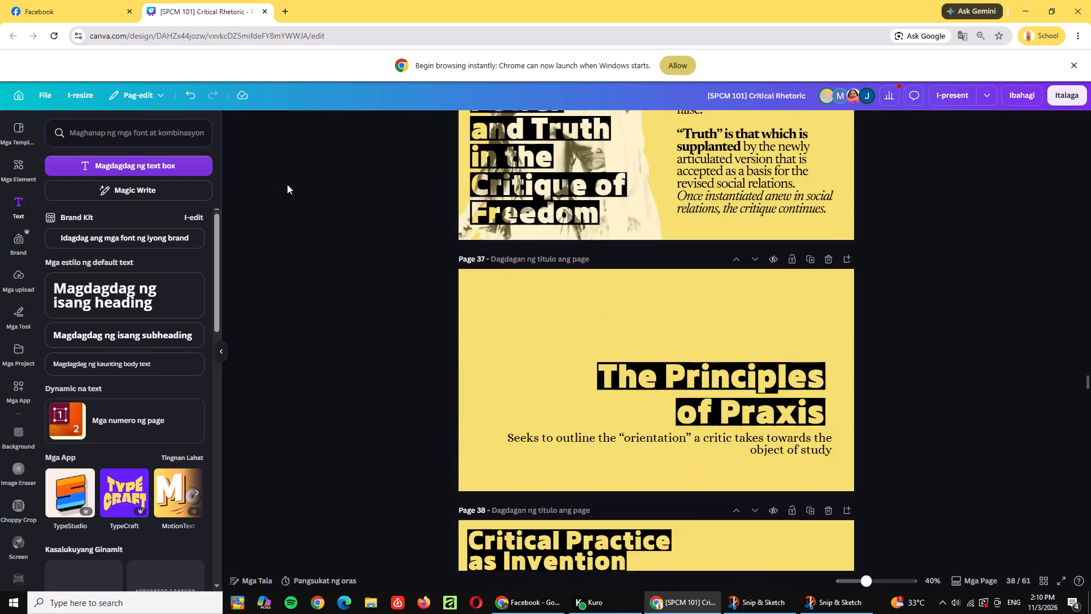
Look over the critique of freedom and critique of domination slides, from page 36 back to page 22.
scroll(287, 184, "up", 4)
scroll(287, 184, "up", 20)
scroll(287, 184, "up", 5)
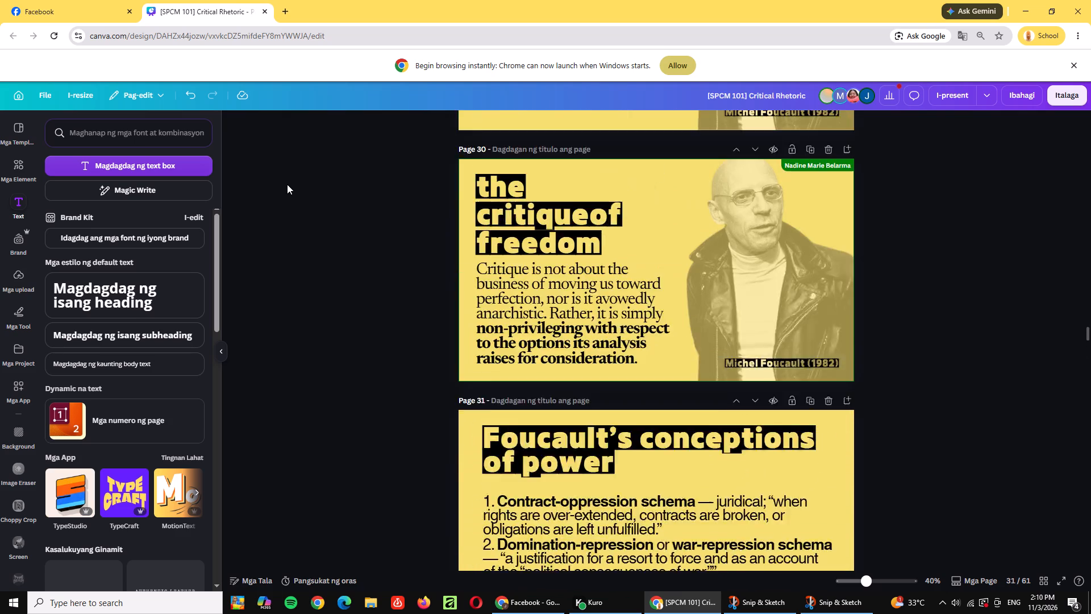
scroll(287, 184, "up", 17)
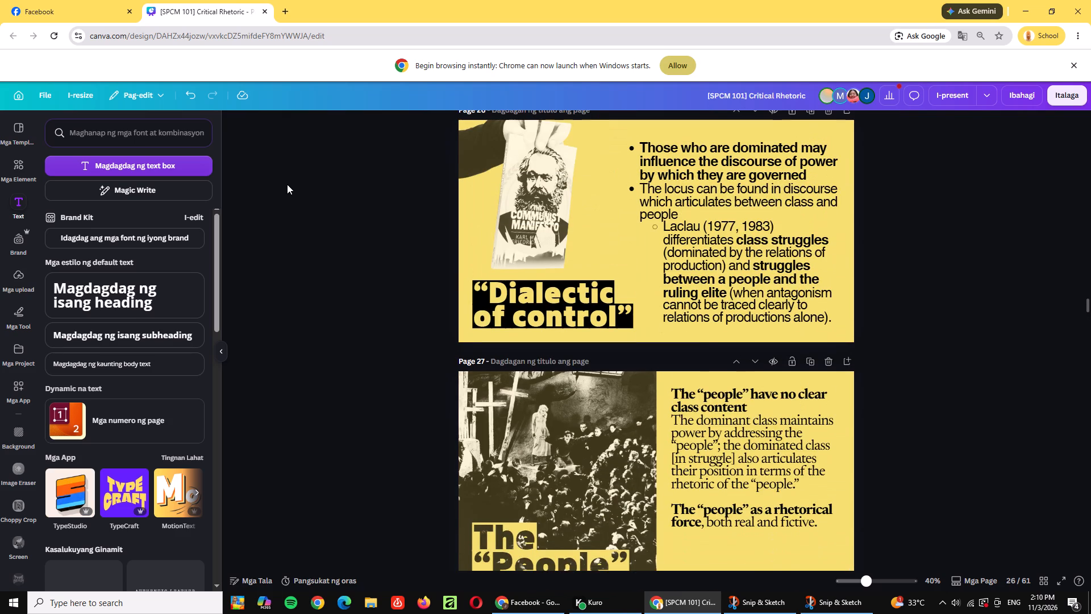
scroll(287, 184, "up", 1)
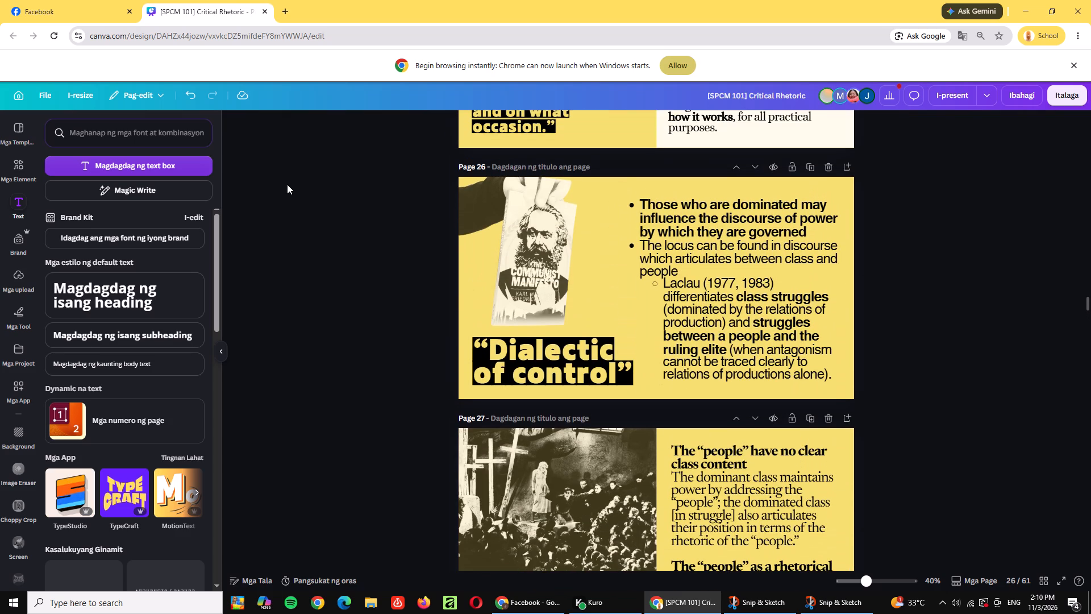
scroll(287, 184, "up", 11)
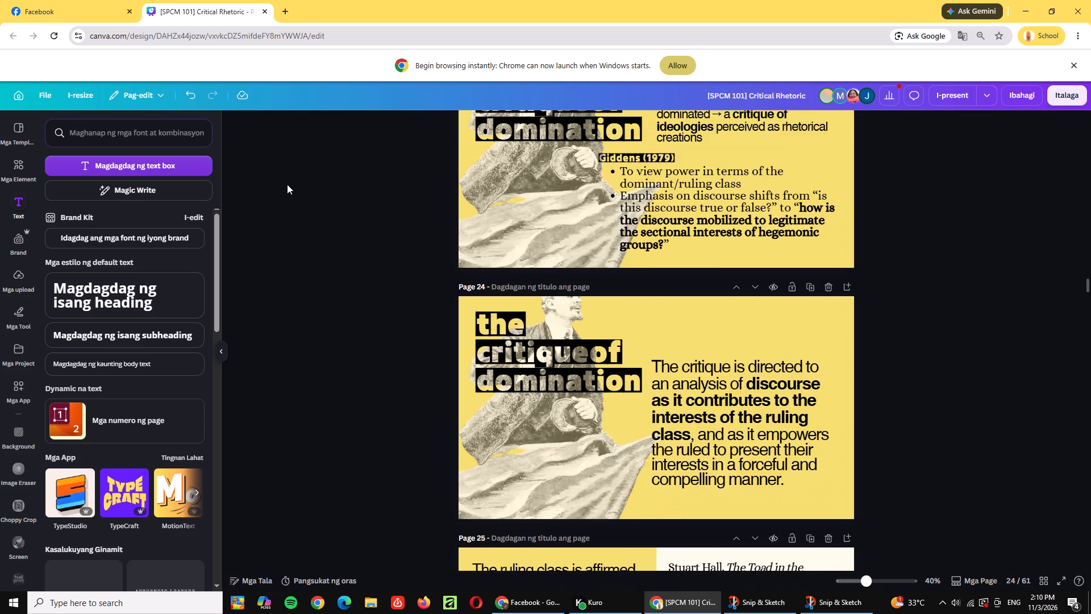
scroll(287, 184, "up", 4)
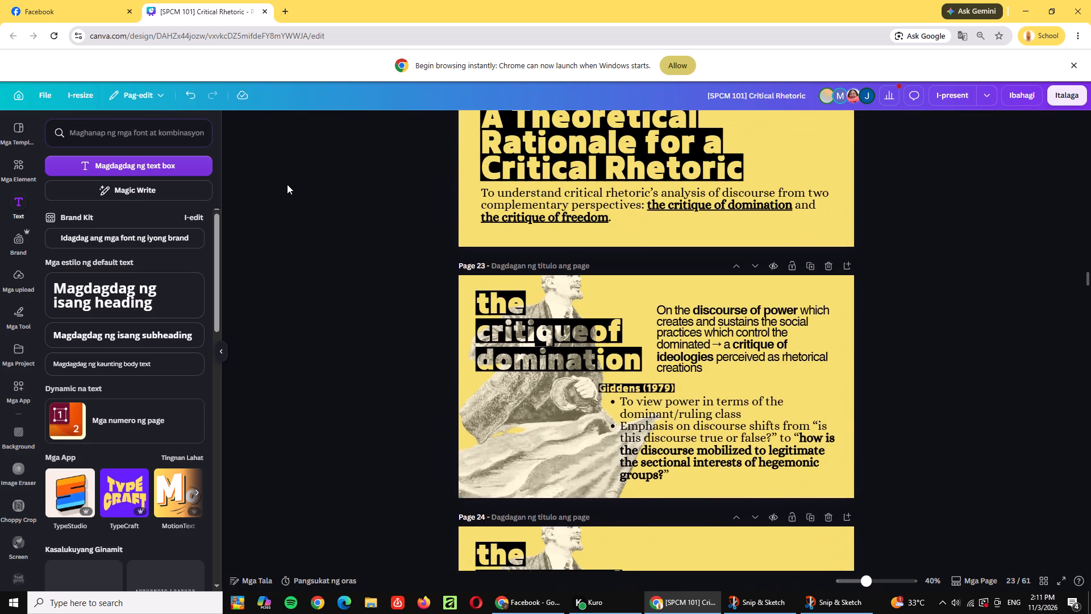
scroll(287, 184, "up", 5)
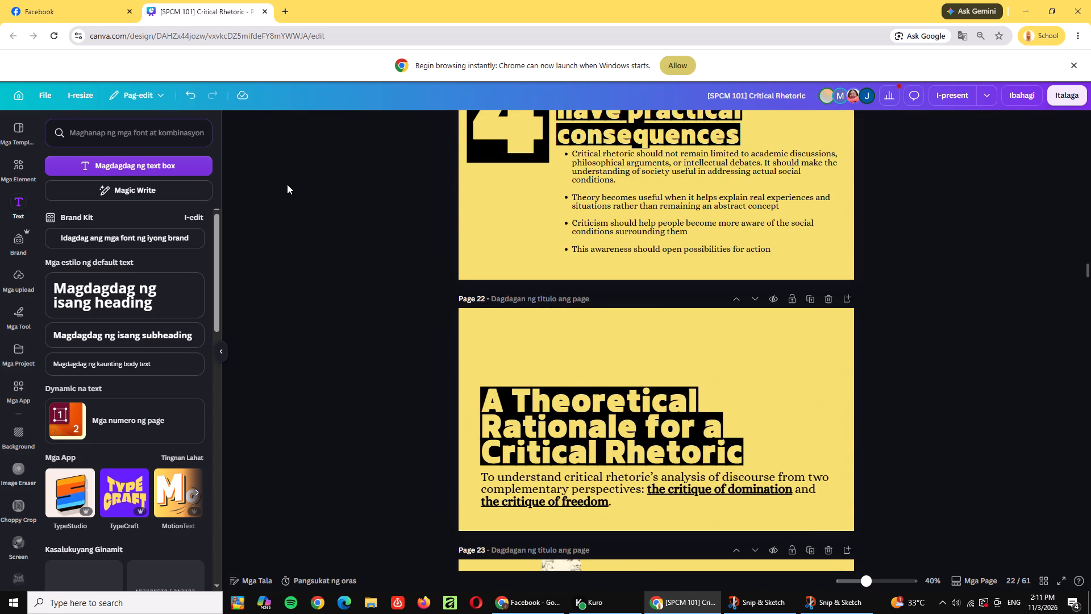
Look over the slides from page 22 back through the four characteristics, introduction and About the Proponent pages to the overview on page 12.
scroll(287, 184, "up", 19)
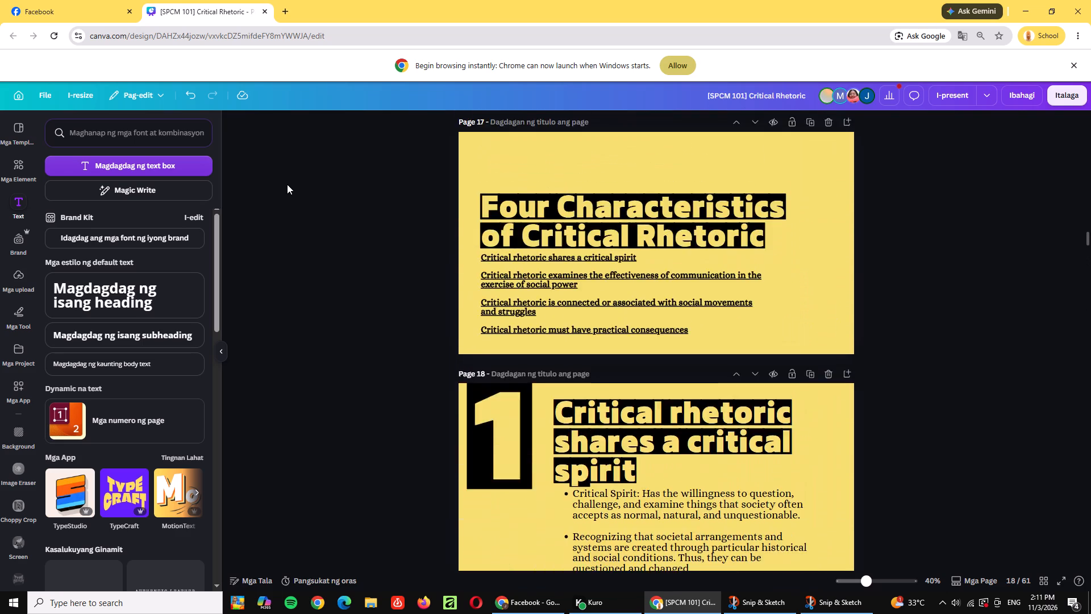
scroll(287, 184, "up", 15)
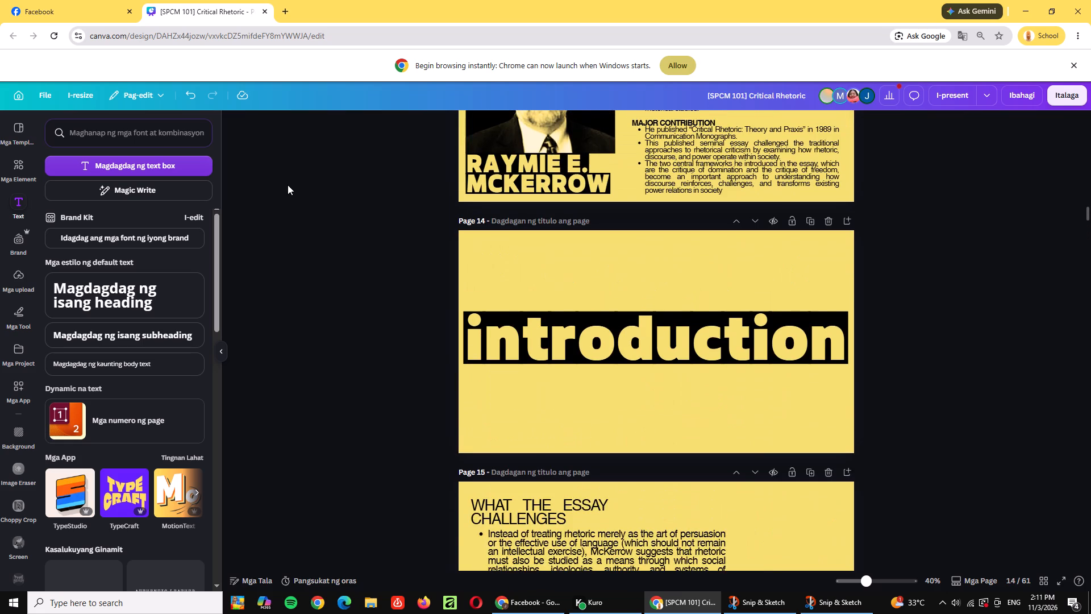
scroll(288, 185, "up", 4)
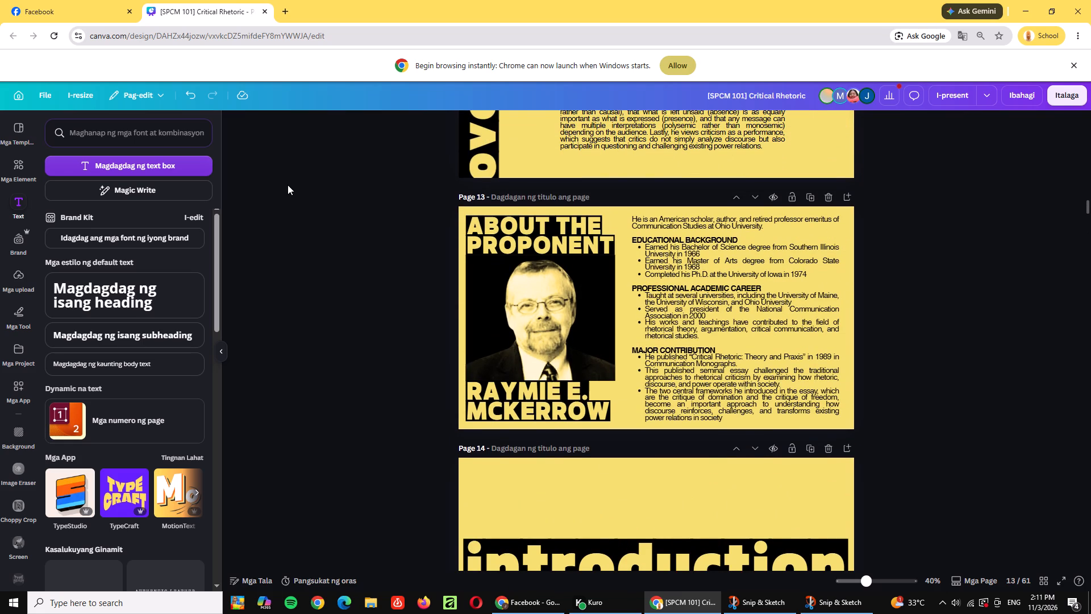
scroll(288, 185, "up", 8)
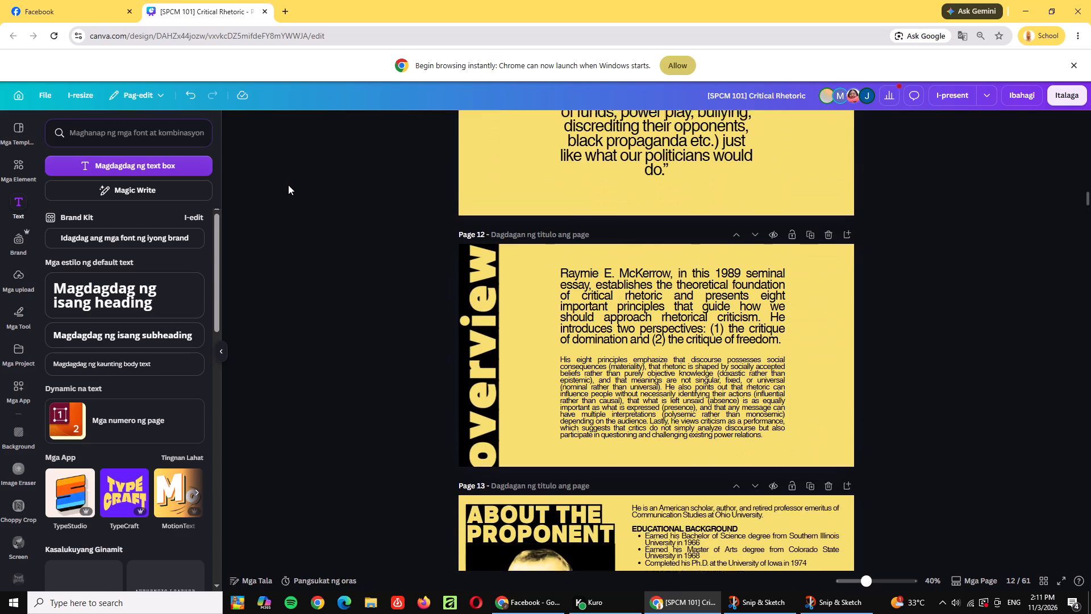
Review the quote slides from page 11 back through the ice breaker pages to the Critical Rhetoric title slide on page 1.
scroll(288, 185, "up", 3)
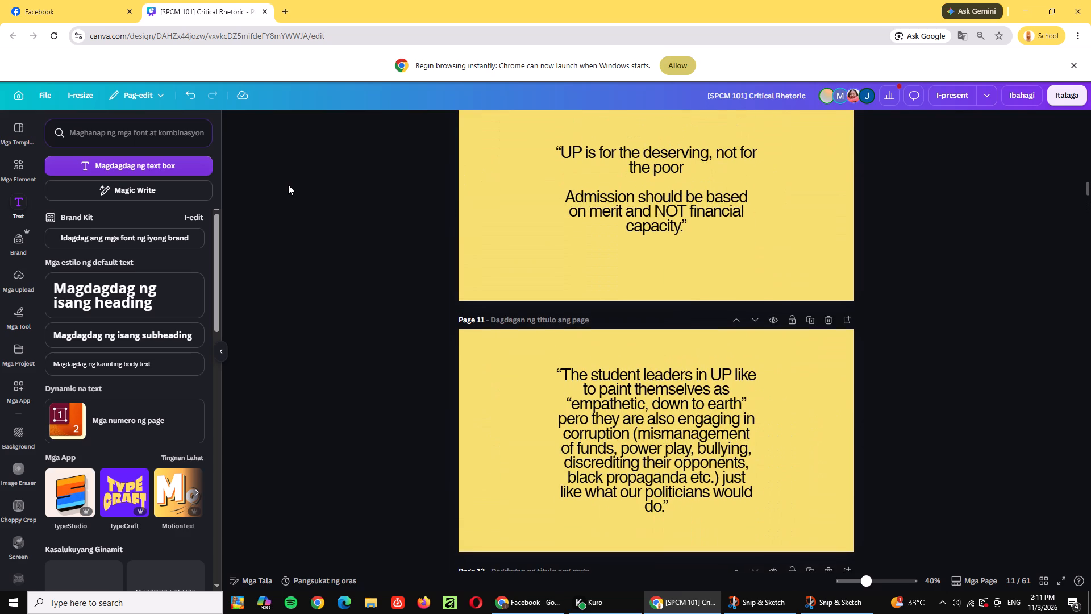
scroll(288, 185, "up", 4)
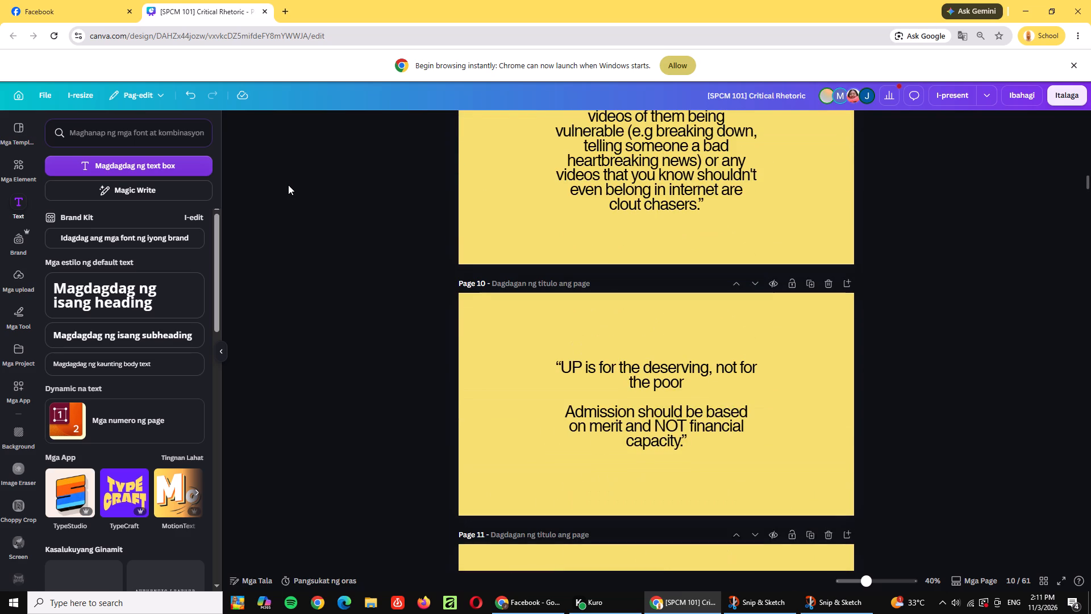
scroll(290, 188, "up", 10)
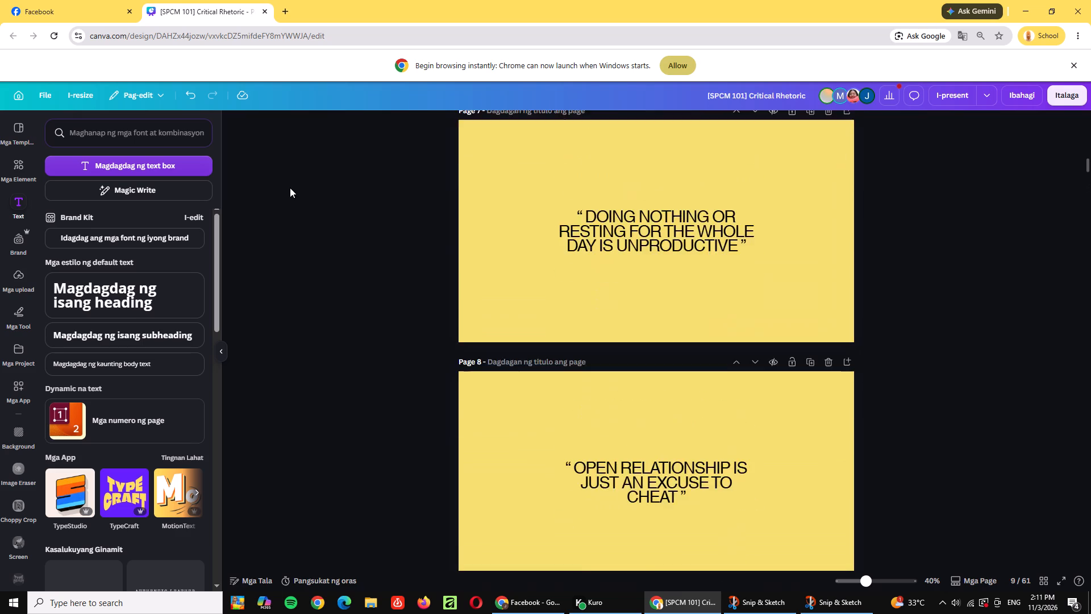
scroll(290, 188, "up", 20)
scroll(290, 188, "up", 1)
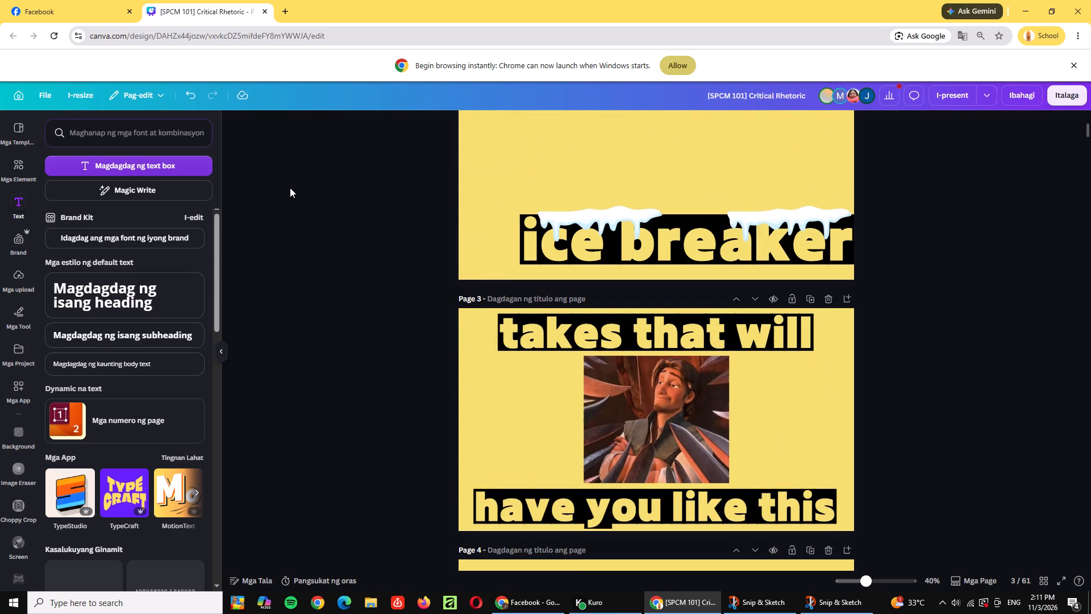
scroll(290, 188, "up", 4)
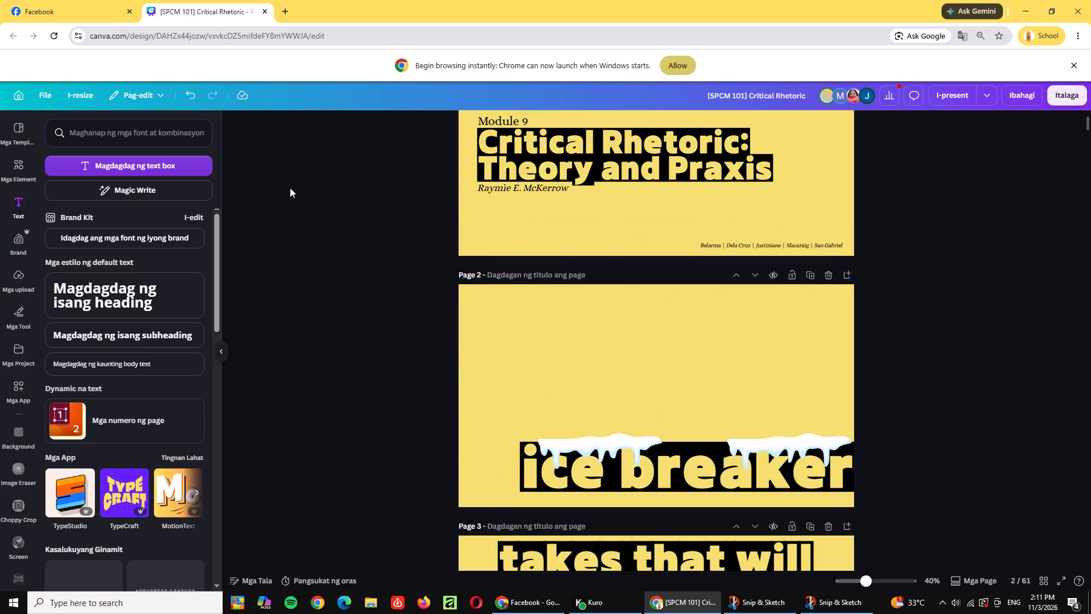
scroll(290, 188, "up", 5)
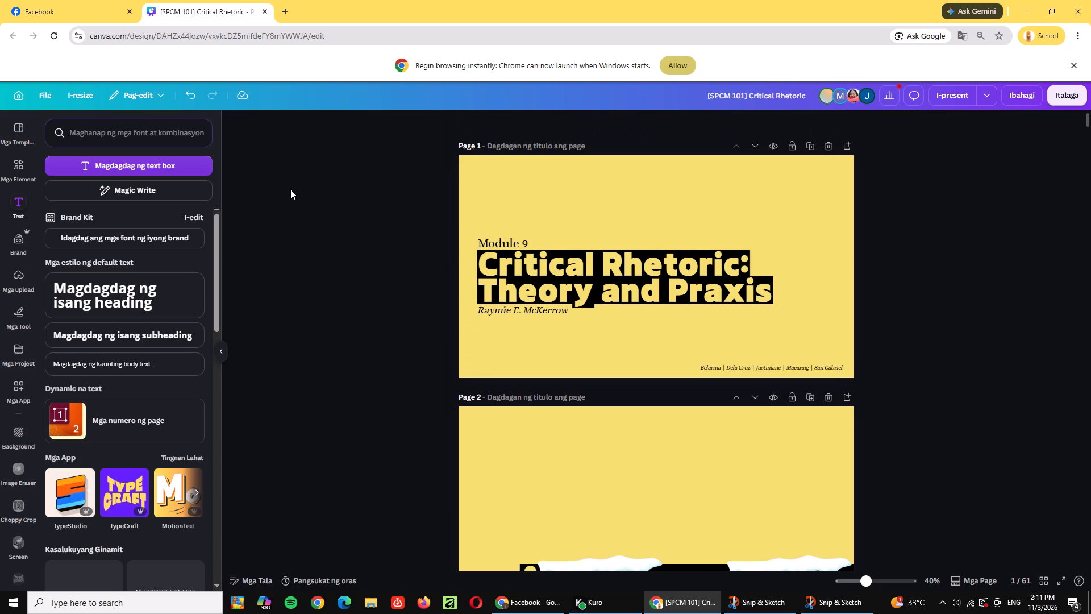
Examine the opening slides from the title page through the ice breaker and image slide to the first quote on page 4.
scroll(290, 189, "down", 4)
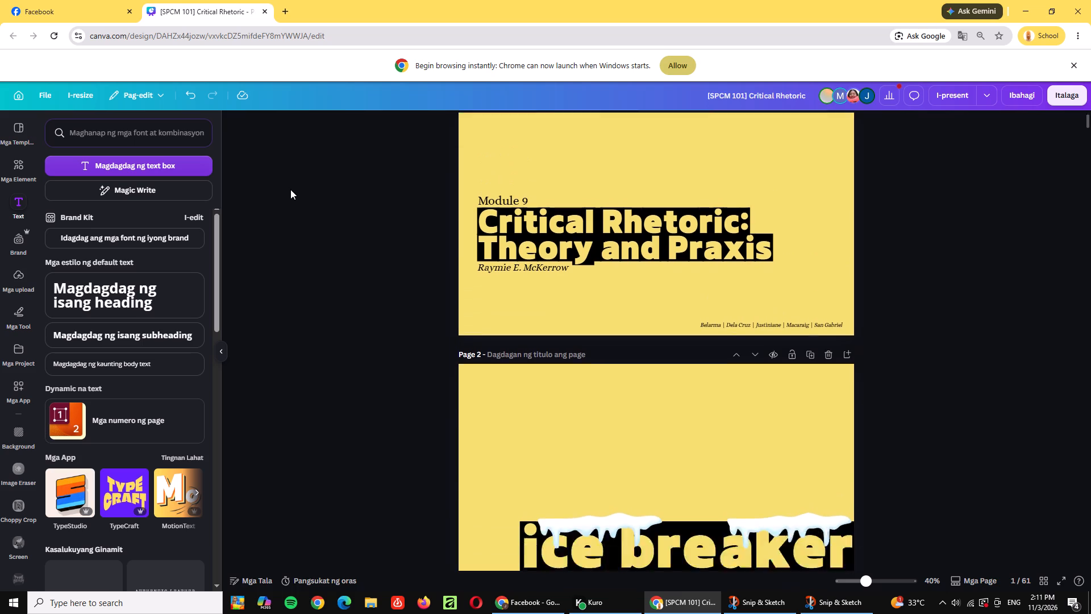
scroll(290, 189, "down", 5)
scroll(291, 190, "up", 5)
scroll(291, 190, "down", 5)
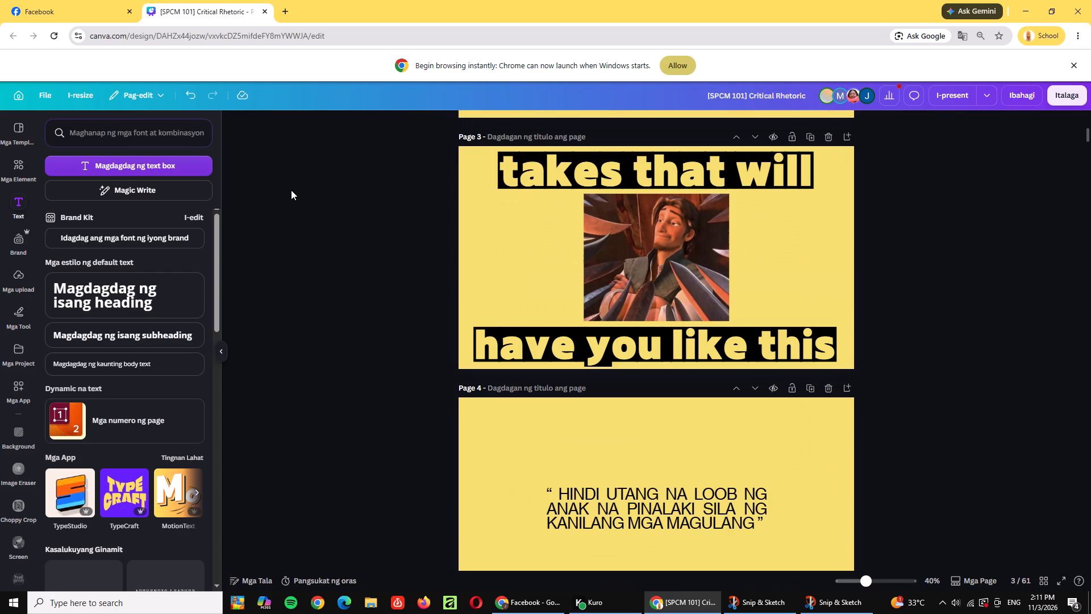
scroll(291, 190, "down", 1)
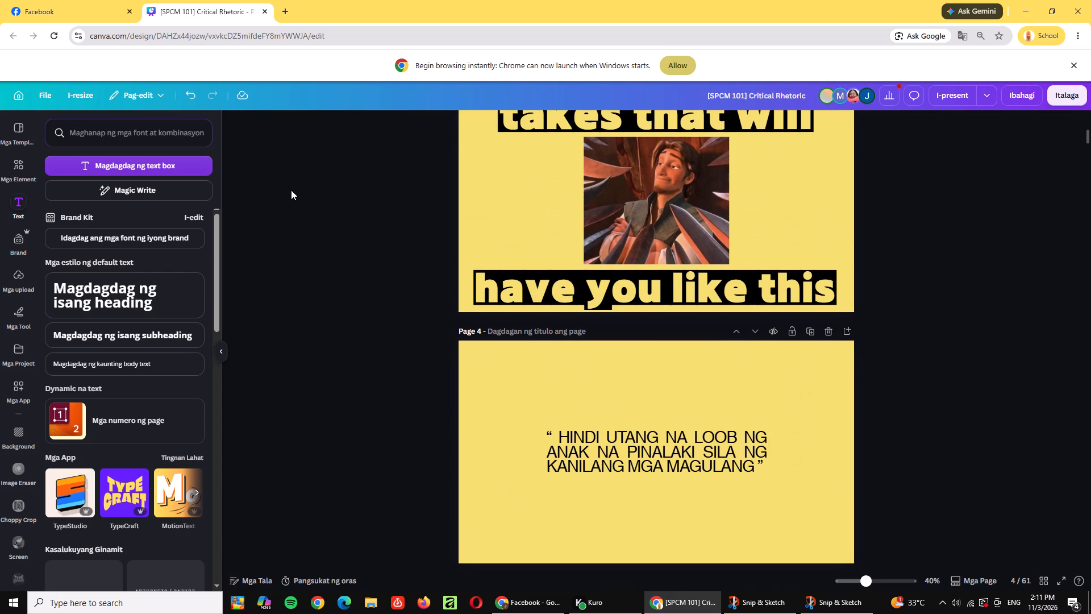
scroll(291, 190, "up", 1)
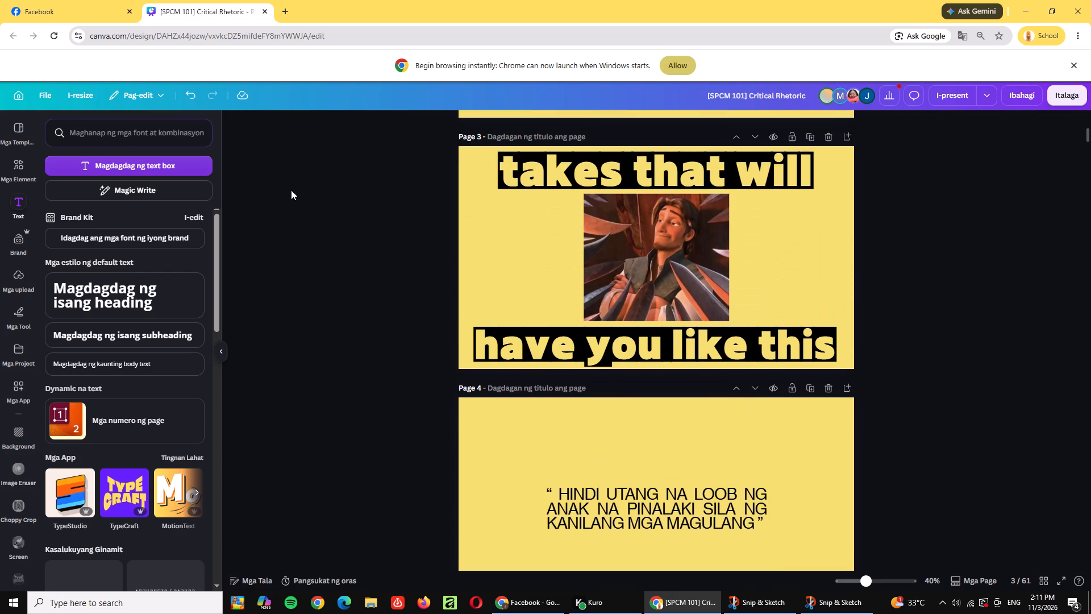
scroll(291, 190, "down", 2)
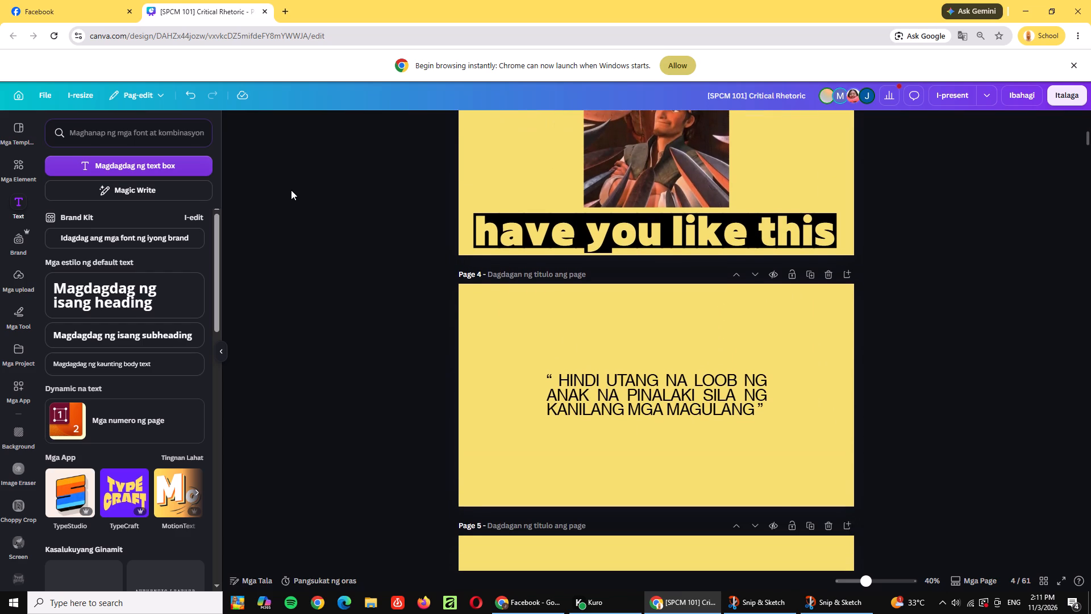
Look over the slides from the first quote on page 4 to the four characteristics, plus the critical act slides on pages 52 and 53.
scroll(291, 190, "down", 1)
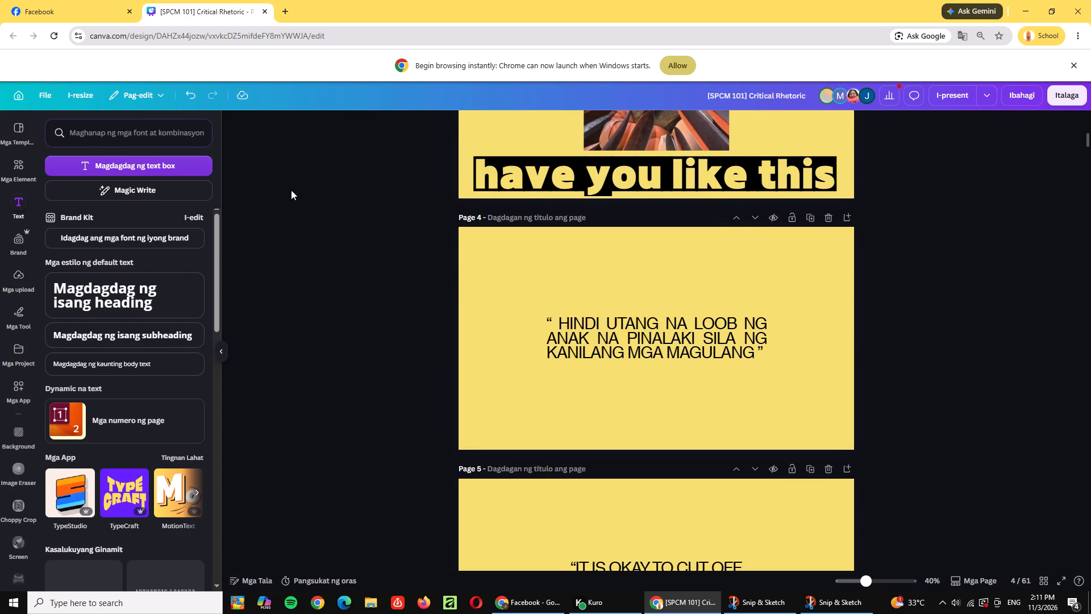
scroll(291, 190, "down", 3)
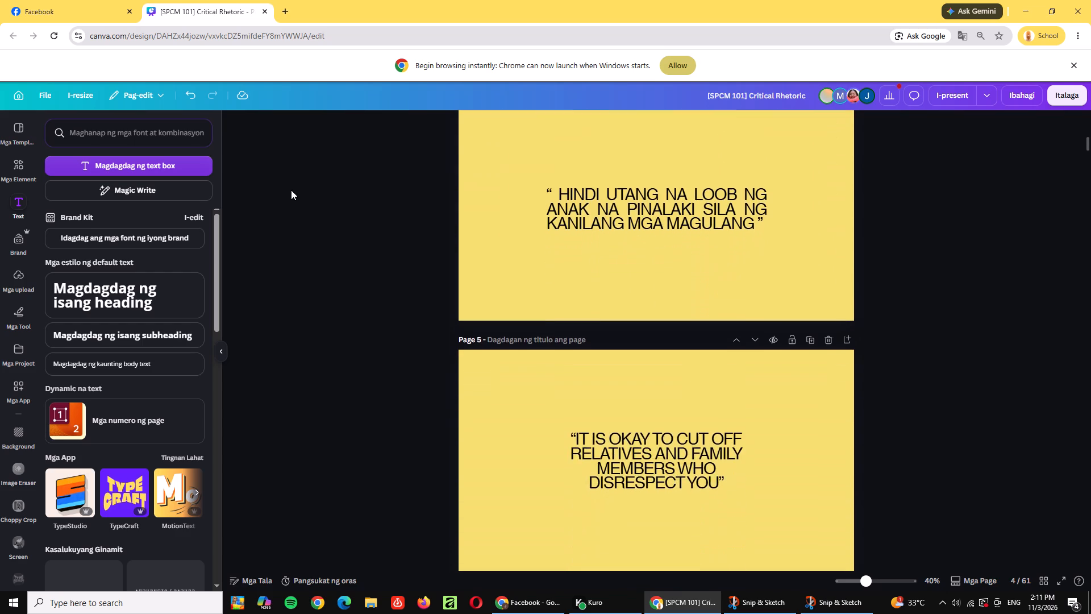
scroll(291, 190, "down", 3)
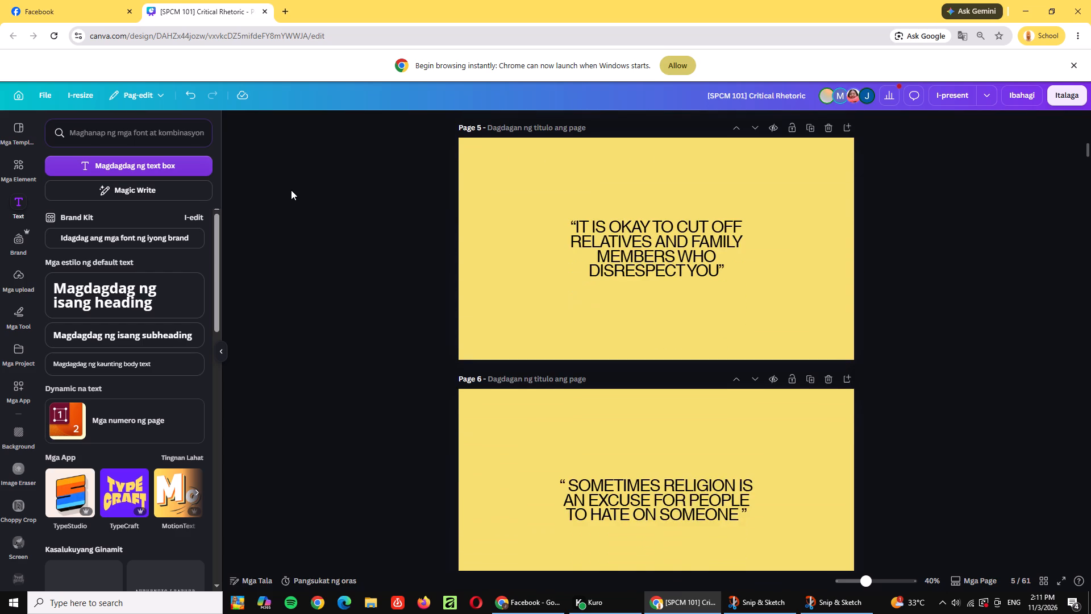
scroll(291, 190, "down", 14)
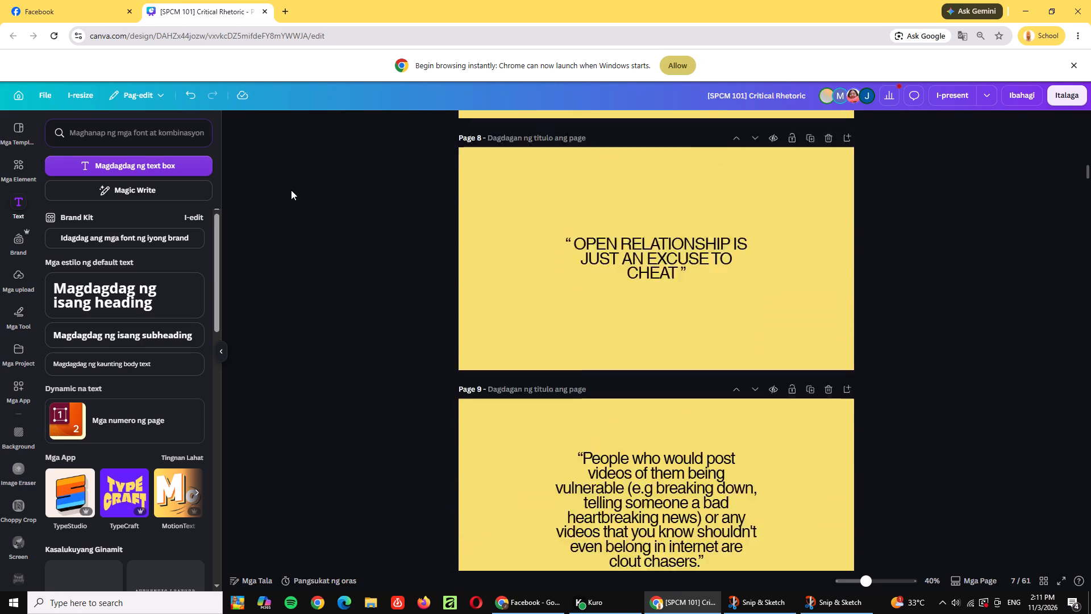
scroll(291, 190, "down", 9)
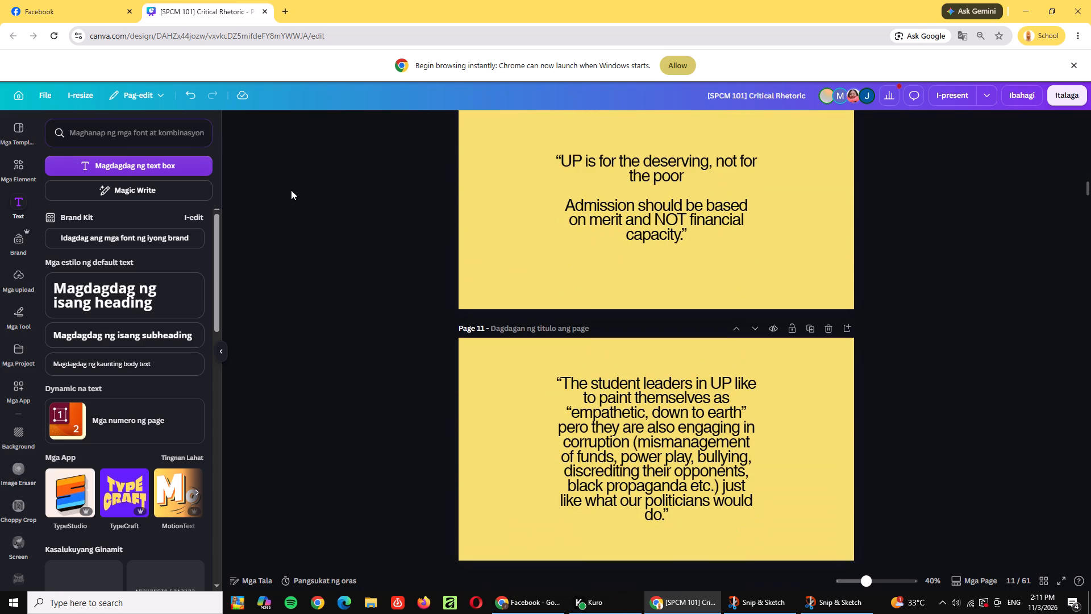
scroll(291, 190, "down", 9)
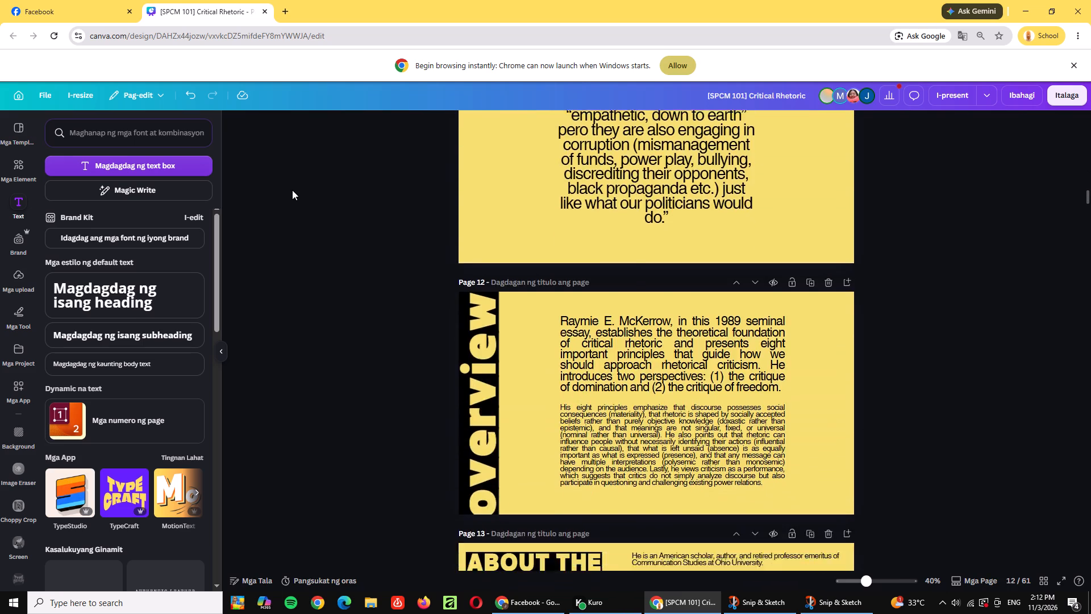
scroll(292, 190, "down", 20)
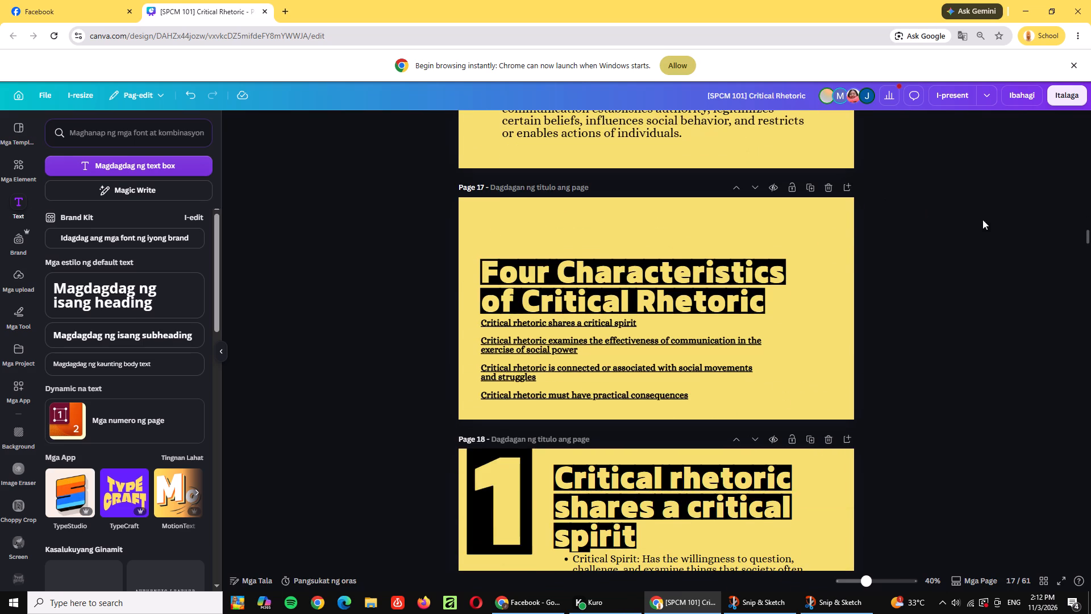
left_click_drag(1087, 238, 1079, 425)
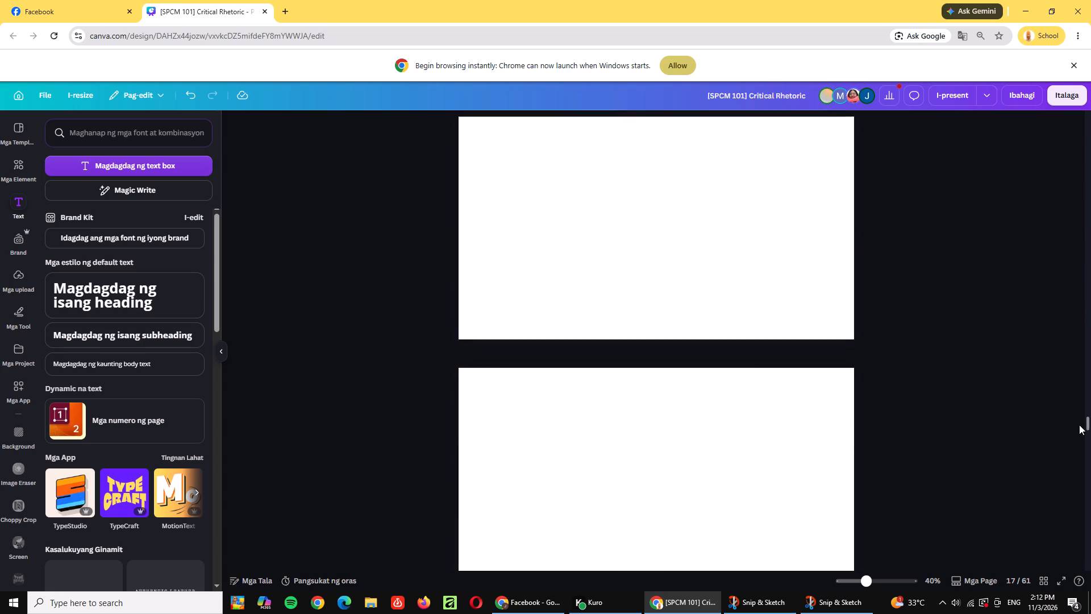
left_click_drag(1079, 425, 1089, 500)
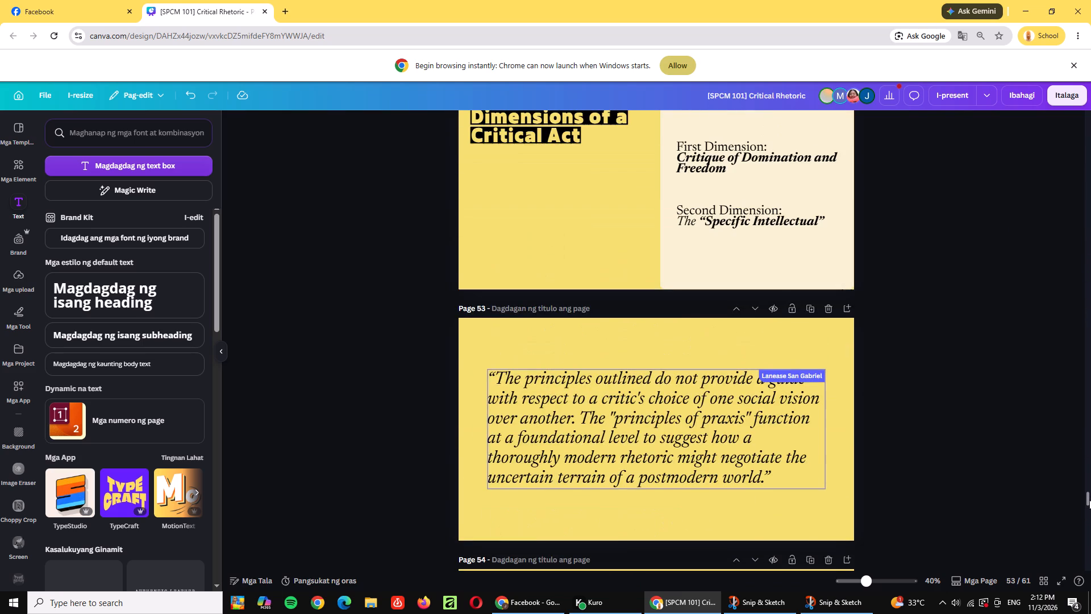
left_click_drag(1089, 500, 1089, 496)
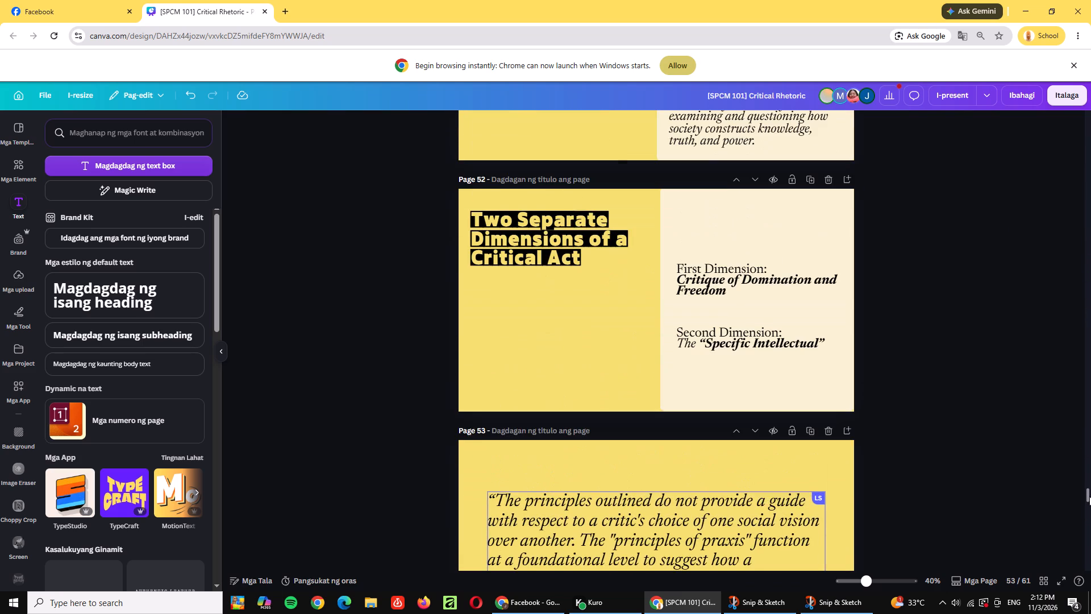
left_click_drag(1089, 496, 1089, 487)
left_click(53, 4)
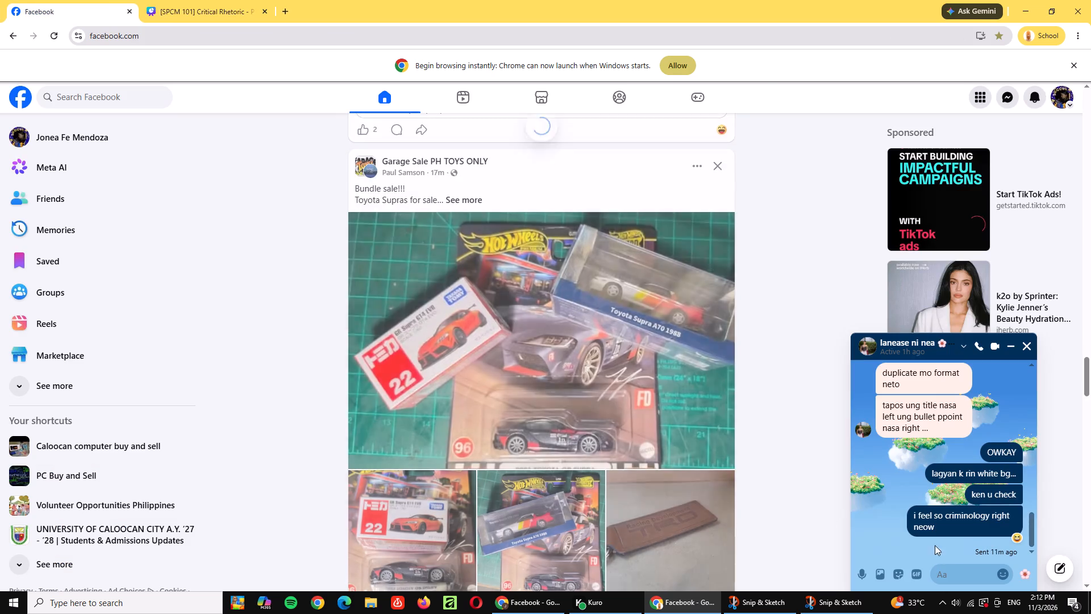